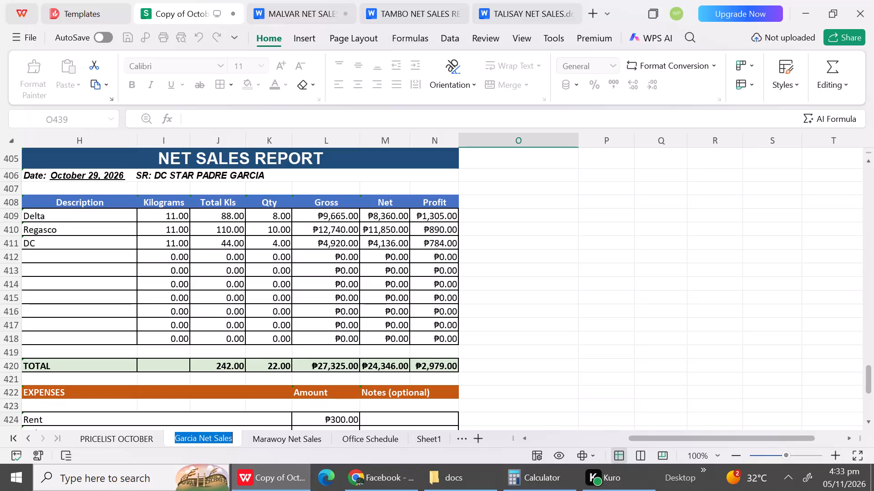
Hide blank rows 438 and 435 around the header of the report following October 29 on the Garcia sheet.
triple_click(869, 421)
triple_click(869, 421)
triple_click(869, 421)
triple_click(869, 421)
triple_click(869, 421)
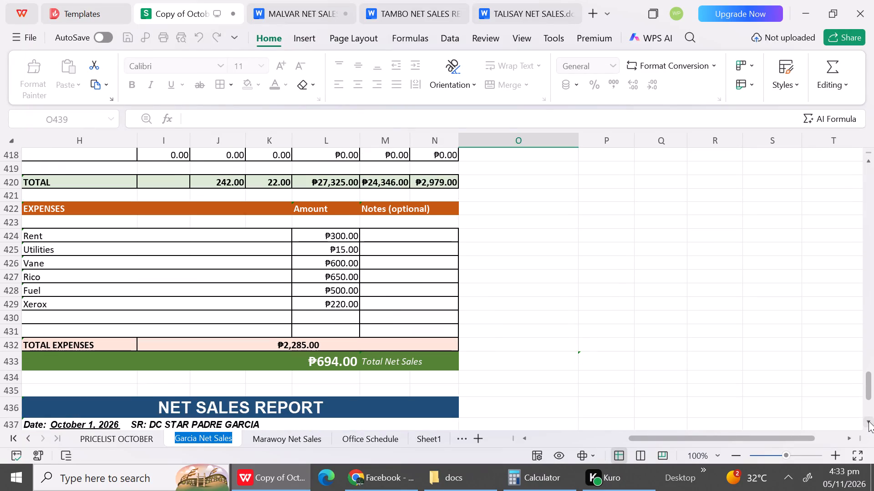
click(869, 421)
triple_click(869, 421)
double_click(869, 421)
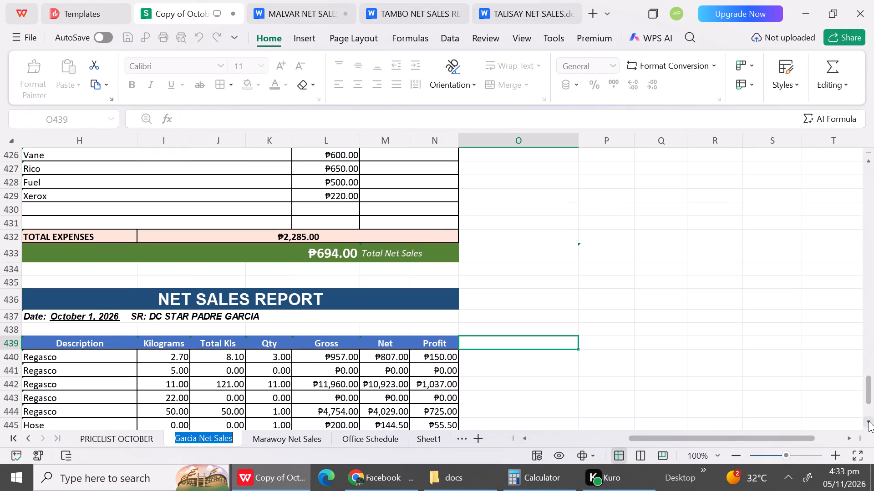
click(869, 421)
click(10, 318)
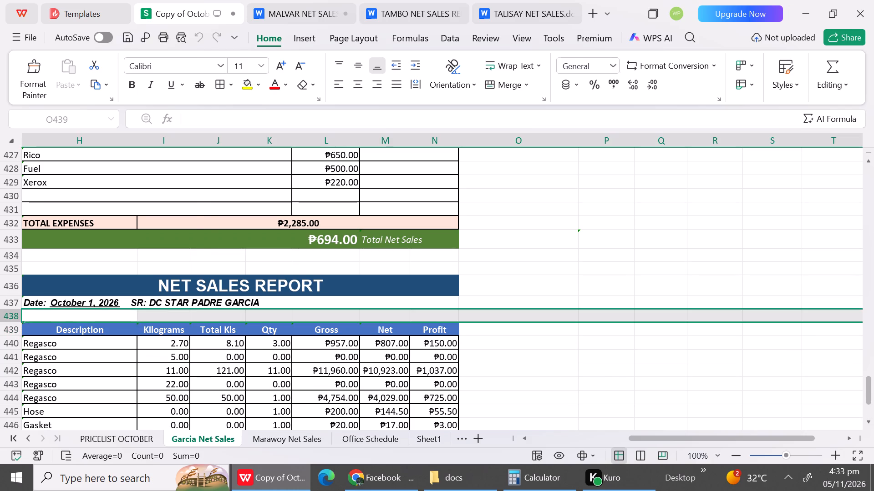
right_click(10, 318)
click(51, 64)
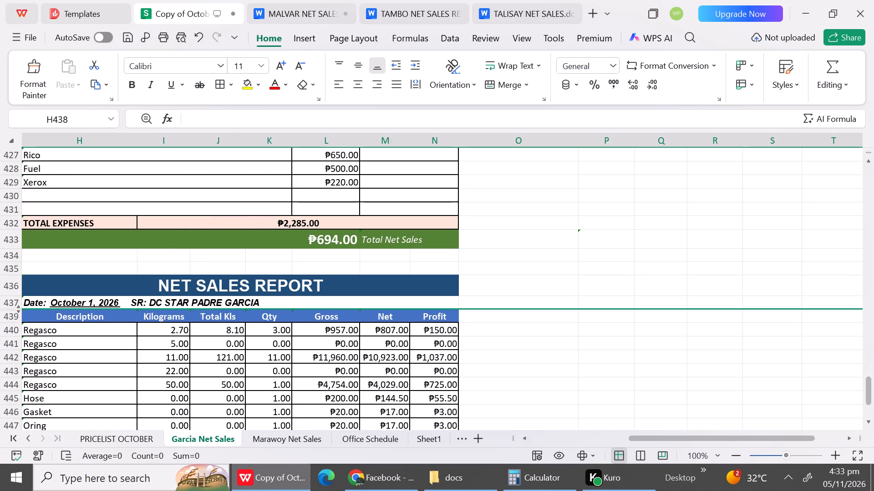
click(13, 271)
right_click(13, 271)
click(55, 71)
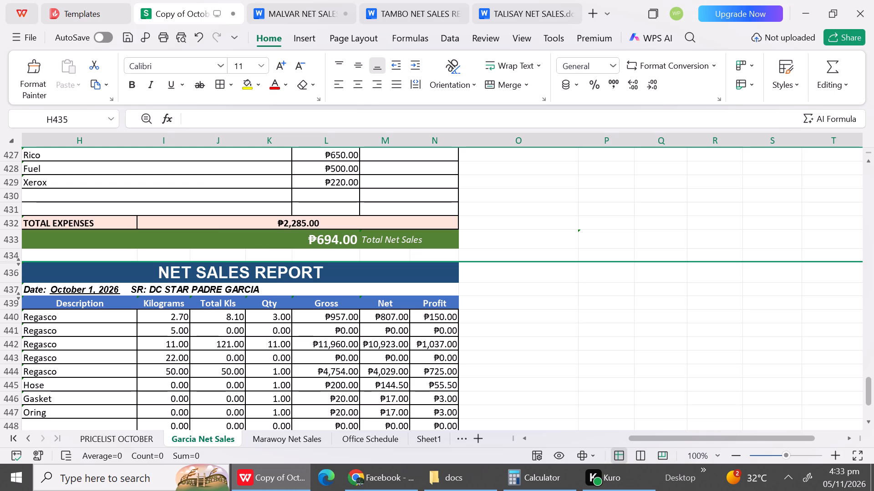
Change the date in the header of the report after October 29 to October 30, 2026.
double_click(93, 288)
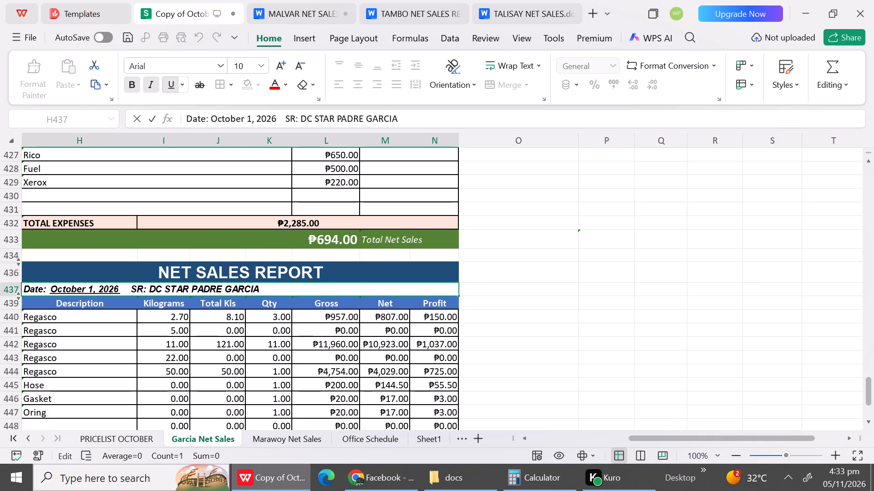
key(BackSpace)
text(29)
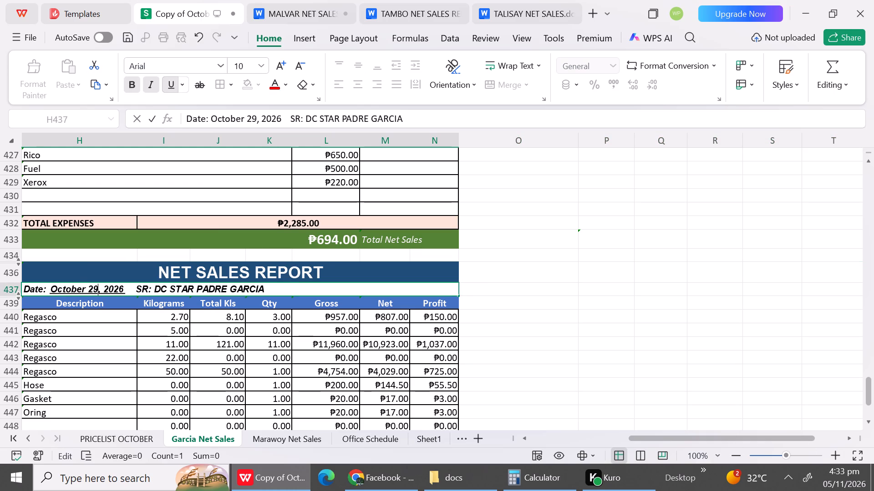
key(BackSpace)
key(BackSpace)
text(390)
key(BackSpace)
key(BackSpace)
key(0)
Set the kilograms of the five Regasco rows in the October 30 report to 11, 11, 50, 0 and 0.
triple_click(867, 422)
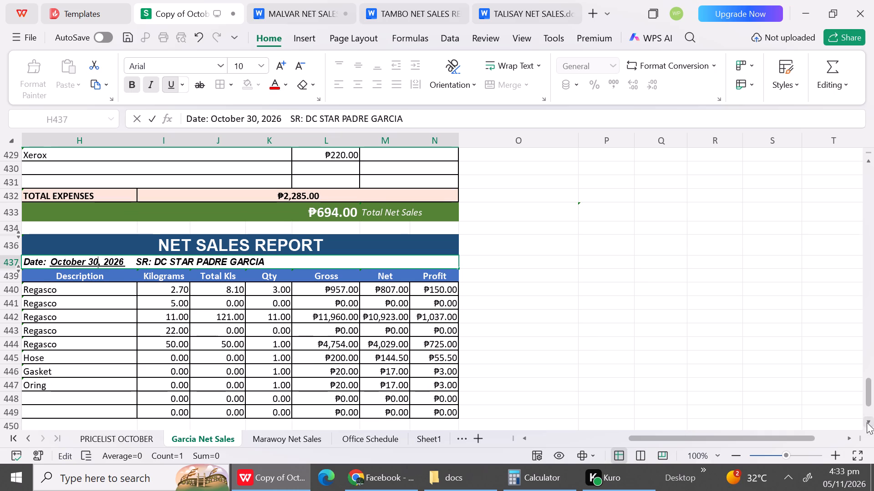
click(867, 422)
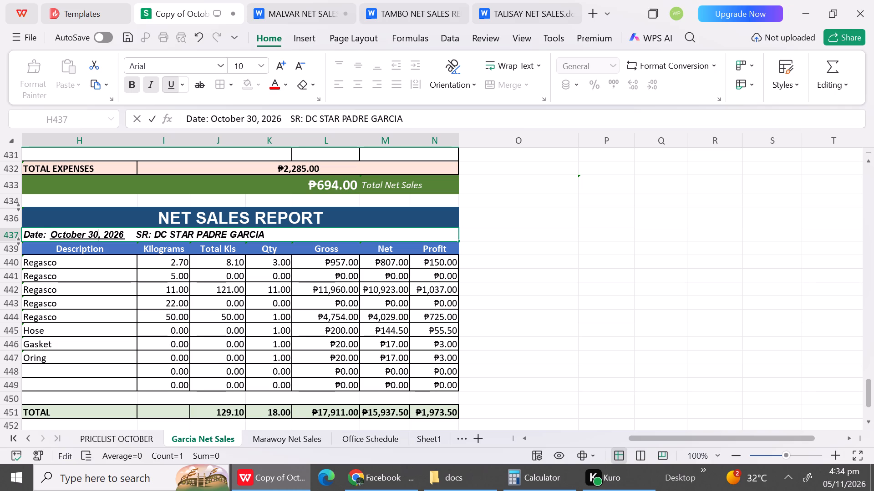
click(166, 258)
text(11)
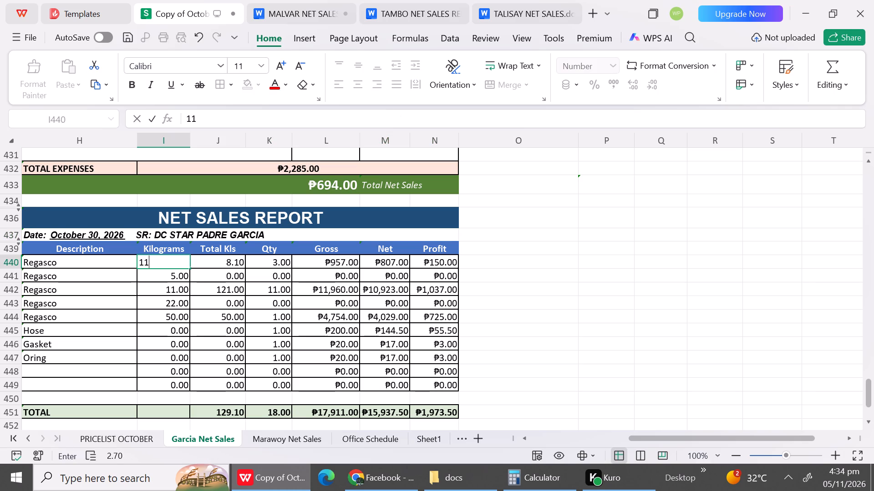
key(Down)
text(11)
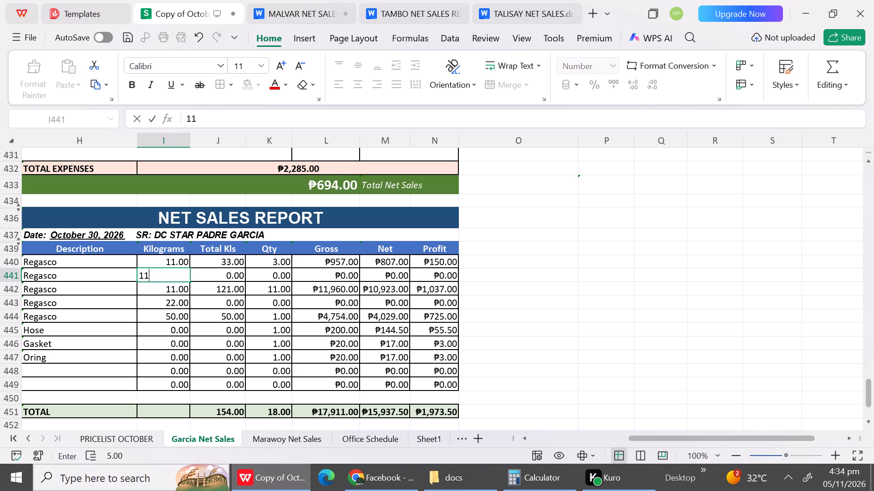
click(168, 290)
text(50)
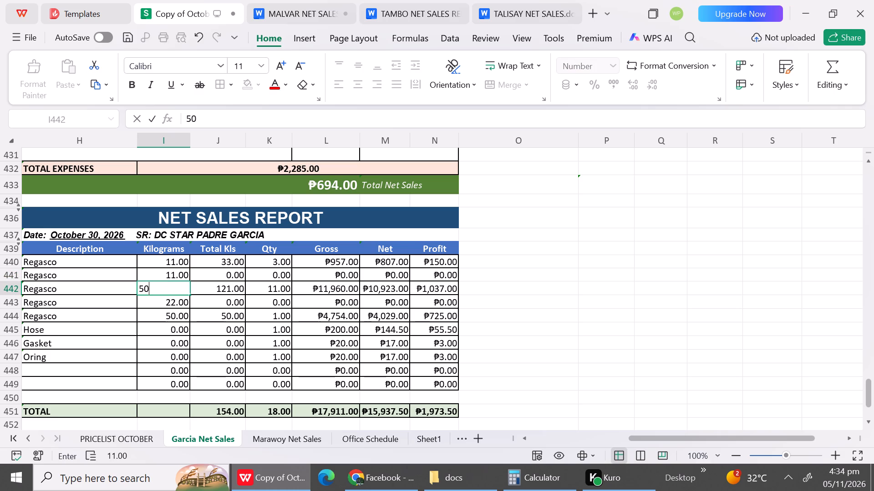
click(167, 291)
click(167, 297)
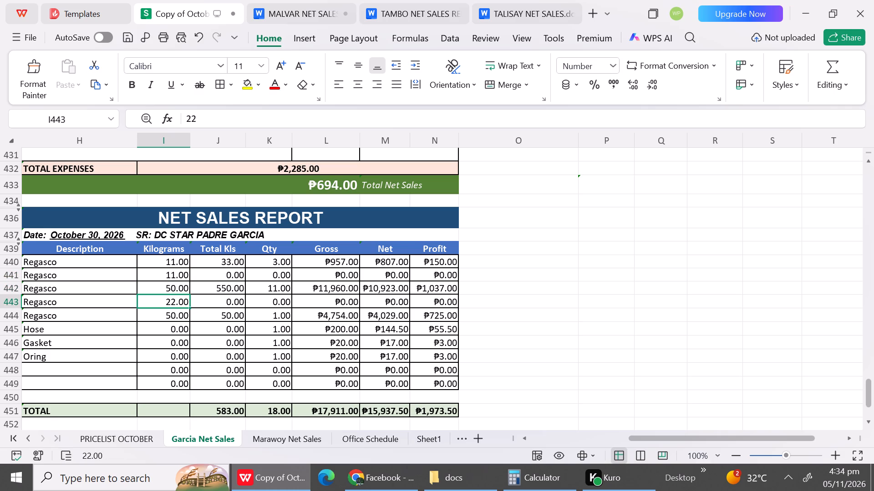
click(167, 301)
key(0)
click(169, 314)
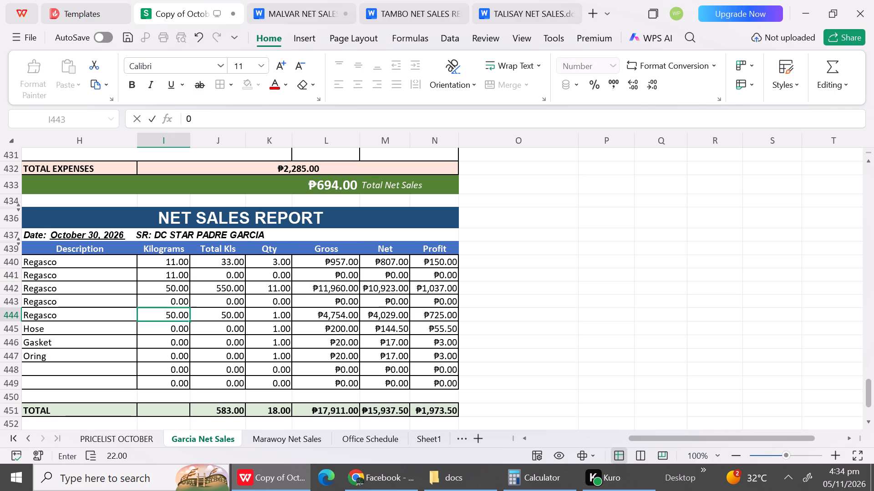
key(0)
click(171, 343)
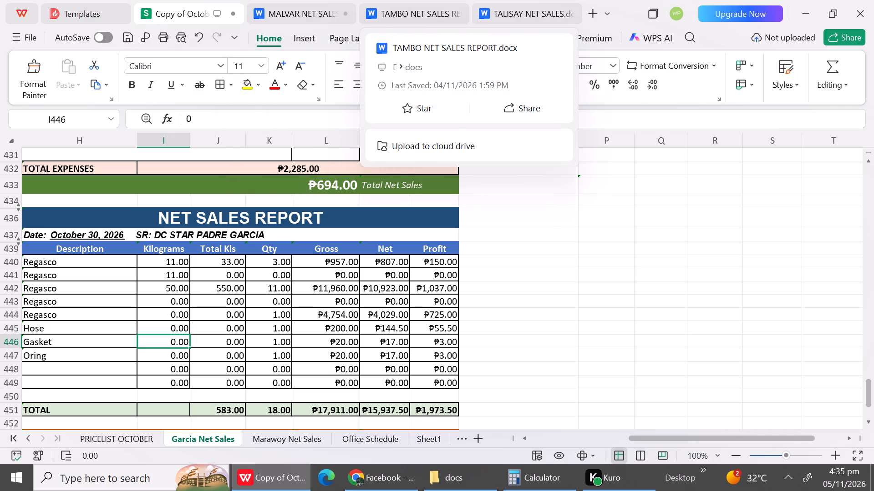
Switch to File Explorer and open the Word file BANAY NET SALES REPORT 2 from the docs folder on USB Drive (F:).
click(462, 485)
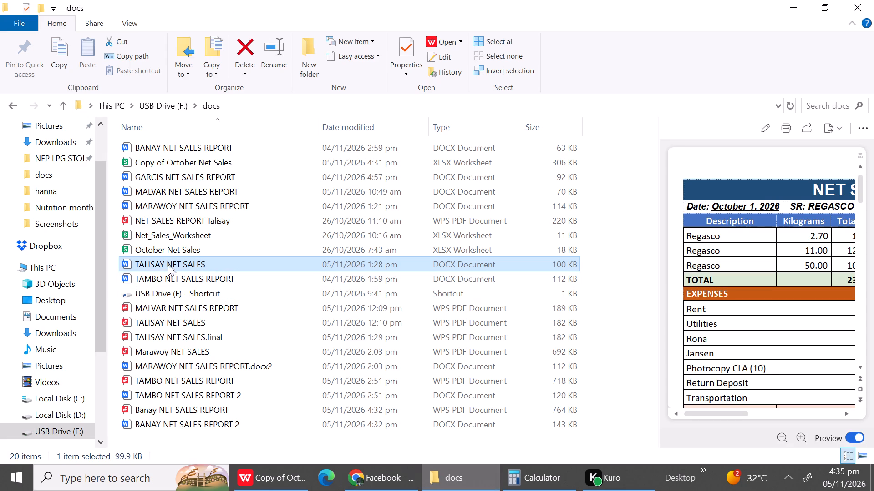
double_click(164, 428)
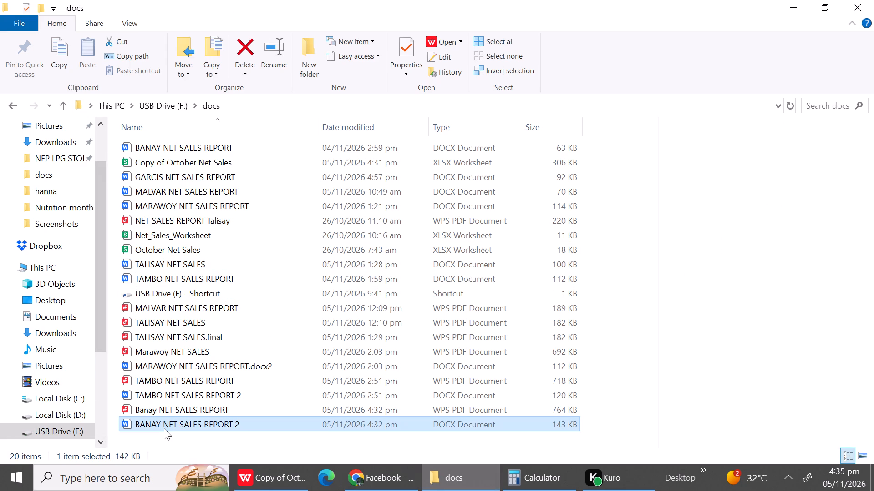
triple_click(489, 421)
click(489, 421)
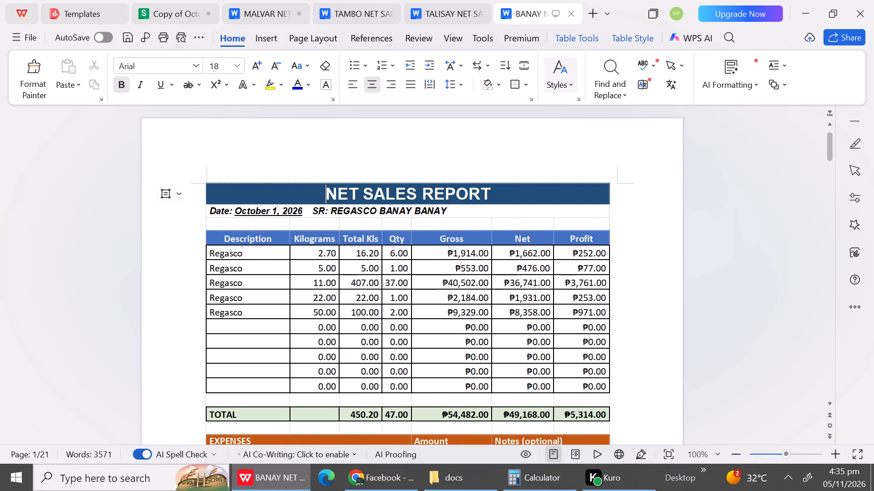
Fill the blank description cells below Regasco in the October 29 Banay report with Oring, Regulator, Hose and Clamps.
scroll(820, 153, right, 1)
drag(829, 156, 830, 346)
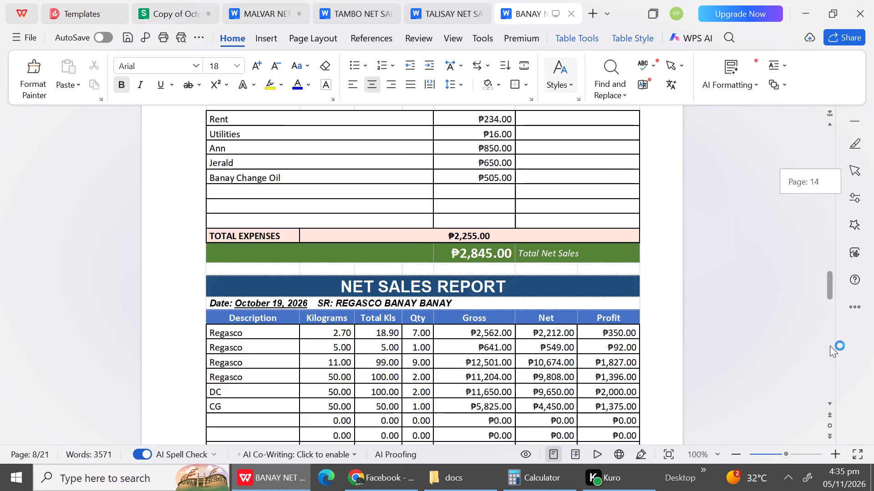
drag(830, 346, 826, 383)
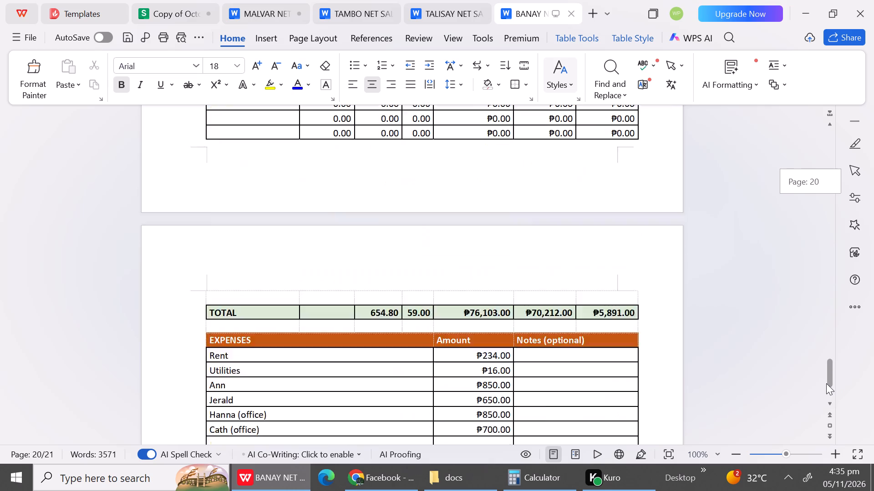
drag(826, 383, 825, 378)
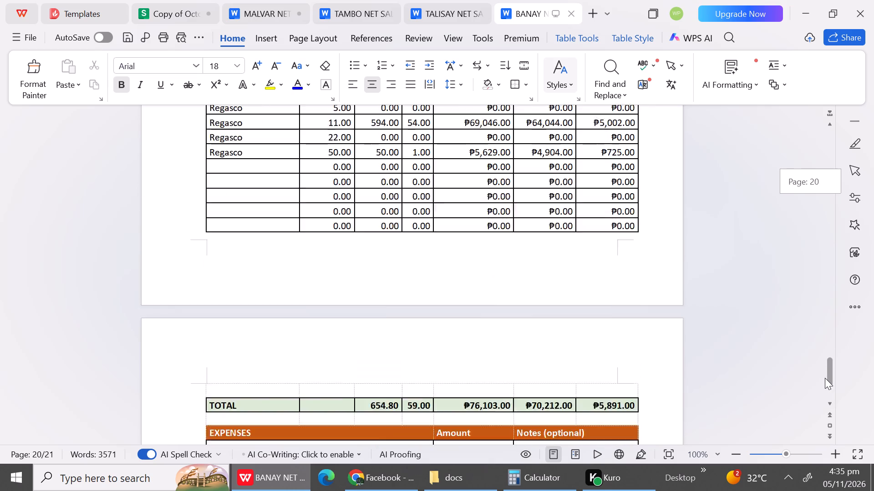
drag(825, 378, 823, 375)
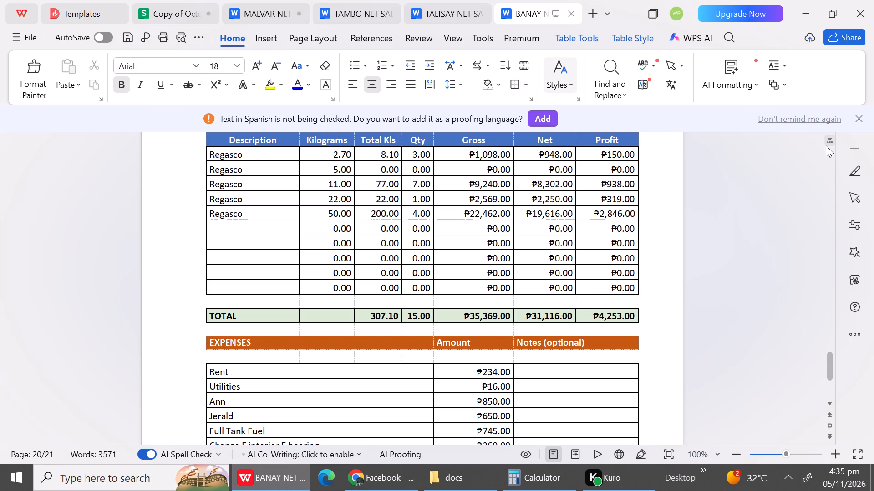
triple_click(832, 153)
click(832, 153)
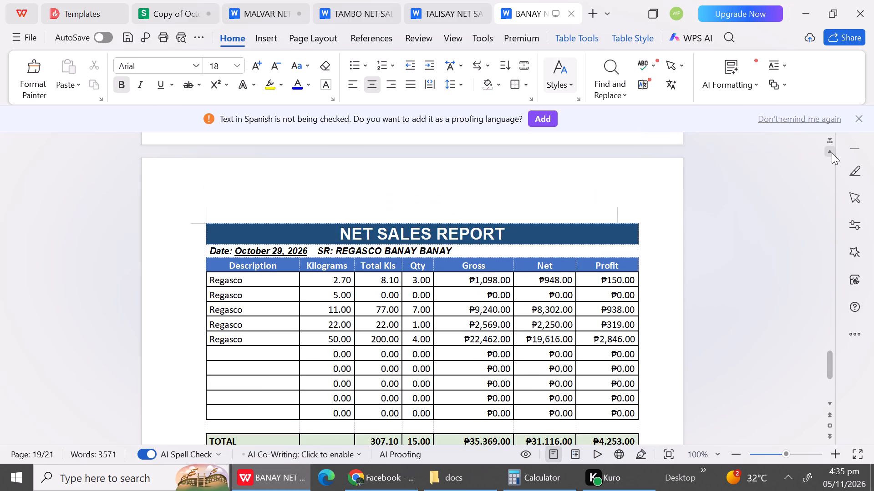
click(270, 351)
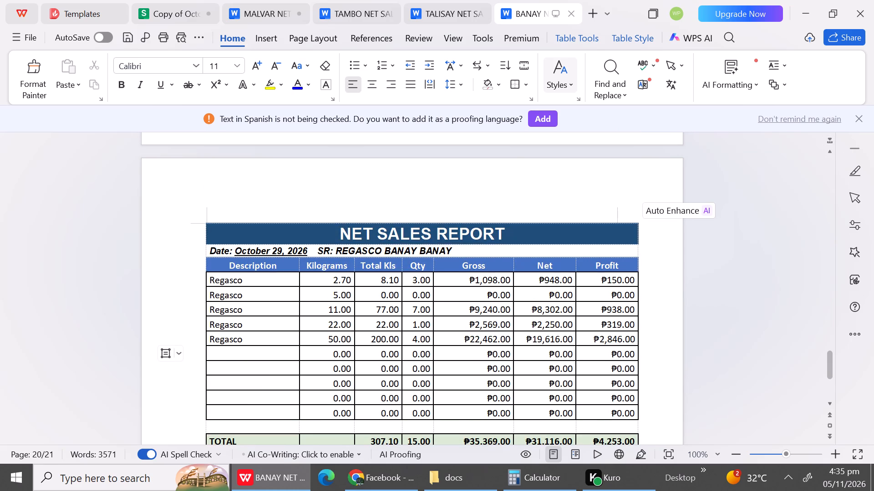
text(Oring)
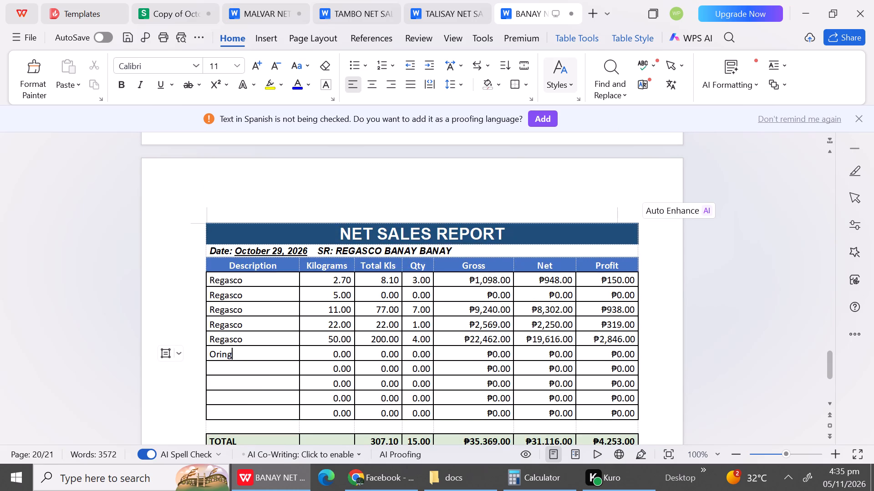
click(267, 372)
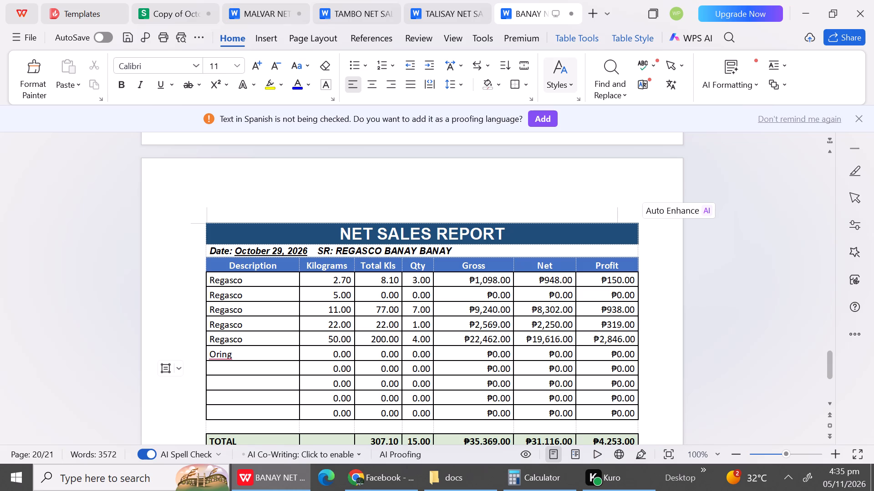
text(Re)
text(gulator)
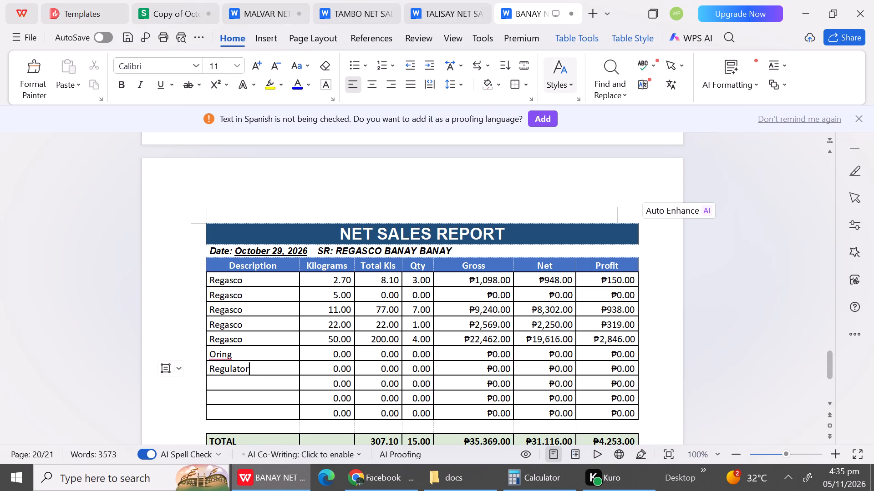
click(259, 386)
text(Hose)
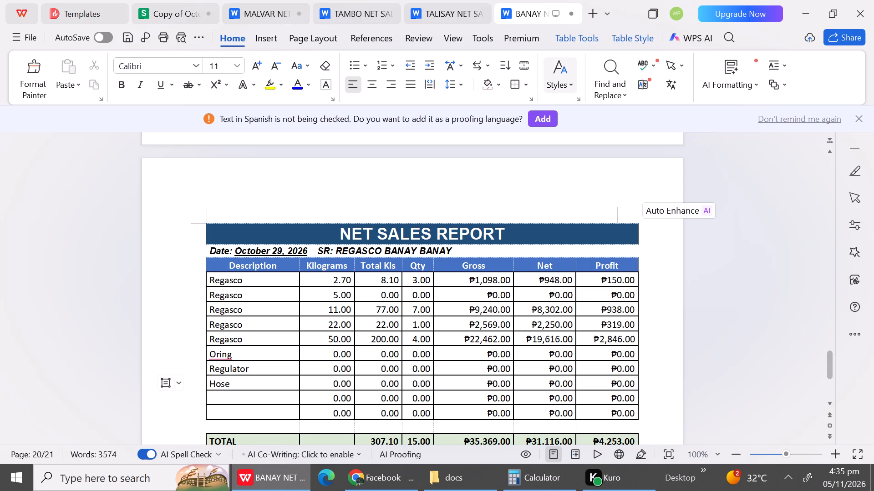
click(264, 406)
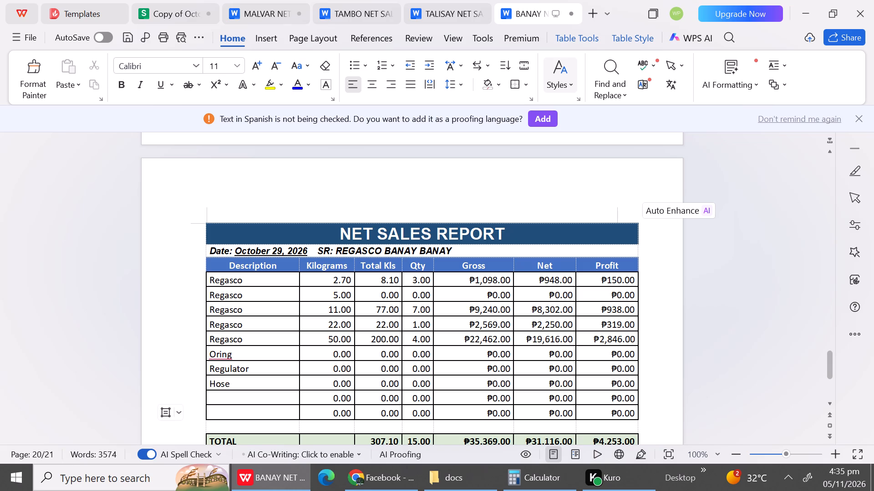
click(257, 395)
text(Clamps)
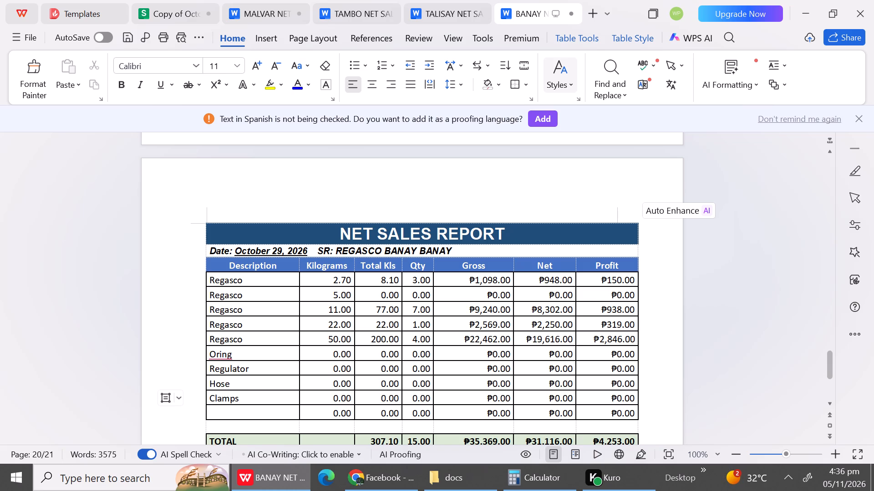
Set the Oring row's quantity to 1.00 and its gross to ₱20.00 in the October 29 Banay report.
click(416, 351)
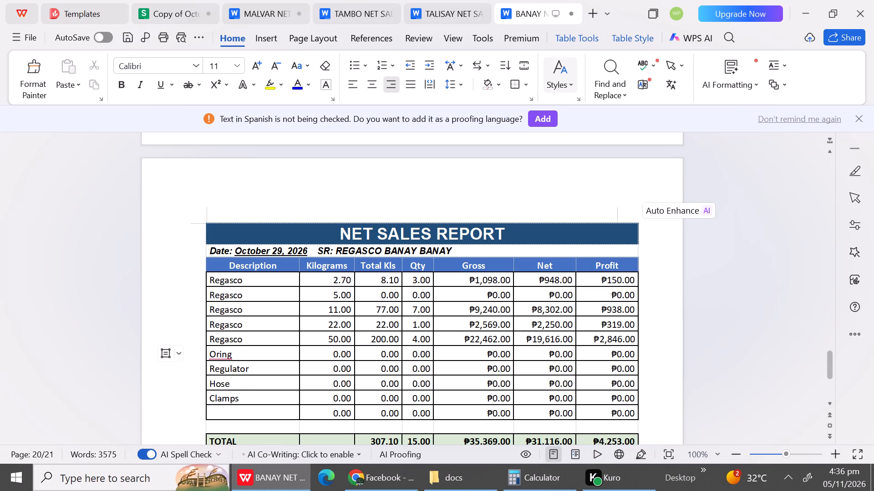
key(1)
click(498, 356)
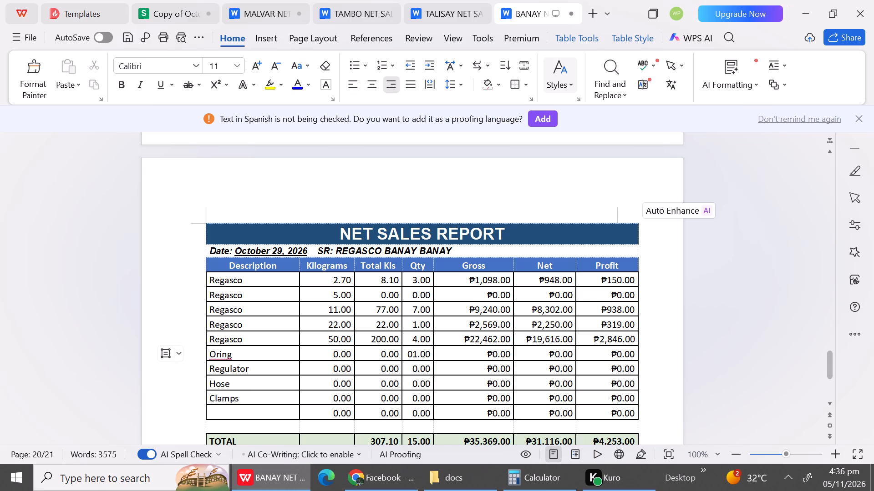
click(495, 355)
click(493, 354)
key(2)
click(415, 357)
key(BackSpace)
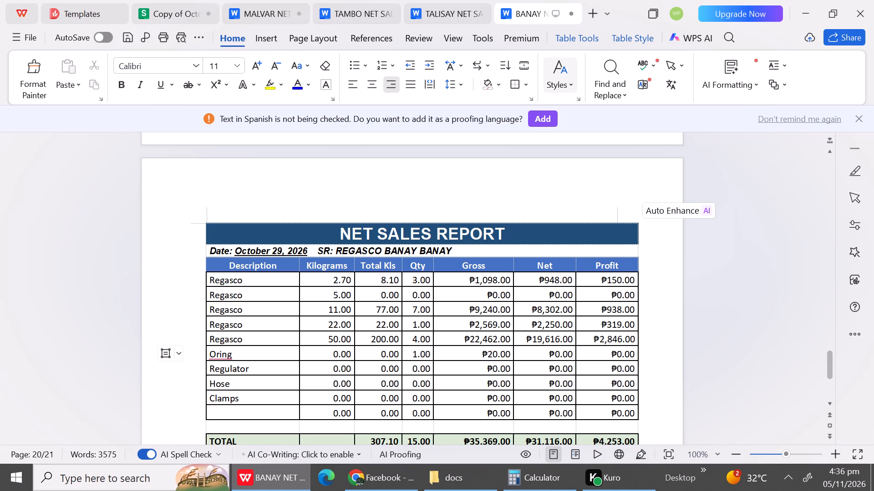
Set the Regulator row's quantity to 1.00 and its gross to ₱170.00 in the October 29 report.
click(417, 366)
key(BackSpace)
key(1)
click(493, 371)
text(17)
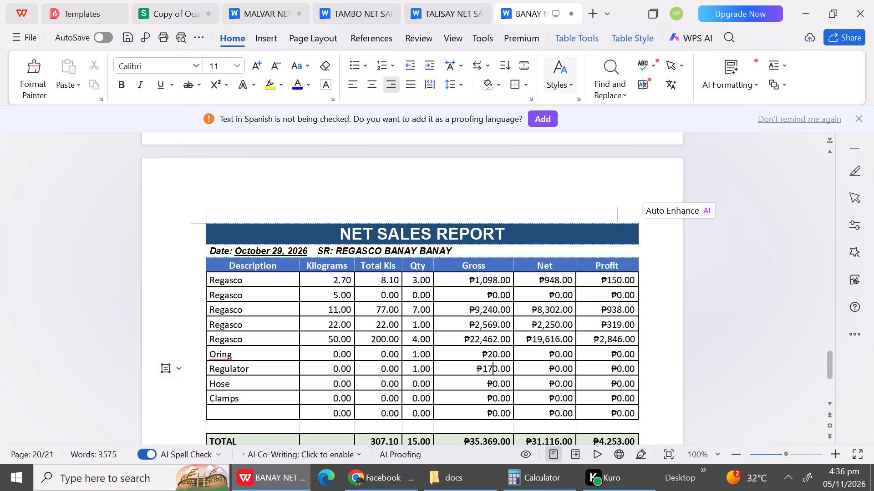
Set the Hose row's quantity to 1.00 and its gross to ₱200.00 in the October 29 report.
click(416, 383)
key(BackSpace)
key(1)
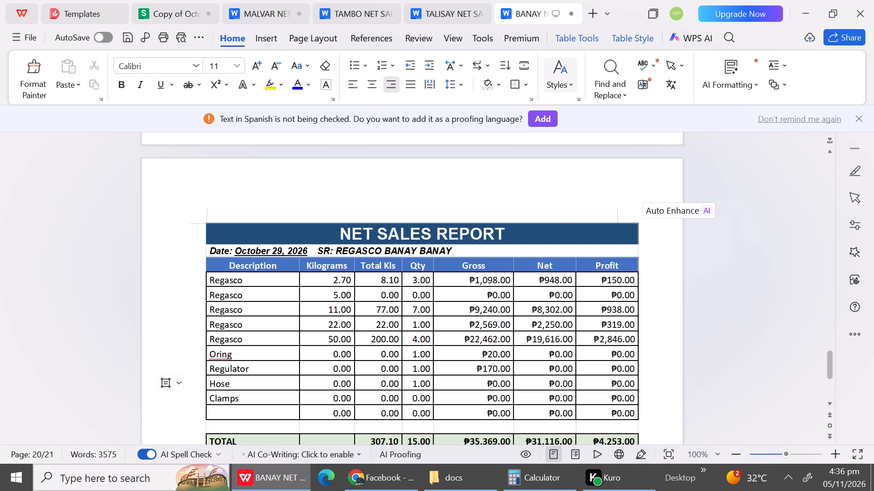
click(493, 381)
text(20)
Set the Clamps row's quantity to 2.00 and its gross to ₱300.00 in the October 29 report.
click(417, 401)
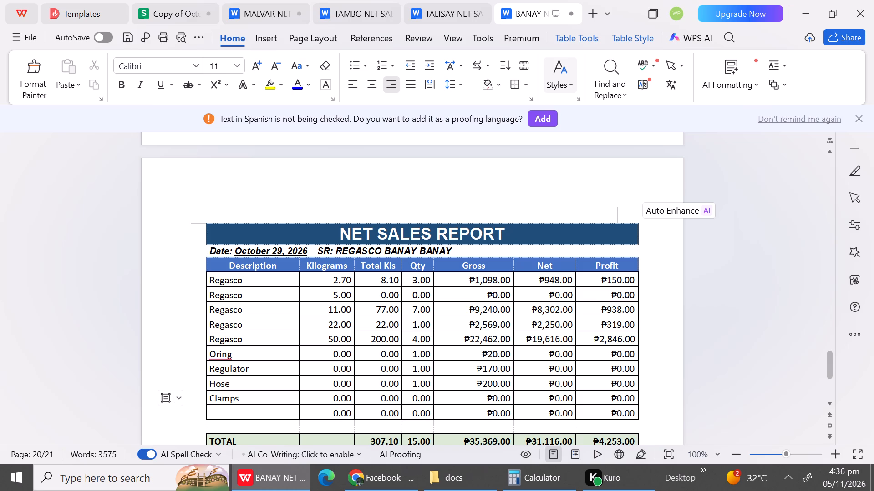
key(BackSpace)
key(2)
click(493, 398)
text(30)
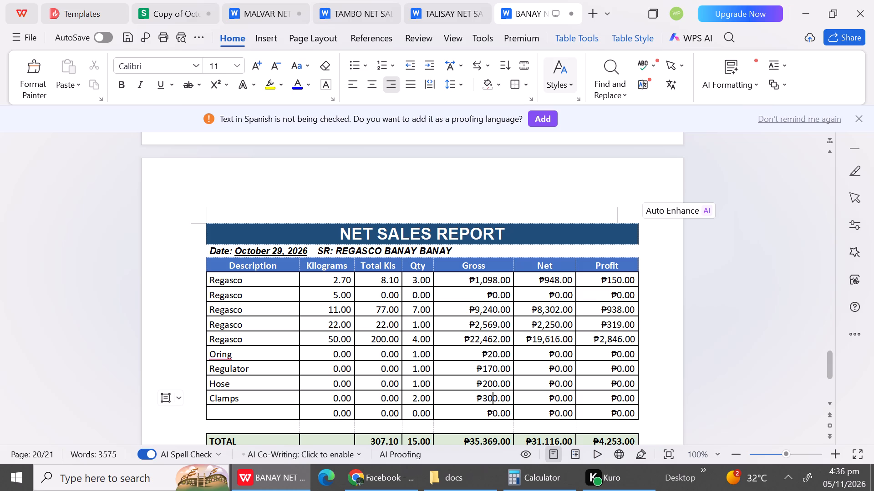
Enter net amounts of ₱17.00 for Oring and ₱144.50 for Regulator in the October 29 report.
click(558, 355)
key(BackSpace)
key(1)
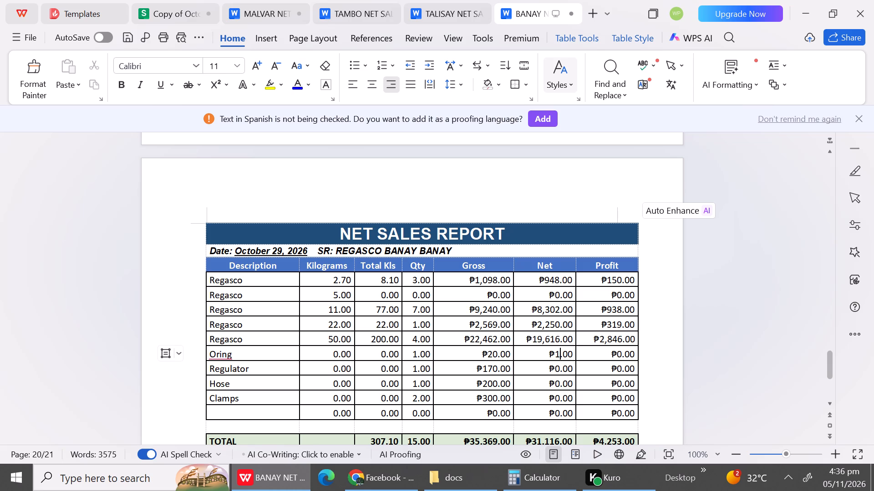
key(7)
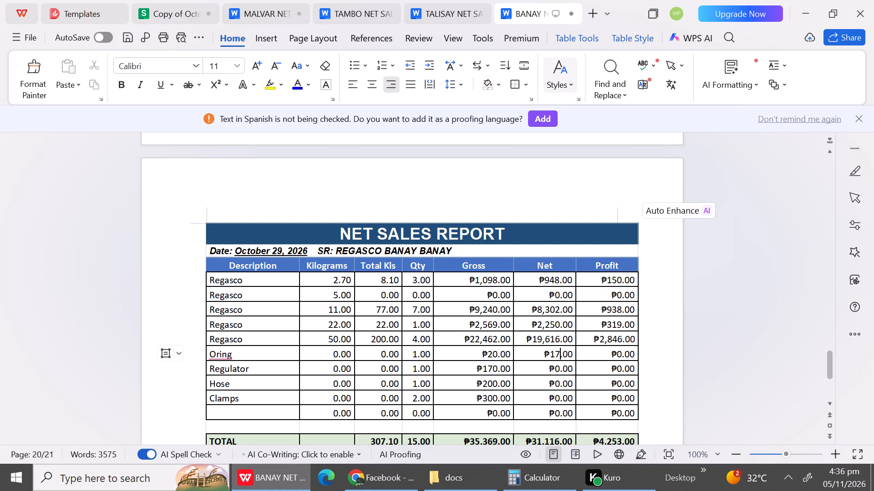
click(557, 366)
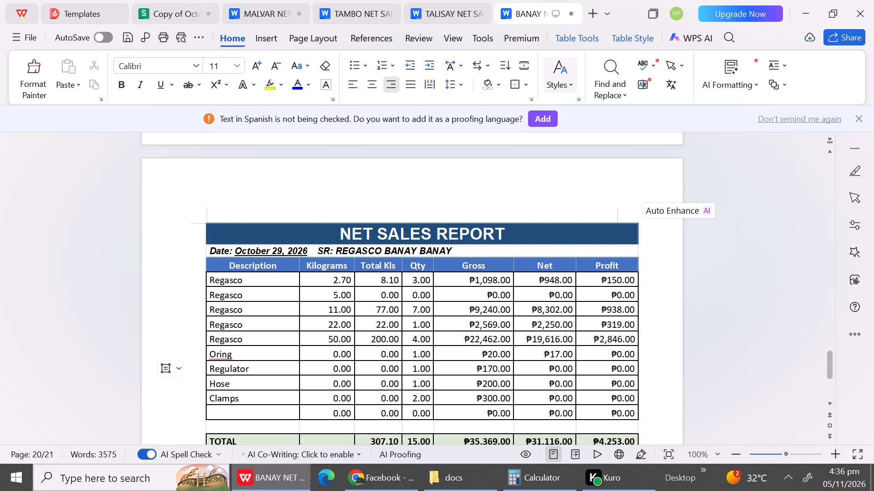
click(559, 367)
key(BackSpace)
text(144)
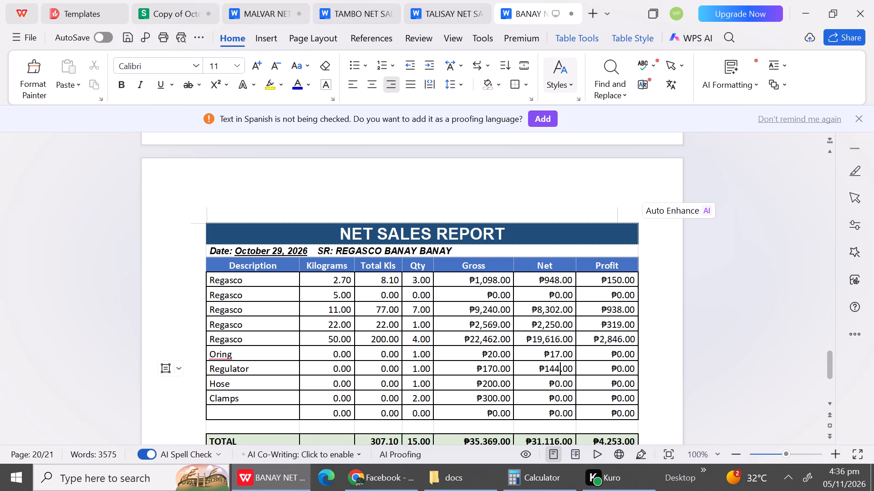
click(569, 370)
key(BackSpace)
key(5)
Set the Hose row's net amount to ₱144.50 in the October 29 report.
click(559, 382)
key(BackSpace)
text(155)
key(BackSpace)
key(BackSpace)
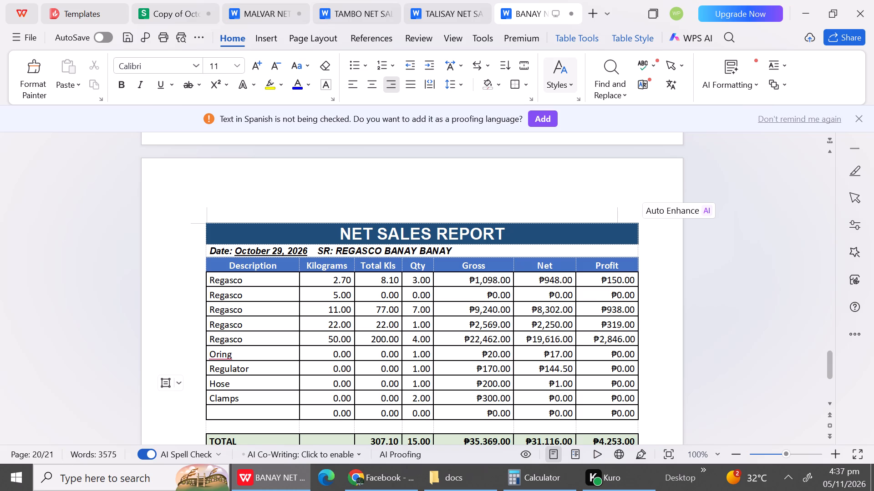
text(44)
key(Right)
key(Right)
key(BackSpace)
key(5)
Correct the Clamps row's gross to ₱30.00 and set its net amount to ₱25.50.
click(496, 402)
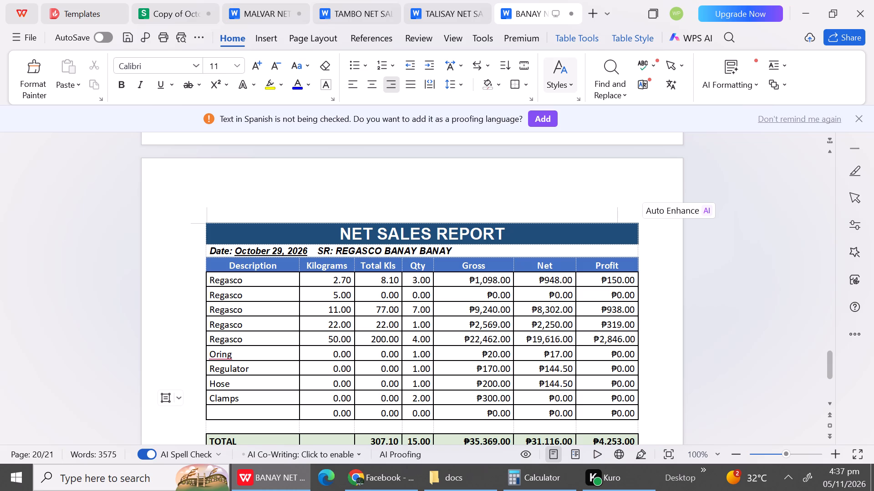
key(BackSpace)
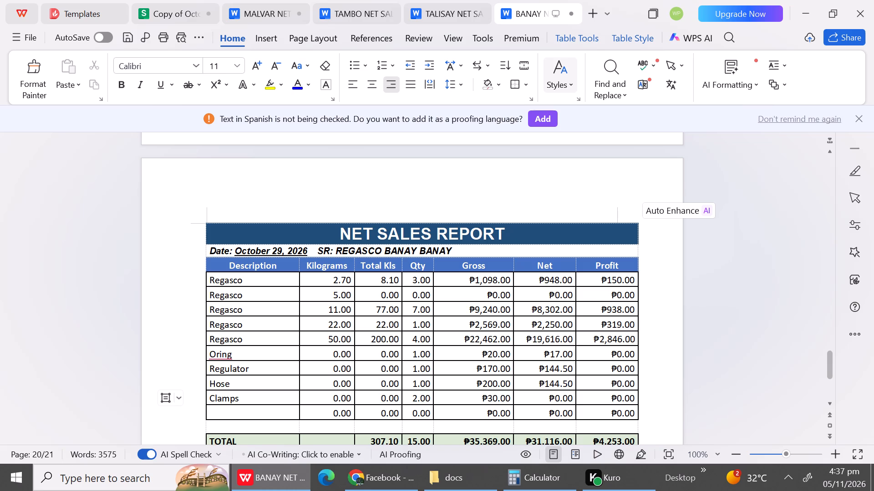
click(558, 399)
key(BackSpace)
text(25)
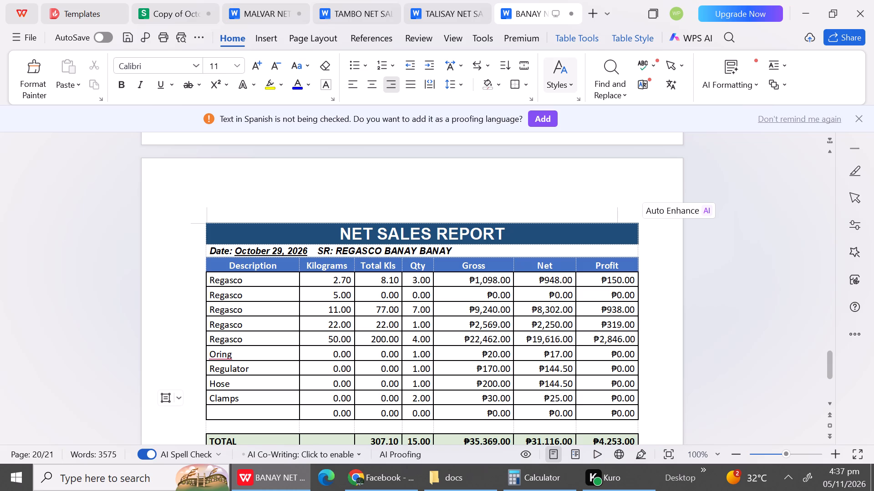
click(567, 400)
key(BackSpace)
key(5)
click(831, 402)
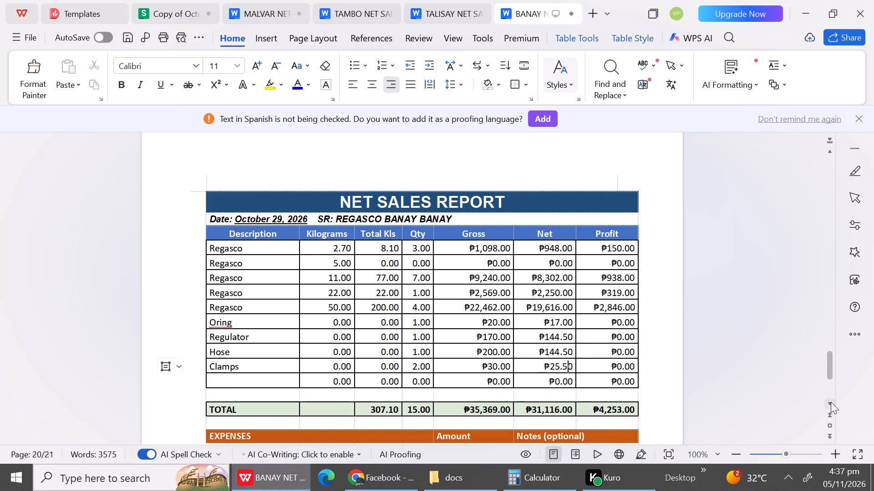
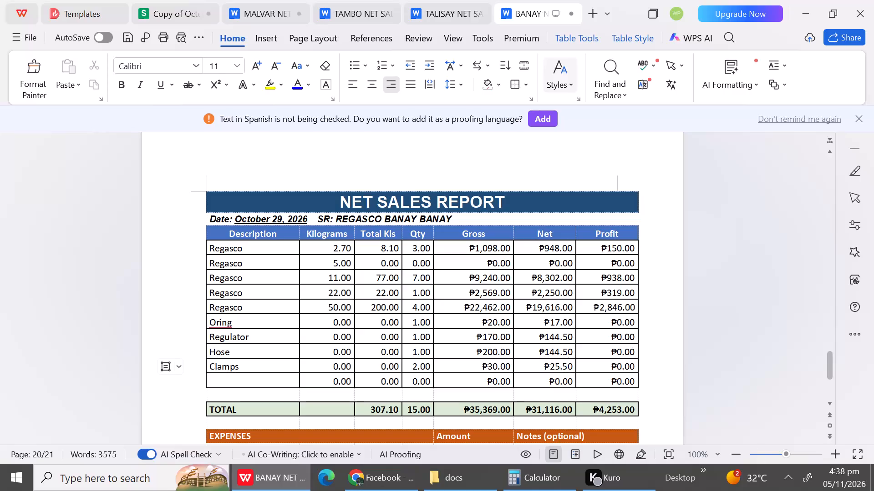
Set the TOTAL row's net amount to ₱31,447.50 in Banay's October 29 report.
click(558, 410)
key(BackSpace)
key(BackSpace)
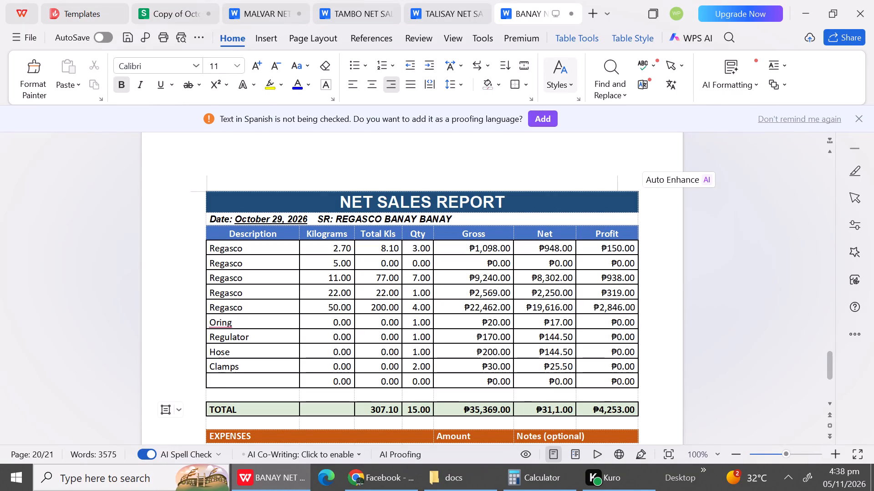
key(BackSpace)
text(44)
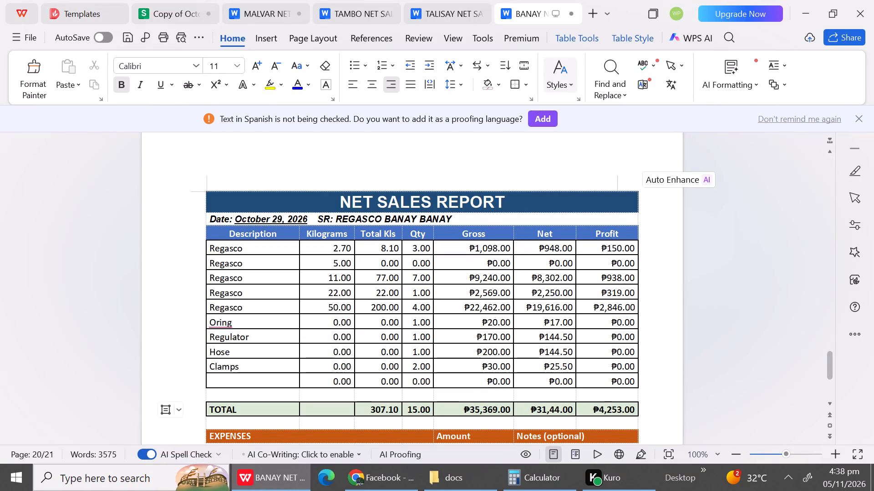
key(7)
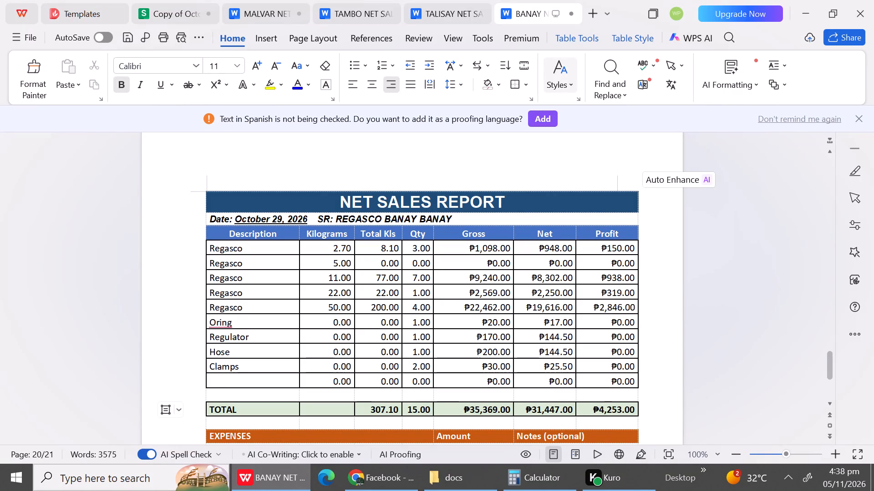
click(569, 413)
key(BackSpace)
key(5)
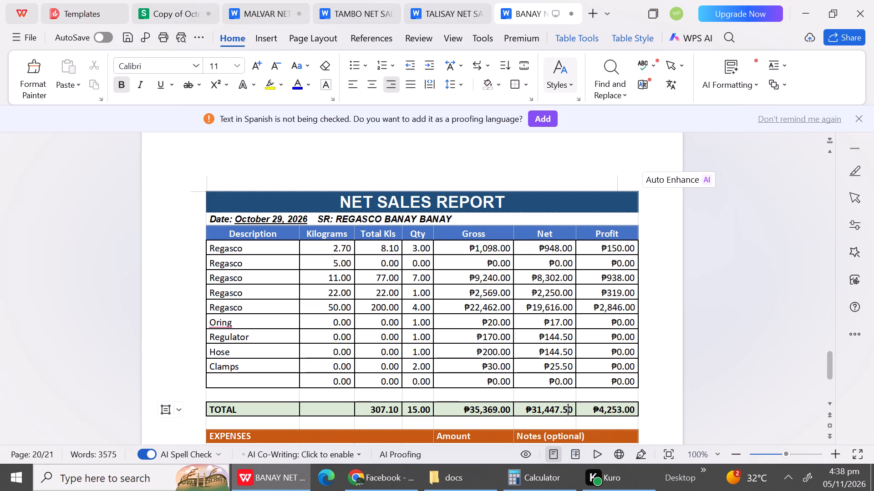
Set the TOTAL row's gross amount to ₱35,789.00 in the October 29 report.
click(492, 410)
key(BackSpace)
key(BackSpace)
text(78)
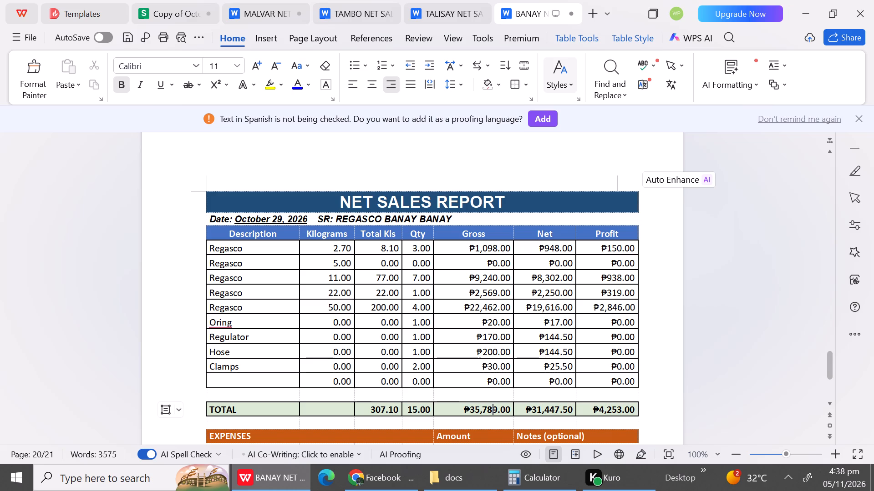
Correct the TOTAL row's net amount to ₱31,464.50 in the October 29 report.
click(557, 411)
key(Right)
key(BackSpace)
key(BackSpace)
text(64)
click(726, 389)
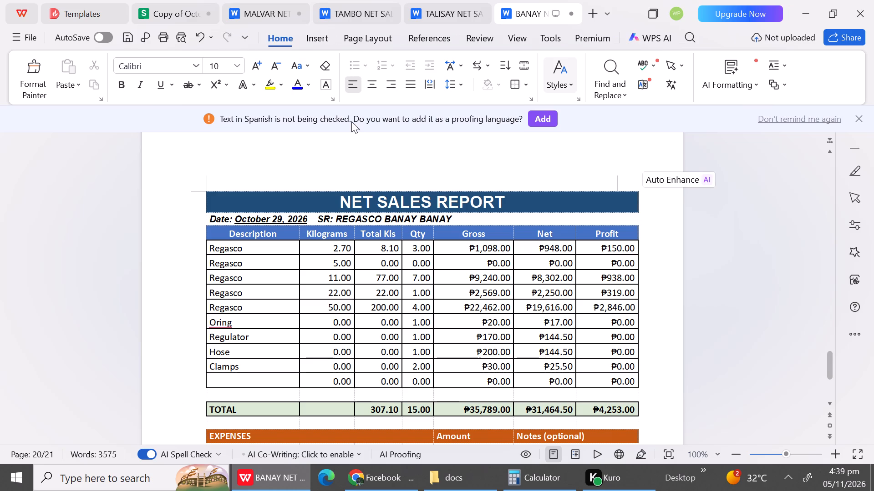
Save a PDF copy of the Banay report in the docs folder as BANAY NET SALES REPORT 2.pdf and dismiss the export dialog.
click(18, 39)
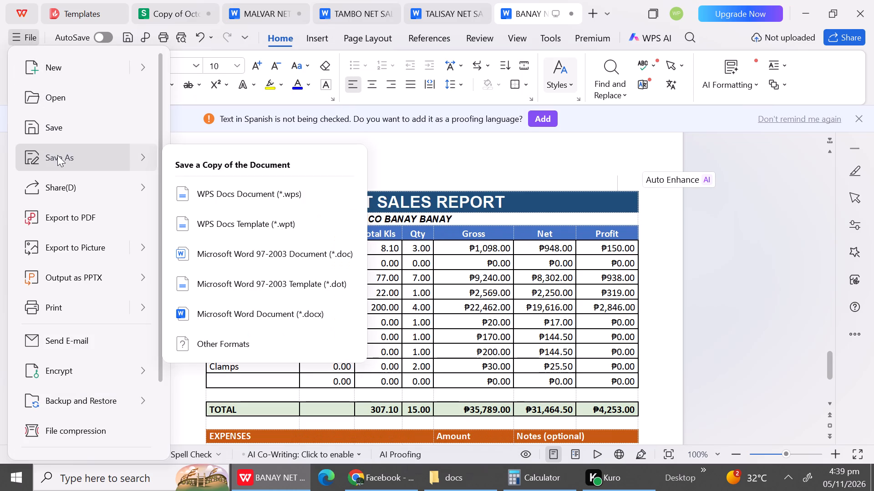
click(57, 155)
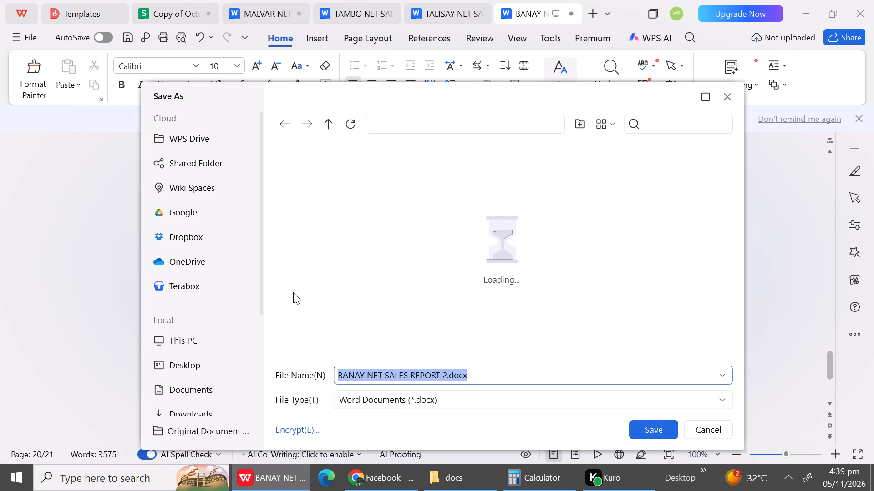
click(608, 401)
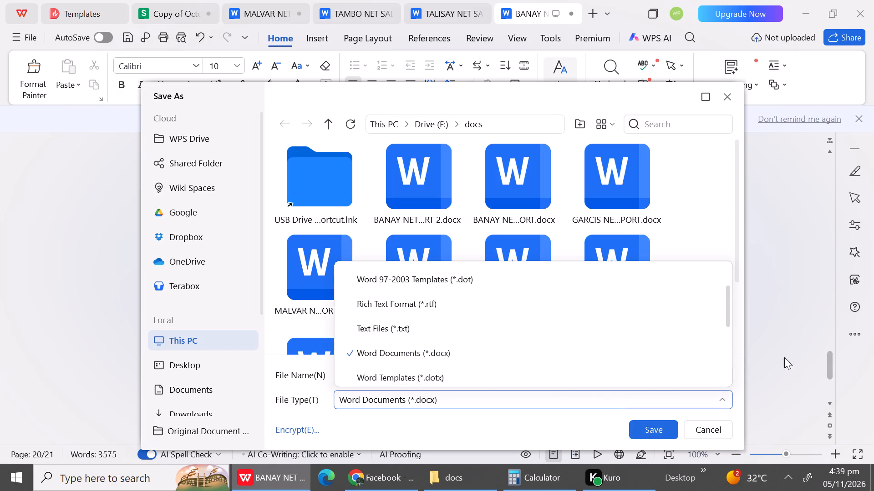
click(726, 367)
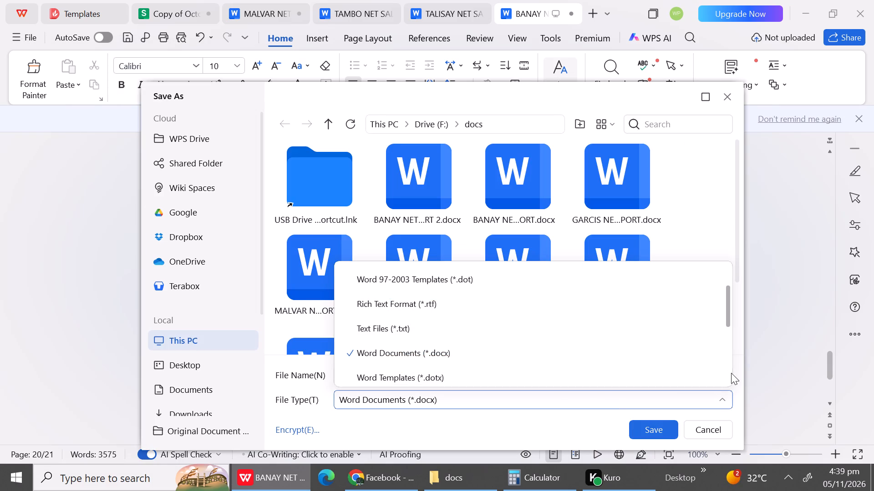
click(731, 373)
drag(730, 319, 724, 363)
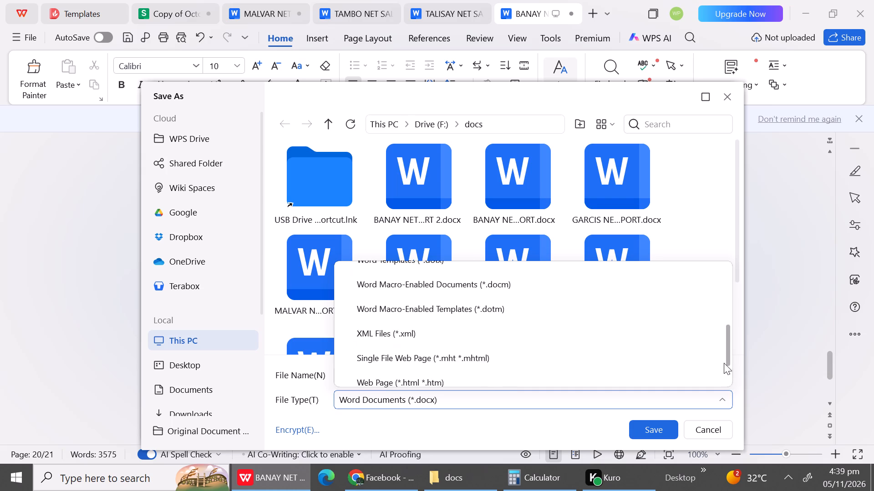
drag(724, 363, 721, 403)
click(386, 372)
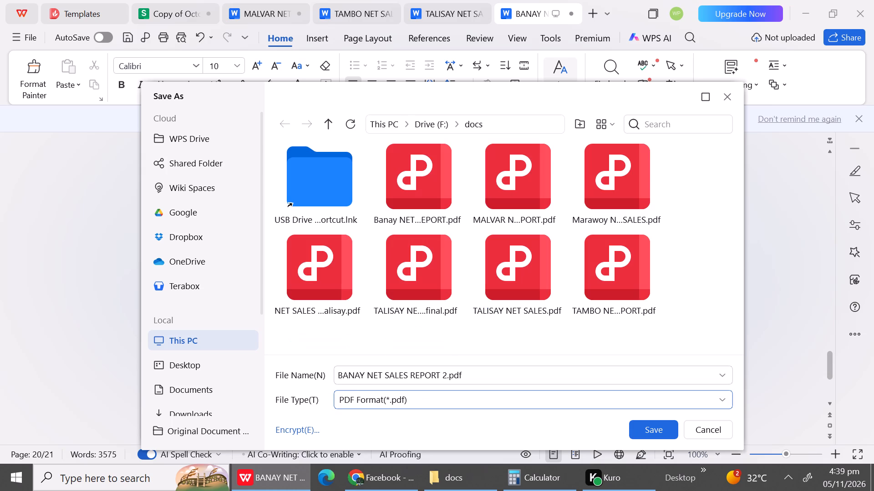
click(414, 393)
click(413, 397)
click(659, 431)
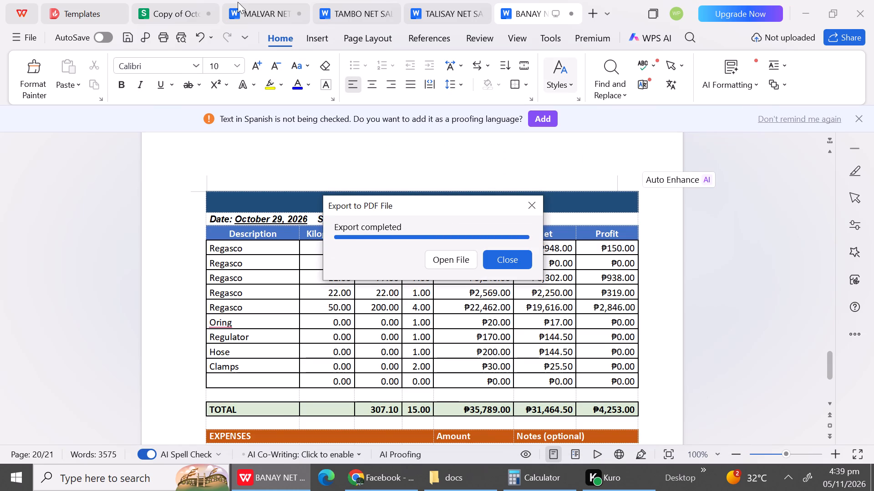
click(172, 14)
click(506, 257)
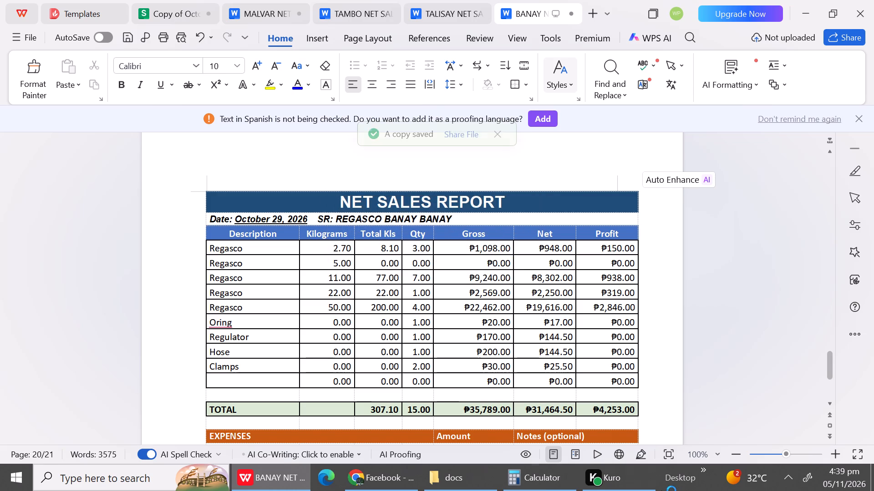
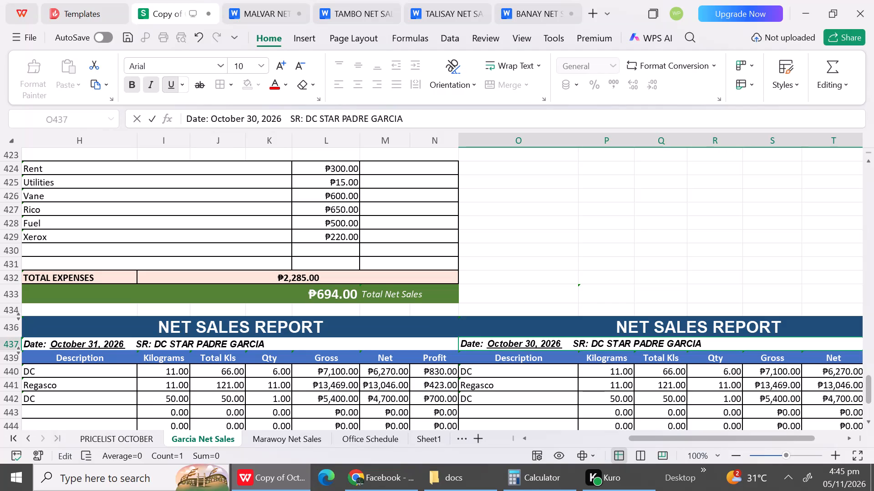
In Padre Garcia's October 30 net sales report, change the first row's description to Regasco.
click(868, 420)
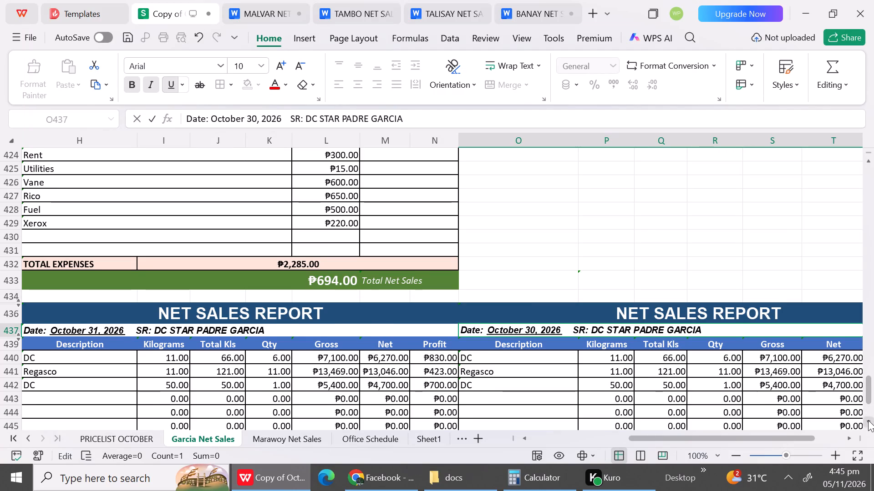
click(527, 438)
click(527, 438)
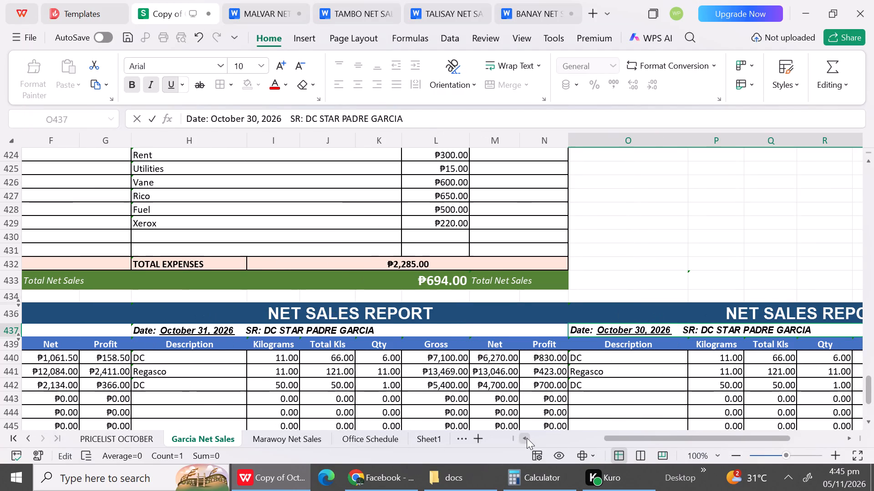
click(527, 438)
click(527, 438)
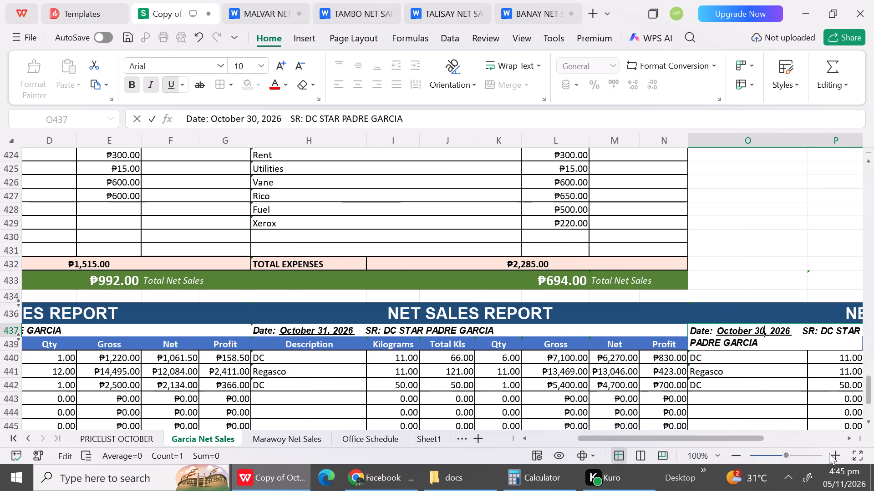
click(846, 440)
triple_click(846, 440)
triple_click(846, 440)
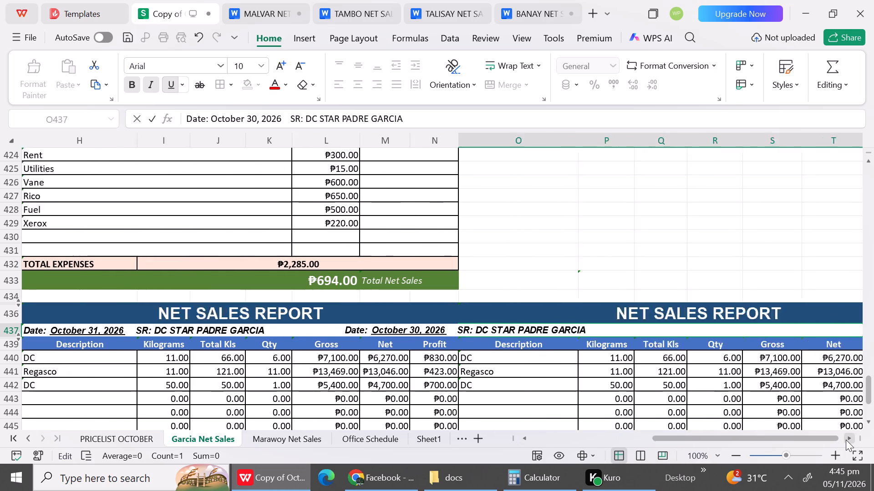
click(846, 440)
click(846, 440)
click(846, 440)
click(846, 440)
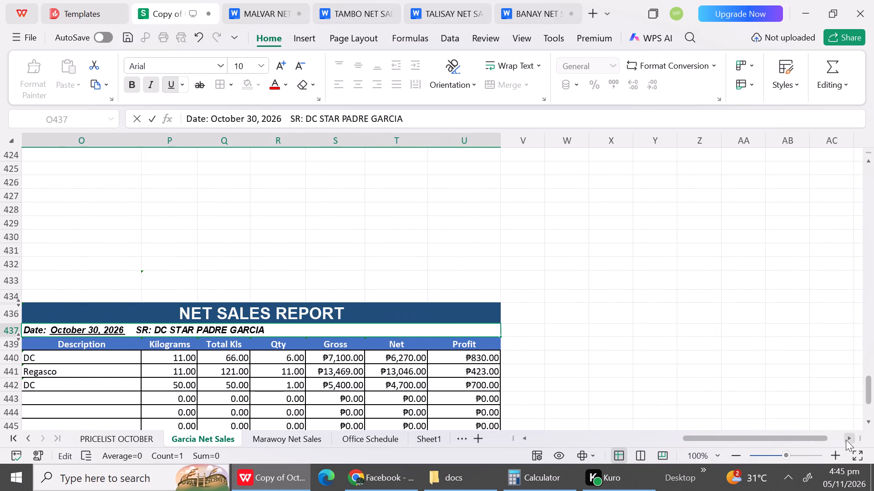
triple_click(866, 422)
triple_click(866, 422)
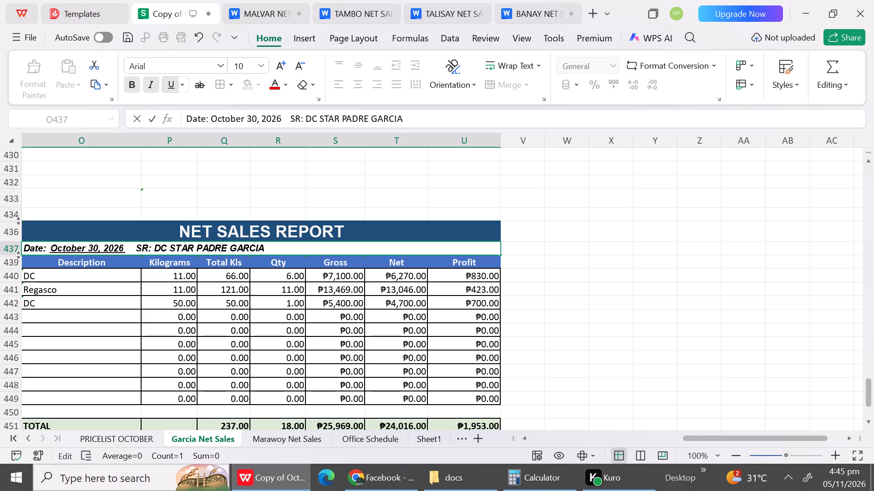
click(113, 277)
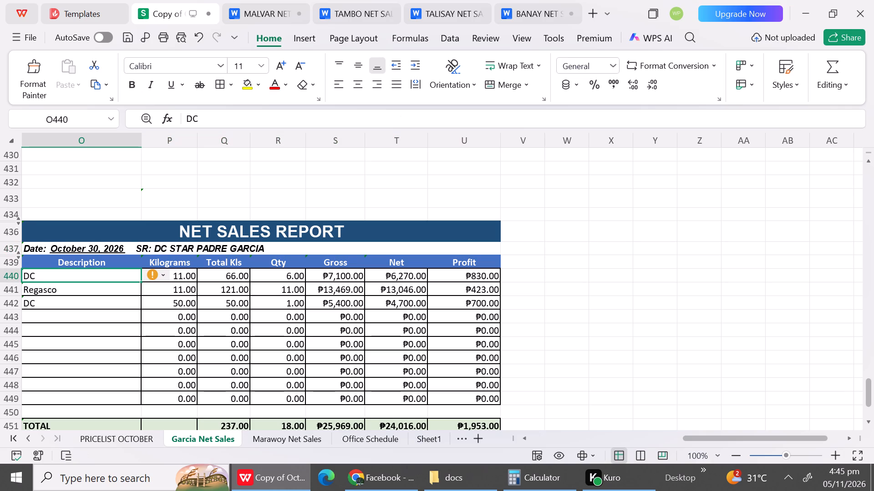
key(shift+r)
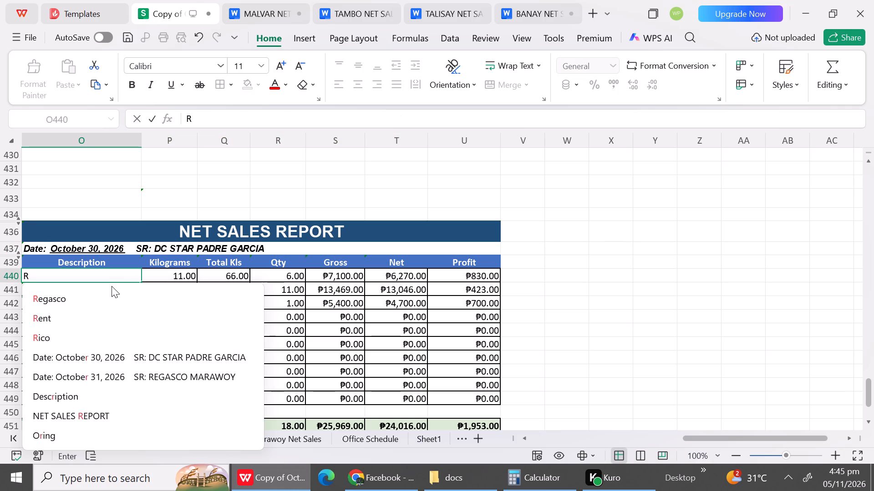
click(109, 300)
Change the second row's description to D and enter DC as the description in the fourth row.
click(98, 291)
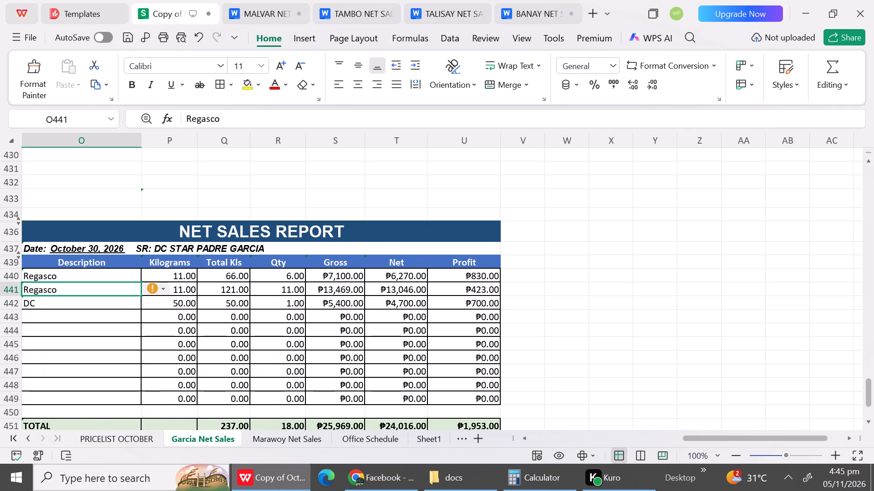
key(shift+d)
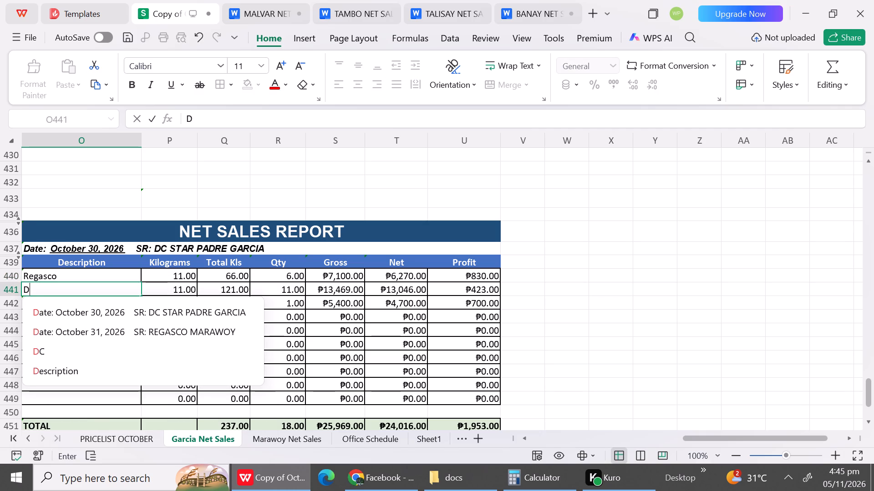
click(91, 401)
click(62, 306)
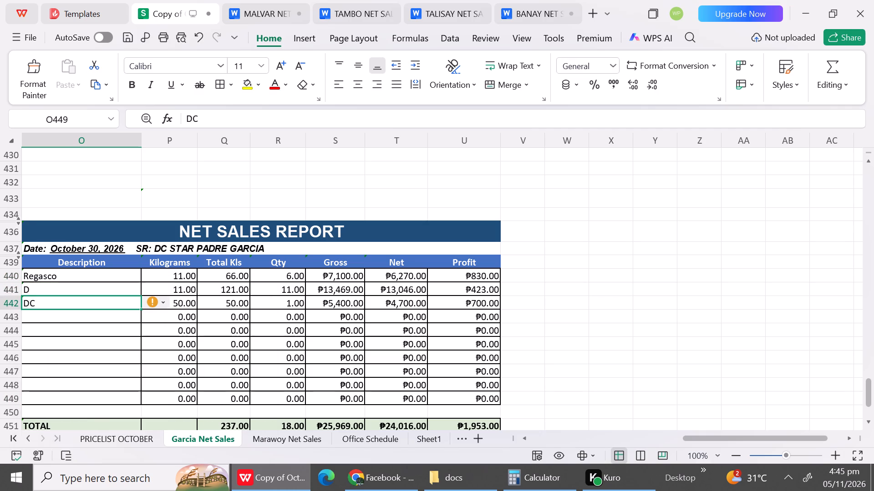
click(58, 322)
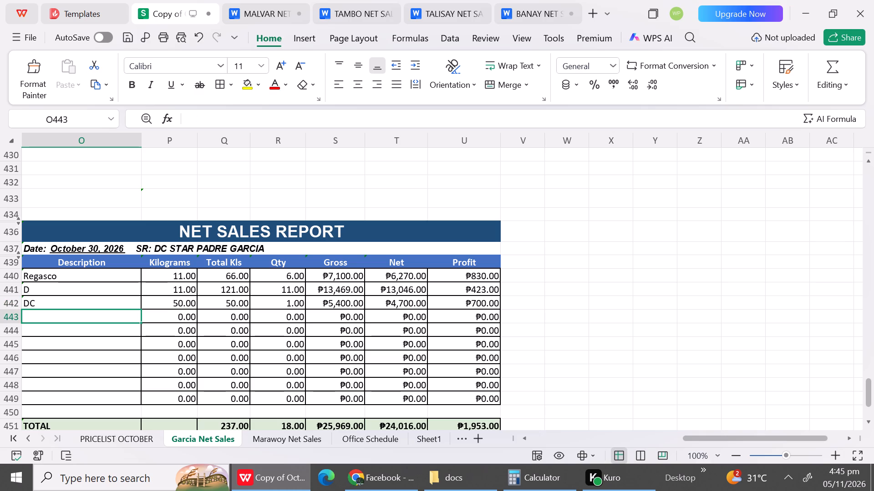
key(shift+d)
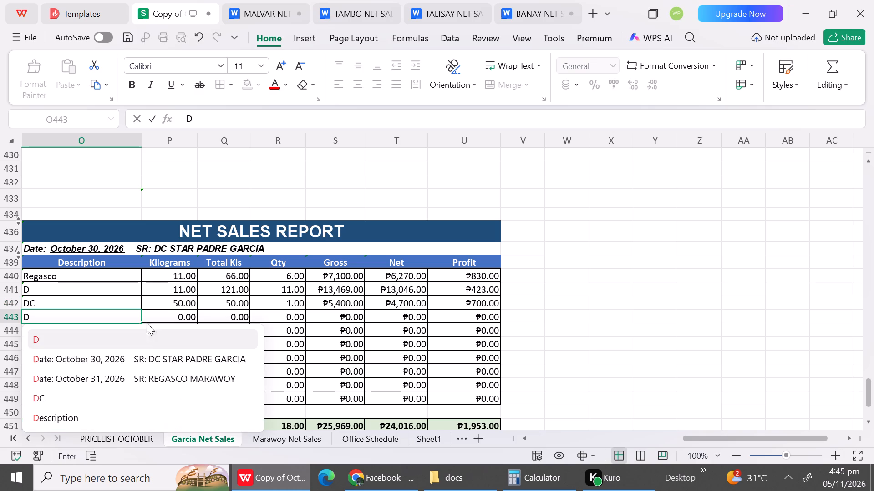
key(shift+c)
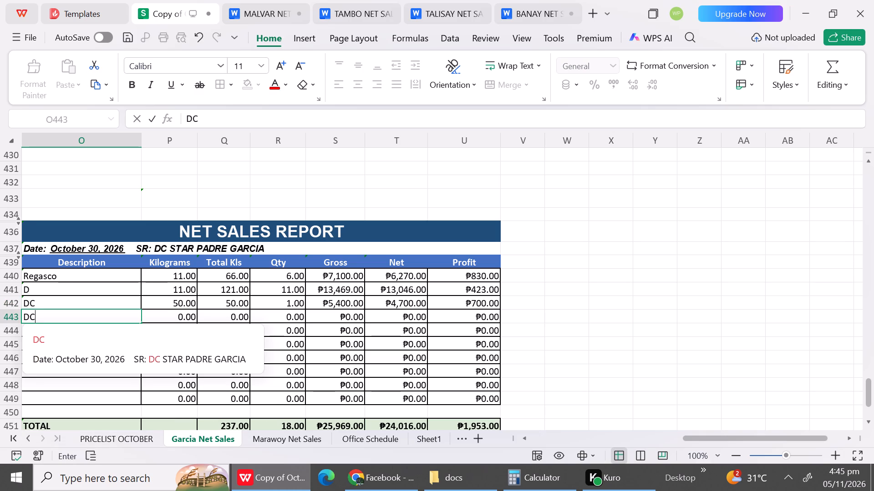
Set the kilograms of the fourth row's DC item to 5 in the October 30 report.
click(179, 299)
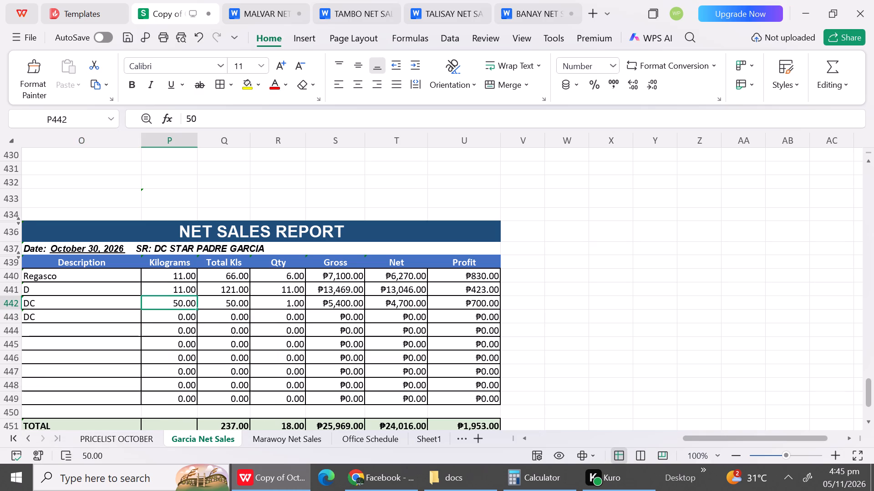
click(178, 313)
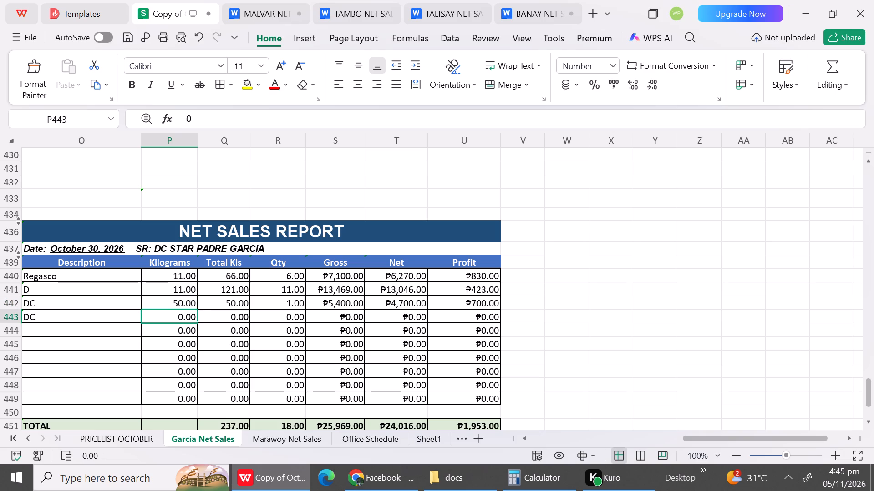
key(5)
click(211, 326)
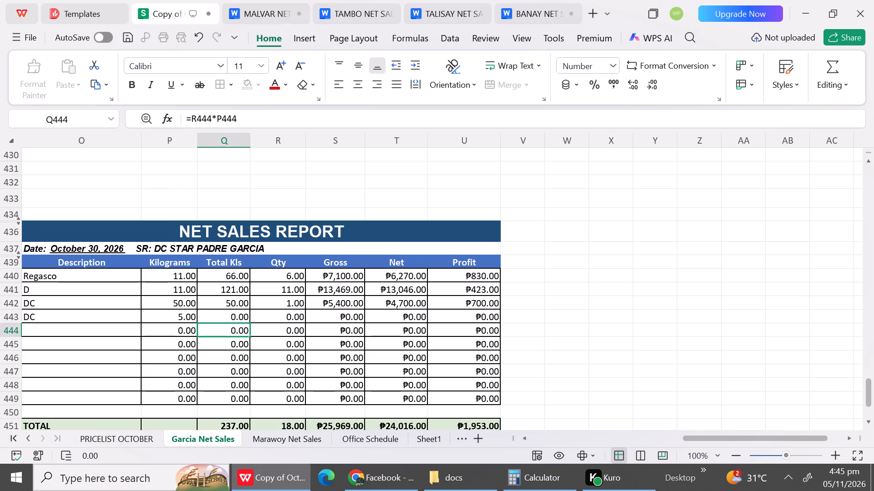
Set the quantities in the October 30 report to 12 for Regasco, 9 for the second row and 1 for the 5 kg DC row.
click(279, 274)
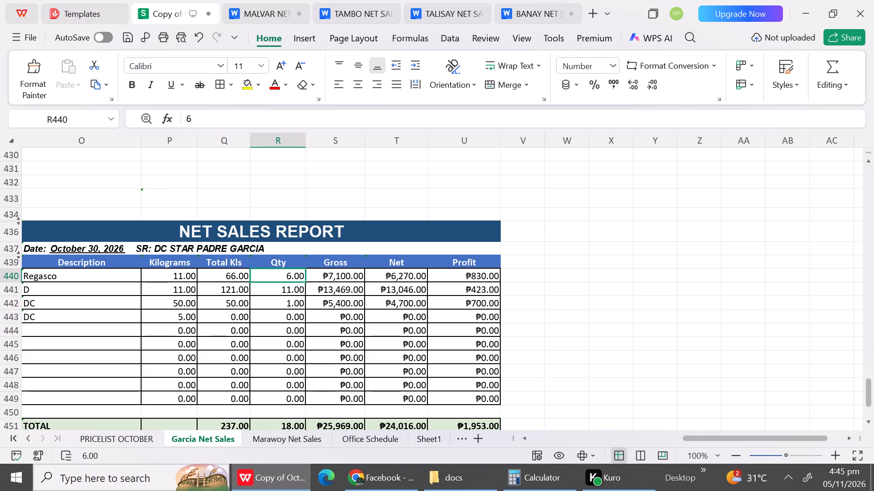
text(12)
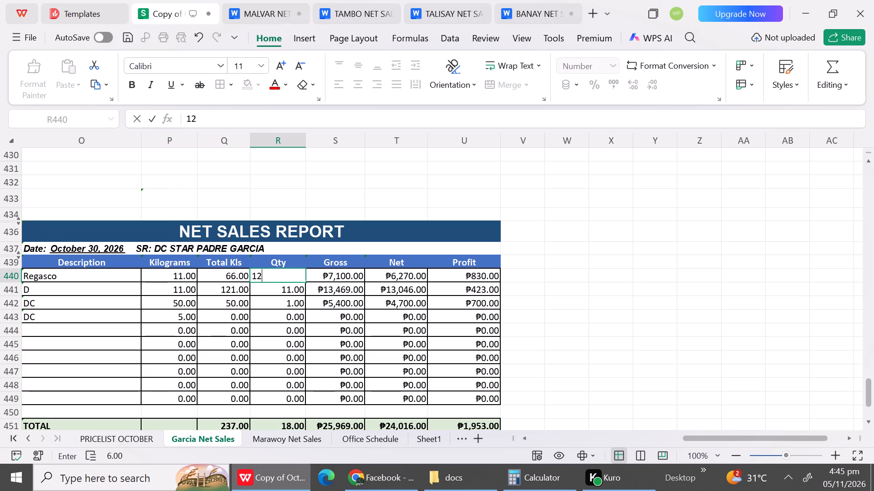
click(285, 291)
key(9)
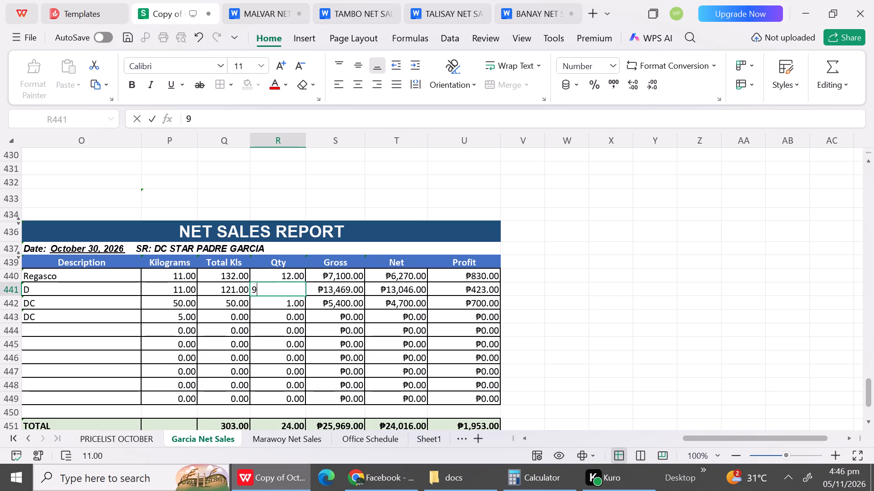
click(285, 300)
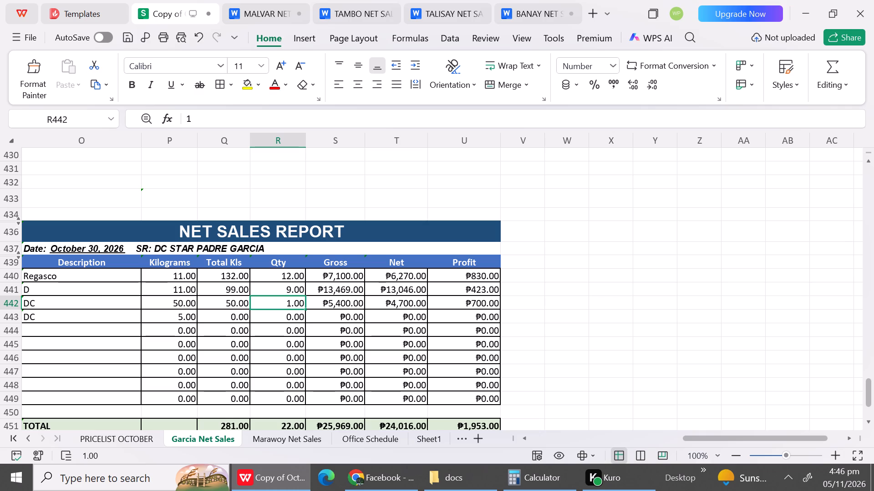
click(286, 319)
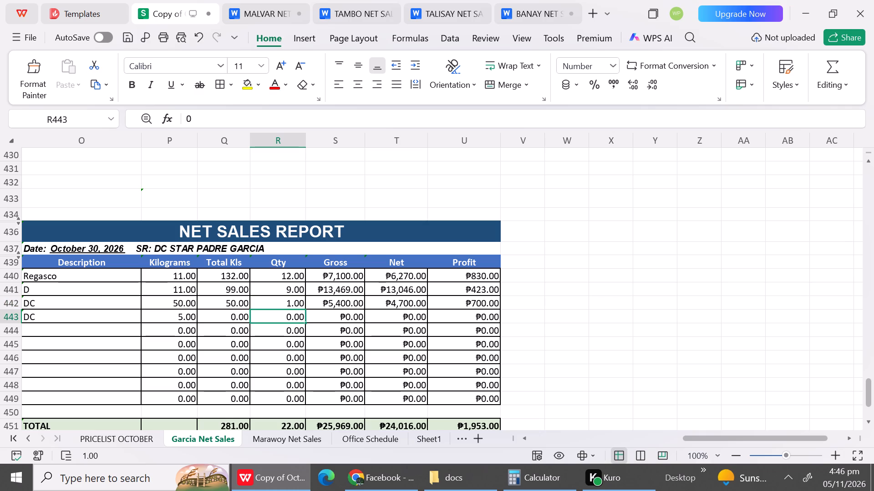
key(1)
click(313, 356)
Set the gross amounts to ₱15,288 for the Regasco row and ₱10,760 for the second row.
click(343, 273)
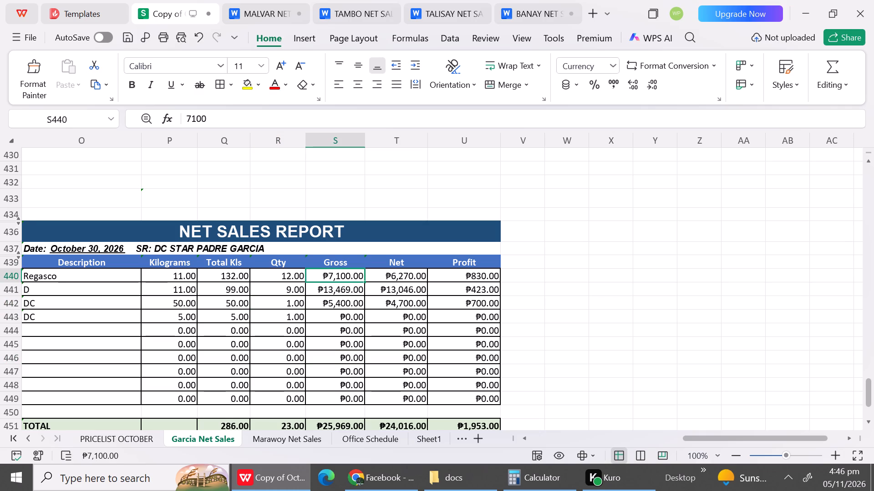
key(1)
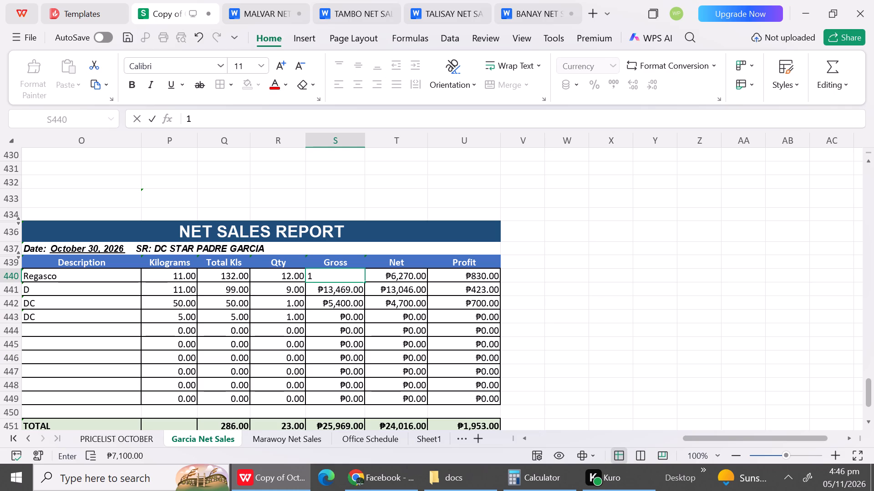
key(5)
text(288)
click(342, 290)
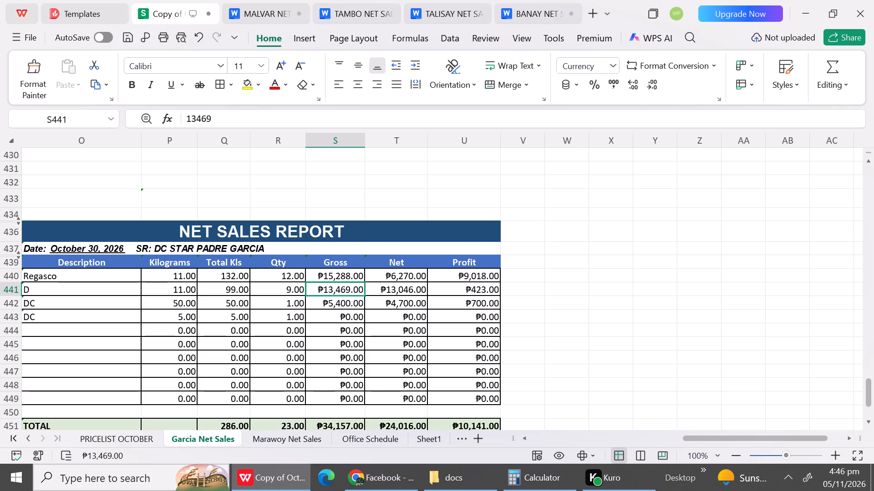
key(grave)
key(1)
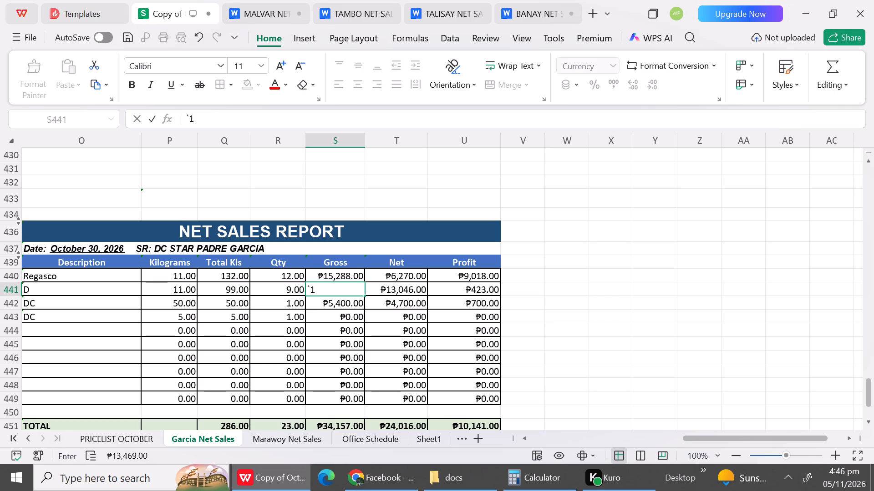
key(BackSpace)
key(BackSpace)
text(10)
text(760)
Set the gross amounts to ₱5,450 for the 50 kg DC row and ₱640 for the 5 kg DC row.
click(342, 308)
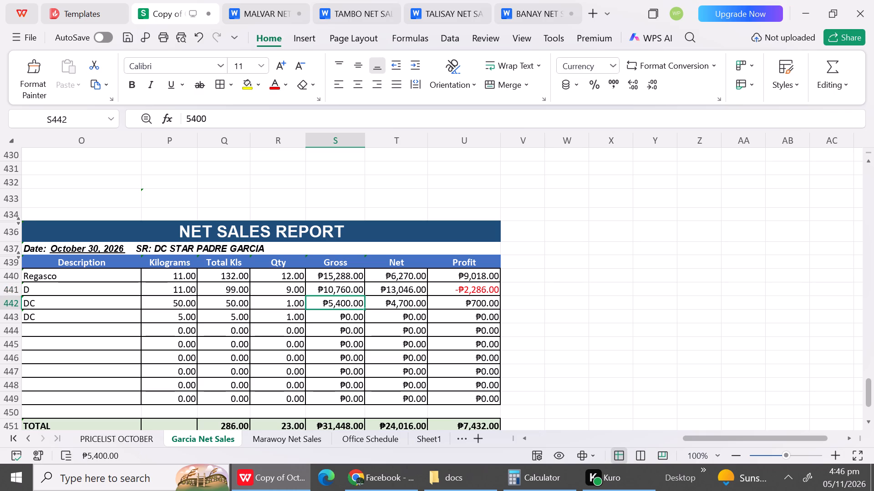
text(54)
text(50)
click(345, 318)
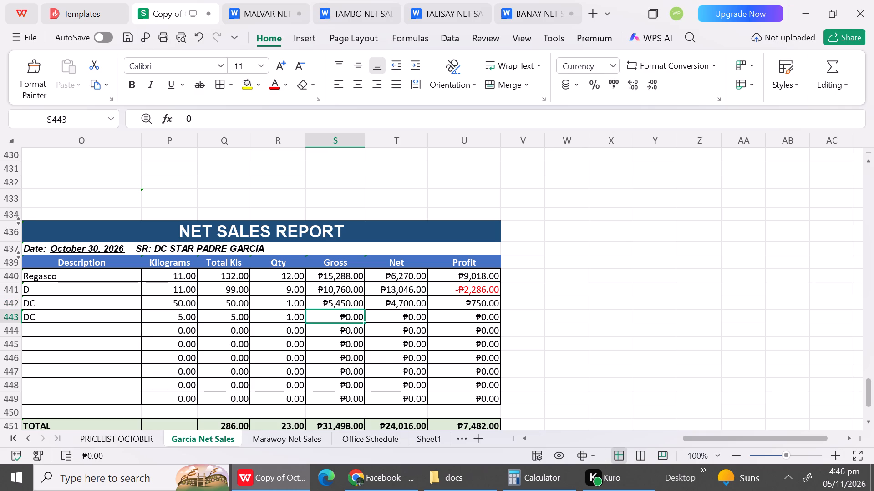
text(649)
key(BackSpace)
key(0)
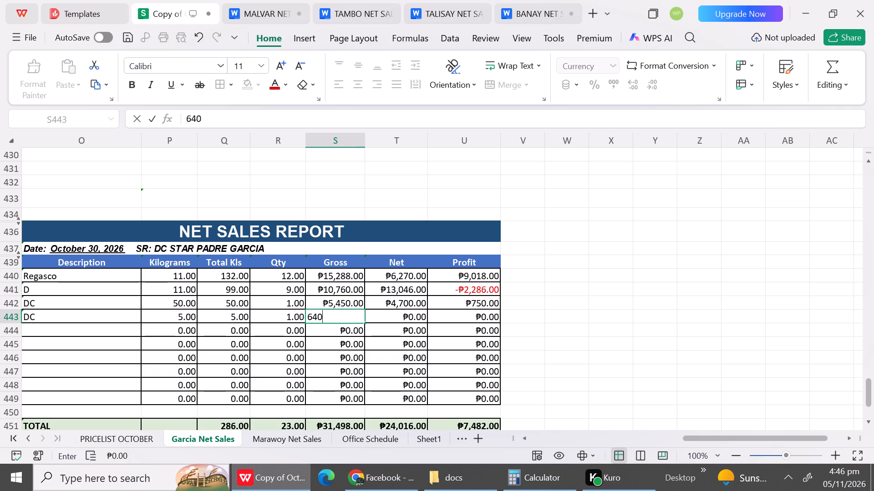
click(344, 328)
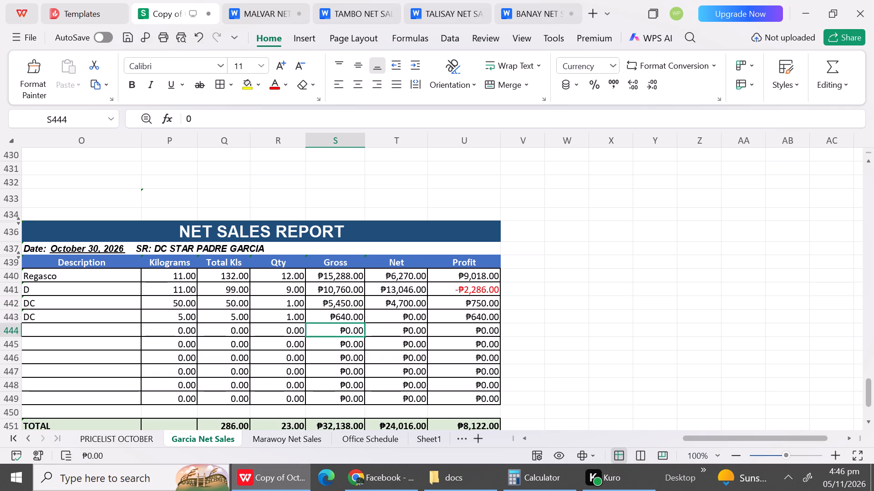
Set the net amount of the Regasco row to ₱14,232 in the October 30 report.
click(406, 276)
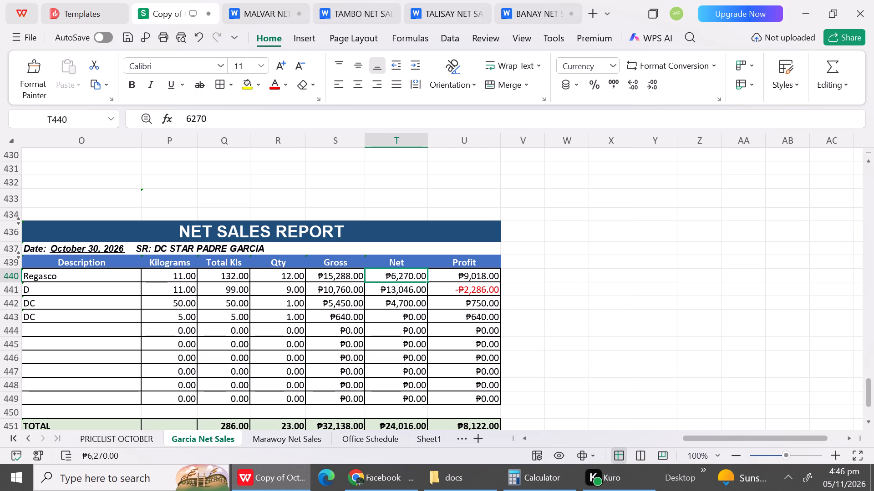
click(406, 276)
key(1)
text(4232)
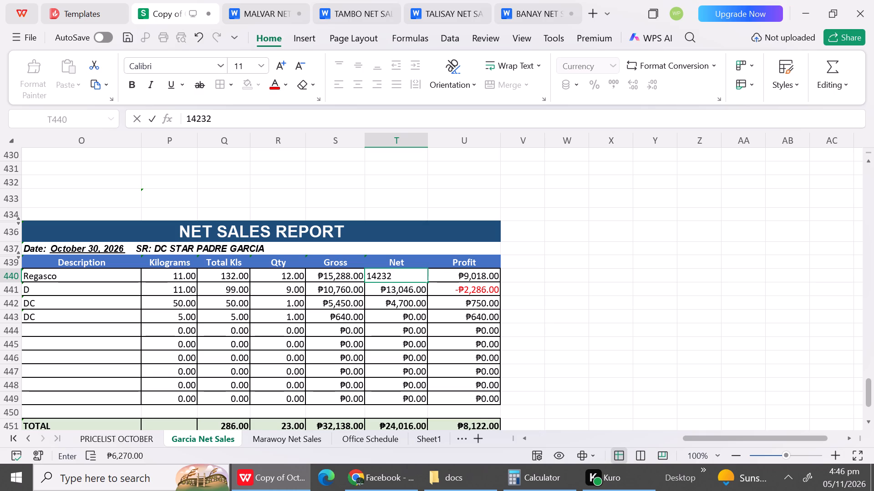
click(400, 316)
Complete the second row's description as Delta in the October 30 report.
double_click(50, 287)
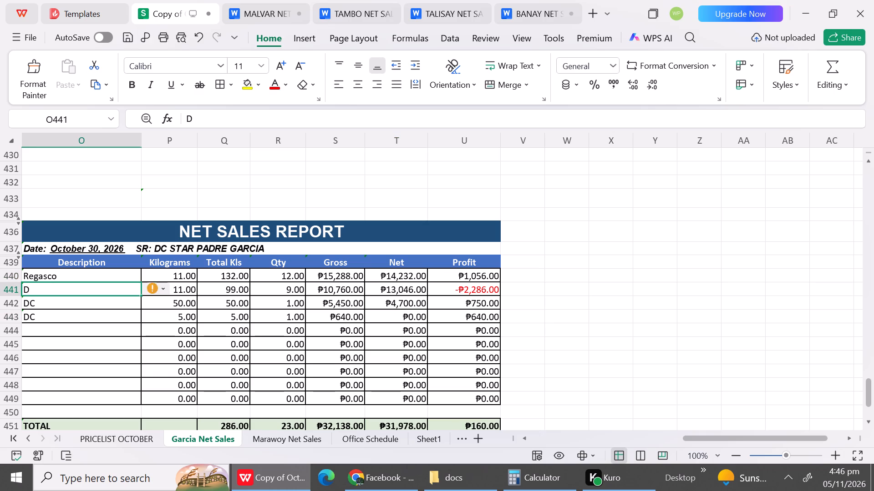
key(e)
key(l)
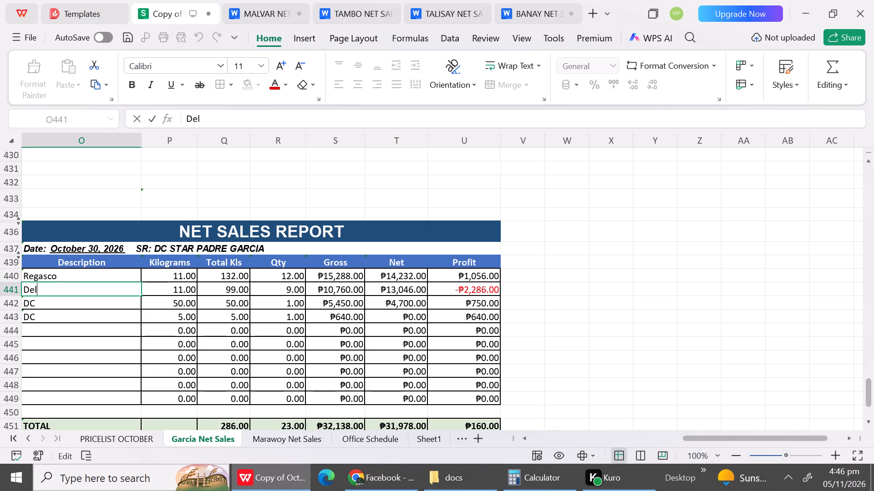
text(ta)
click(144, 345)
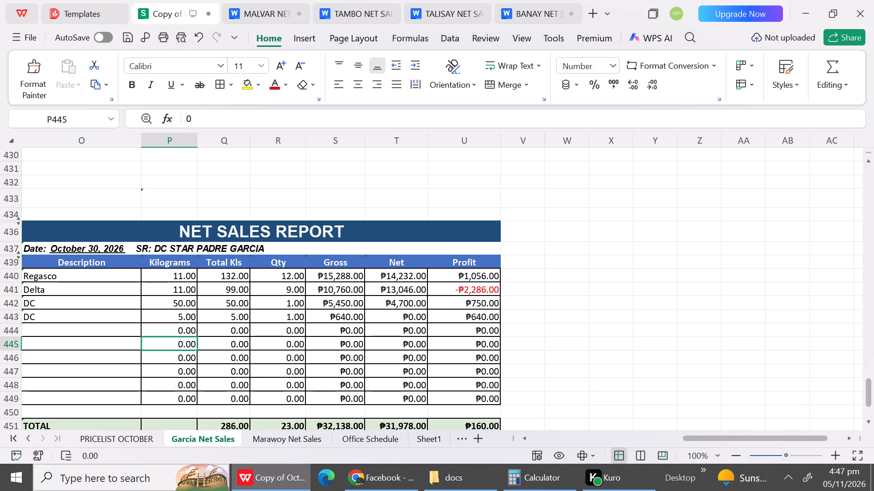
Check the Delta 11 kg price in the October price list and set the Delta row's net amount to ₱9,405.
click(133, 439)
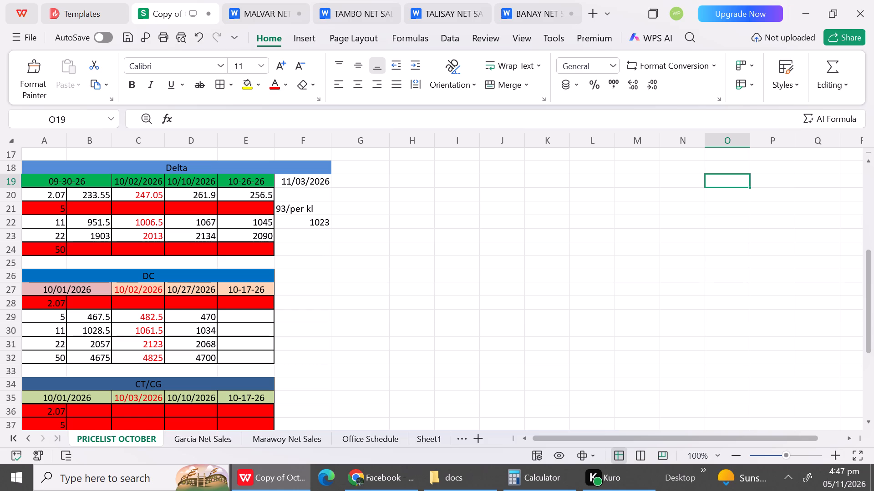
click(187, 437)
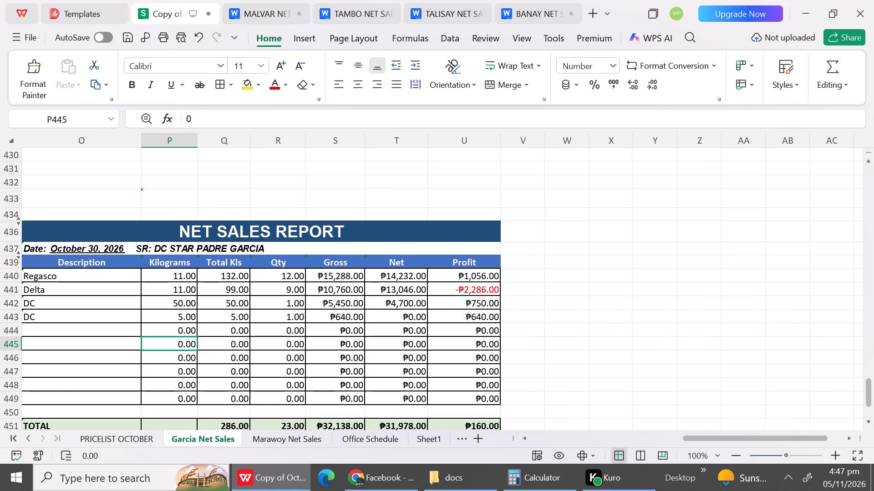
click(405, 290)
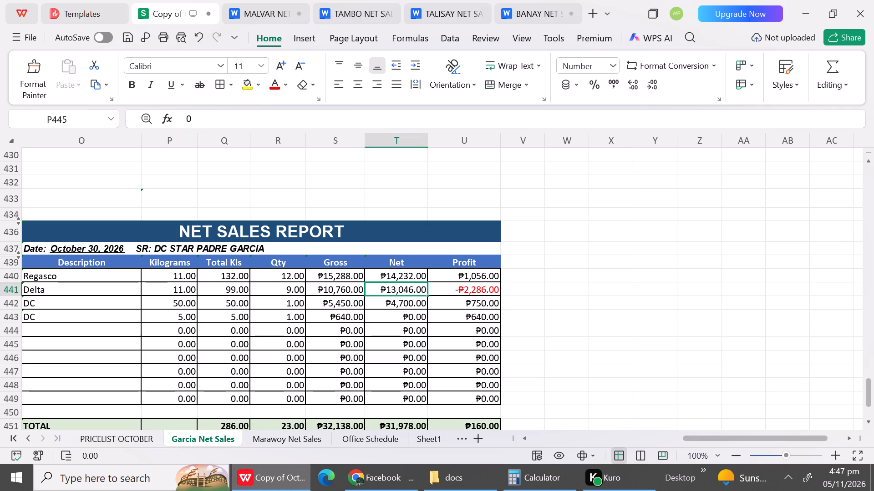
text(940)
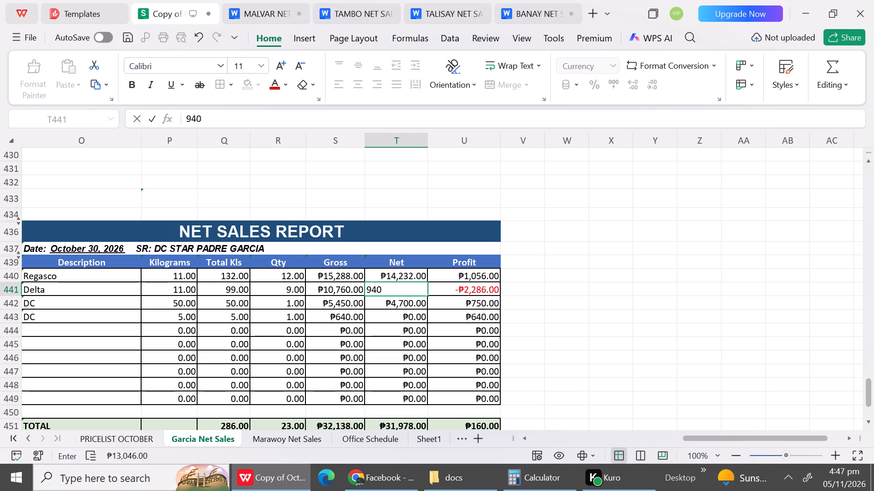
key(6)
key(BackSpace)
key(5)
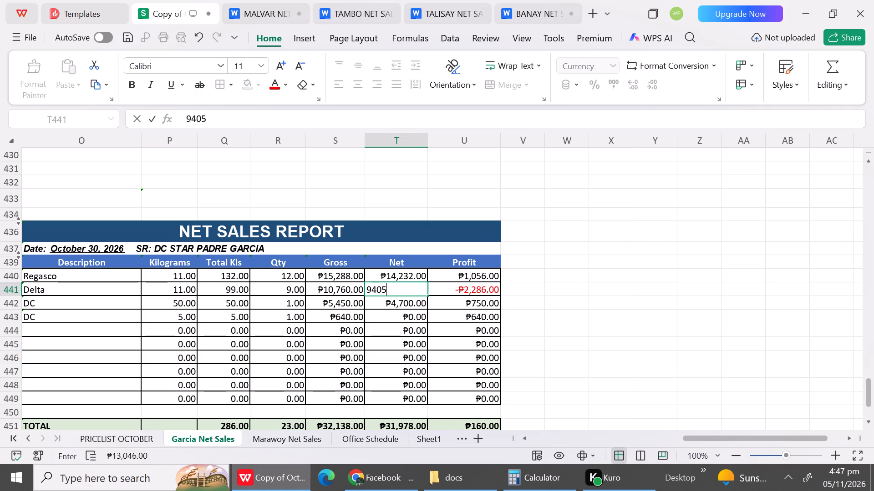
click(403, 301)
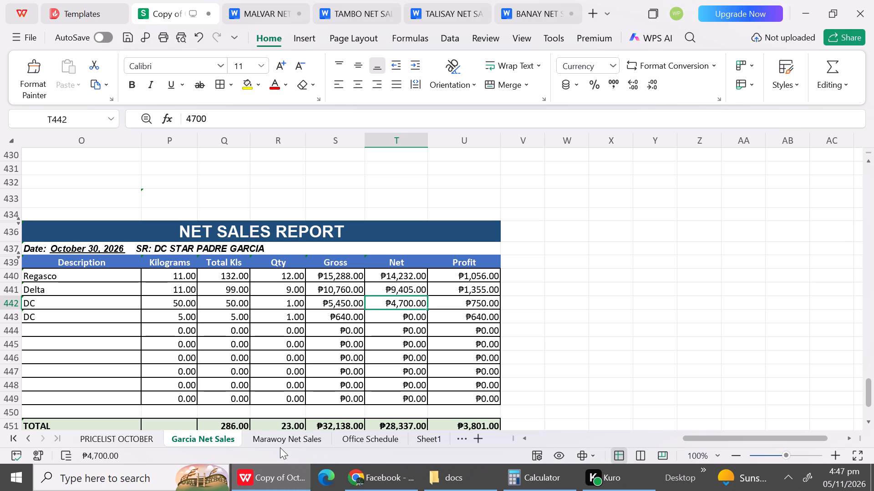
Check the DC 50 kg price in the October price list and re-enter the 50 kg DC row's net amount as ₱4,700.
click(135, 438)
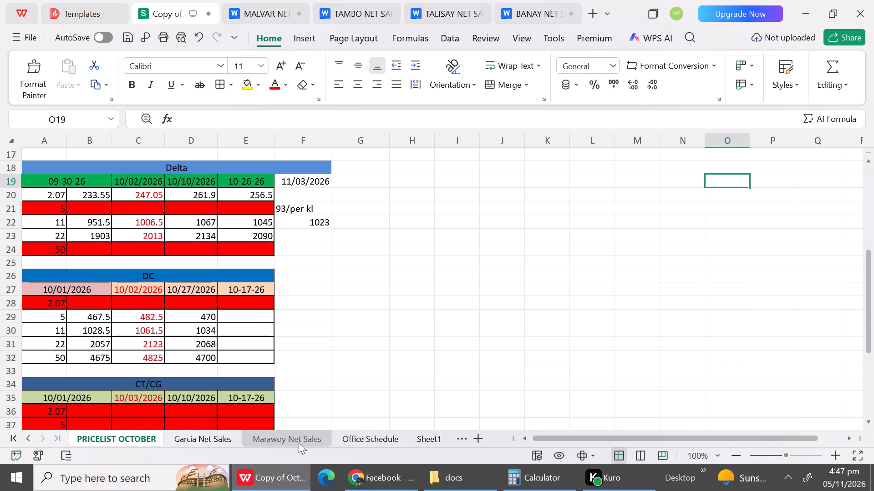
click(204, 441)
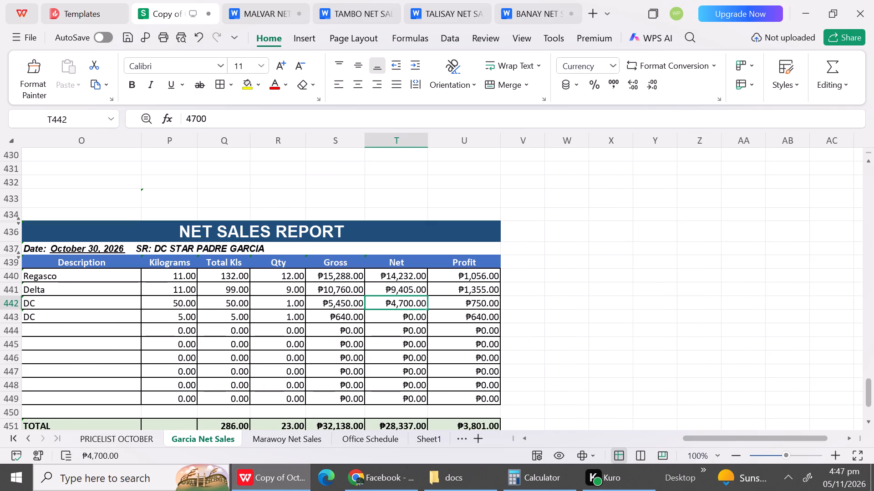
text(20)
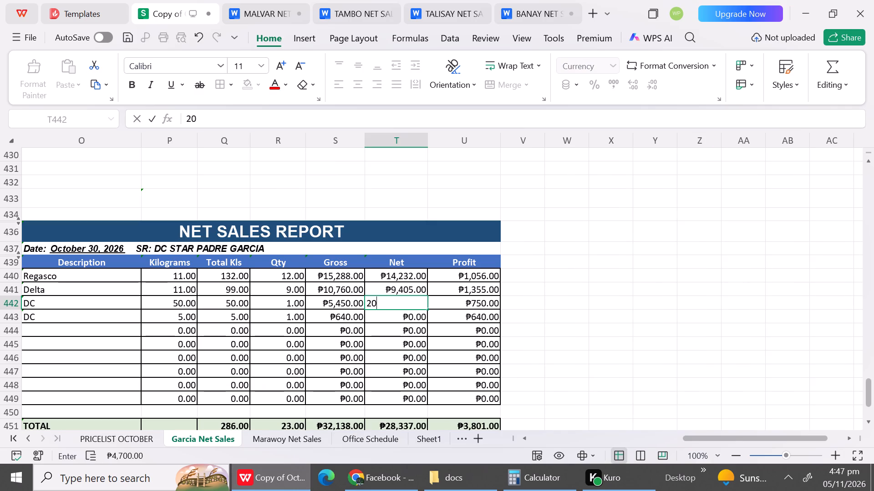
key(BackSpace)
key(BackSpace)
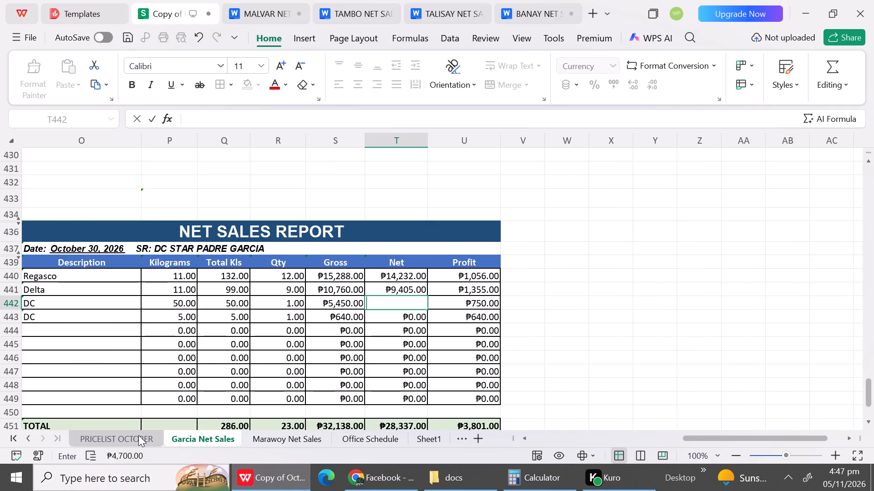
click(136, 433)
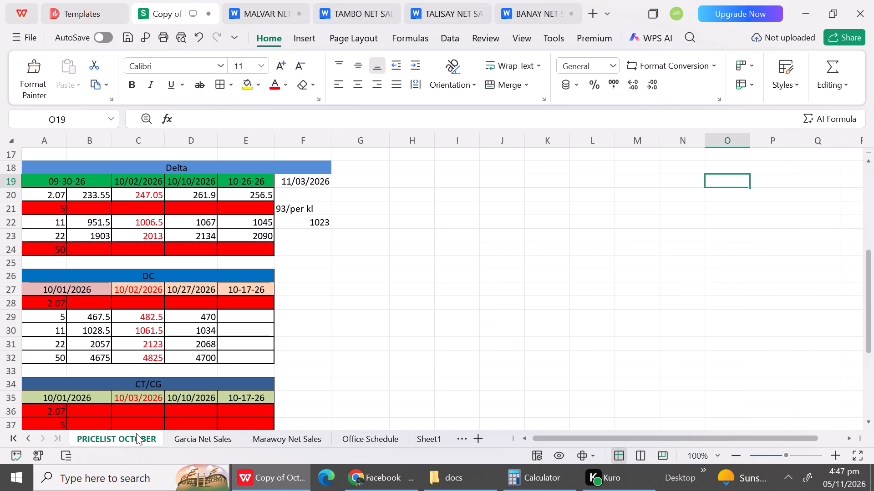
click(136, 433)
click(195, 440)
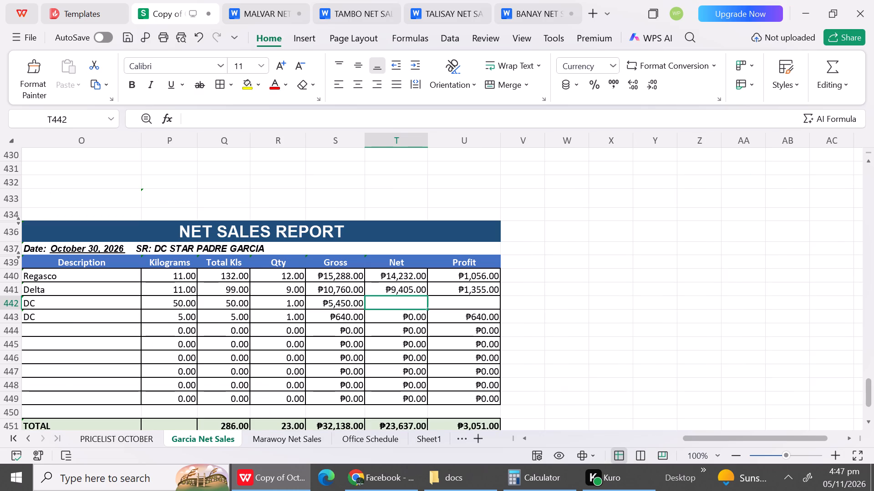
key(4)
text(700)
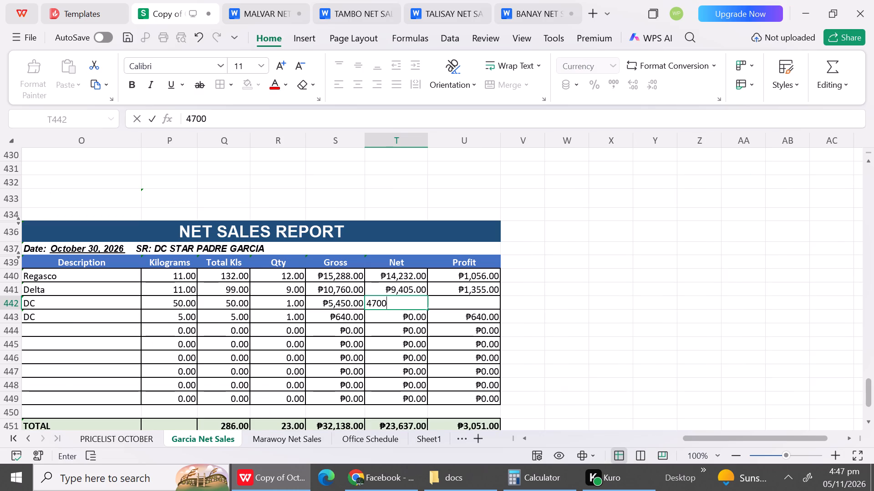
click(339, 338)
Look up the DC 5 kg price, set the 5 kg DC row's net amount to ₱470, and save the workbook.
click(389, 319)
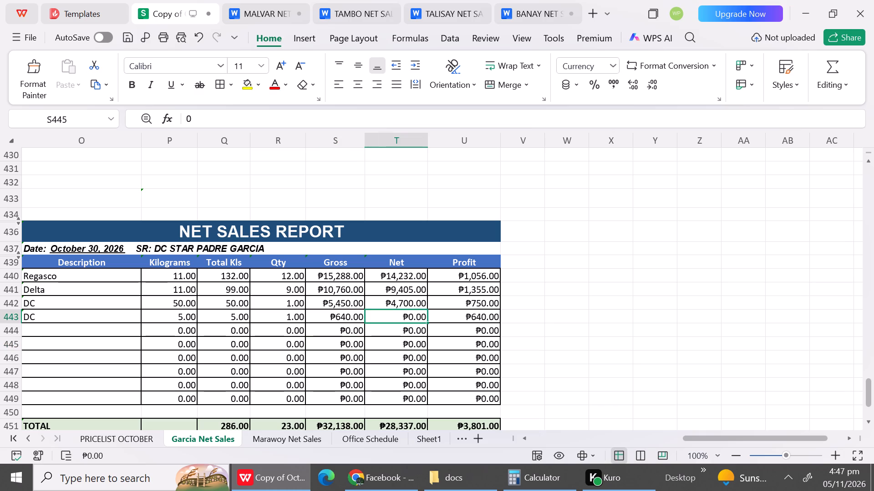
click(141, 435)
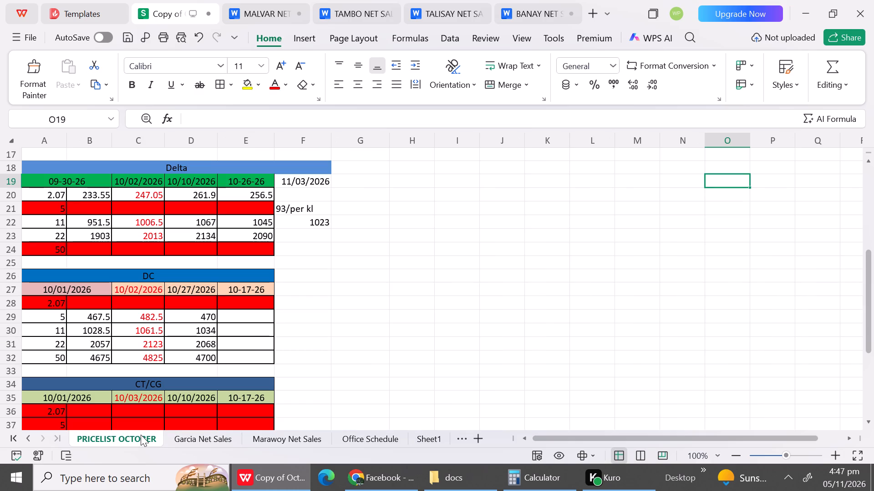
click(215, 436)
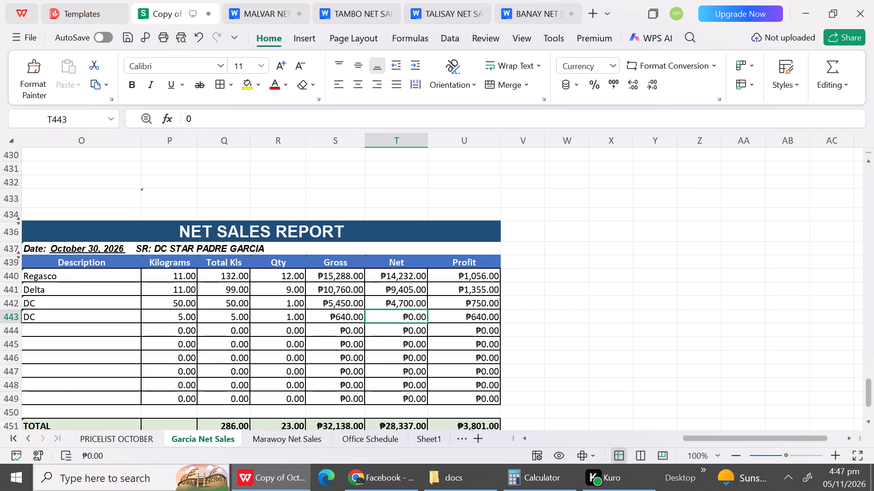
text(470)
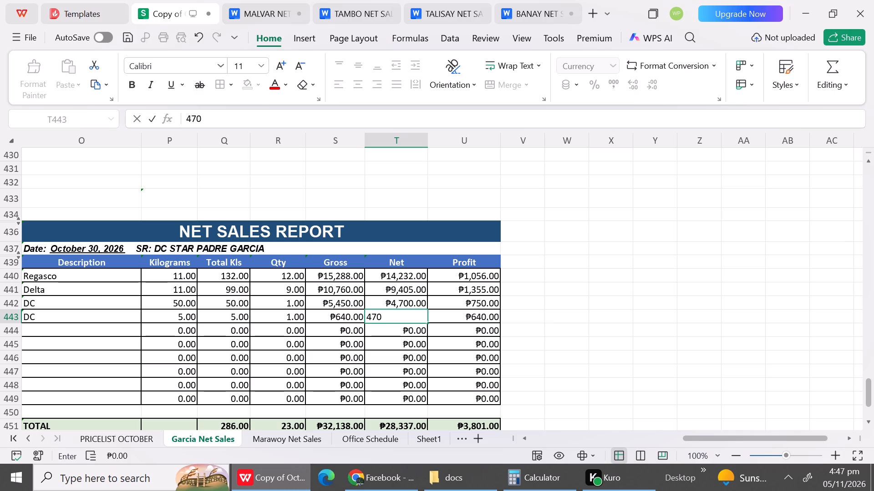
click(391, 376)
click(868, 425)
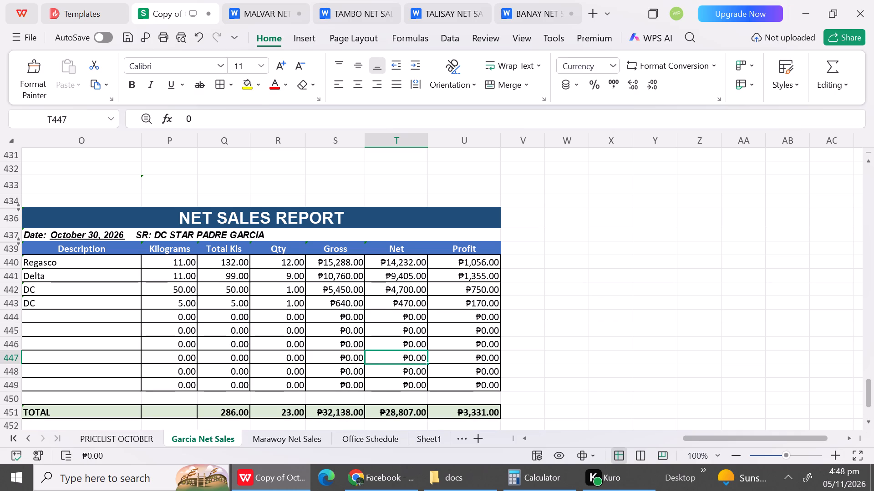
key(ctrl+s)
Widen column S slightly so the total net sales amount below the expenses fits, and save the workbook.
triple_click(868, 418)
triple_click(868, 416)
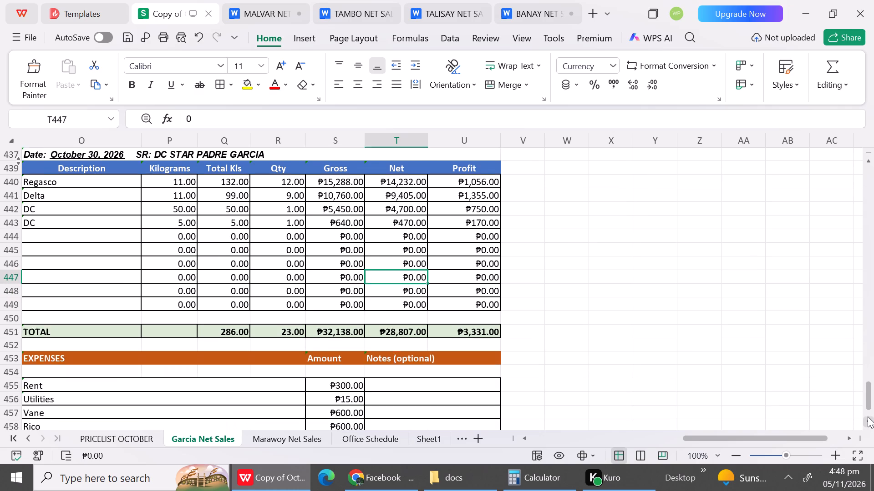
triple_click(868, 416)
double_click(868, 416)
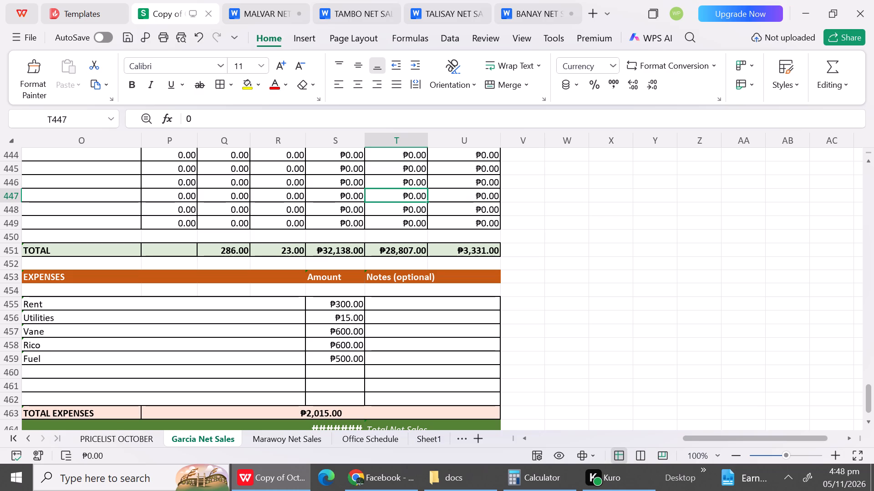
drag(365, 141, 371, 141)
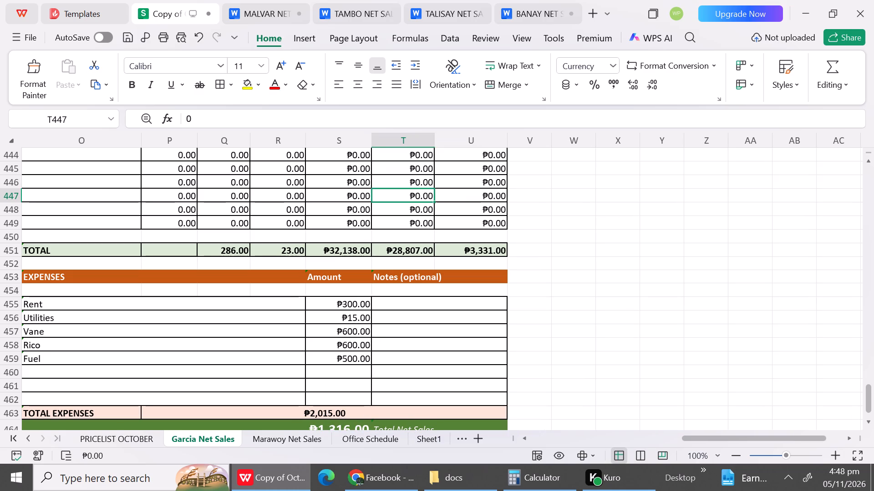
click(95, 372)
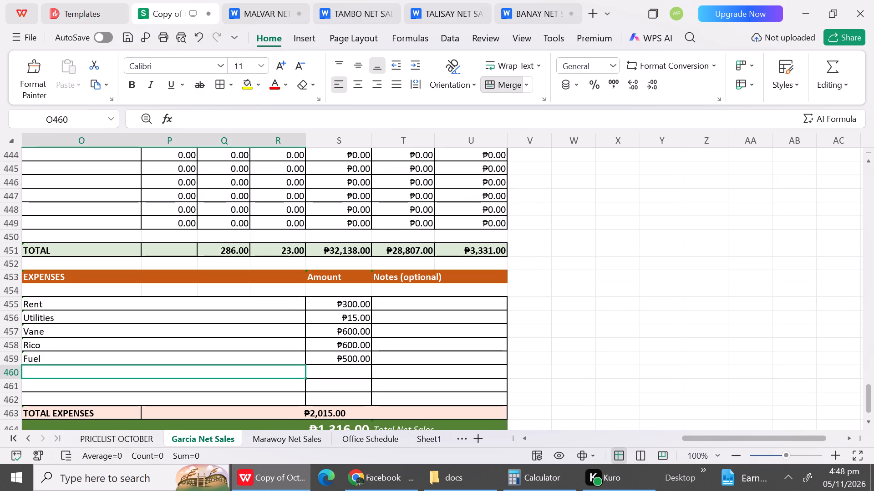
click(478, 340)
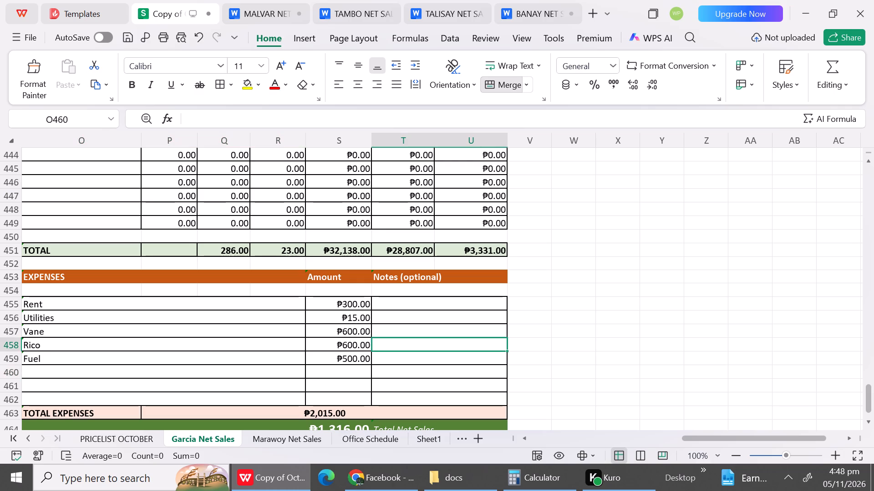
click(629, 350)
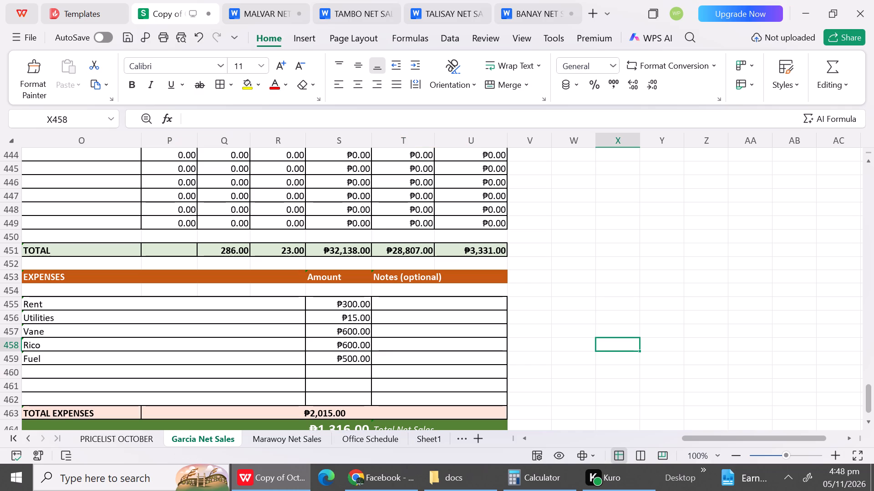
key(ctrl+s)
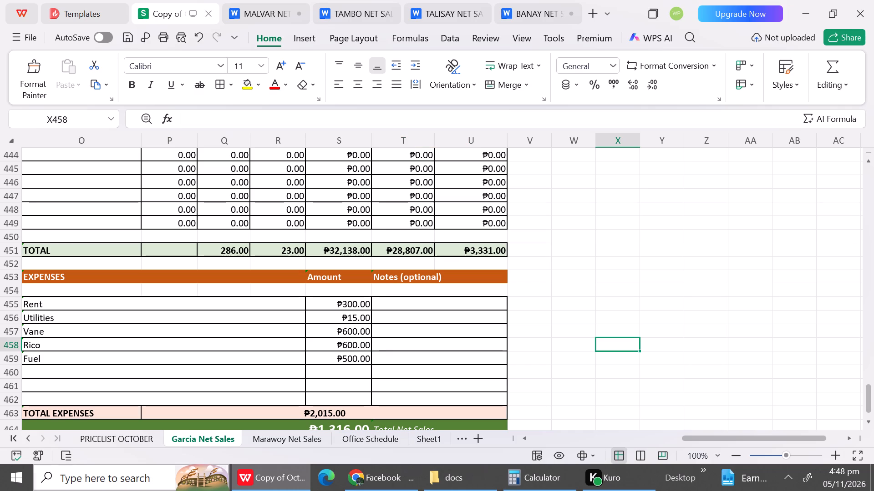
Open the GARCIS NET SALES REPORT Word document from the docs folder and go to its blank last page.
click(145, 475)
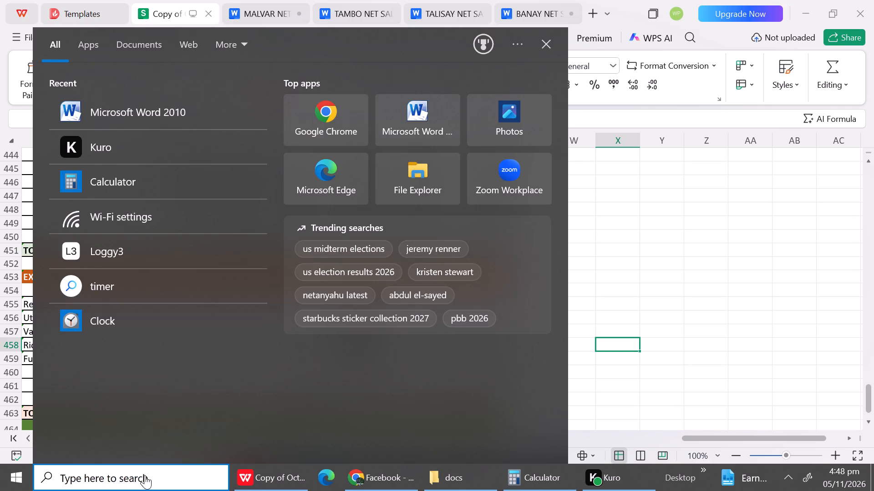
text(ga)
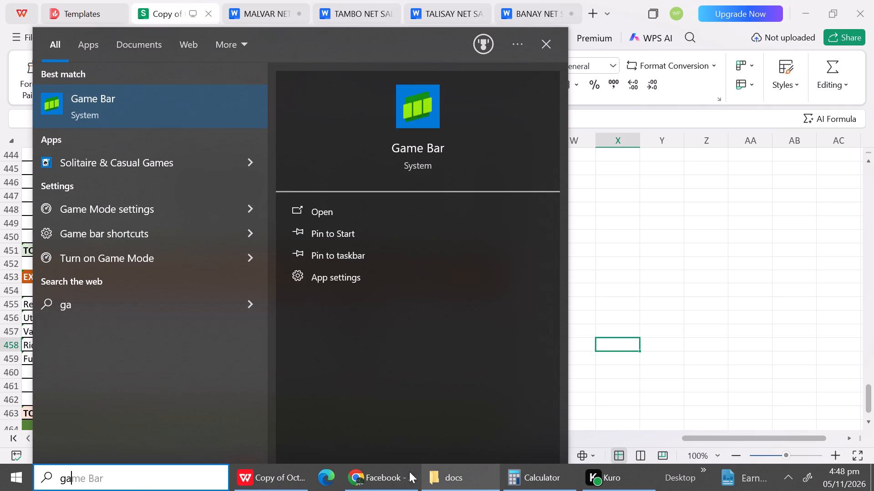
click(464, 483)
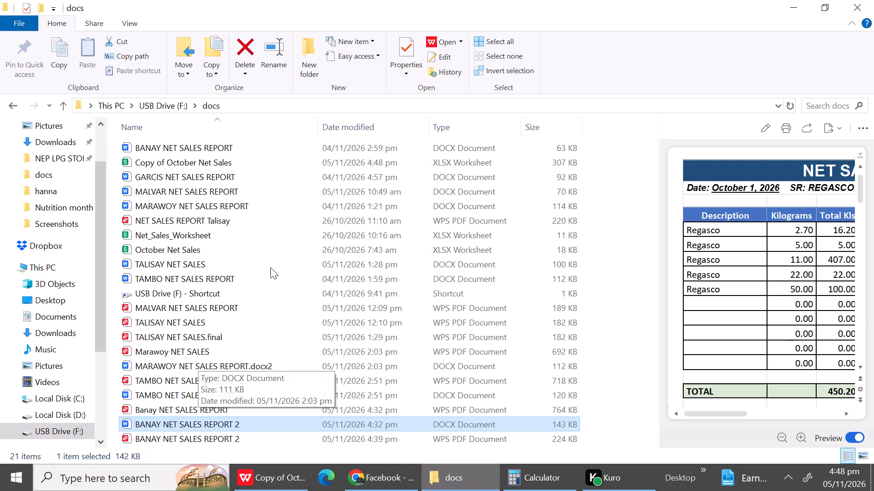
double_click(230, 177)
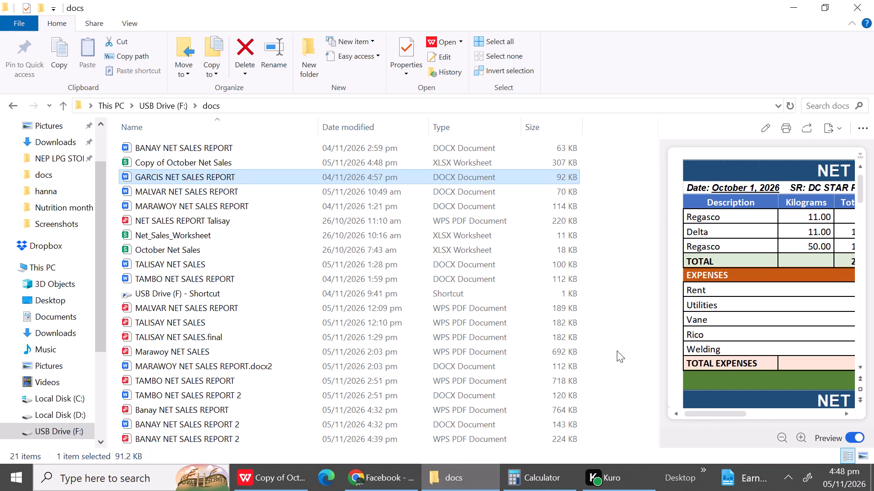
triple_click(292, 175)
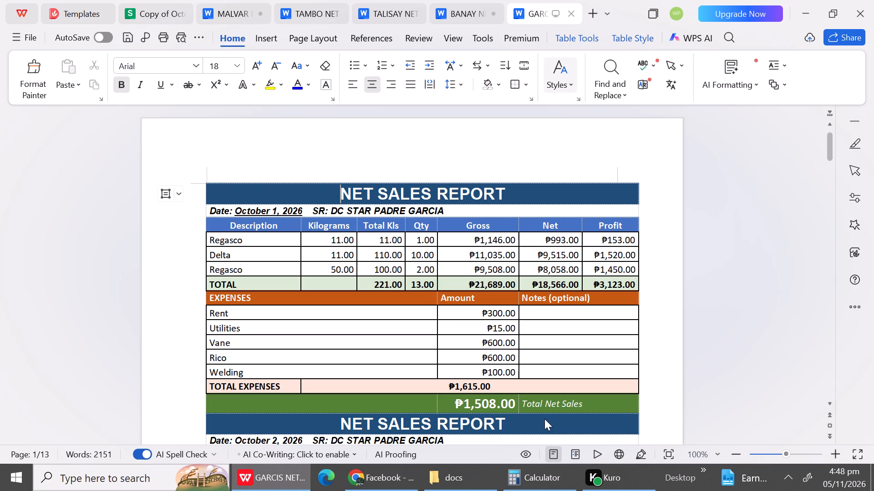
scroll(827, 163, down, 1)
drag(828, 154, 819, 266)
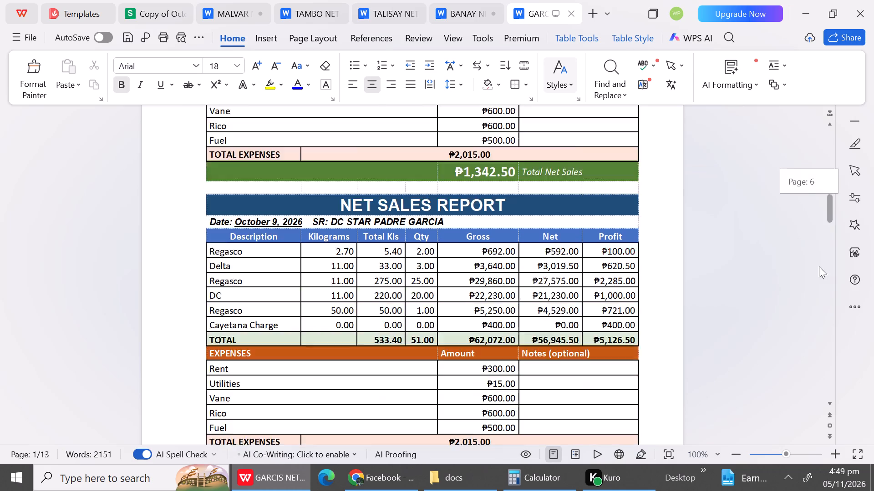
drag(819, 266, 807, 361)
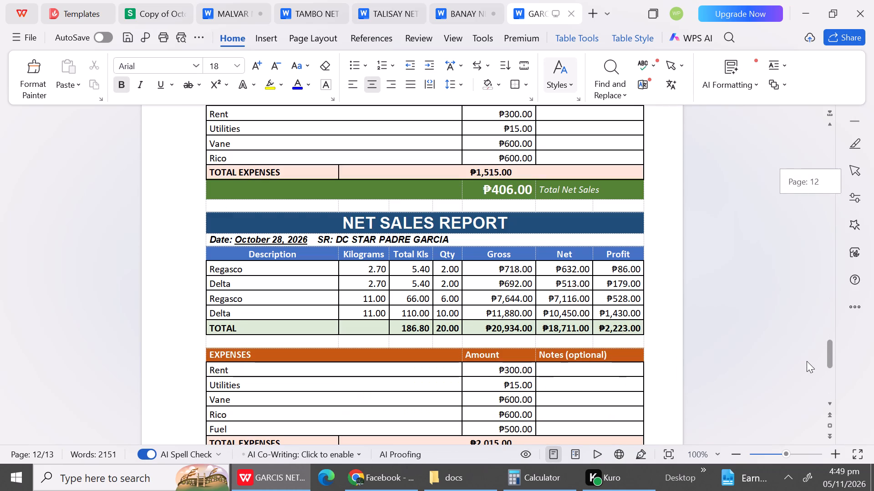
drag(807, 361, 803, 372)
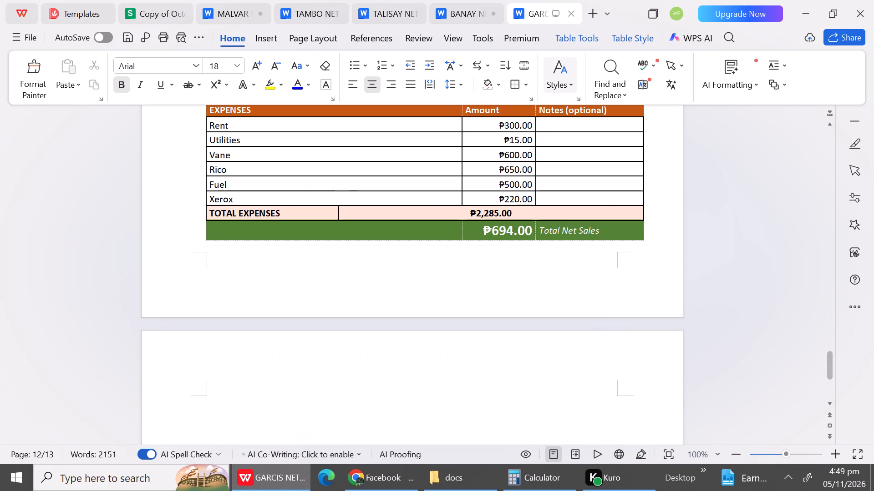
Copy the October 31 Padre Garcia report from the Garcia Net Sales sheet, from its title down to the Total Net Sales row.
click(264, 481)
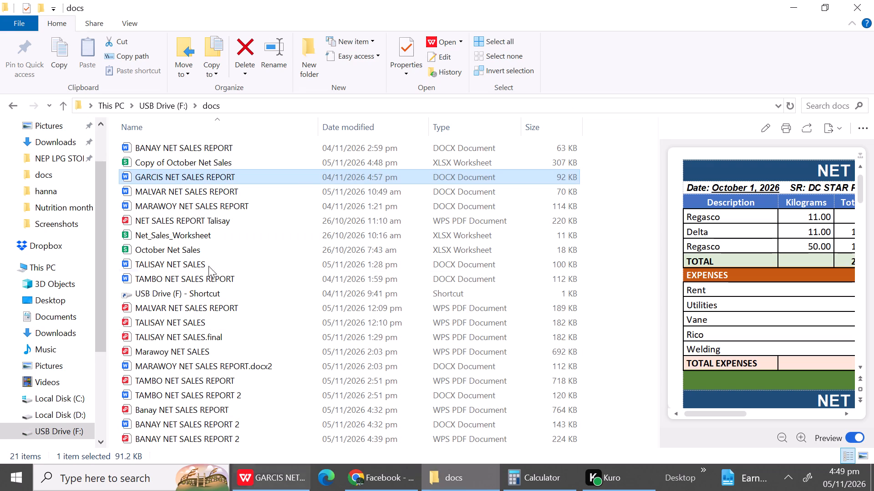
click(284, 490)
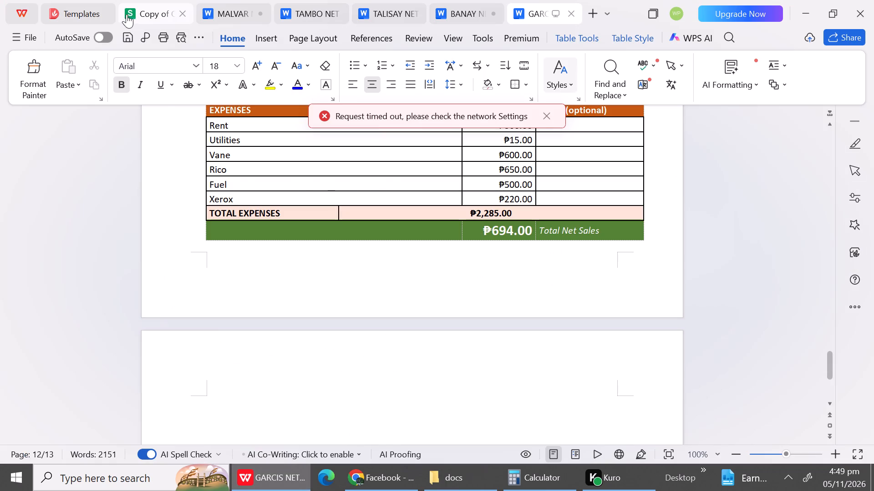
click(129, 16)
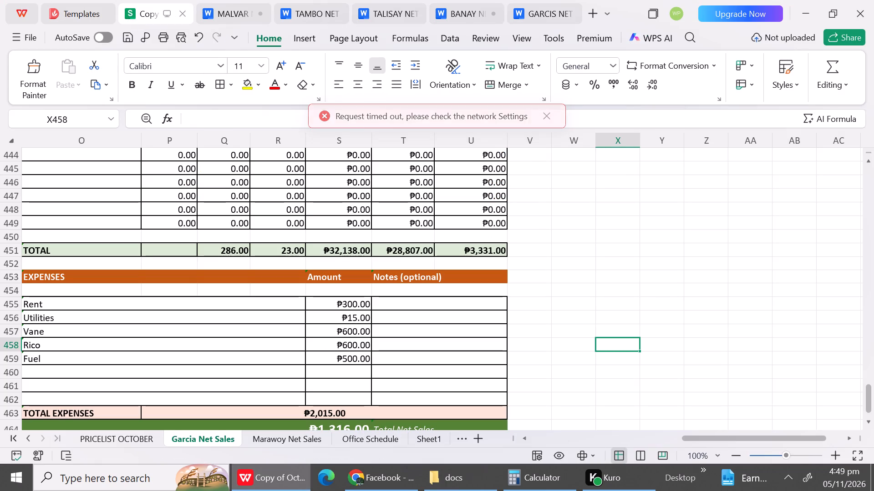
click(524, 440)
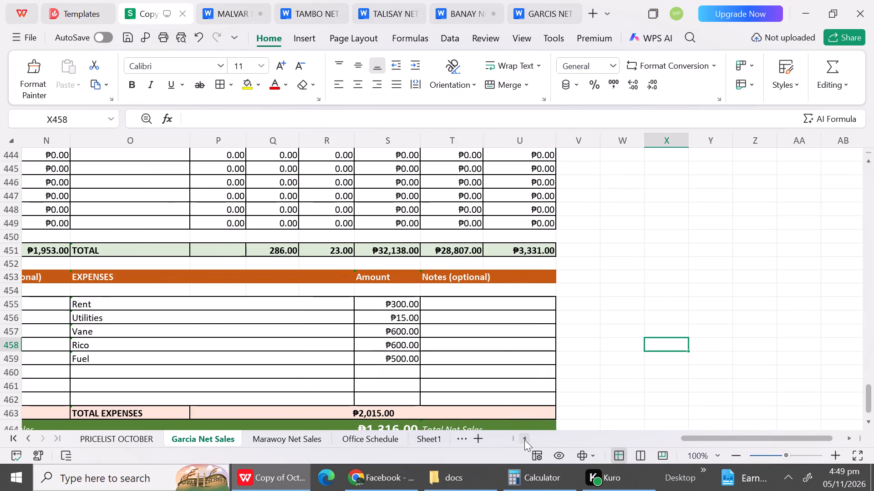
triple_click(524, 440)
click(524, 440)
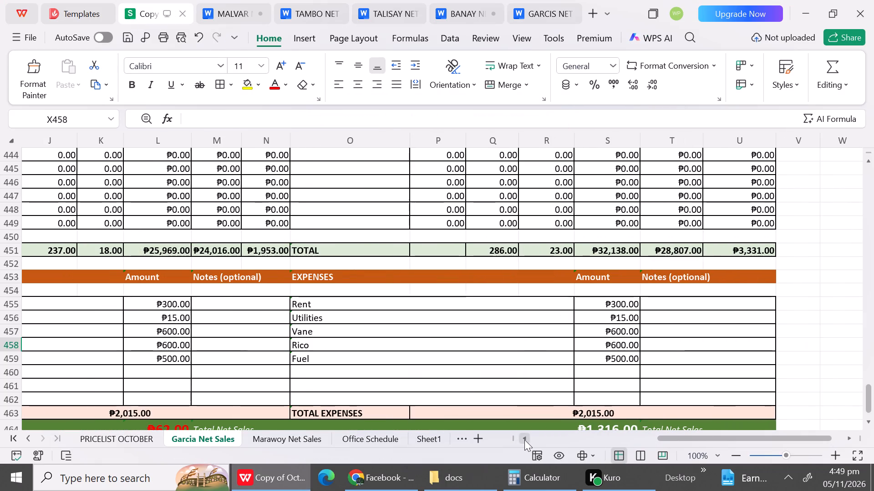
double_click(524, 440)
drag(524, 440, 873, 401)
drag(873, 401, 873, 393)
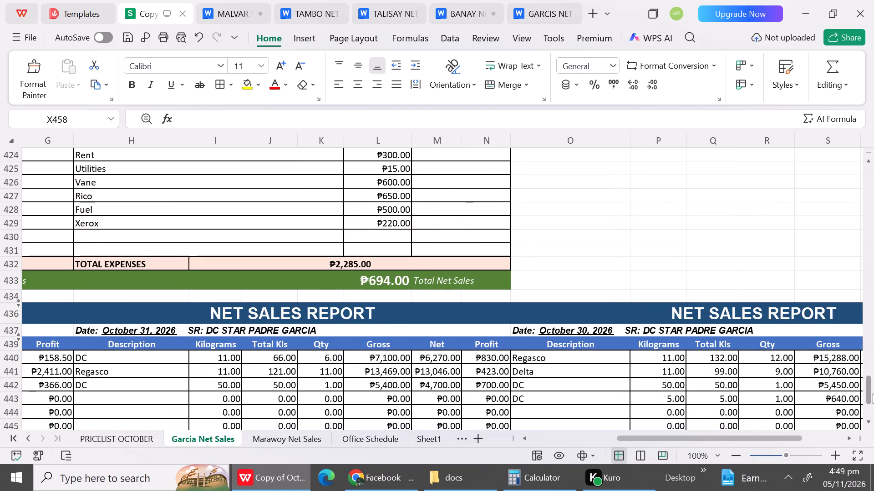
drag(873, 393, 873, 395)
drag(123, 221, 433, 336)
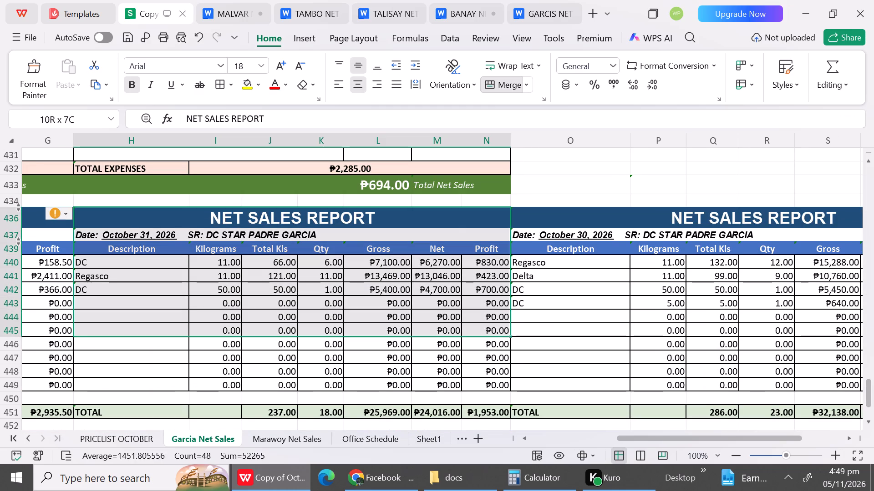
drag(433, 336, 408, 490)
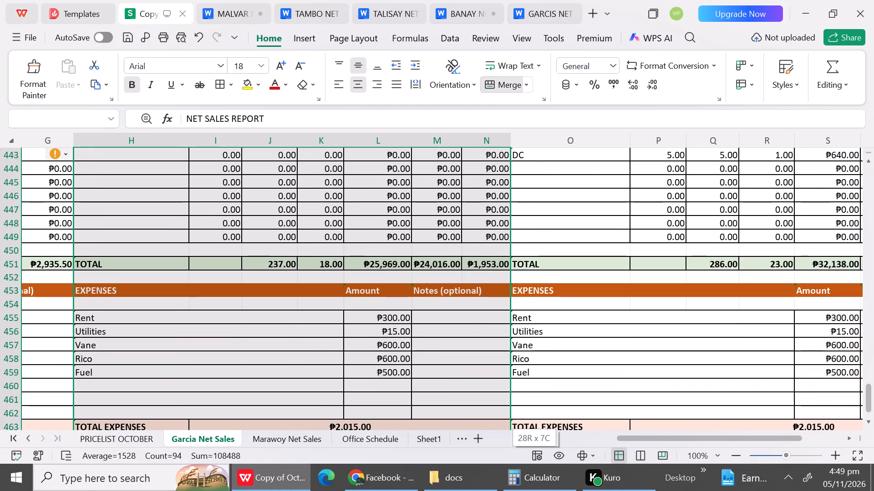
drag(408, 490, 407, 411)
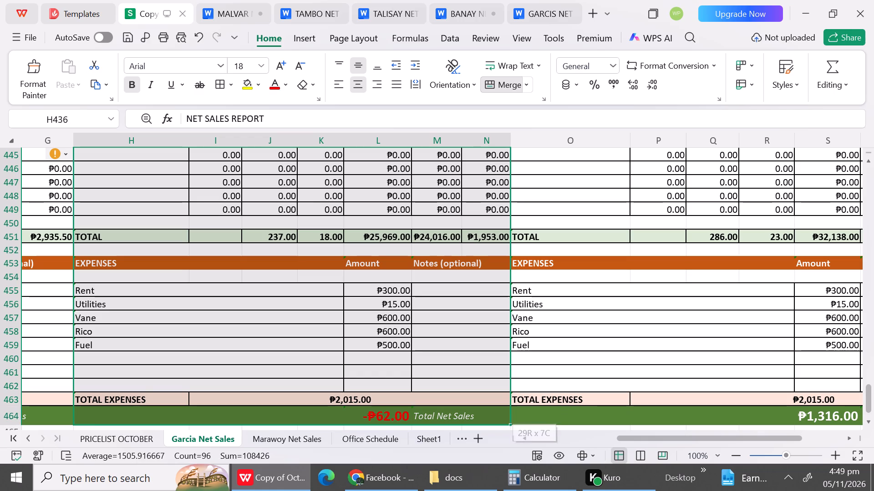
key(ctrl+c)
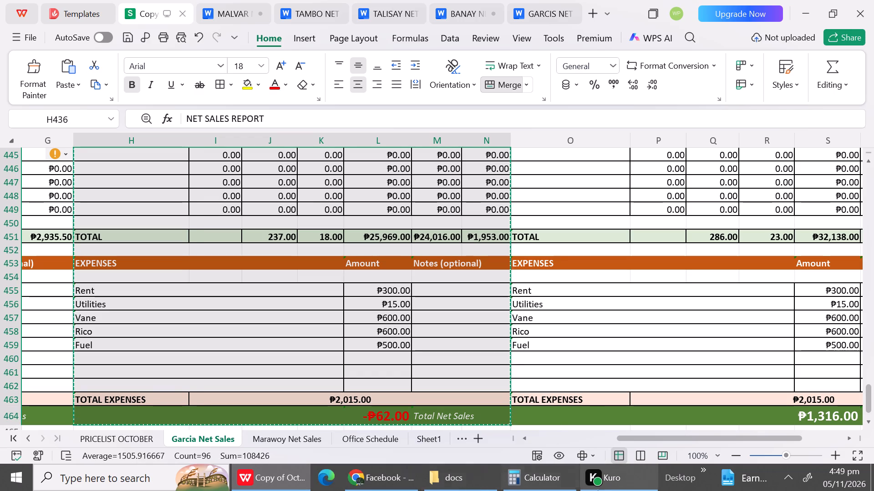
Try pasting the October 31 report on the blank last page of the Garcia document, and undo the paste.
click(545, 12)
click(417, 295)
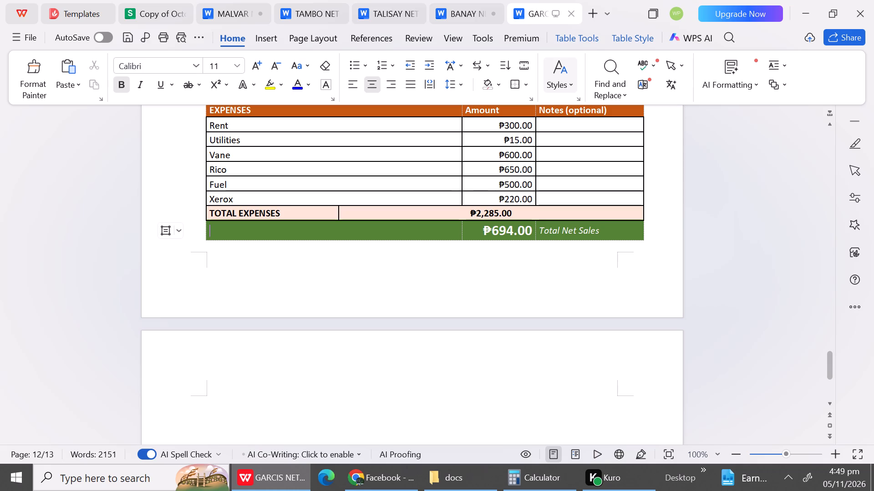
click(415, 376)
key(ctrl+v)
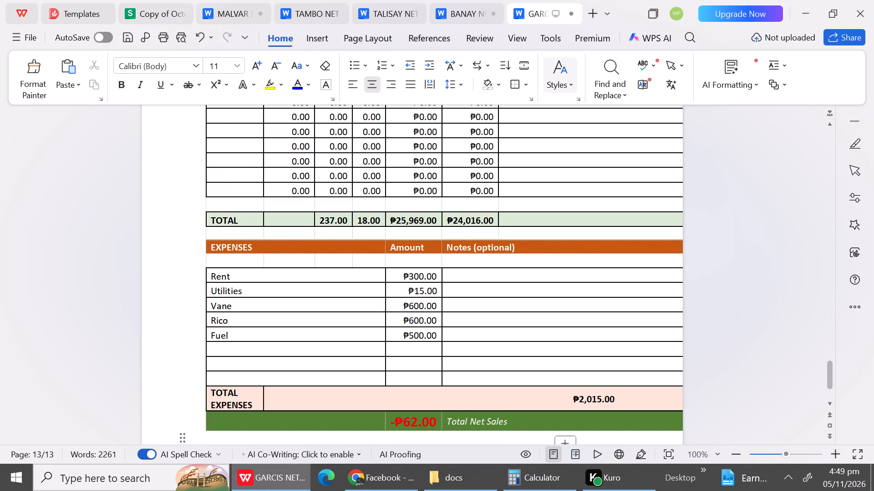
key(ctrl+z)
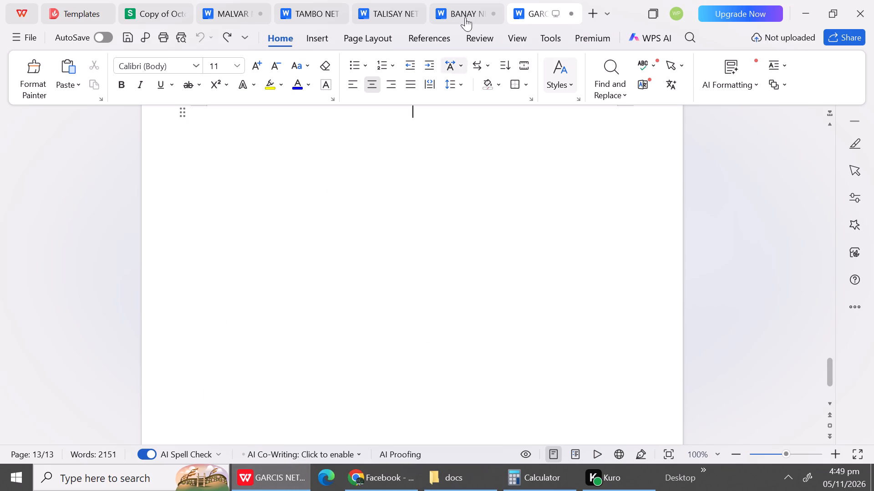
Narrow columns L and H slightly in the workbook's October 31 Padre Garcia report.
click(290, 481)
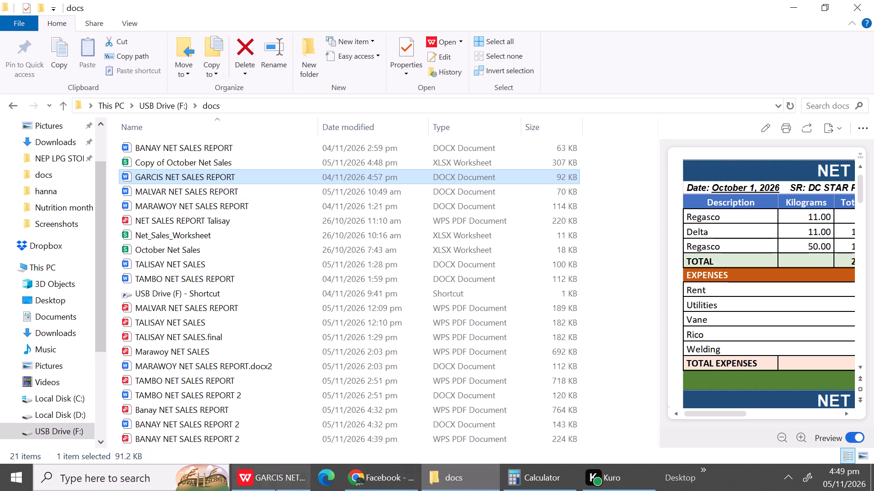
click(275, 489)
click(142, 15)
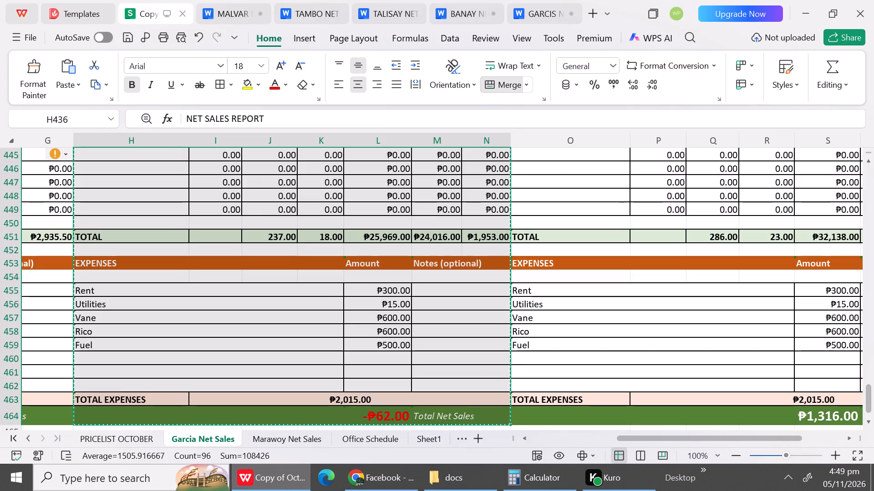
drag(410, 139, 396, 139)
drag(188, 142, 188, 142)
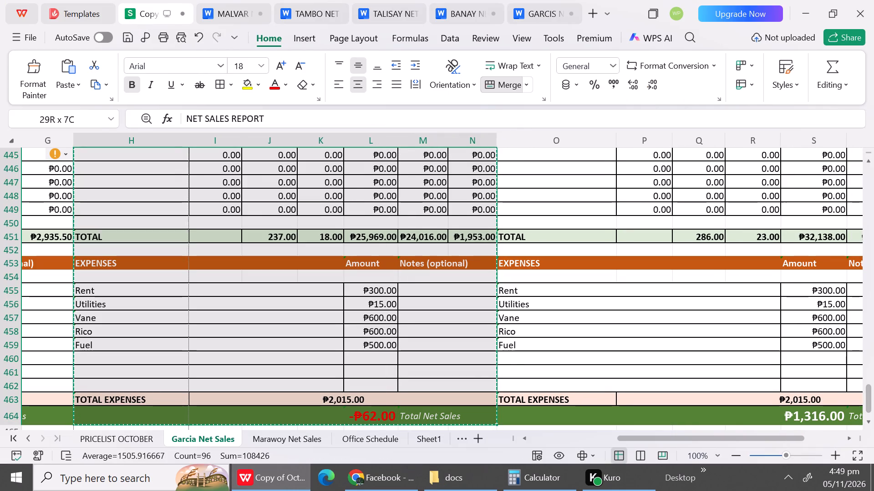
drag(188, 142, 177, 142)
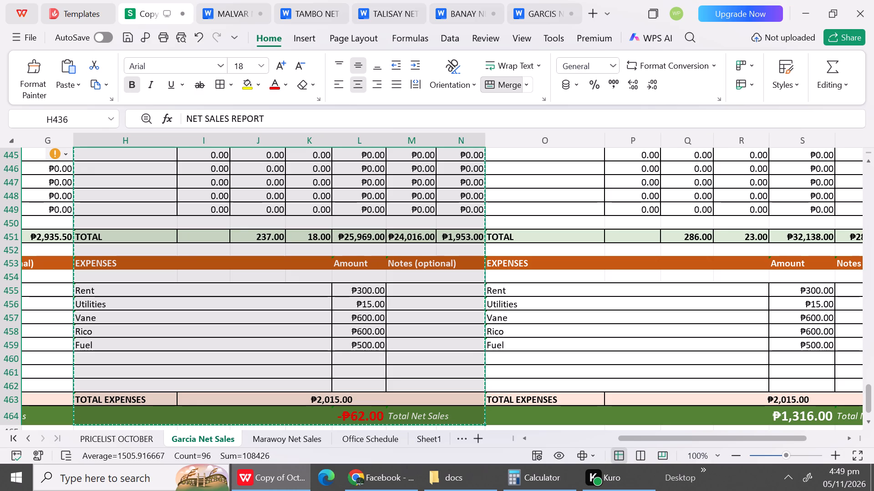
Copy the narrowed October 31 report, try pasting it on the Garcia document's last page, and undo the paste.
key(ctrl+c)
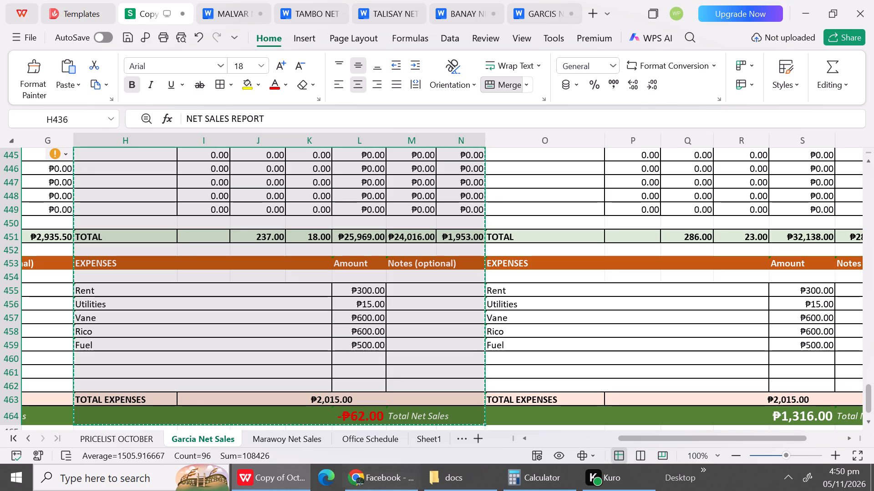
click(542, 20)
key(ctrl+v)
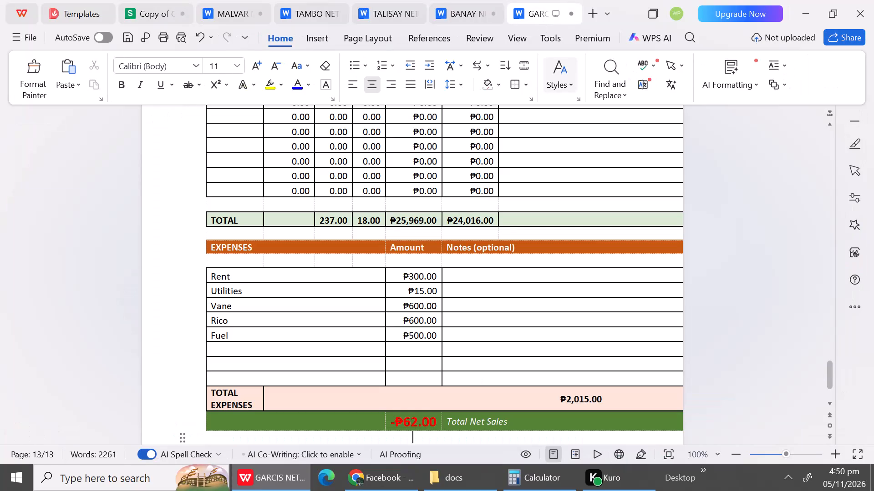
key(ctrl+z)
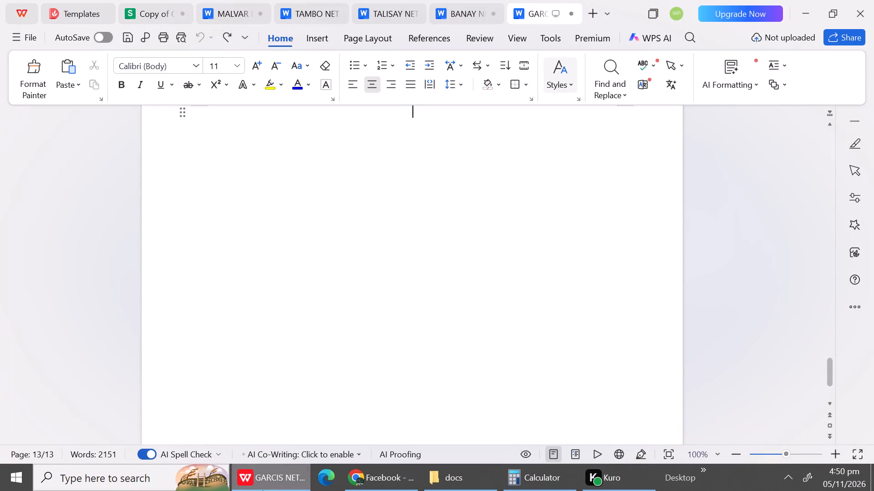
Narrow description column H of the October 31 report on the Garcia Net Sales sheet further.
click(273, 480)
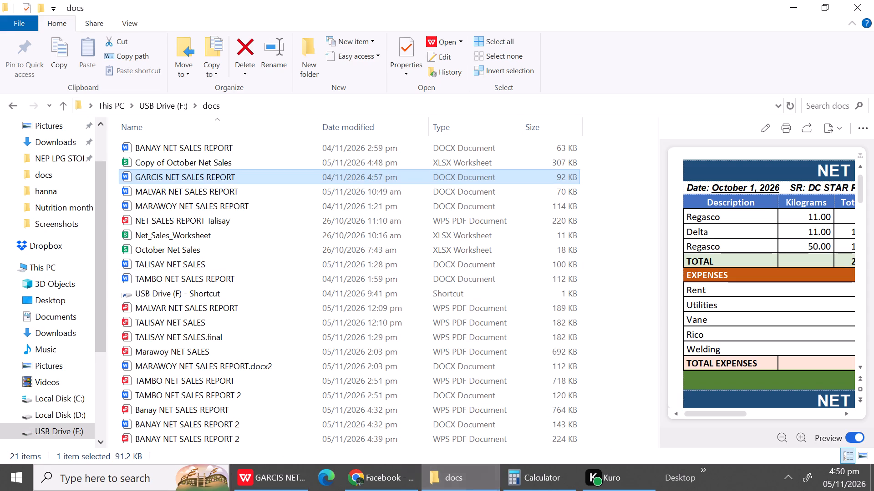
click(293, 484)
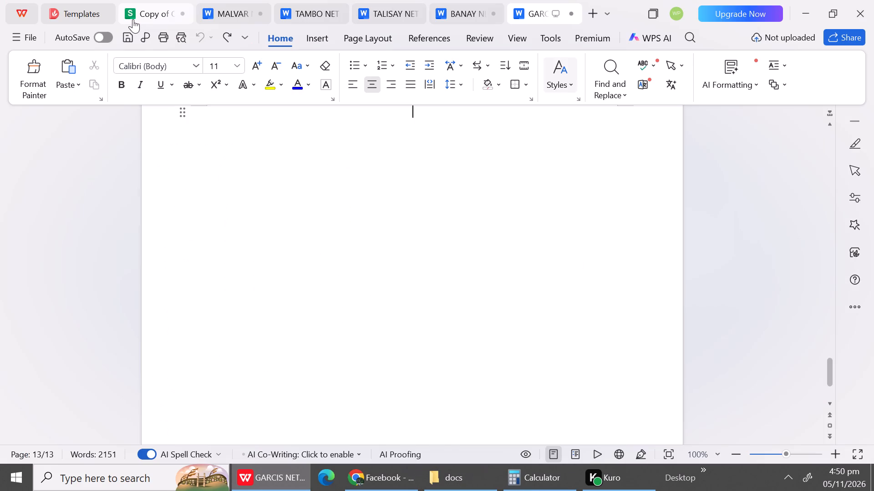
click(133, 19)
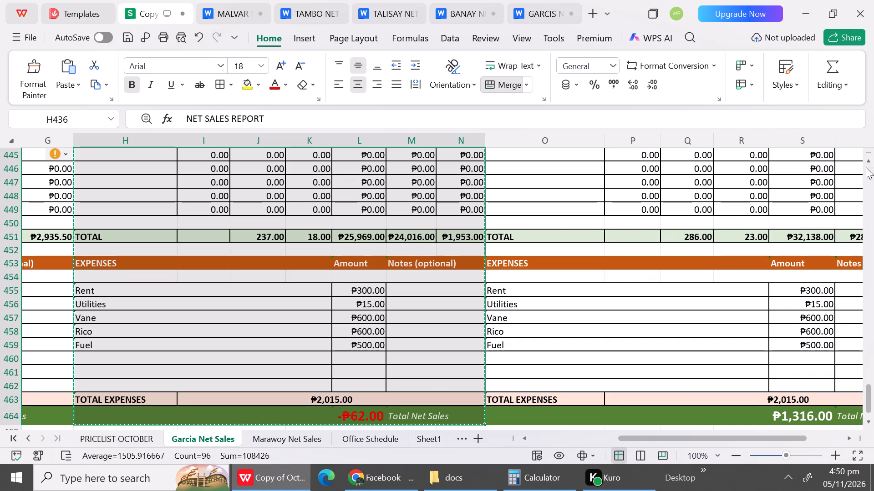
click(866, 157)
triple_click(866, 157)
triple_click(866, 157)
triple_click(866, 157)
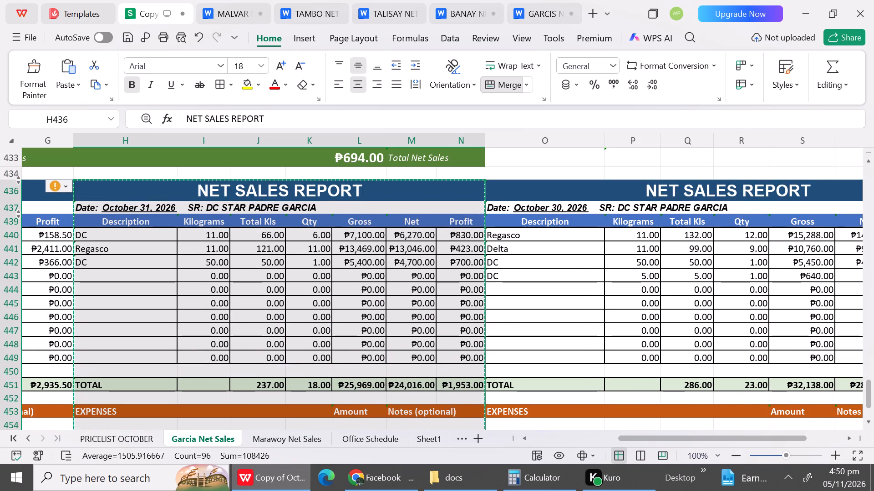
drag(176, 145, 159, 142)
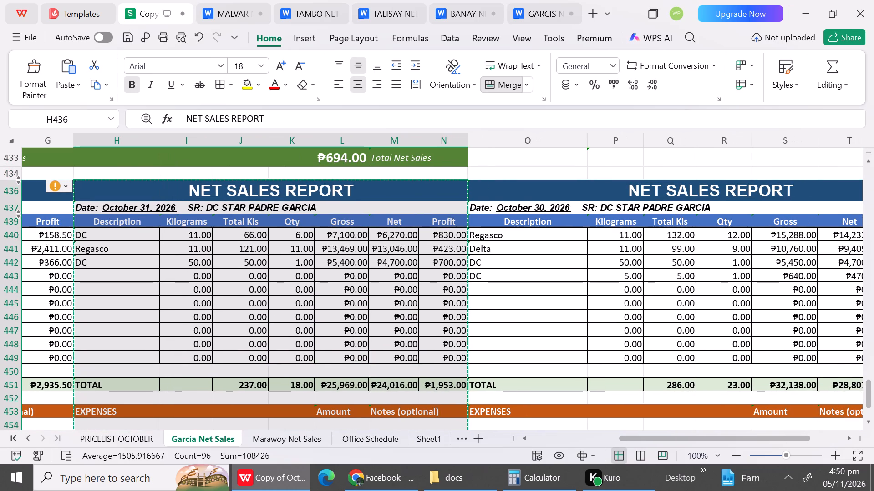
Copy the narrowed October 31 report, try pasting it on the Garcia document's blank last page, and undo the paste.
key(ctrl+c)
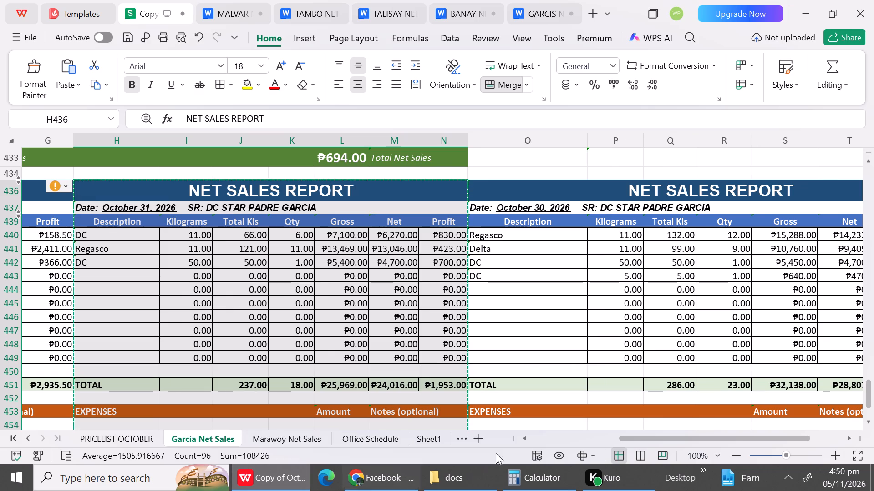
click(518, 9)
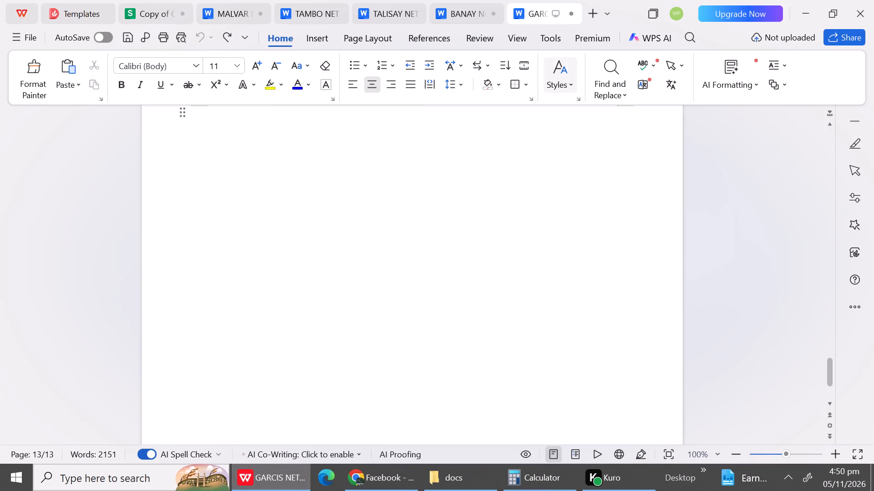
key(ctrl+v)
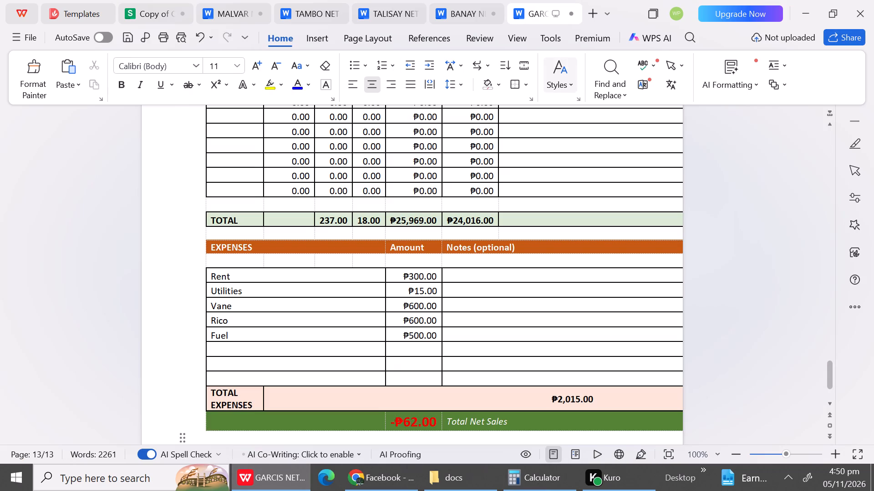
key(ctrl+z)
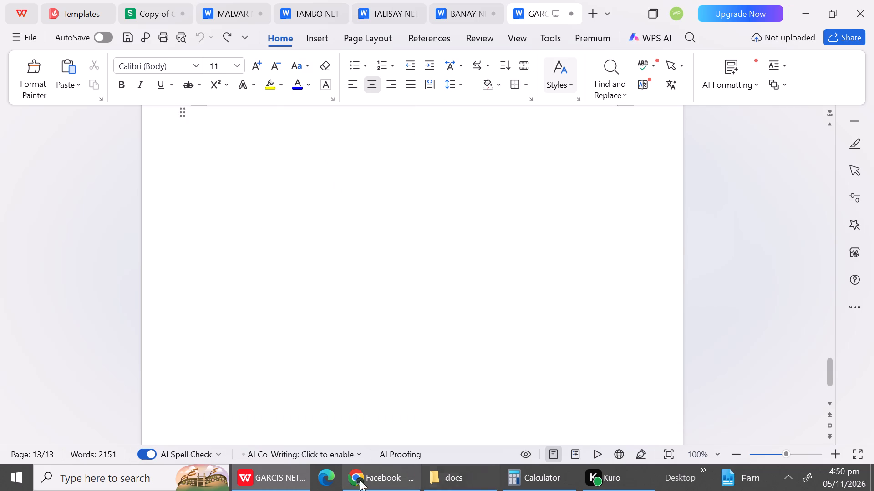
Narrow description column O to about 19.91 and narrow profit column U in the workbook's October 30 Padre Garcia report.
click(270, 487)
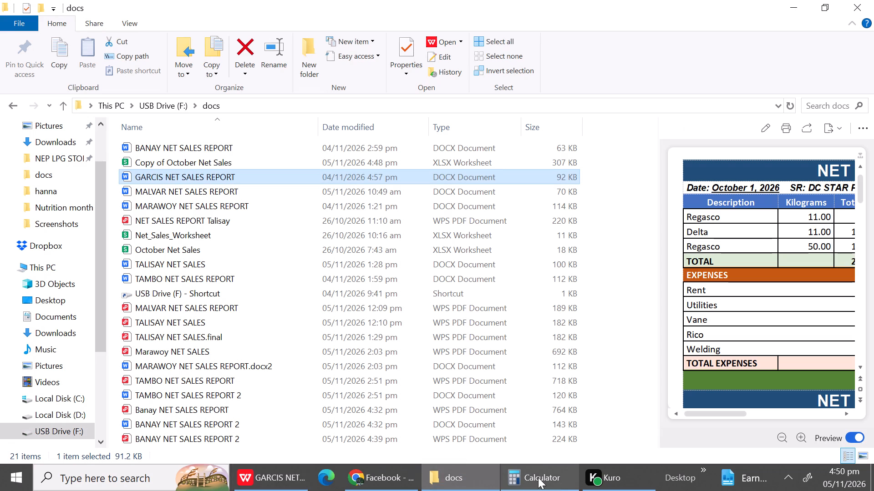
click(285, 482)
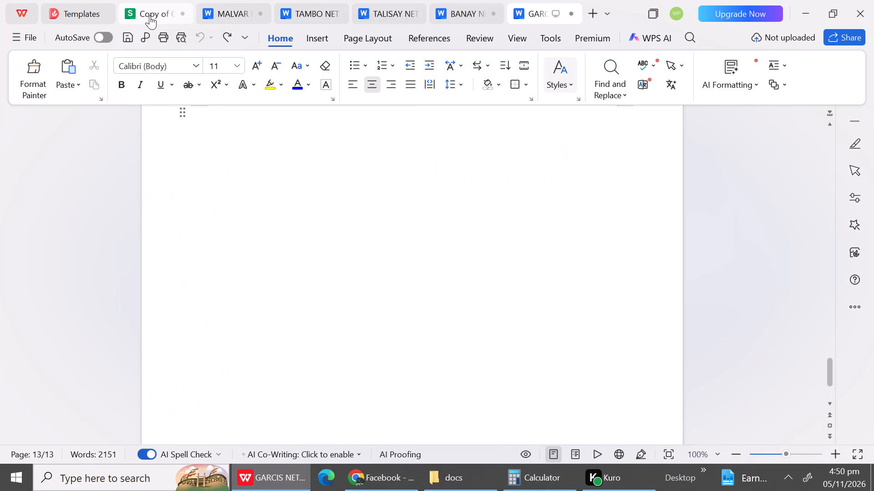
click(147, 9)
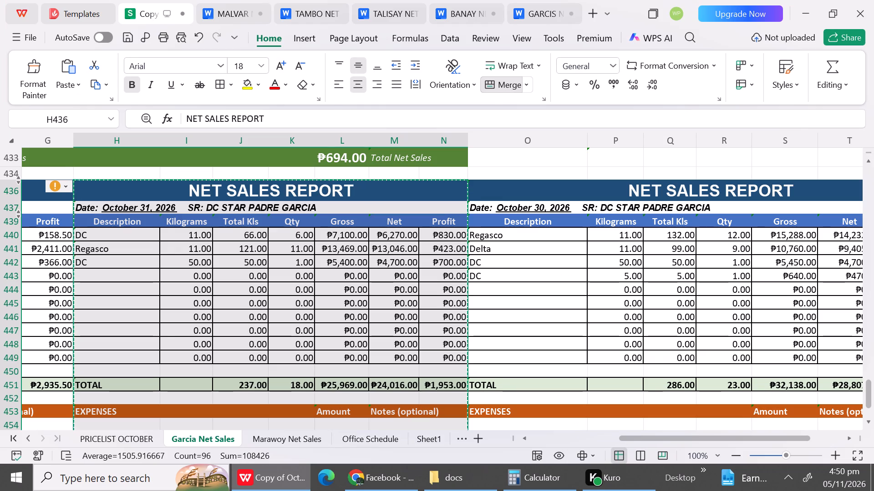
click(450, 294)
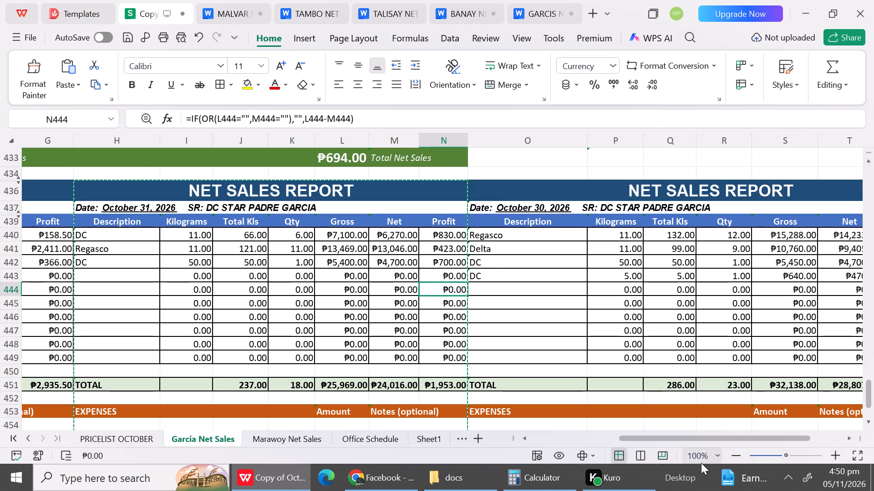
click(523, 436)
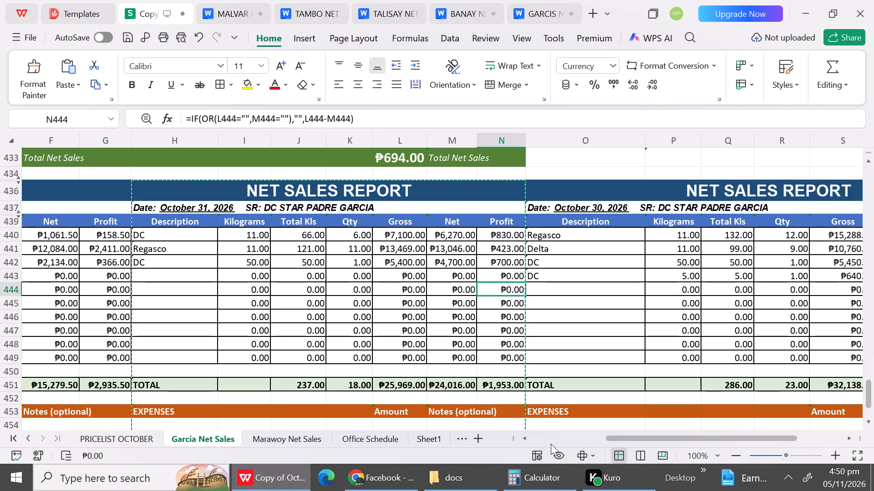
click(523, 440)
triple_click(523, 440)
triple_click(523, 440)
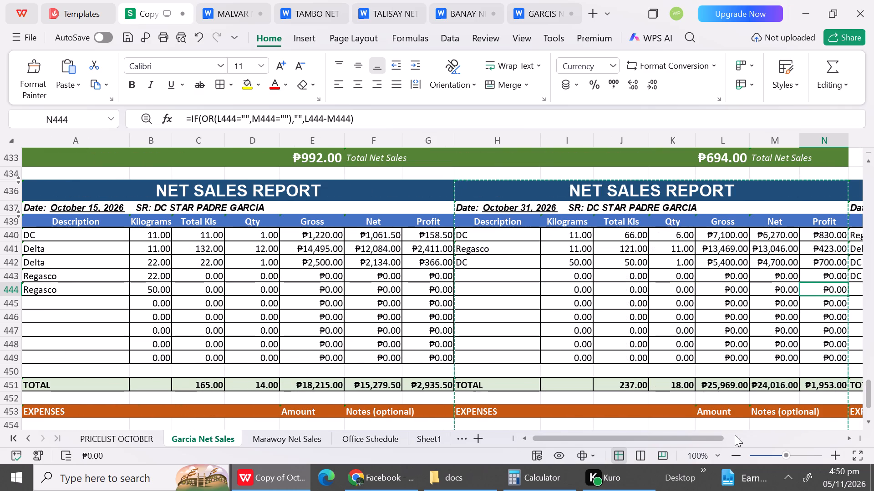
triple_click(850, 437)
triple_click(850, 437)
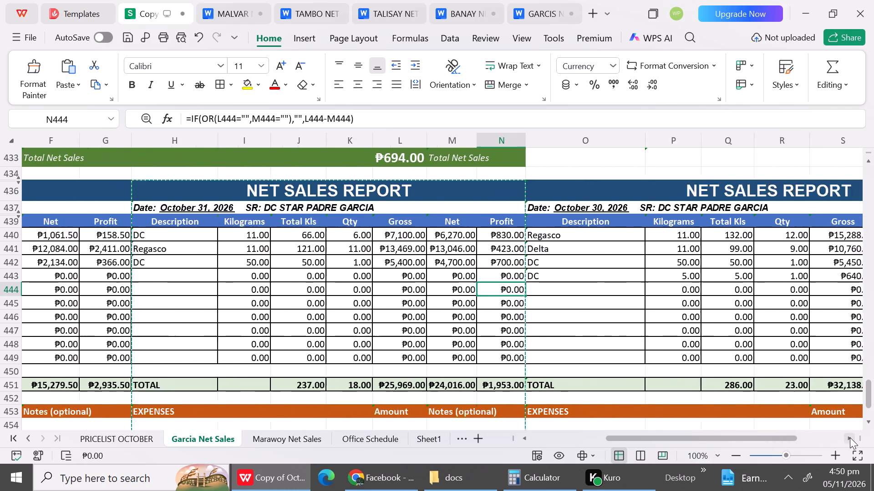
triple_click(850, 437)
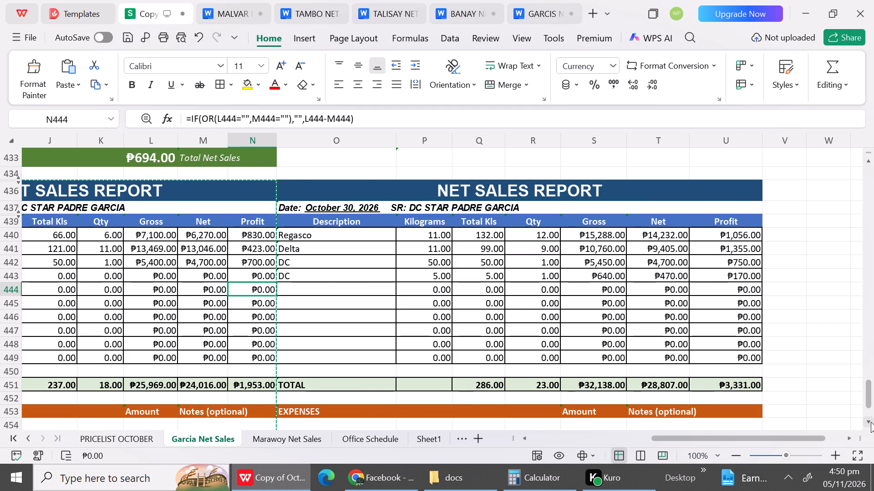
triple_click(870, 422)
triple_click(870, 422)
triple_click(870, 422)
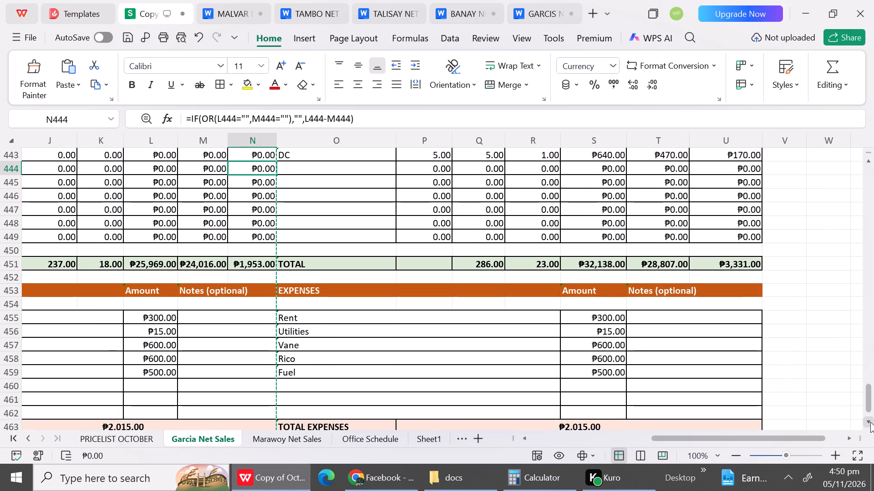
click(870, 422)
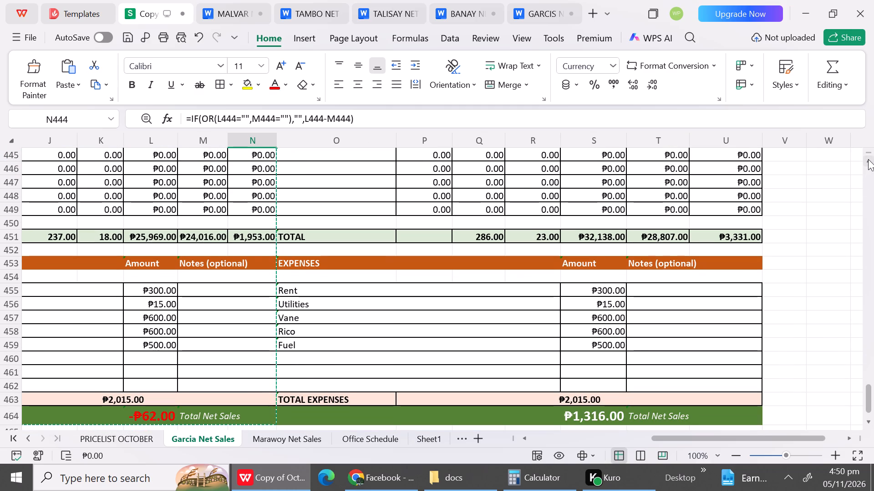
triple_click(868, 159)
triple_click(868, 159)
triple_click(868, 159)
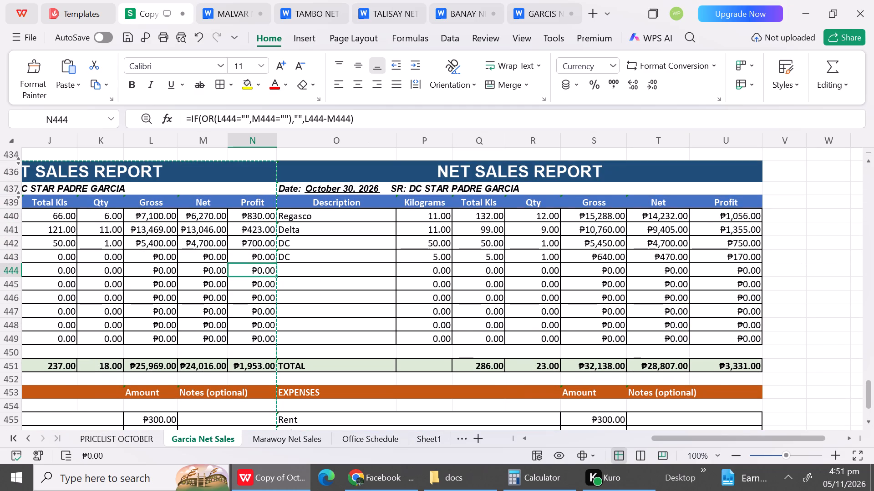
drag(397, 145, 379, 144)
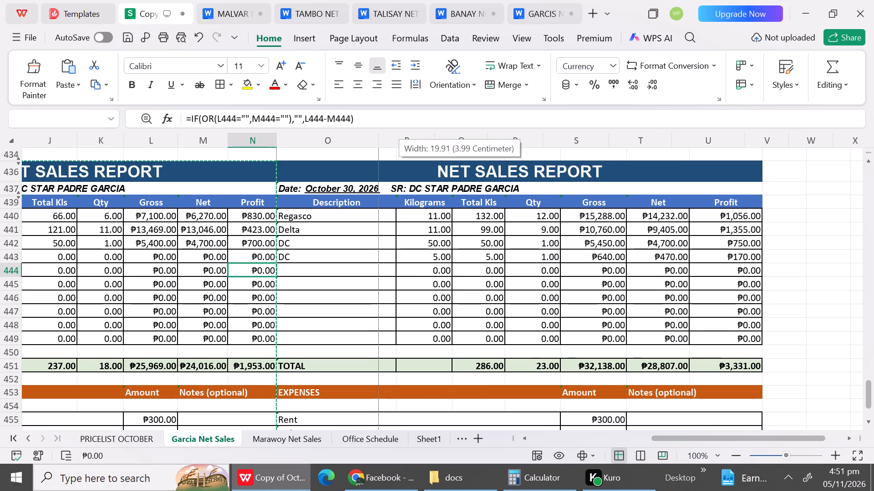
drag(745, 141, 731, 141)
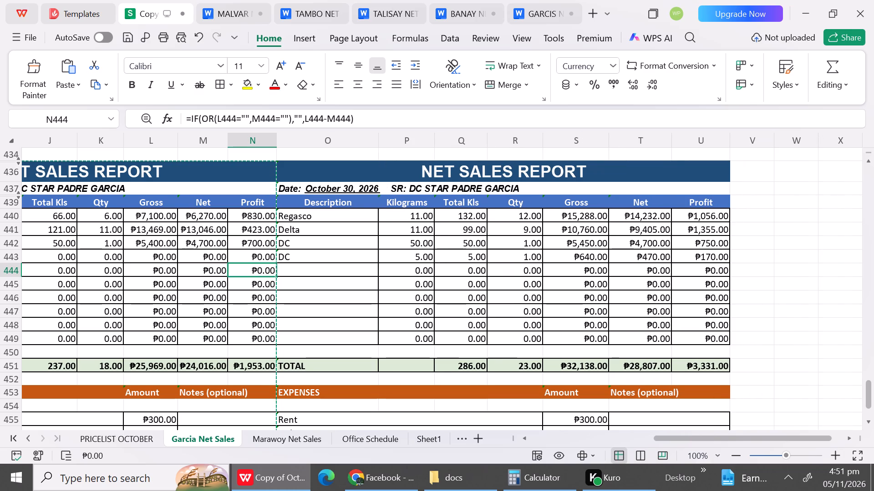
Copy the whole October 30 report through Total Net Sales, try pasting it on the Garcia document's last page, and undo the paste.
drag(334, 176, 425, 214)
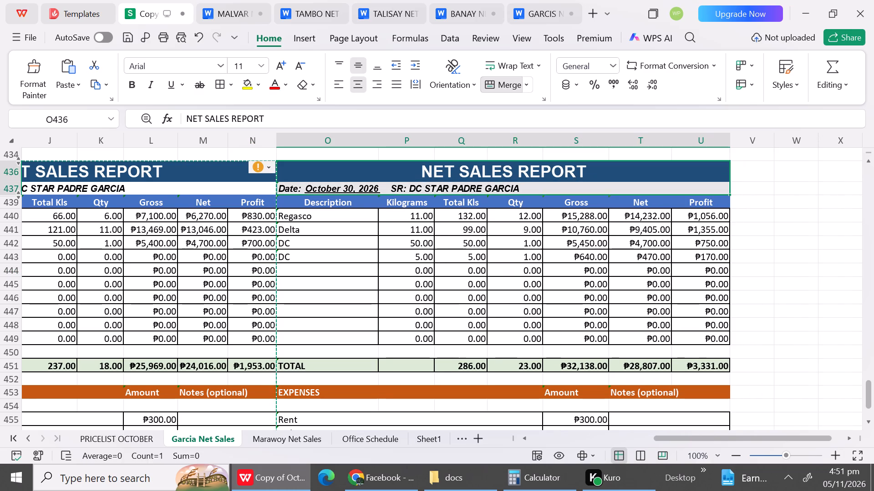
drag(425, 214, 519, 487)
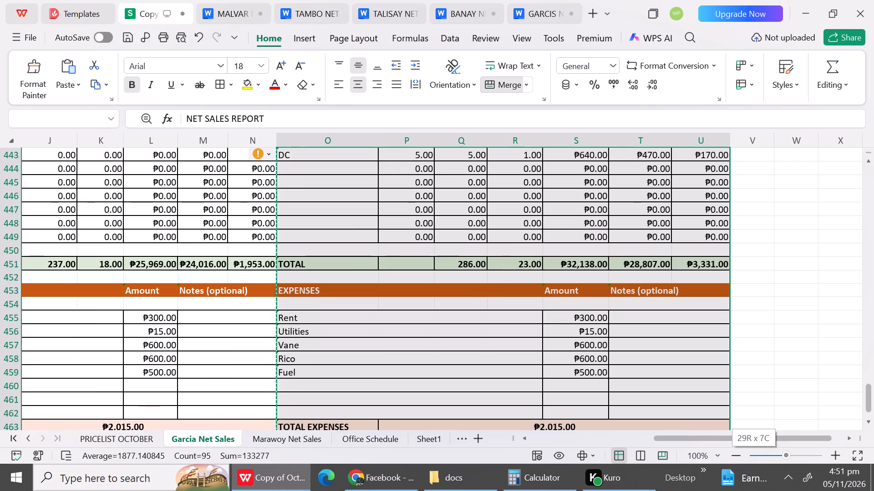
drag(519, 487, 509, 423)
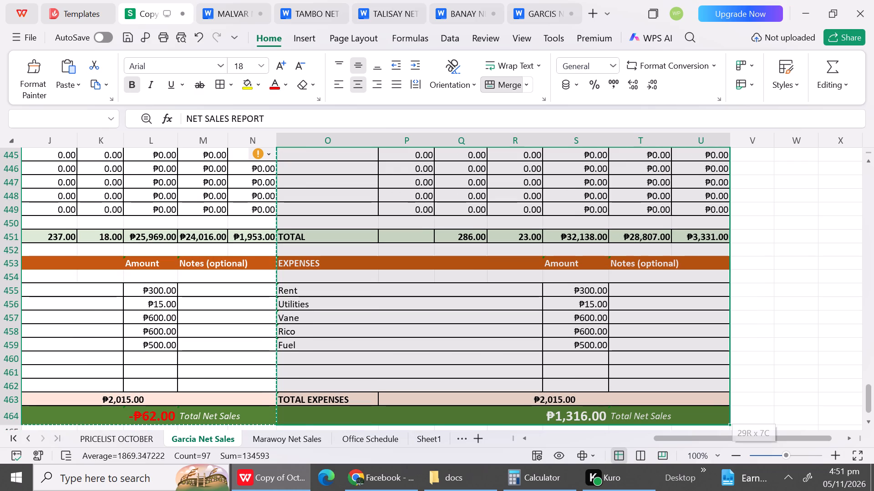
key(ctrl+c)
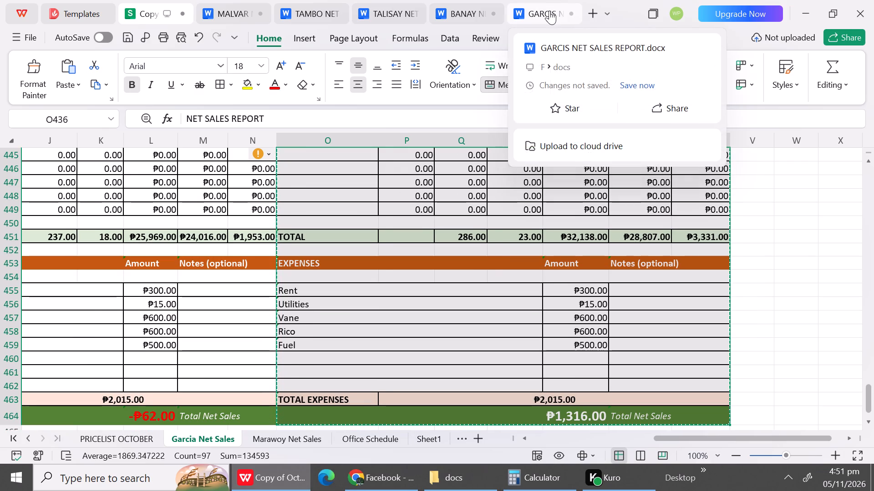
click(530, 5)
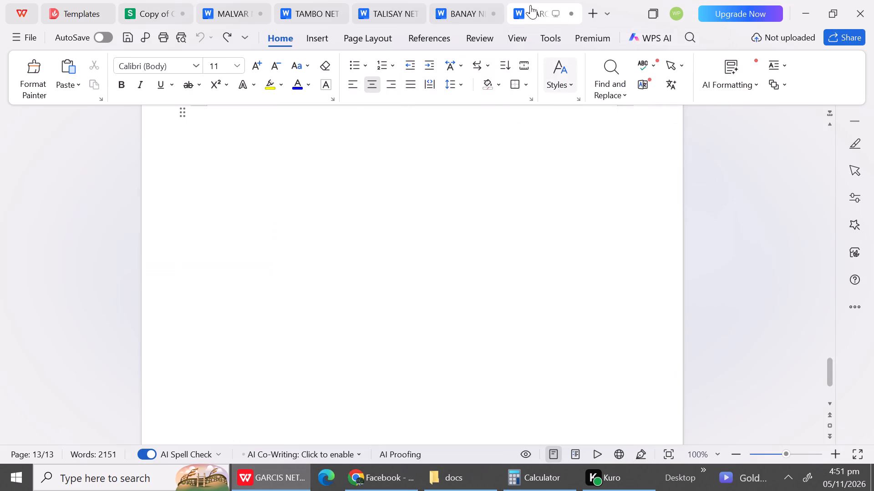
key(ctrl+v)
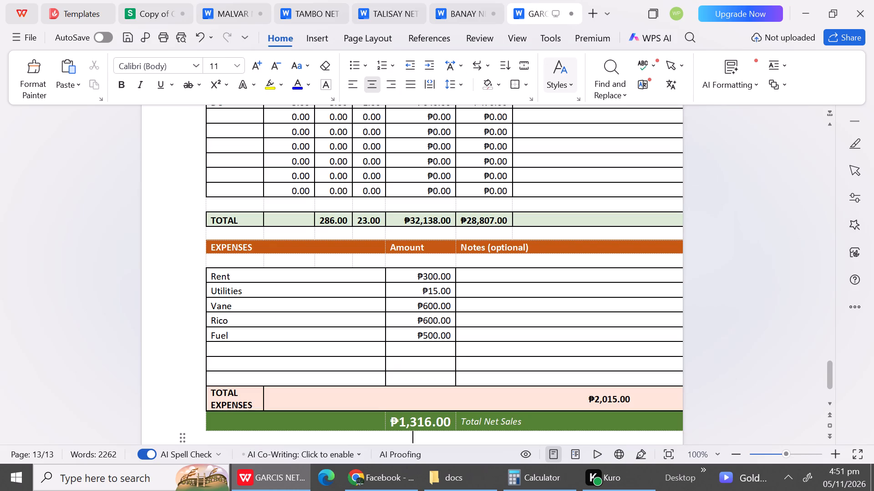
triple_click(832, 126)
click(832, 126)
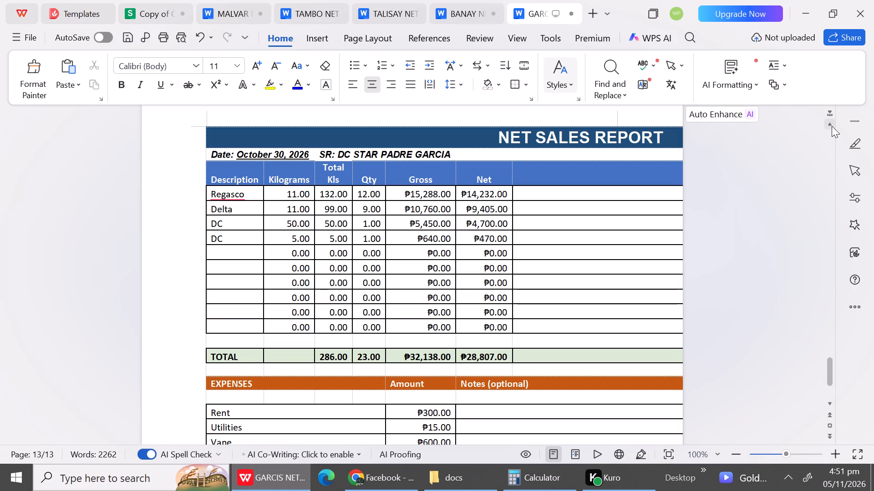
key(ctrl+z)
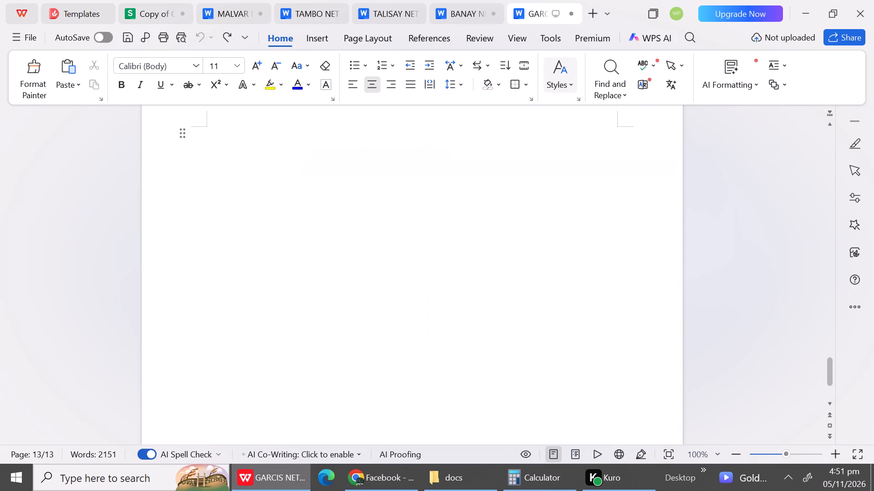
Narrow description column O further and quantity column R in the October 30 report on the Garcia Net Sales sheet.
click(278, 486)
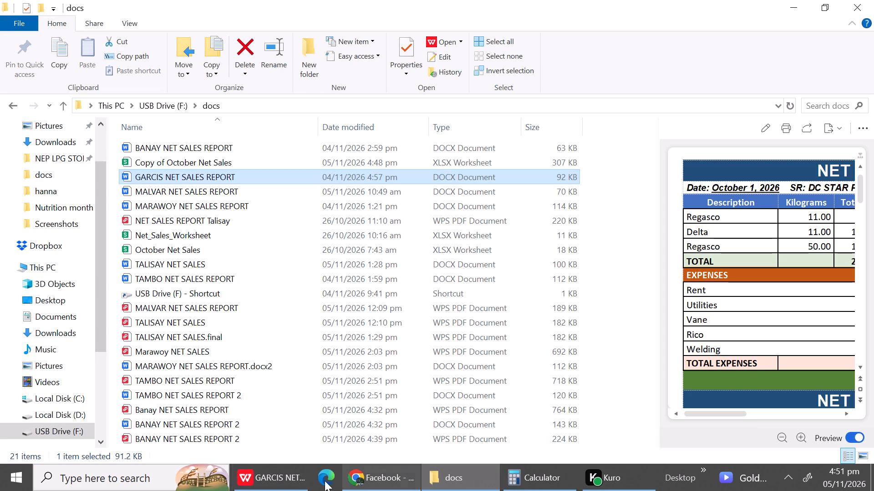
click(274, 484)
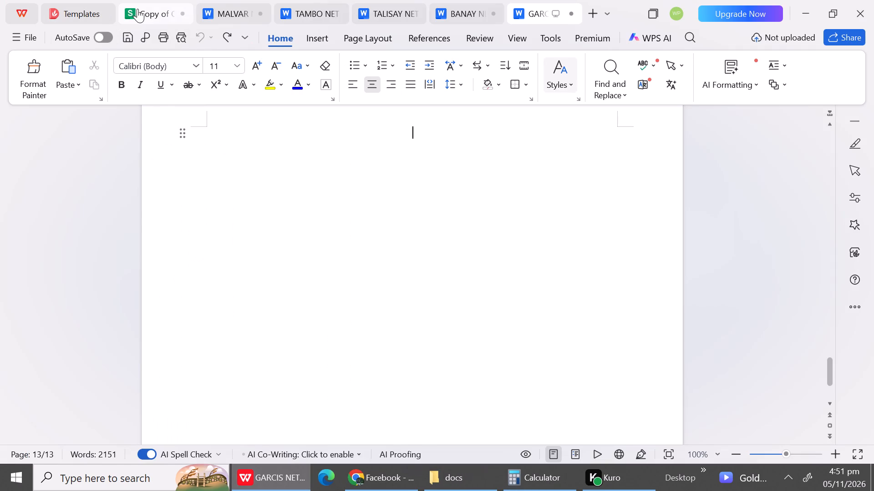
click(139, 9)
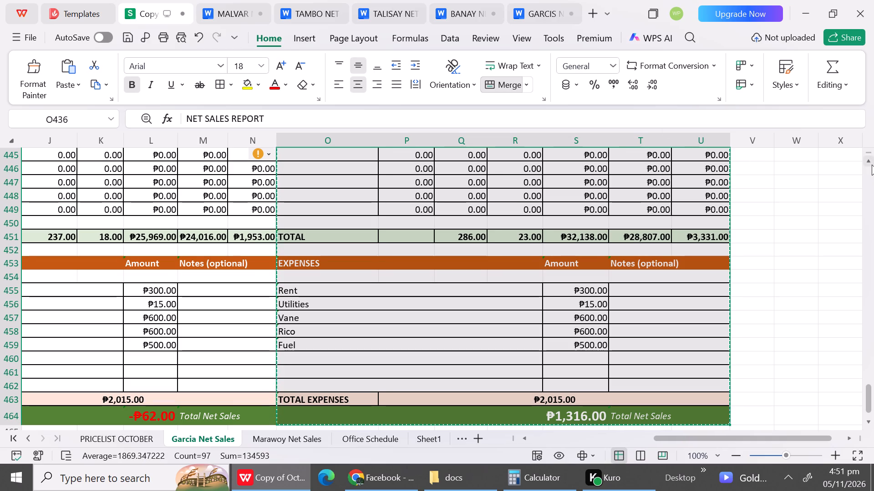
triple_click(872, 165)
triple_click(872, 165)
triple_click(872, 165)
click(872, 165)
drag(872, 165, 649, 148)
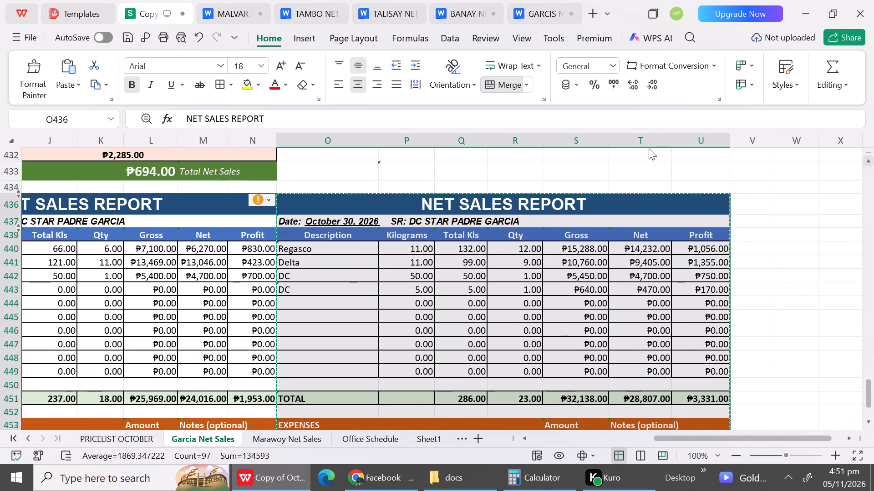
drag(649, 148, 434, 149)
drag(377, 145, 375, 147)
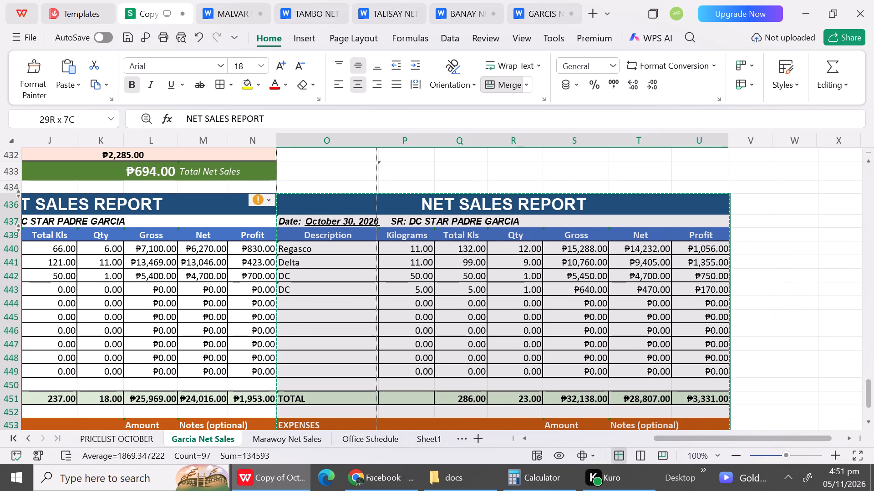
drag(375, 147, 359, 148)
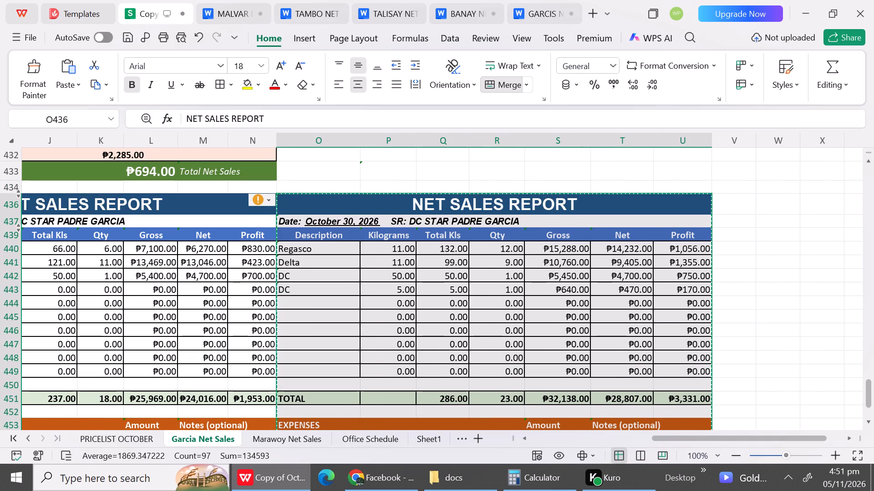
drag(524, 145, 509, 146)
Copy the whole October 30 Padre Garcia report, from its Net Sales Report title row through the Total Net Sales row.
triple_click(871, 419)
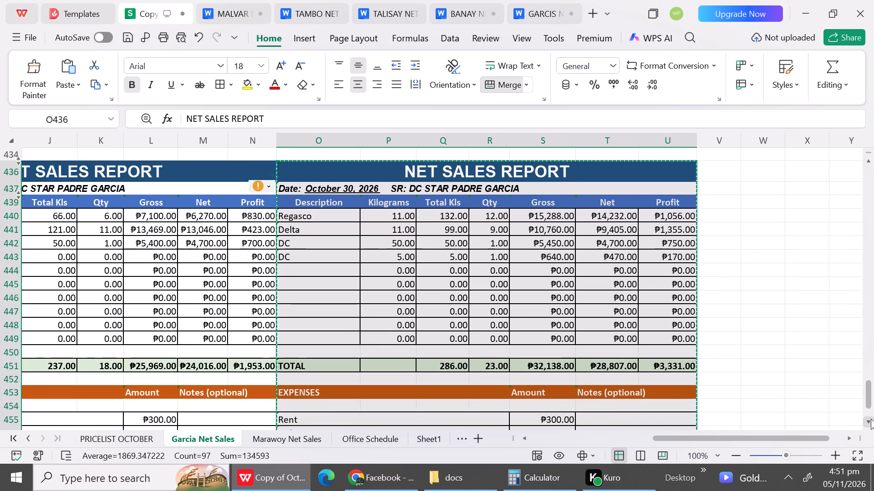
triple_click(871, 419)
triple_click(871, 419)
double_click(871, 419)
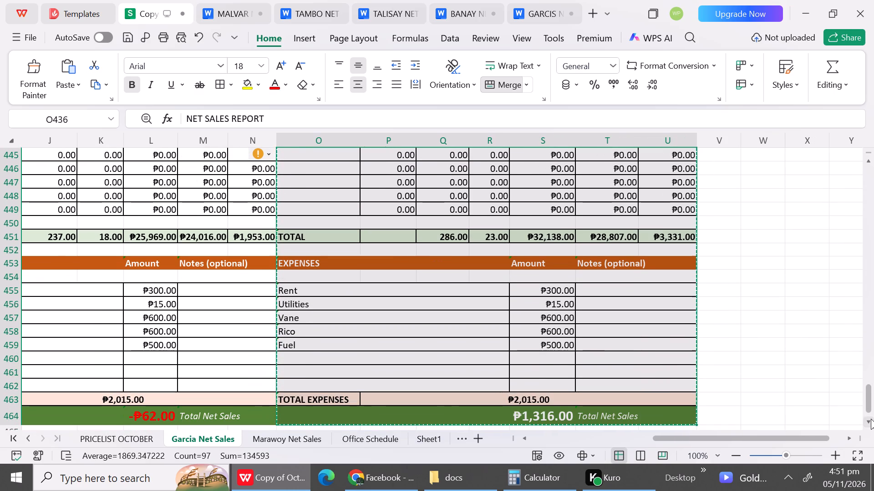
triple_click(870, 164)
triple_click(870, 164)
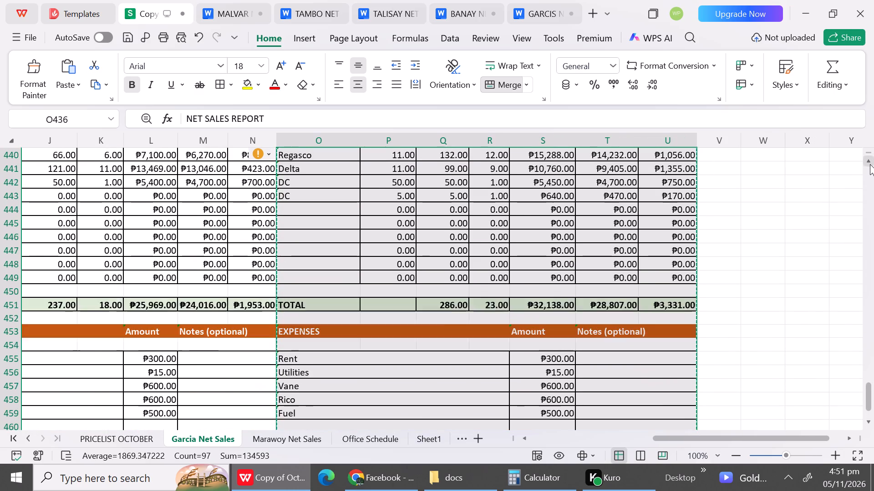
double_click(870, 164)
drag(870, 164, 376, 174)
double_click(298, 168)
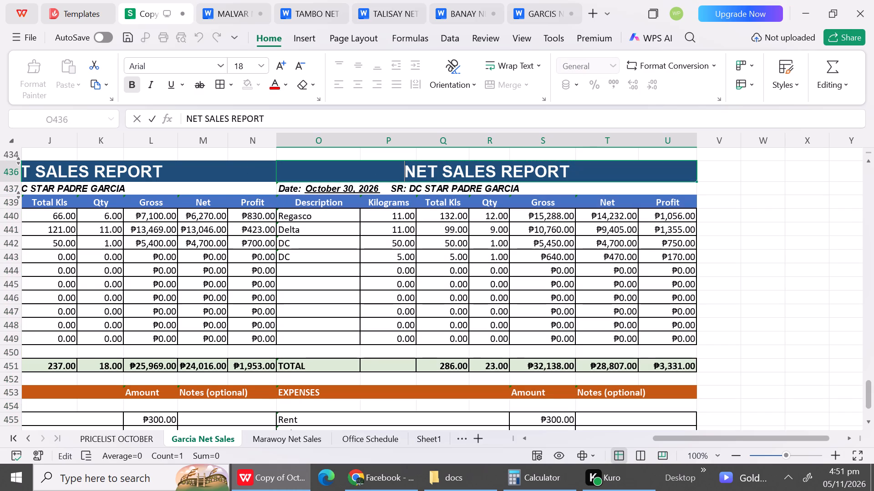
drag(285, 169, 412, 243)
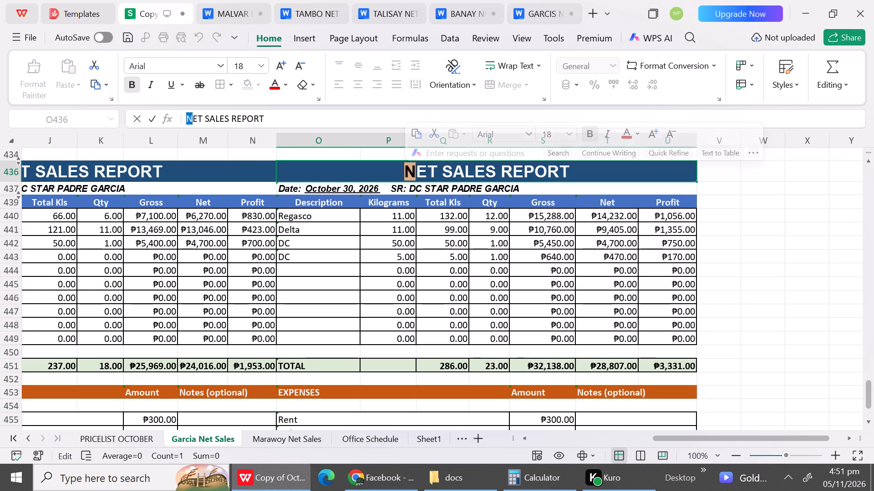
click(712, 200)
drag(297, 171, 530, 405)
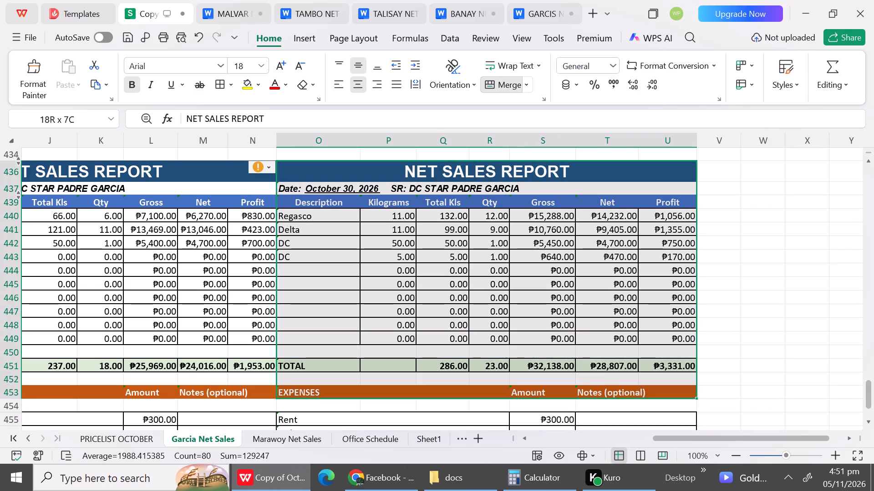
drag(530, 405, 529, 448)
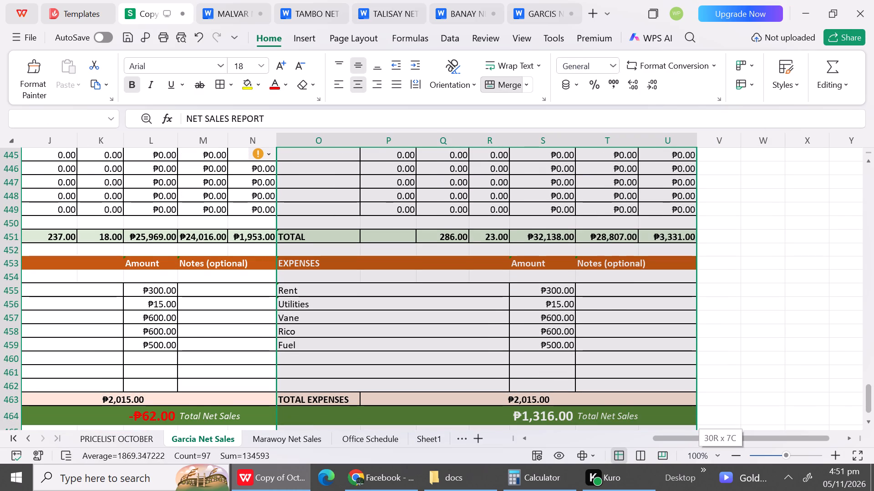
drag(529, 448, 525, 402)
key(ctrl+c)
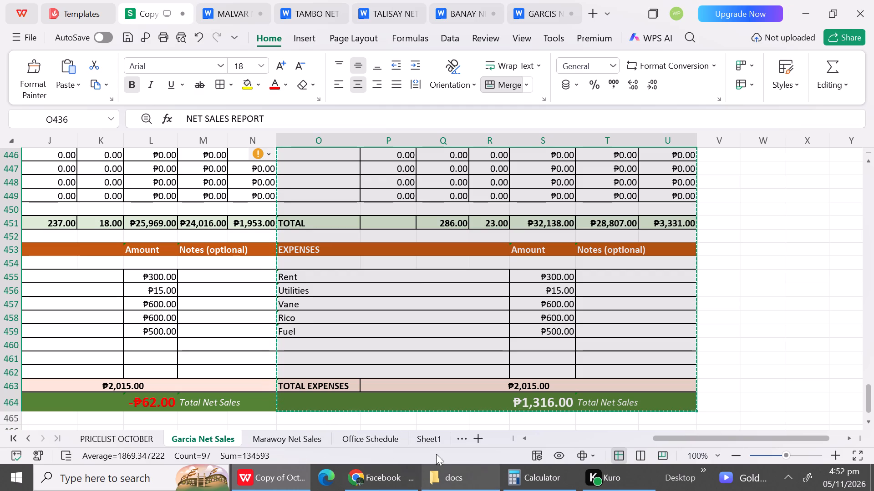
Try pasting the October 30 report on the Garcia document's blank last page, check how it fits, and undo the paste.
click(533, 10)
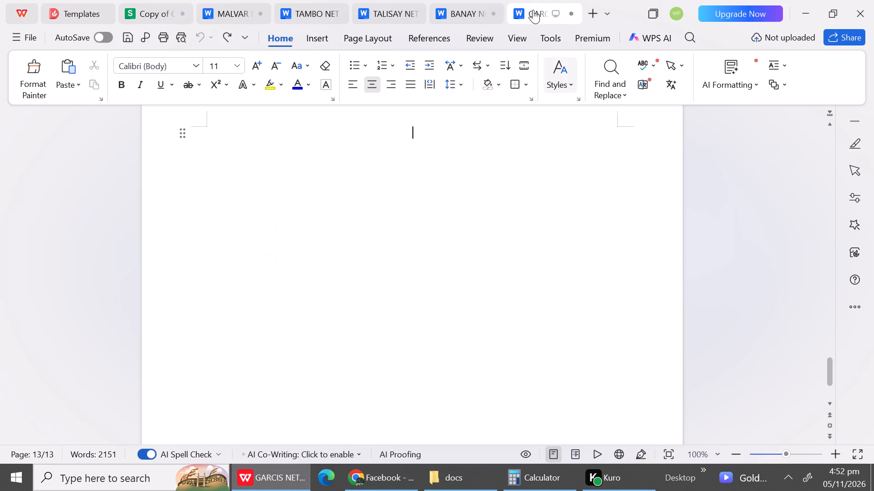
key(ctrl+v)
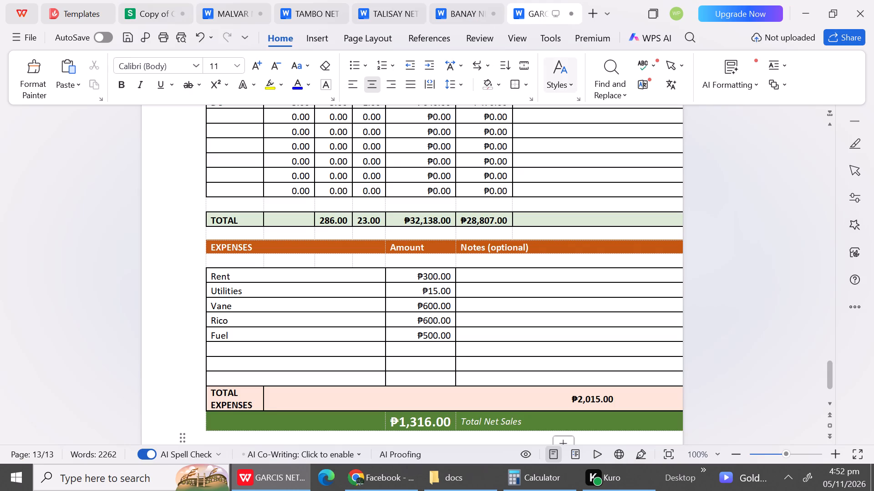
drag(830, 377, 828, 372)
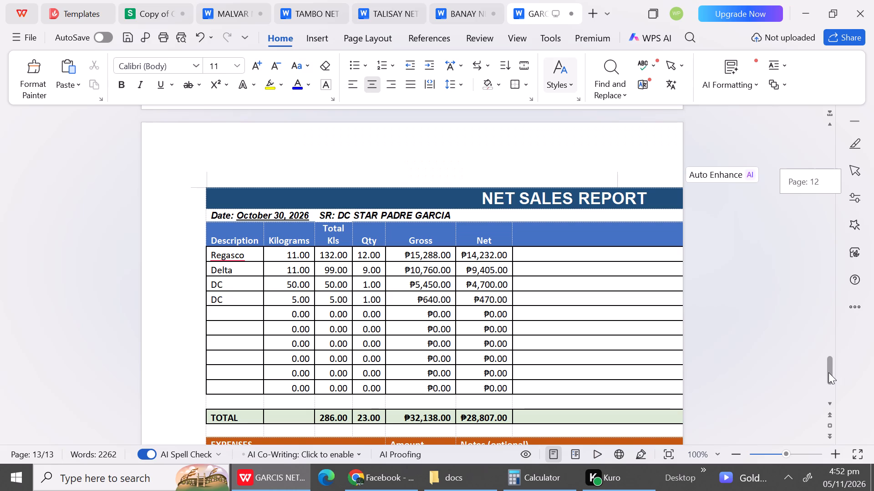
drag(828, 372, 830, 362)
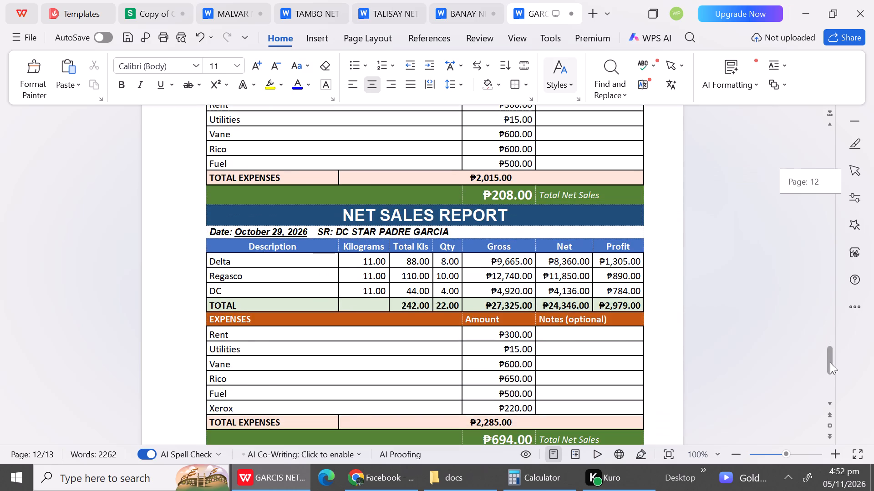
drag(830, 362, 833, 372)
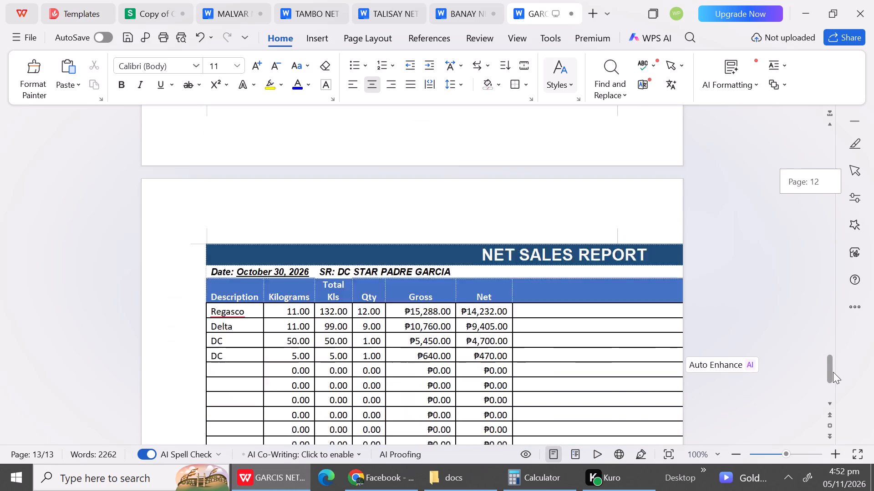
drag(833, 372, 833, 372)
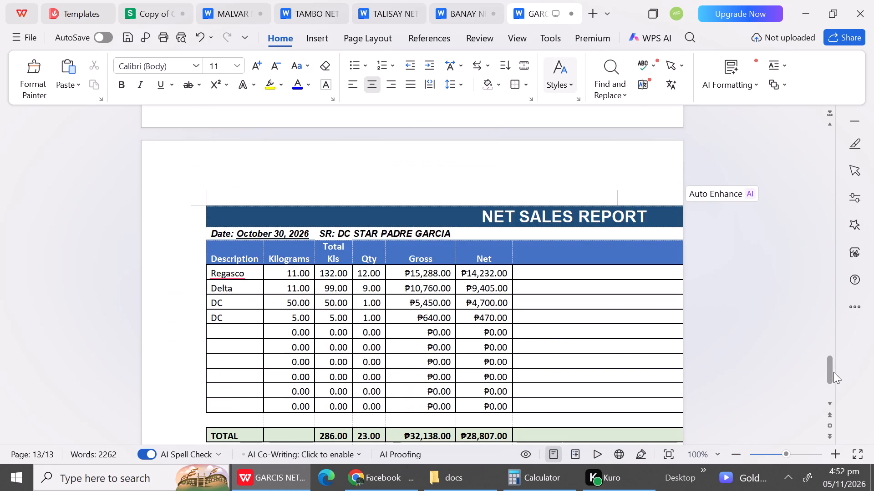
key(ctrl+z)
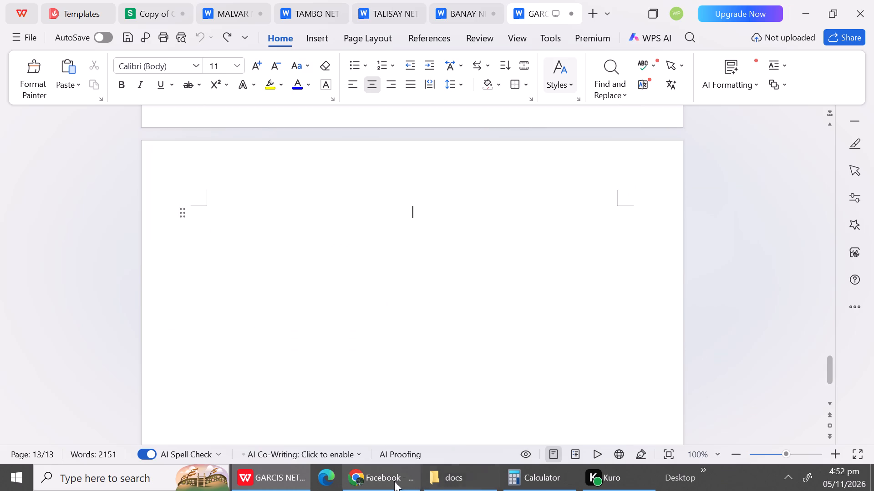
Narrow description column O, profit column U and gross column S slightly in the workbook's October 30 report.
click(156, 16)
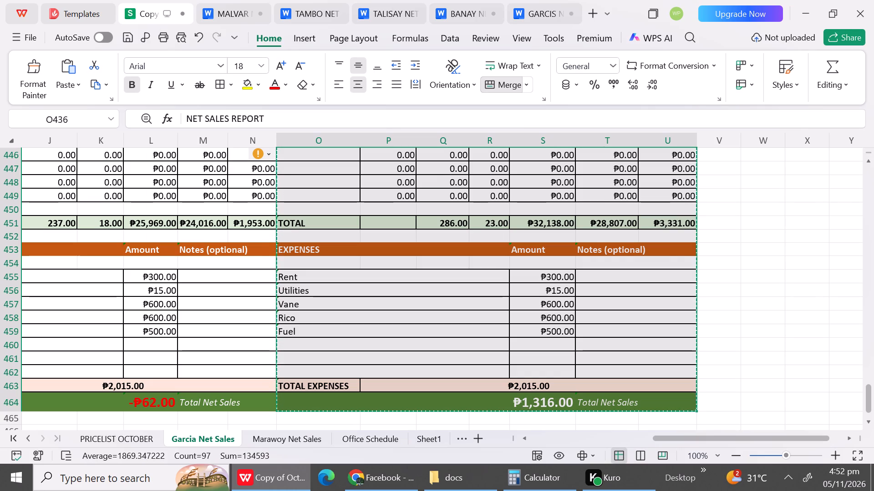
triple_click(867, 160)
triple_click(867, 160)
triple_click(867, 160)
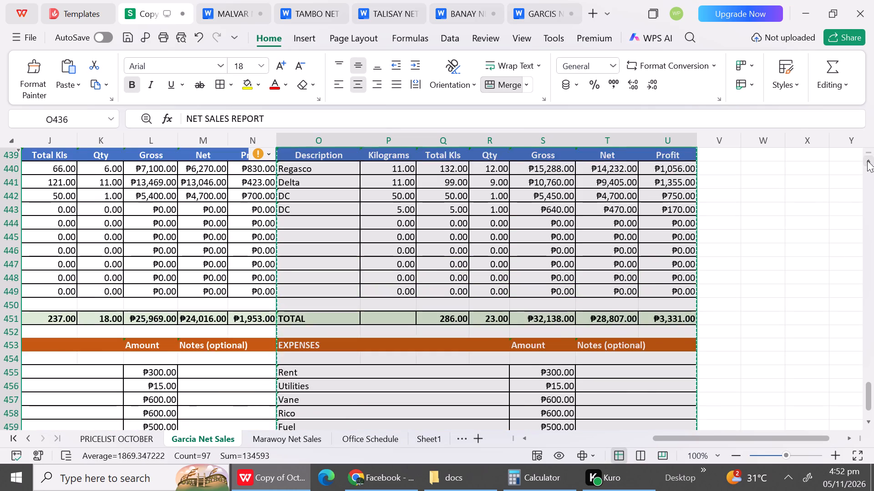
click(867, 160)
drag(867, 160, 783, 260)
click(783, 260)
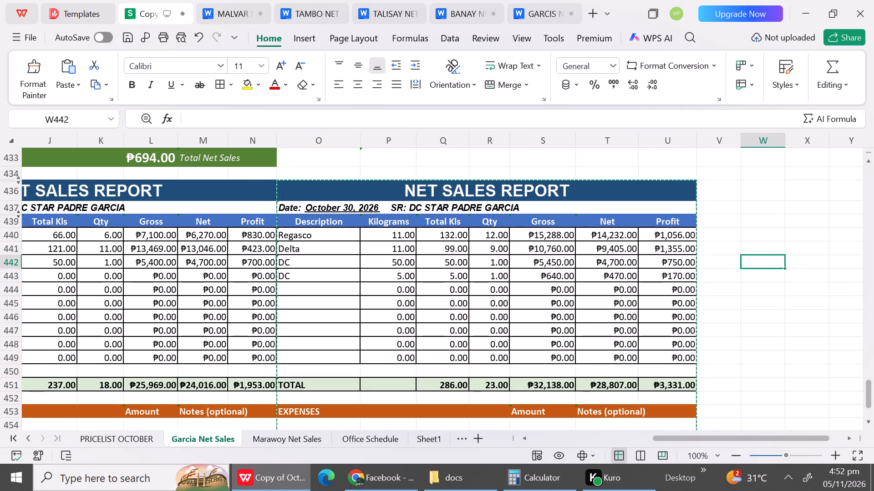
drag(362, 144, 355, 144)
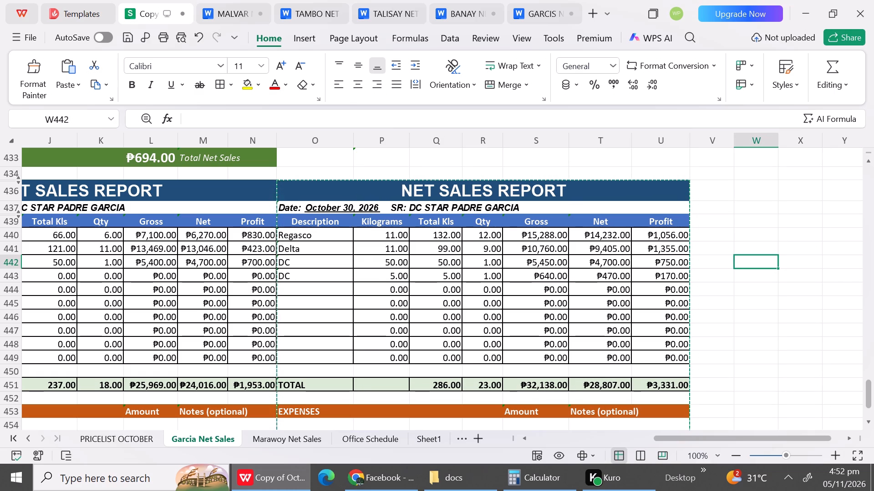
drag(691, 142, 683, 142)
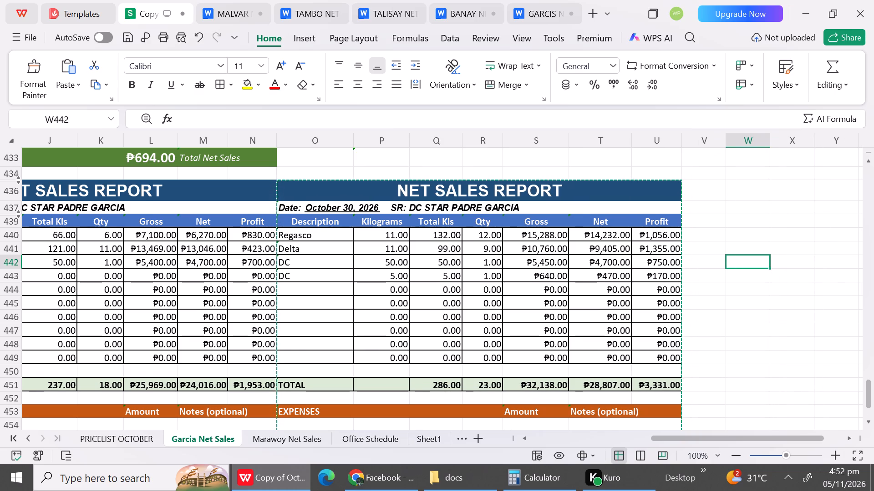
triple_click(868, 421)
click(868, 421)
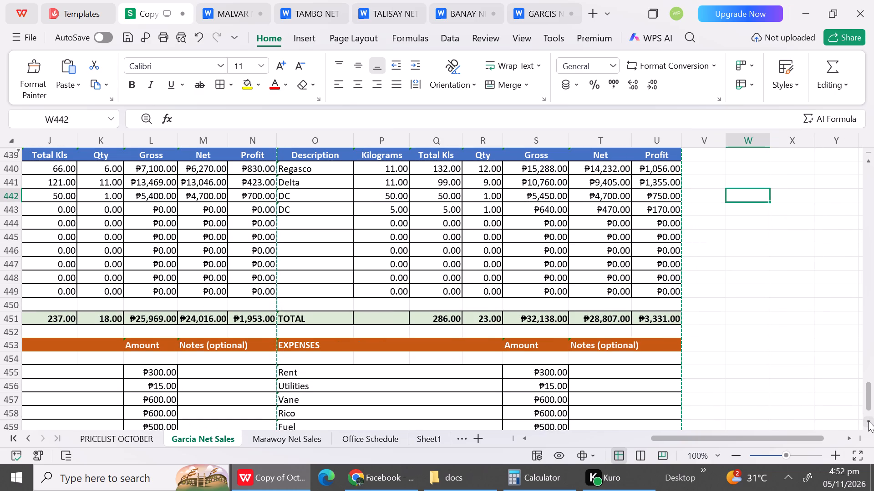
drag(569, 142, 563, 142)
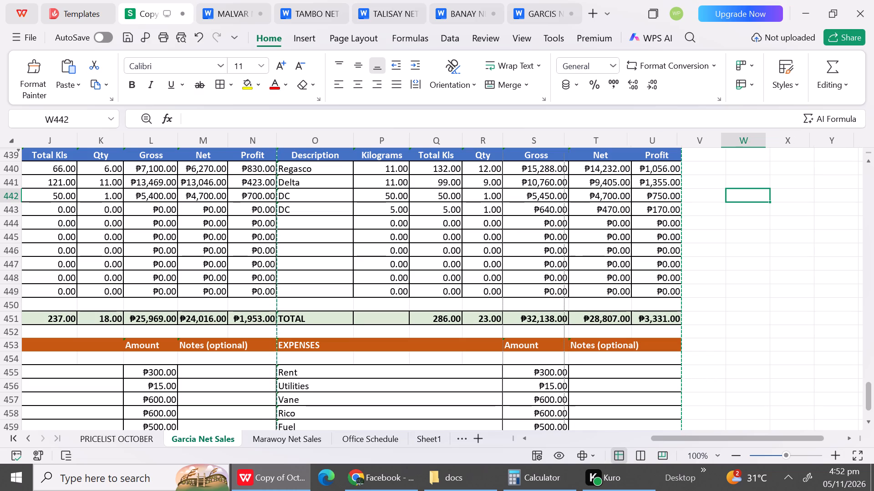
drag(563, 142, 562, 142)
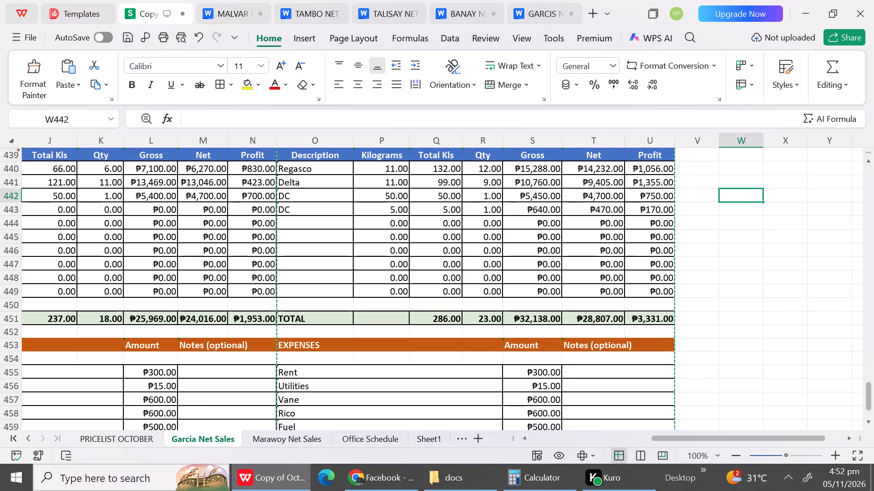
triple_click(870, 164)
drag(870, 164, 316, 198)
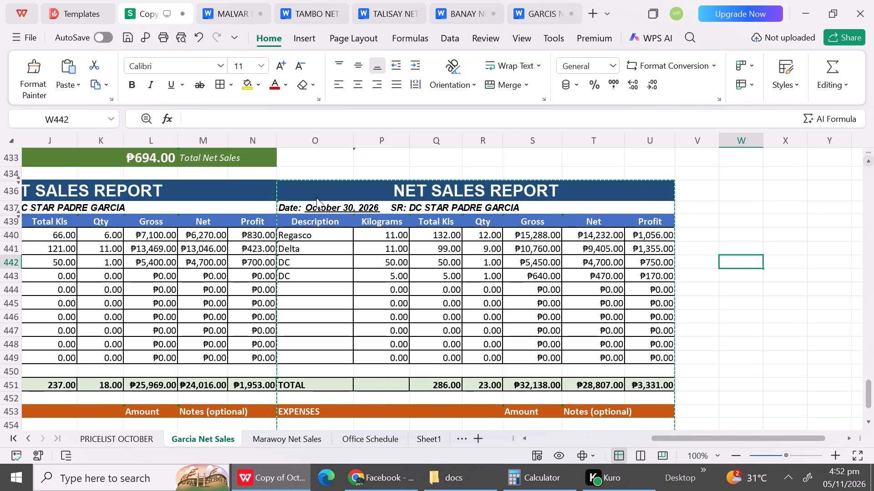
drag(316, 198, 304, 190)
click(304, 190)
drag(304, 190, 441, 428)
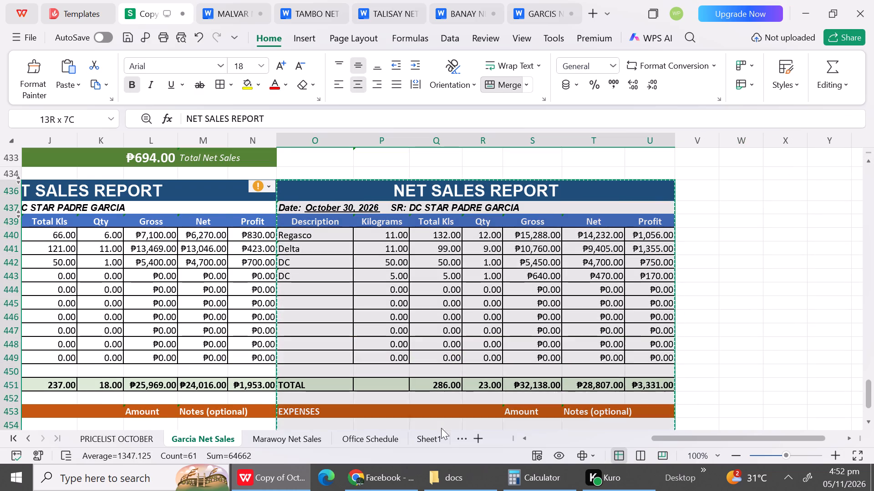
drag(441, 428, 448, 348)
Widen gross column S enough to fit the Total Net Sales amount, and narrow description column O further.
click(562, 144)
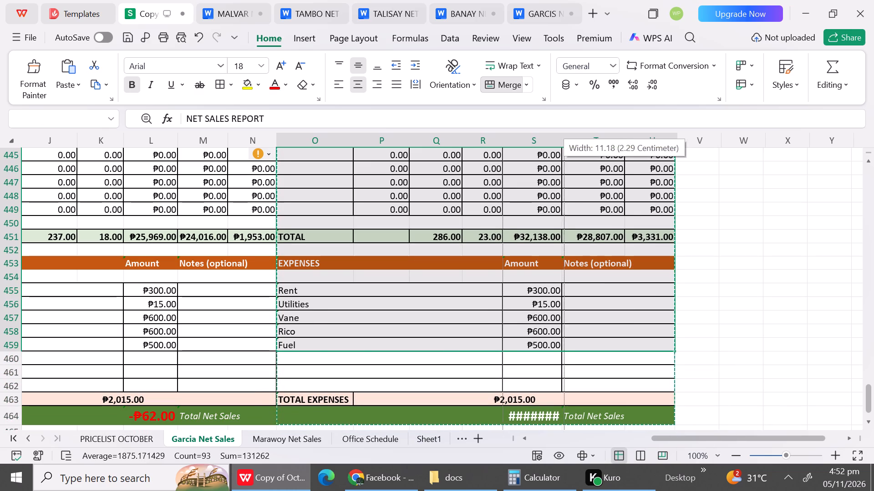
drag(565, 140, 572, 142)
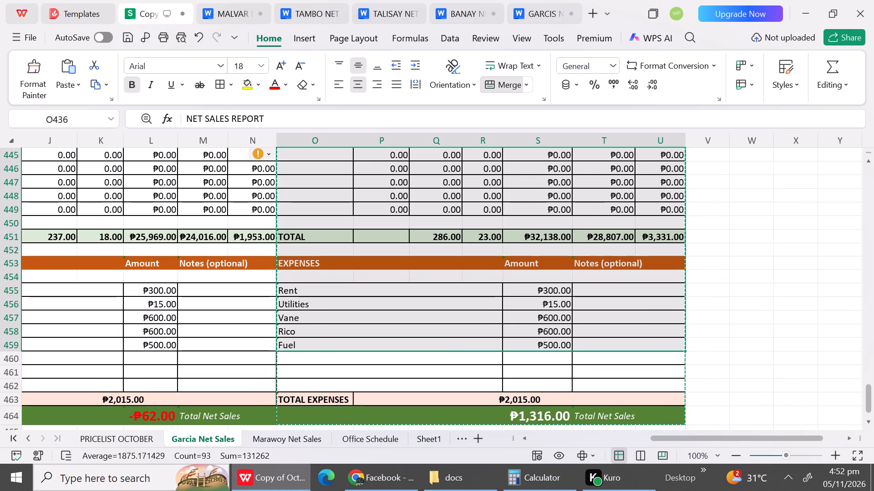
drag(352, 143, 341, 143)
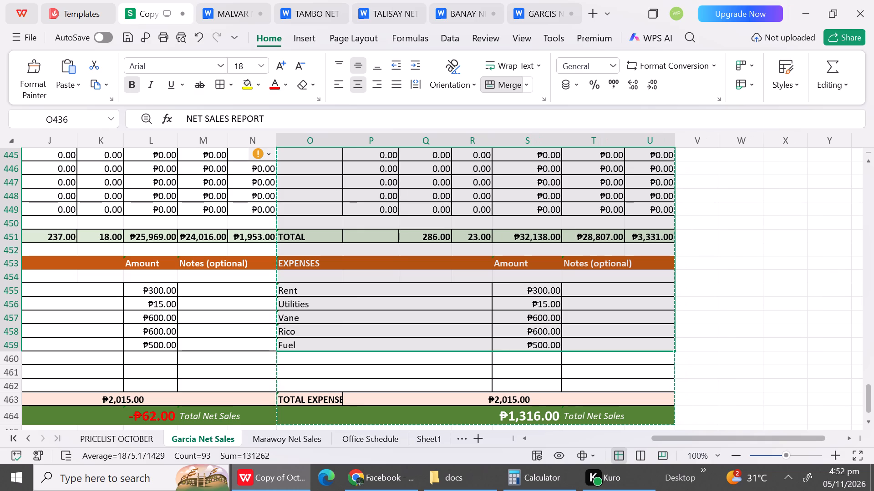
Copy the resized October 30 report through Total Net Sales and paste it on the Garcia document's blank last page.
triple_click(869, 161)
triple_click(869, 161)
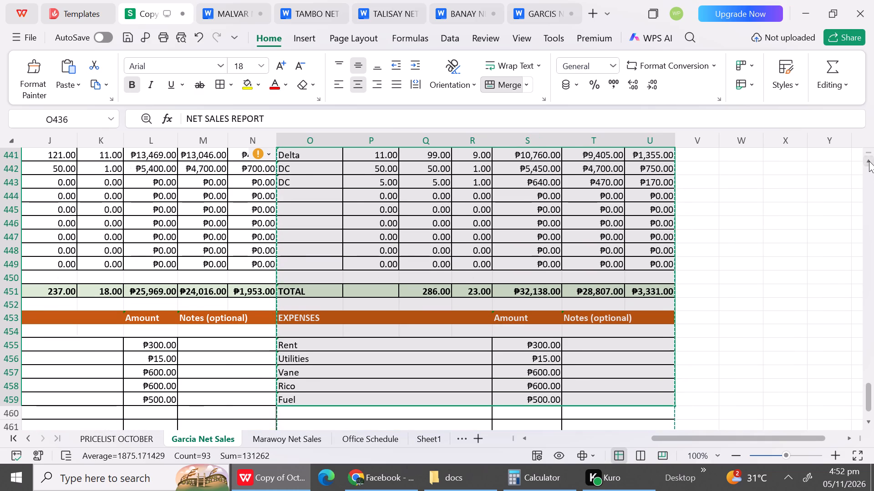
click(869, 161)
drag(869, 161, 330, 154)
click(330, 154)
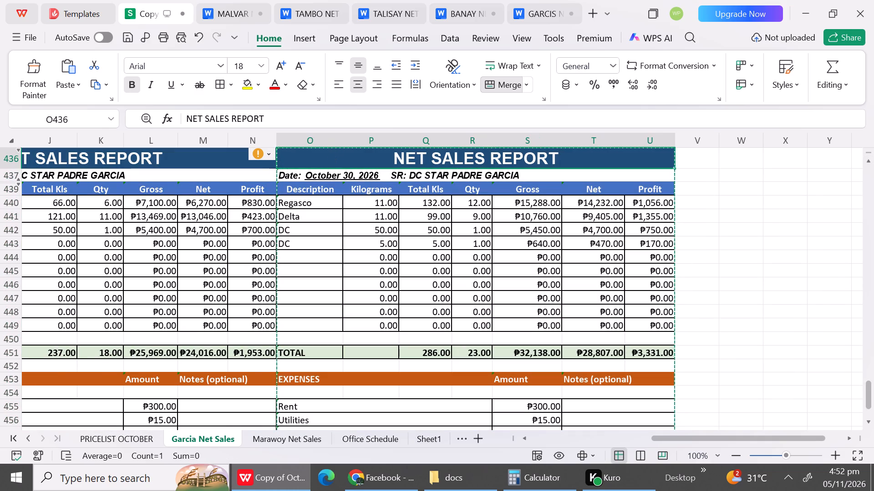
drag(295, 159, 456, 490)
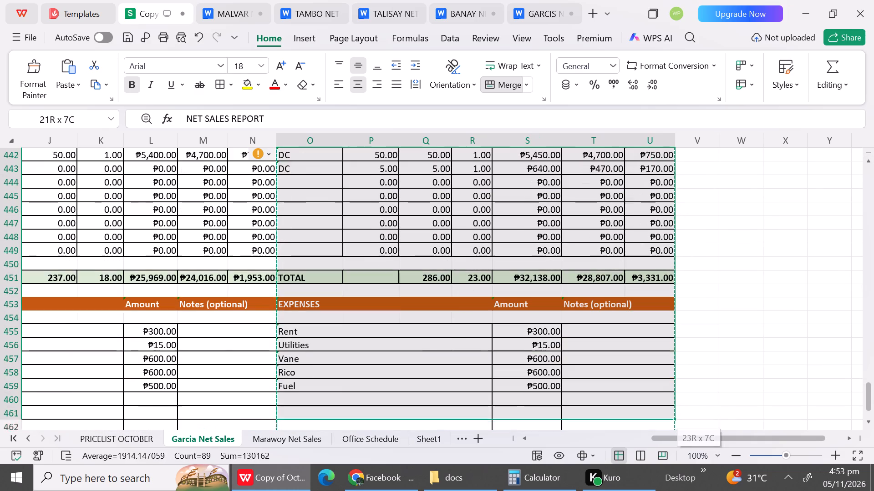
drag(456, 490, 460, 478)
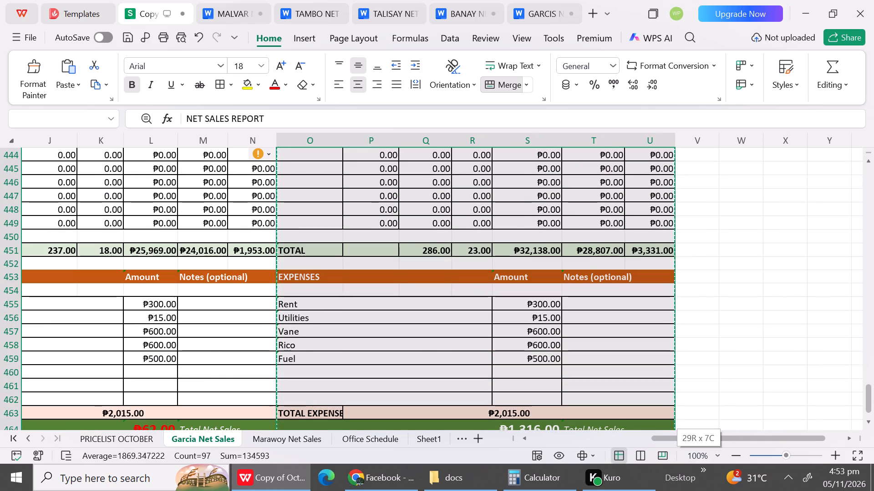
drag(460, 478, 531, 421)
key(ctrl+c)
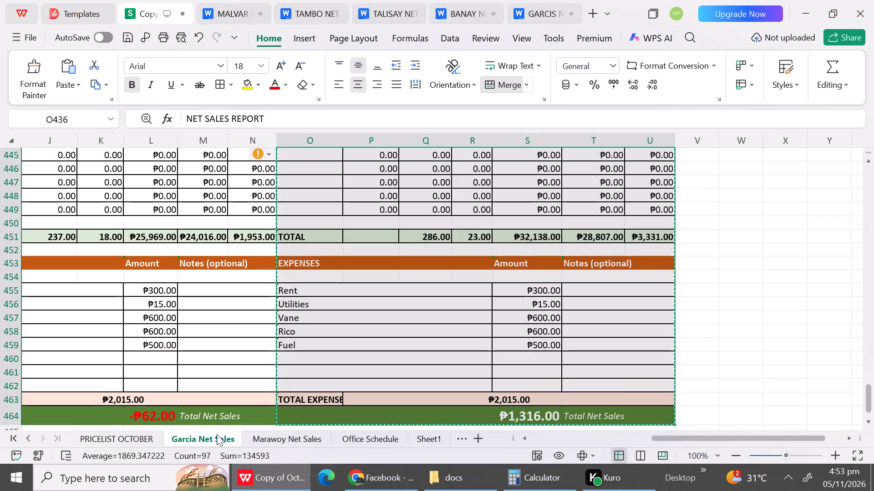
click(541, 17)
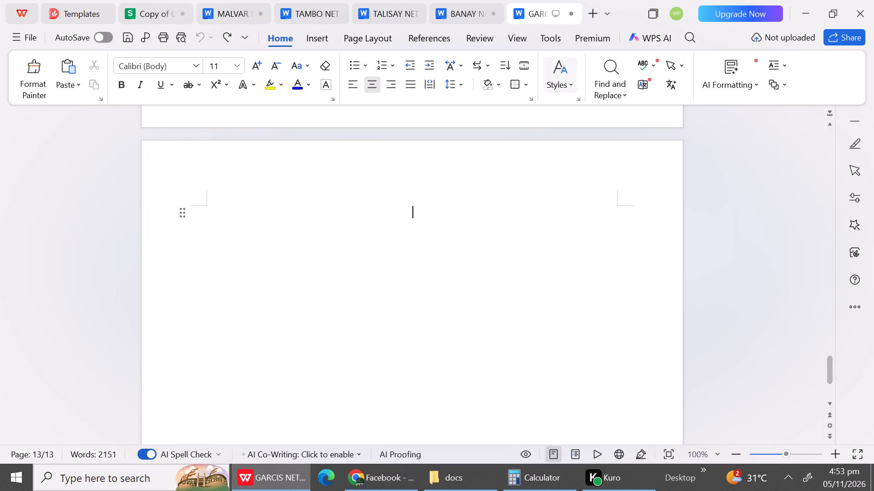
key(ctrl+v)
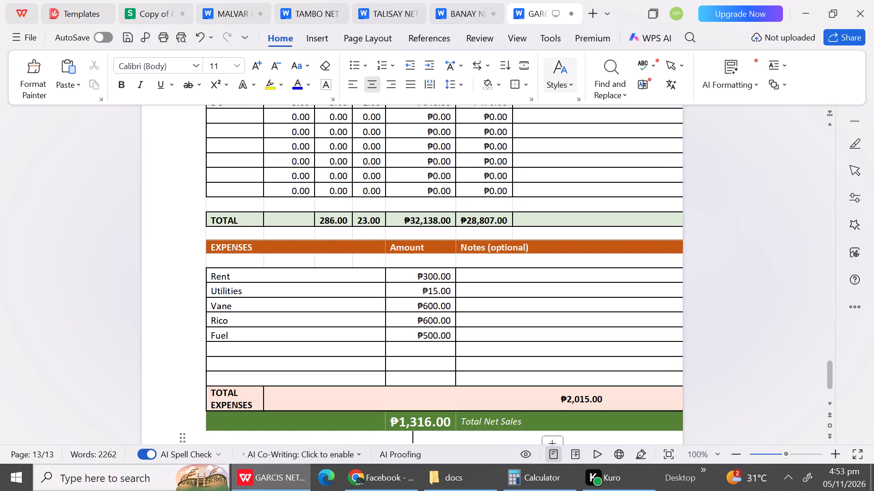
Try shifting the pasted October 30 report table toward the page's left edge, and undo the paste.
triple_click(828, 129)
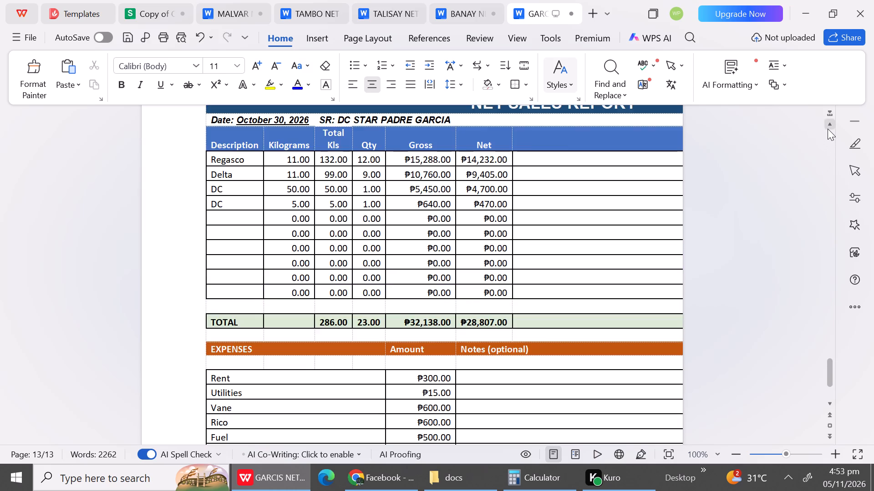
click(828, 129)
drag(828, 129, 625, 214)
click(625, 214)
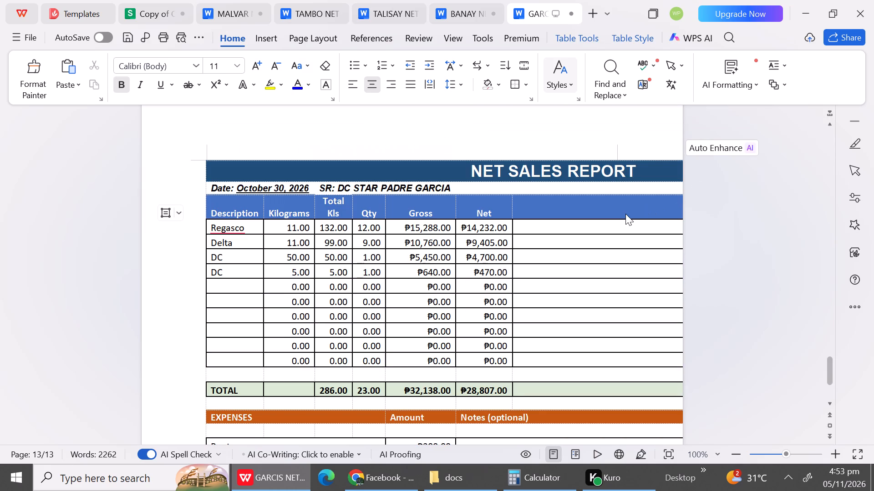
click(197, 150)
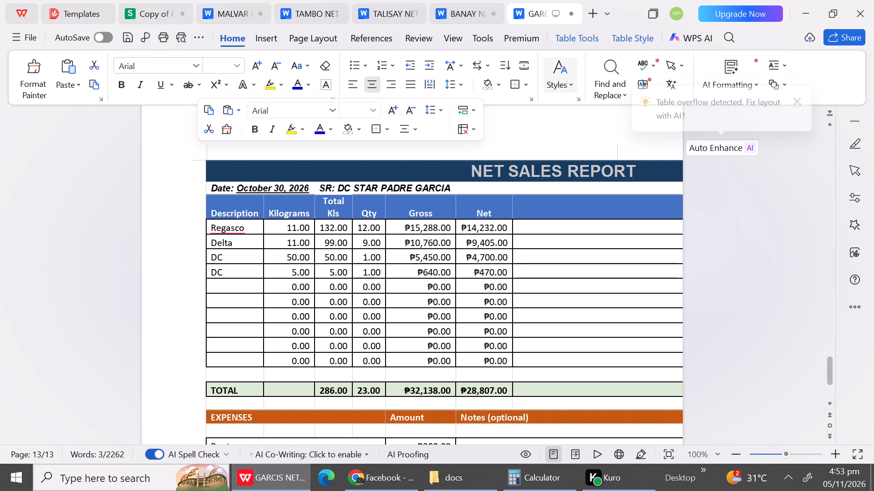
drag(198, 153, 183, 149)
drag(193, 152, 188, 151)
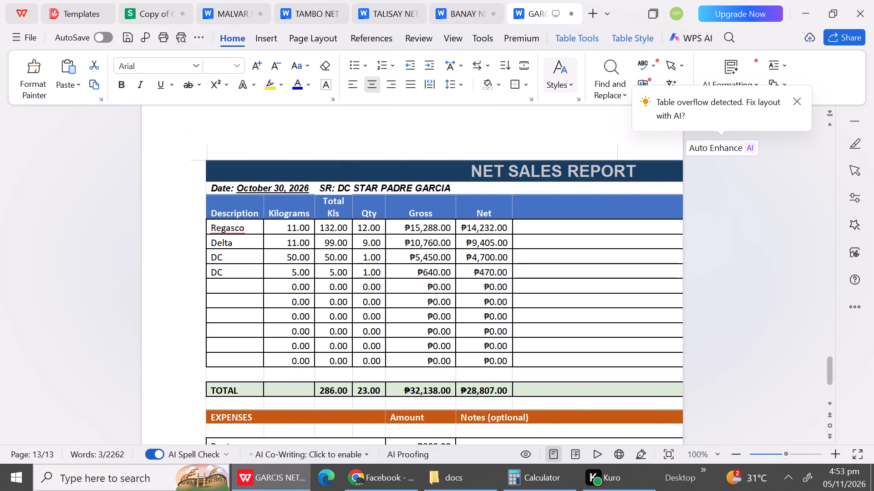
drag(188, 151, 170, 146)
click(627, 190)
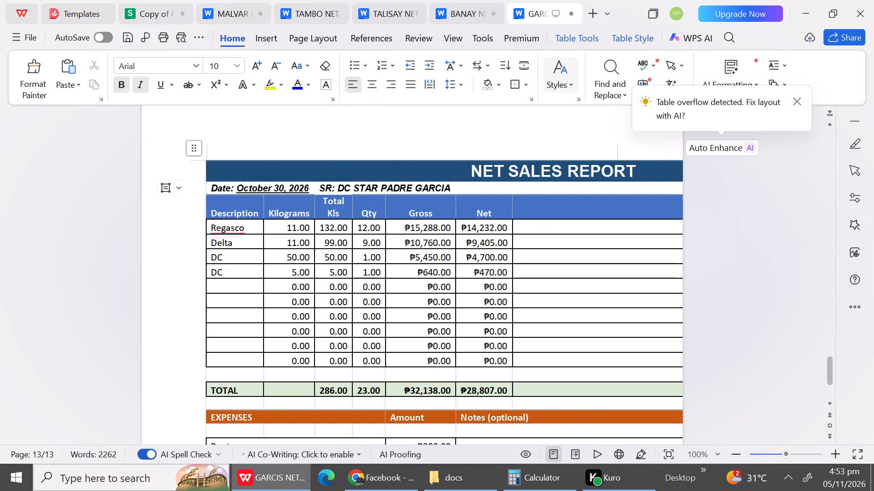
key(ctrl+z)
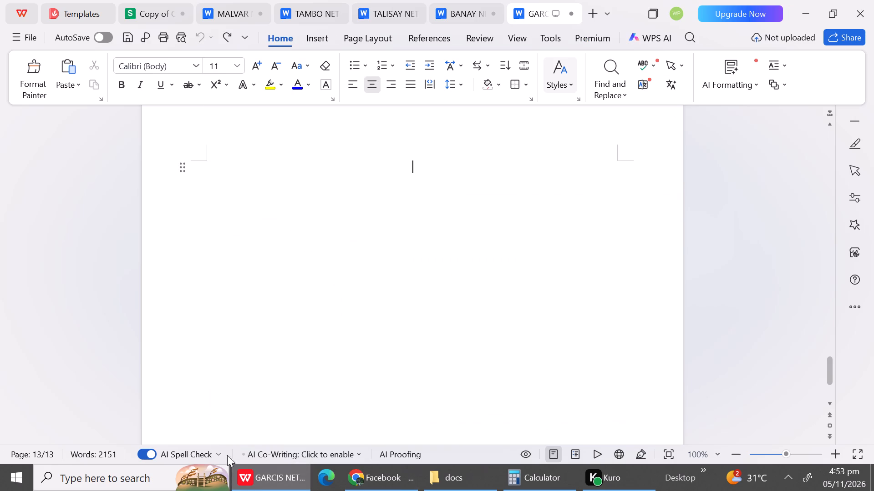
Narrow description column O and Total Kls column Q in the workbook's October 30 report.
click(139, 18)
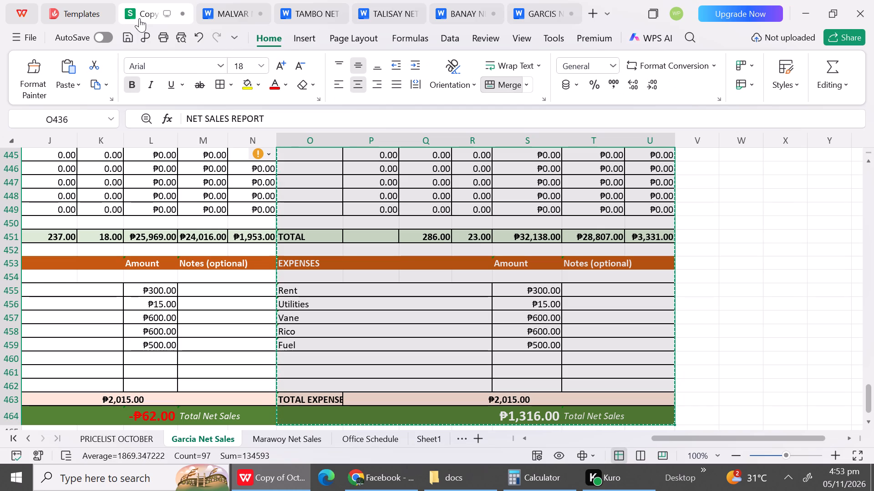
triple_click(870, 162)
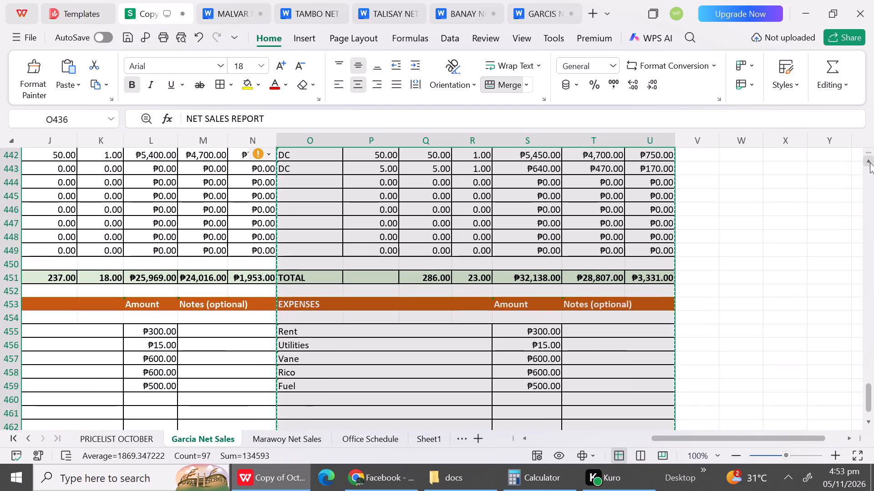
triple_click(870, 162)
double_click(870, 162)
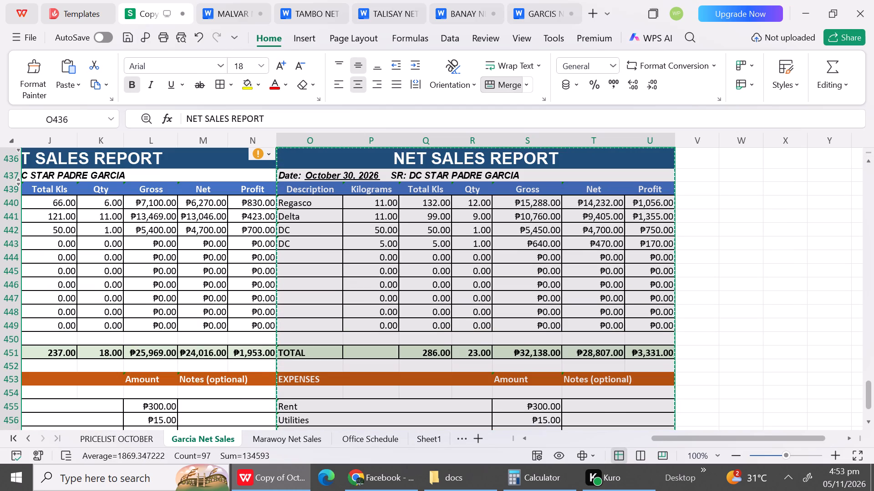
drag(345, 145, 335, 145)
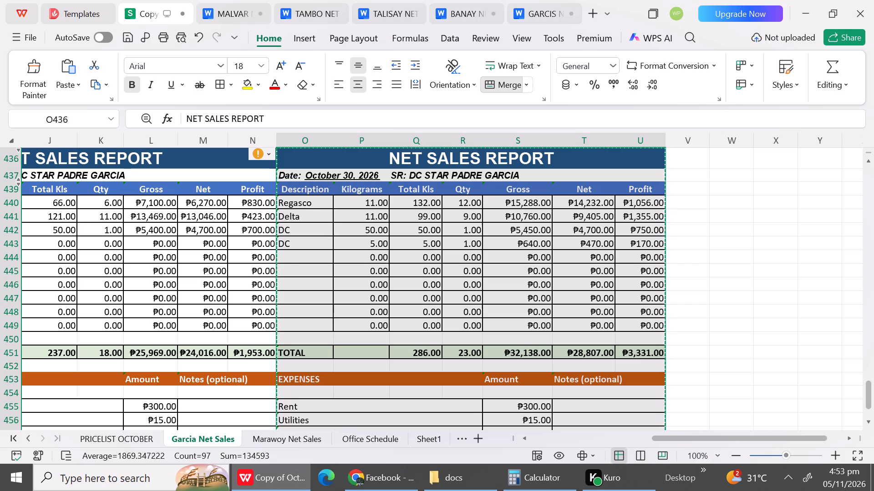
drag(445, 140, 432, 140)
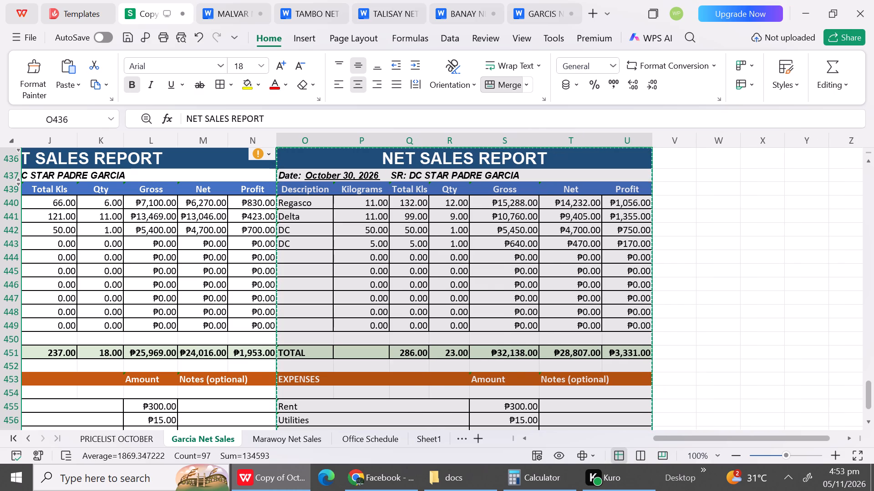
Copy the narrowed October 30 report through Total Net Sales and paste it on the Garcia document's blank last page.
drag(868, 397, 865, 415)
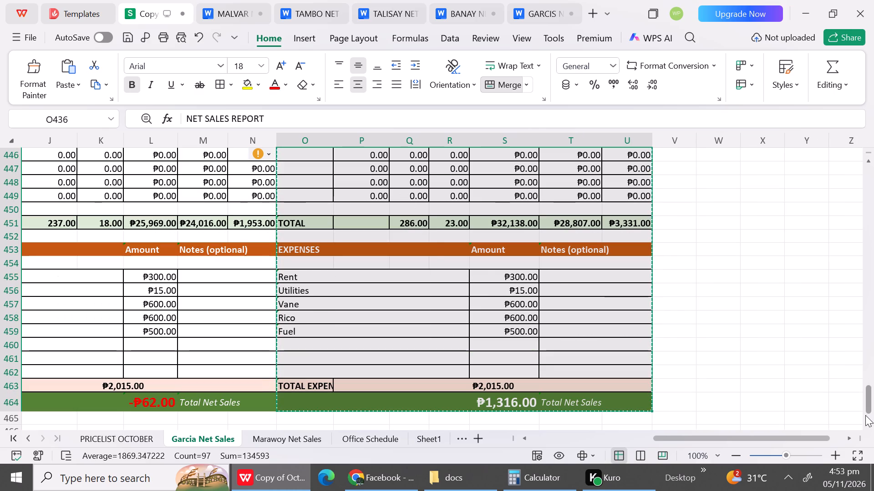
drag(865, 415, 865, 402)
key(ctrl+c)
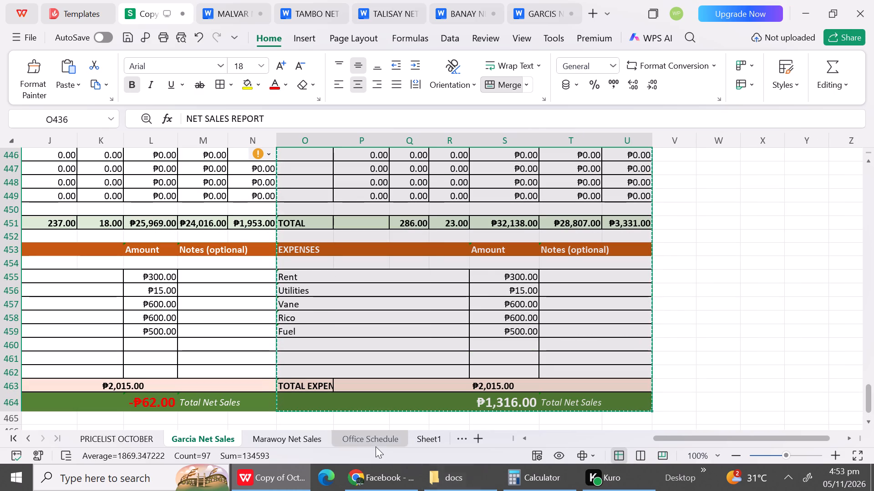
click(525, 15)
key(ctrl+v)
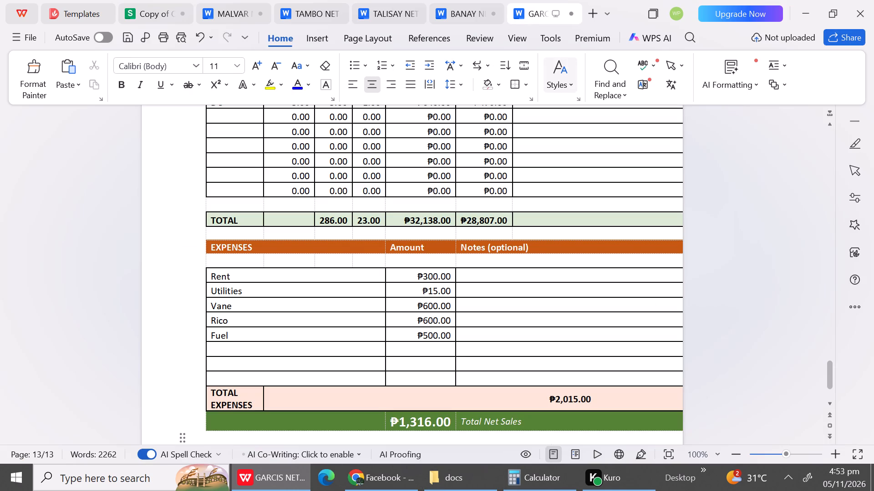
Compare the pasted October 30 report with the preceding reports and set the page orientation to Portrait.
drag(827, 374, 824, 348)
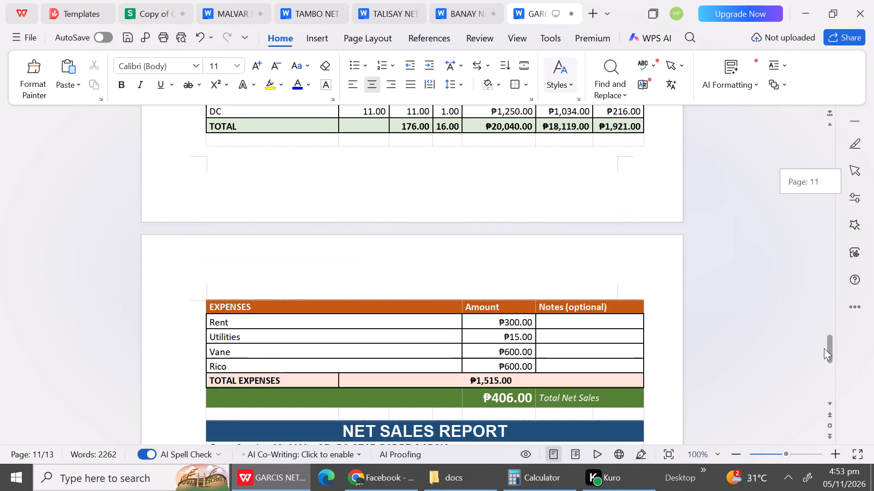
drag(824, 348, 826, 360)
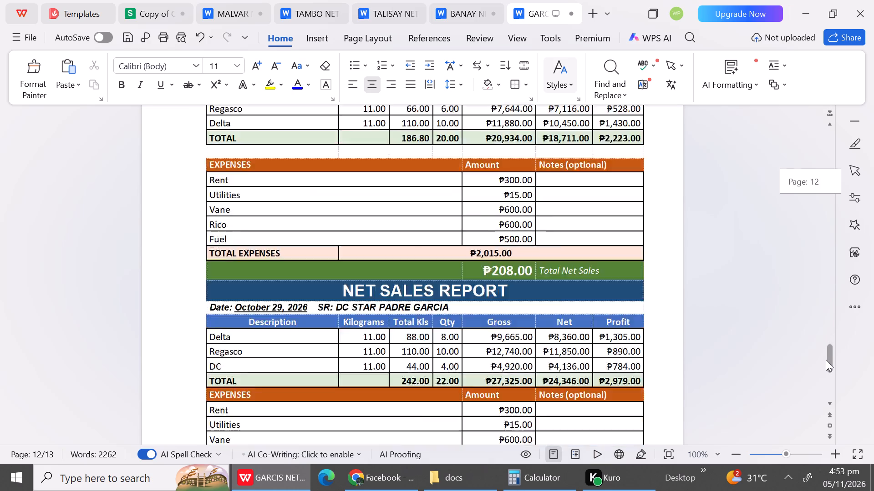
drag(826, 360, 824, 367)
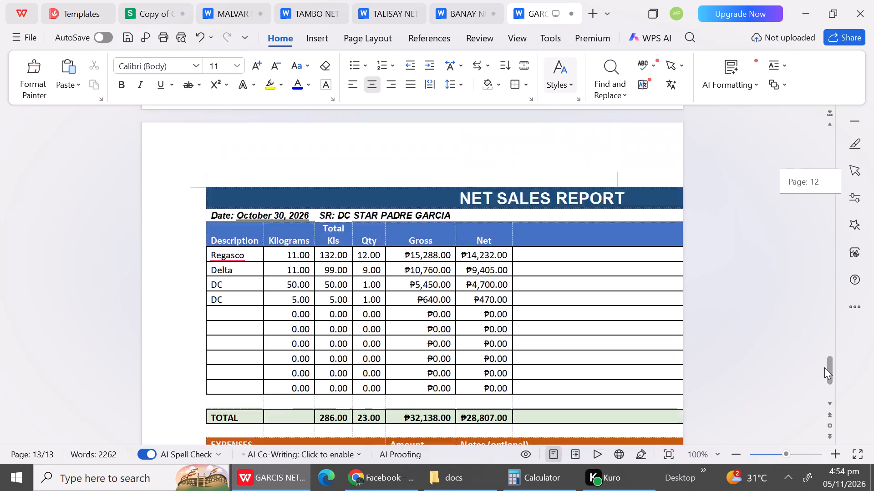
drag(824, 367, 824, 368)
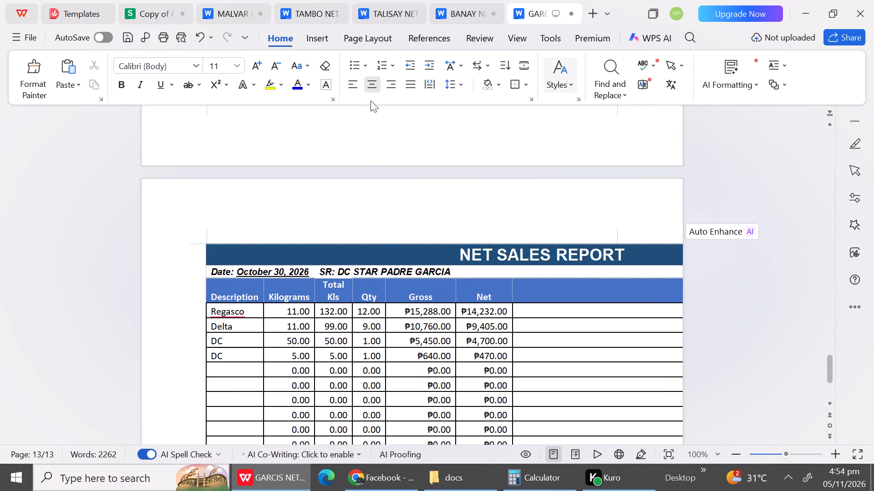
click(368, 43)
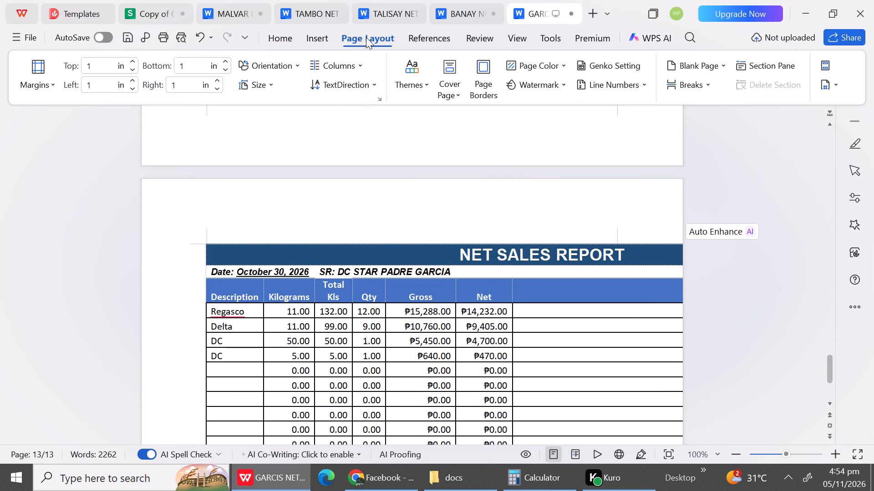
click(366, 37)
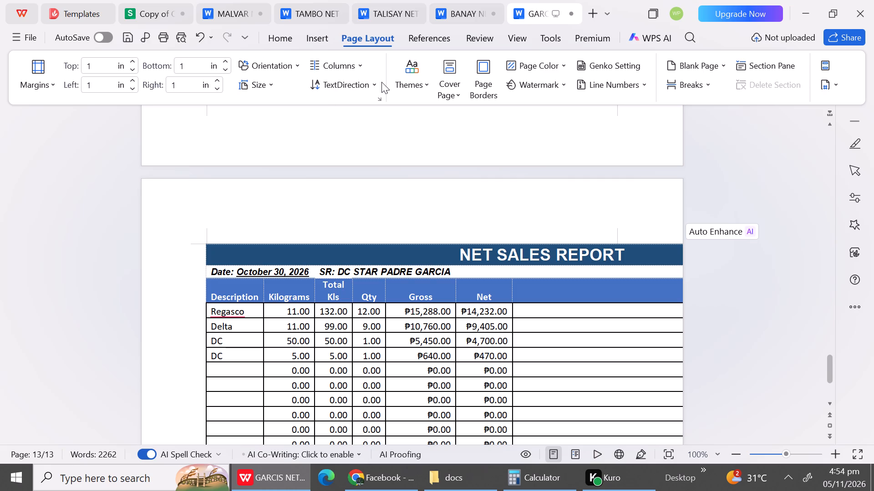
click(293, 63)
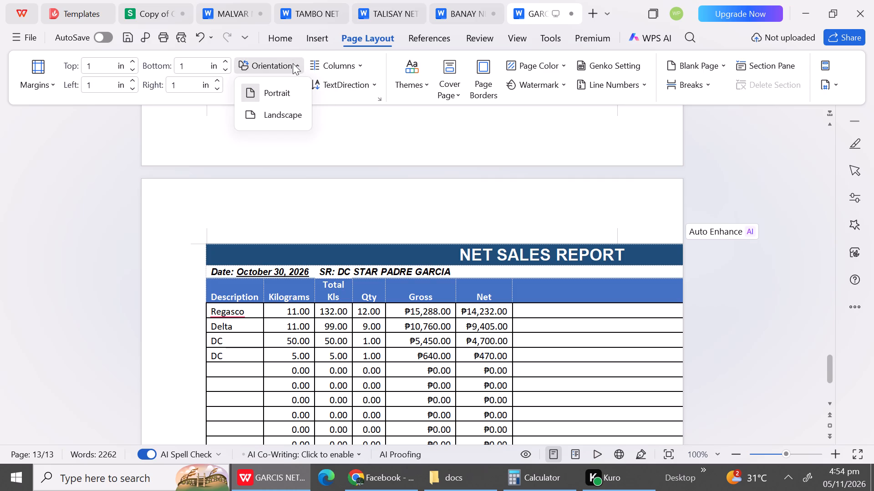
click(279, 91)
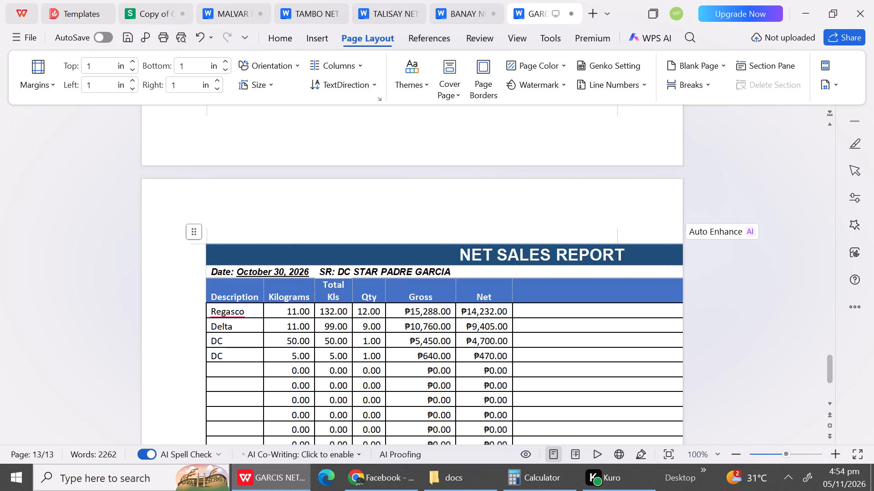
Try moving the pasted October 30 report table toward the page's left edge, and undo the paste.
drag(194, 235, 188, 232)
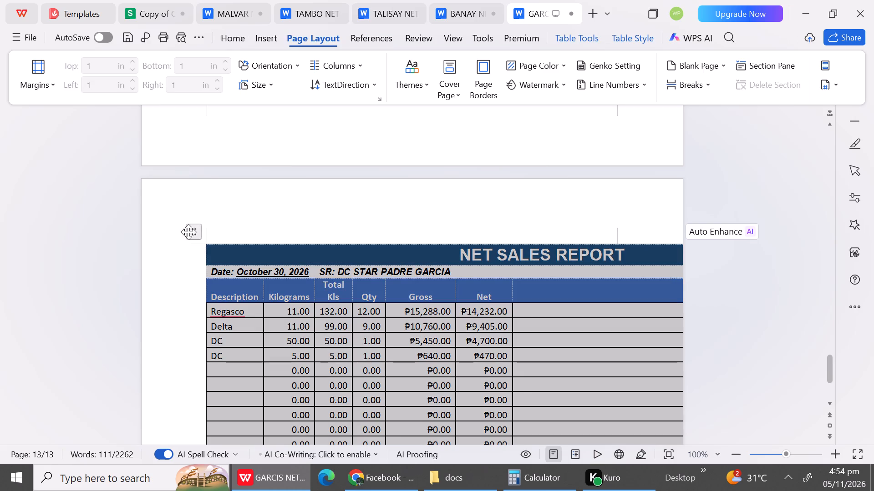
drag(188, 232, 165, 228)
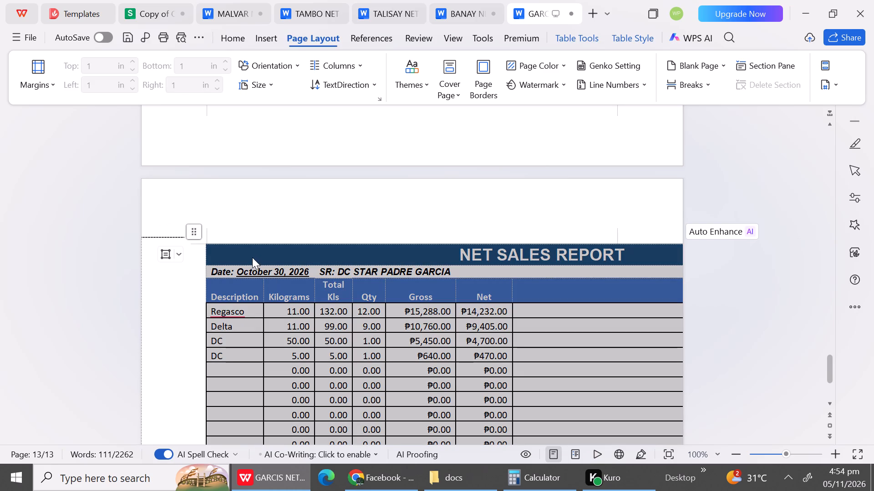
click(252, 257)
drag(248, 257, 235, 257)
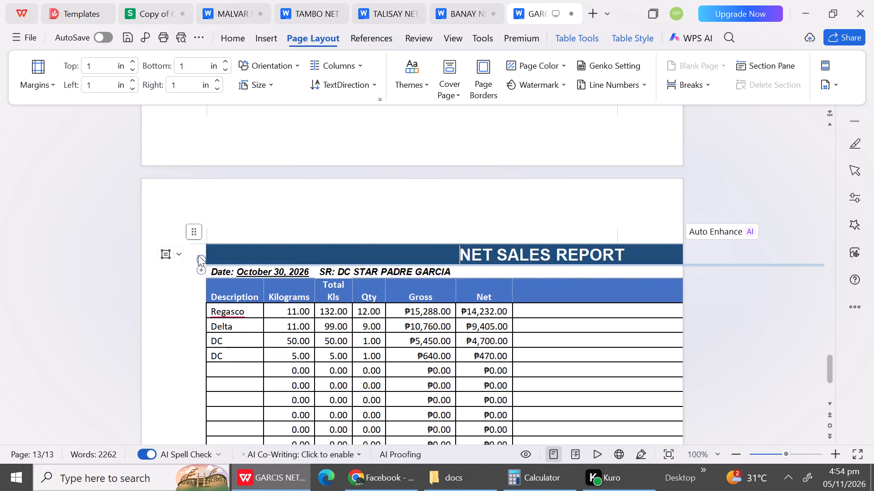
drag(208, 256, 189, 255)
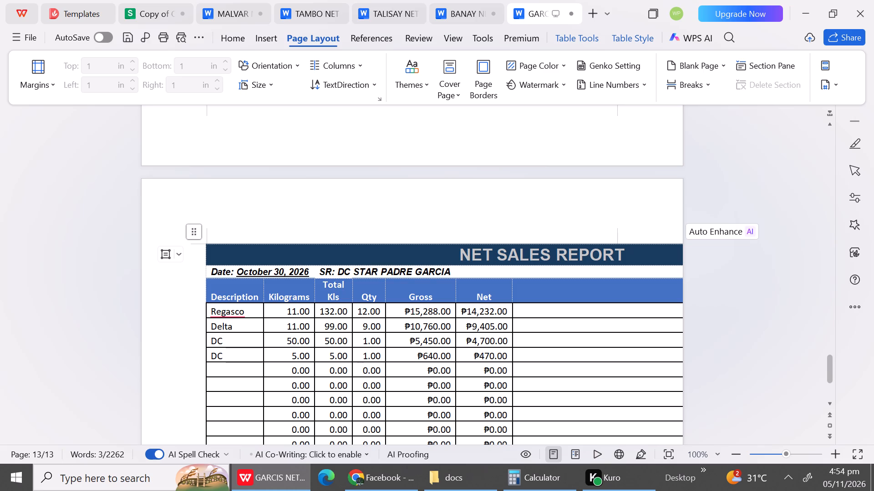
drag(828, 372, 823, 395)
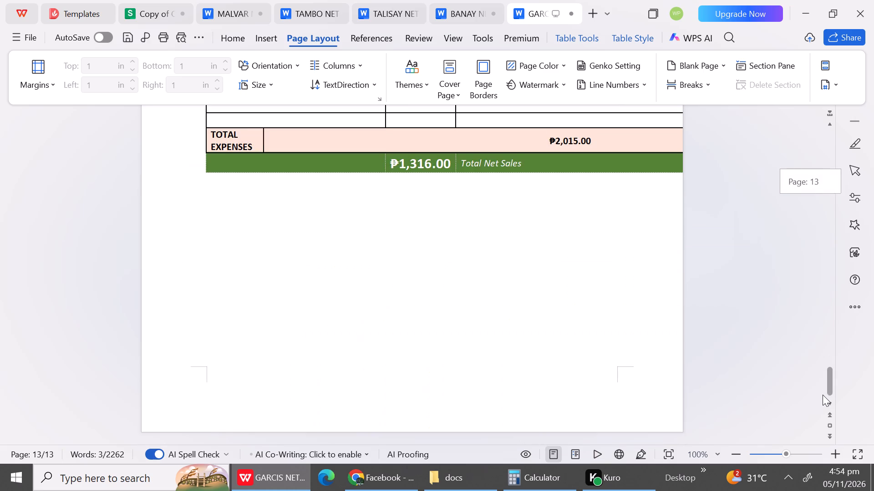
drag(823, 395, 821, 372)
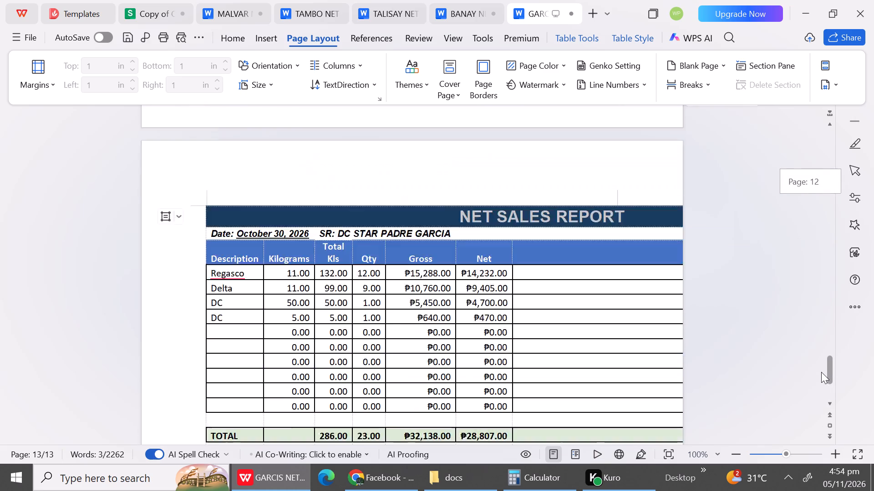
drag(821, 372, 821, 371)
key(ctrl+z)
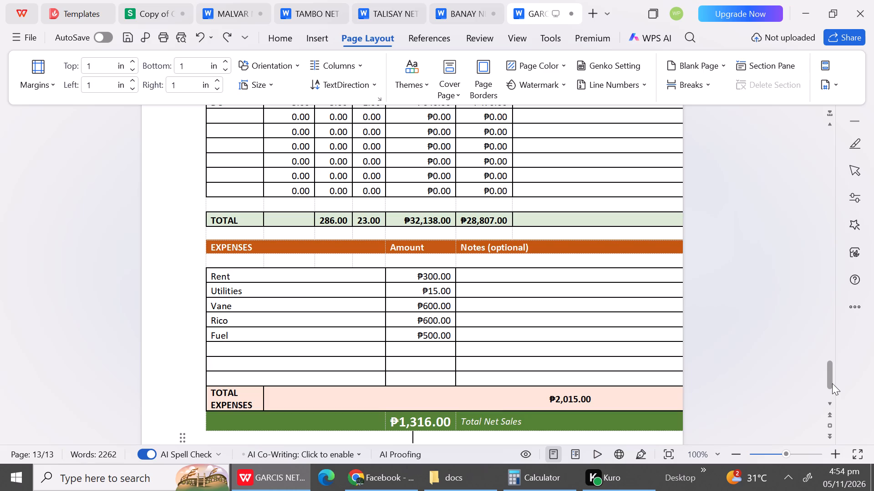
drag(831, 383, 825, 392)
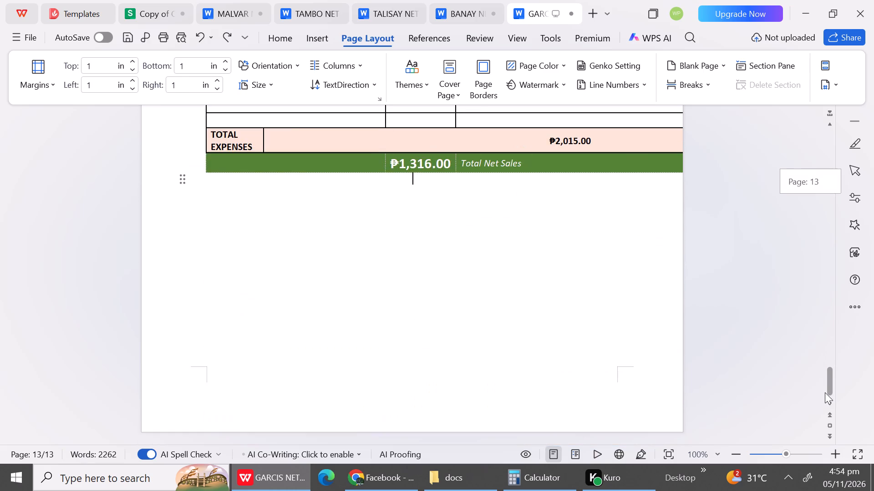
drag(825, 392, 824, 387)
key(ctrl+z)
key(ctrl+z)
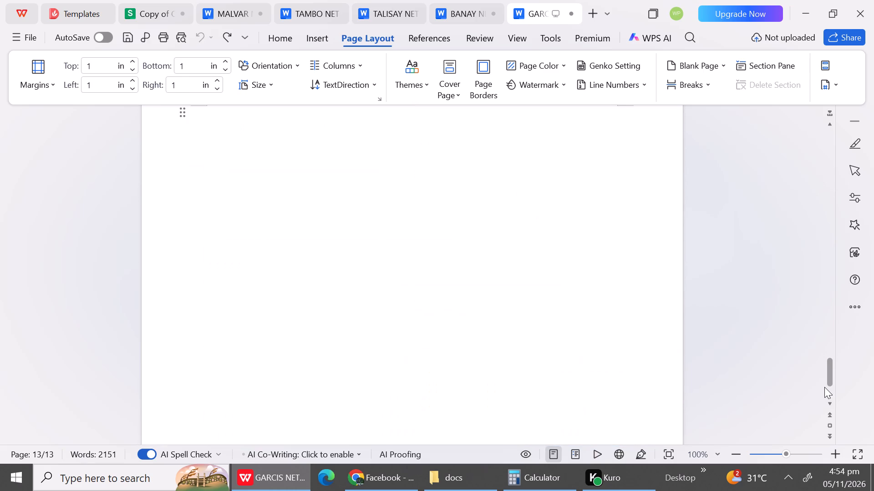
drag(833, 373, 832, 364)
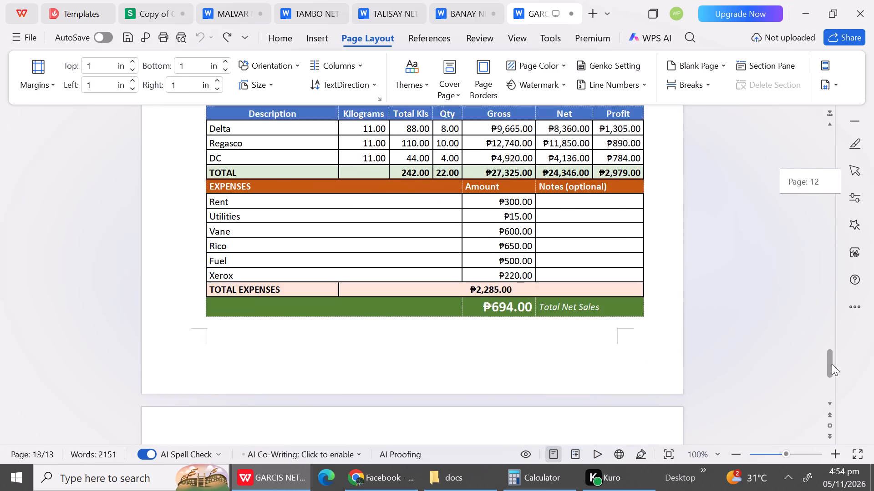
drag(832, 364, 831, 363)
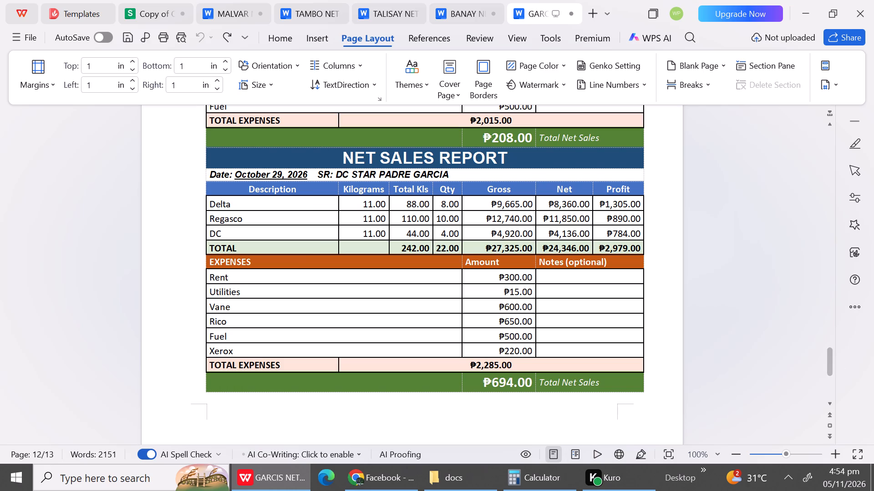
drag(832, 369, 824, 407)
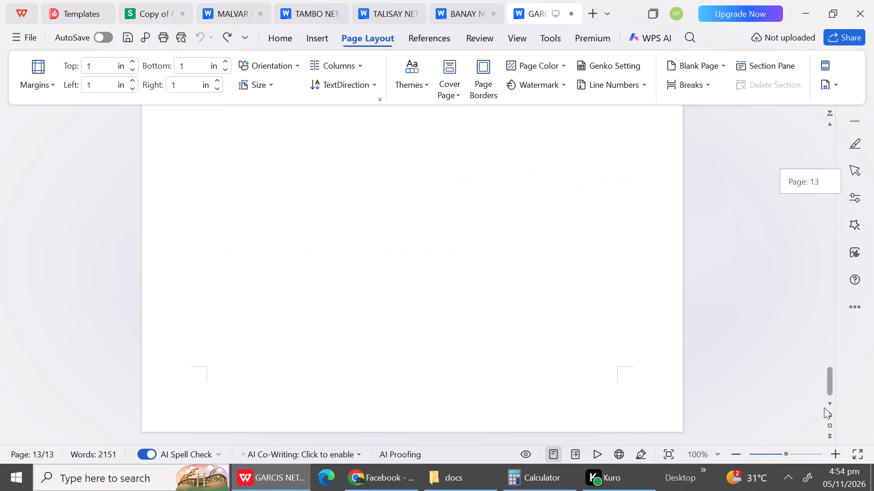
Check the Garcia document's final pages, place the cursor on the blank last page and save the Word document.
drag(824, 407, 824, 409)
drag(828, 387, 821, 356)
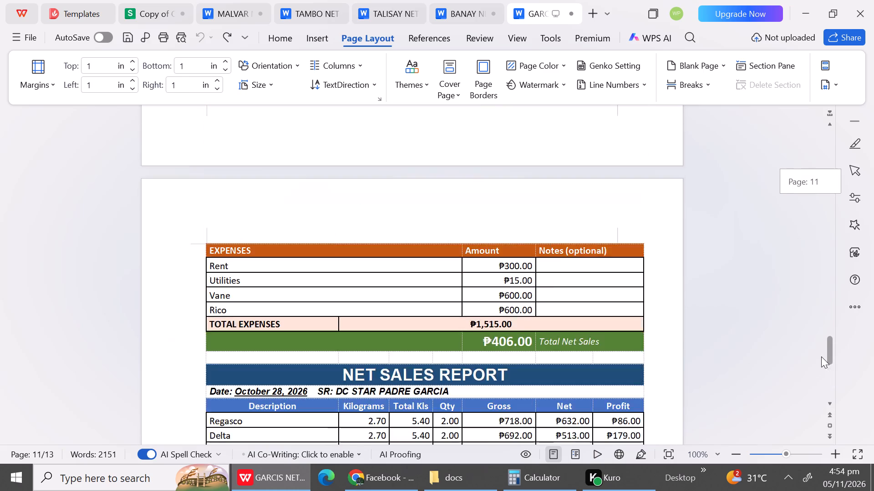
drag(821, 356, 823, 374)
click(396, 285)
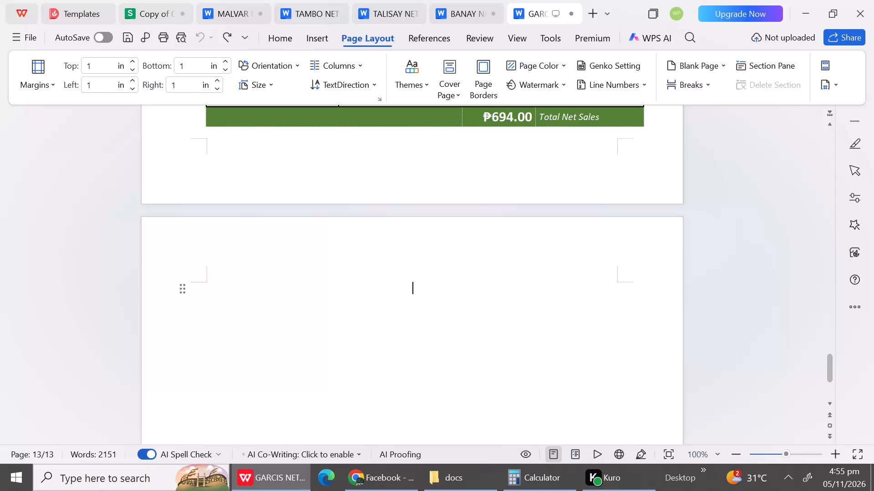
key(ctrl+s)
click(13, 41)
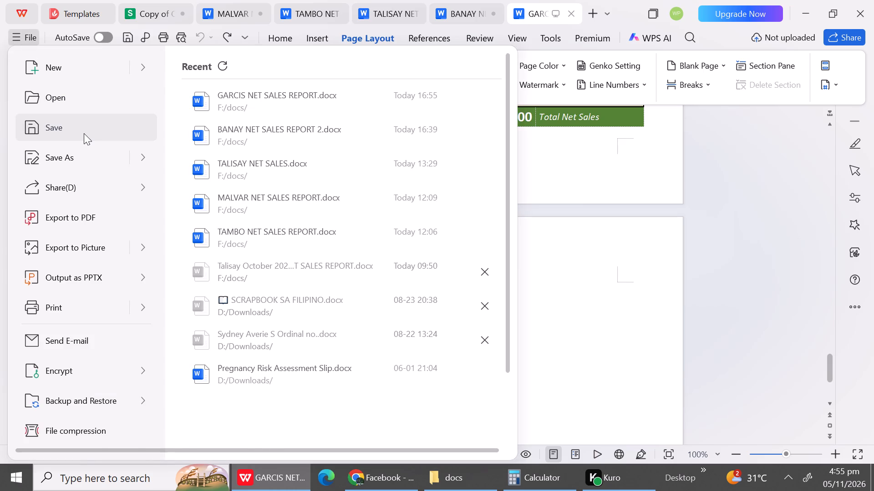
click(84, 133)
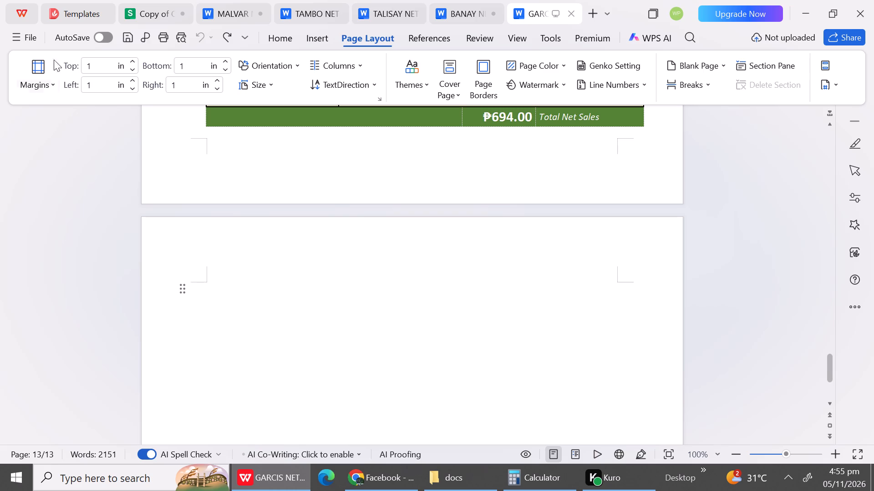
Save a PDF Format copy of the Garcia document as GARCIS NET SALES REPORT.pdf in the docs folder on Drive F.
click(15, 35)
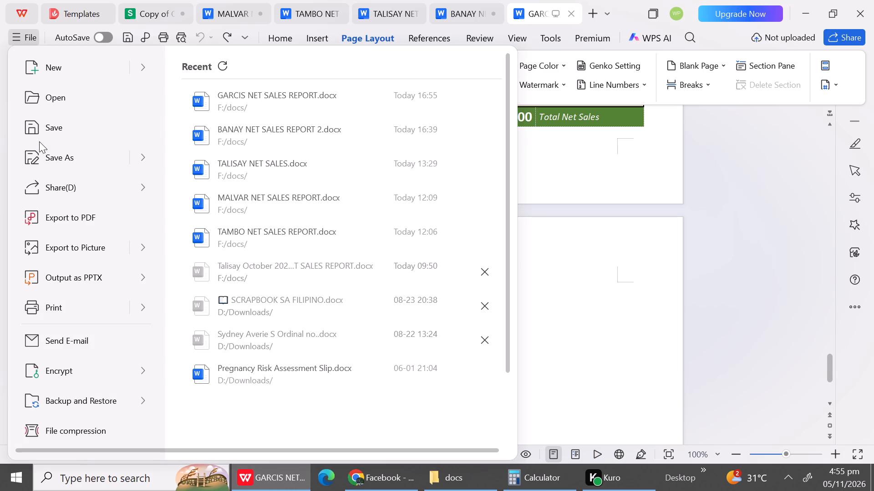
click(41, 148)
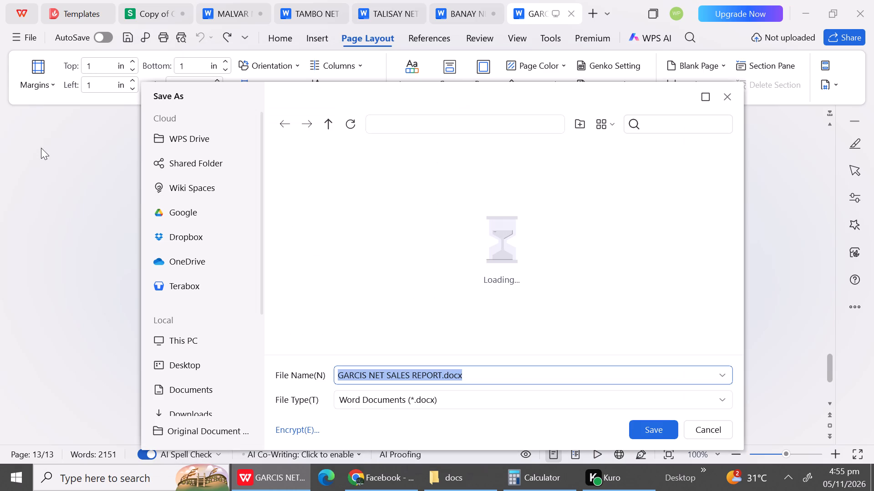
click(439, 406)
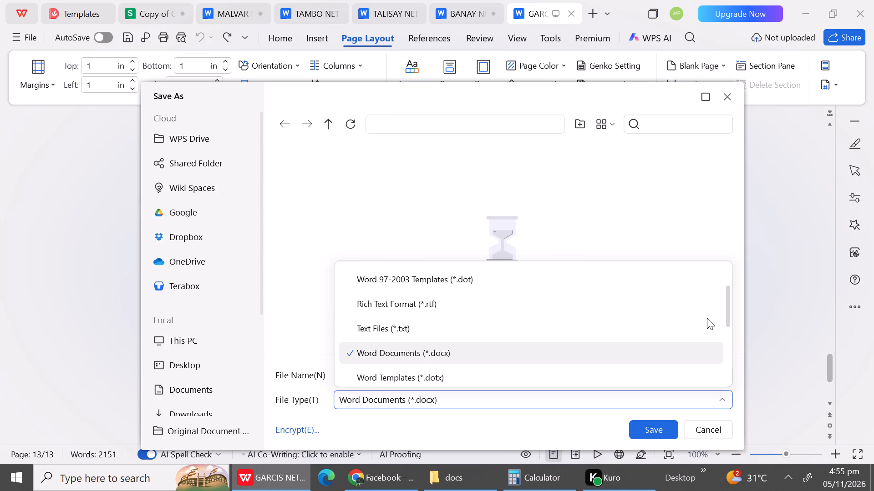
drag(727, 307, 731, 369)
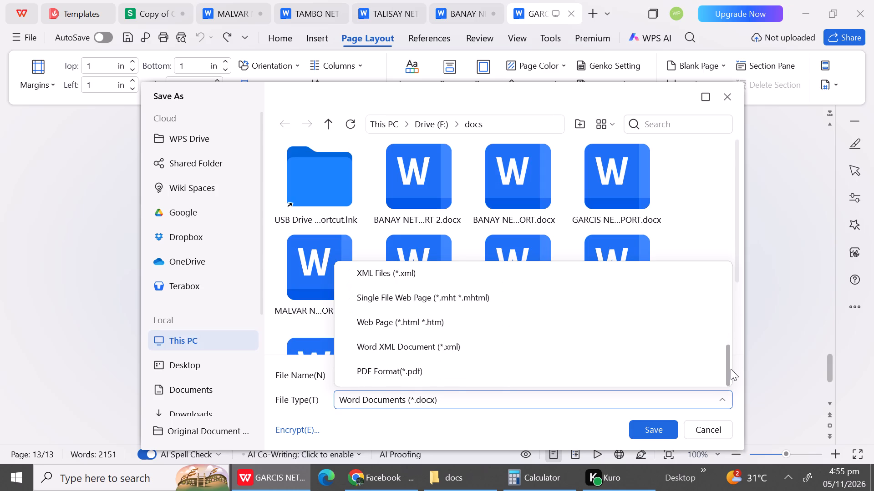
drag(731, 369, 732, 373)
click(533, 378)
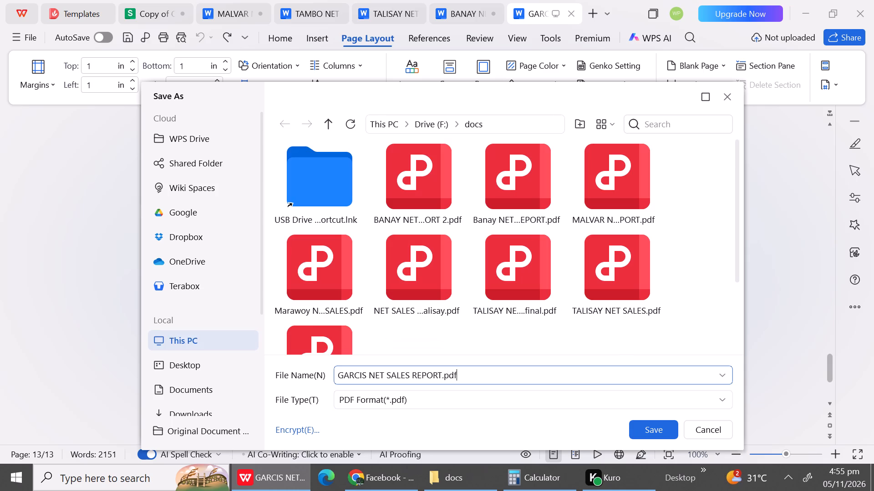
click(665, 432)
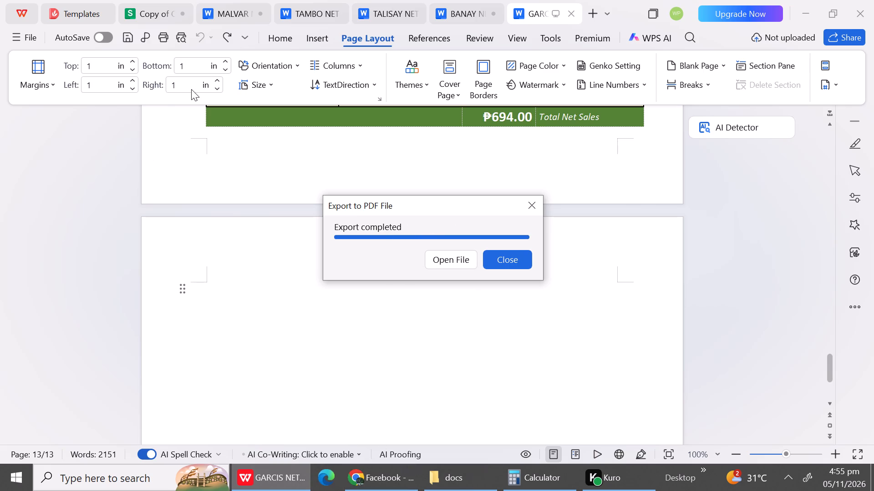
click(132, 15)
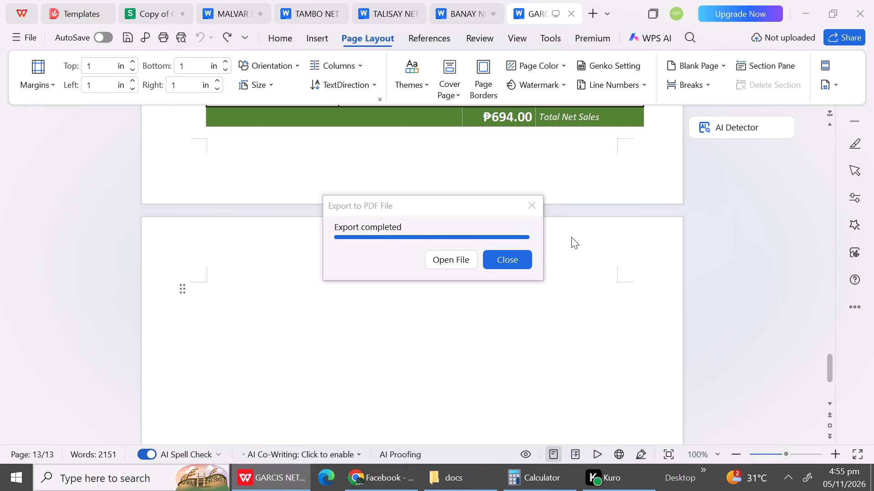
click(513, 264)
Return to the sales report workbook.
click(145, 9)
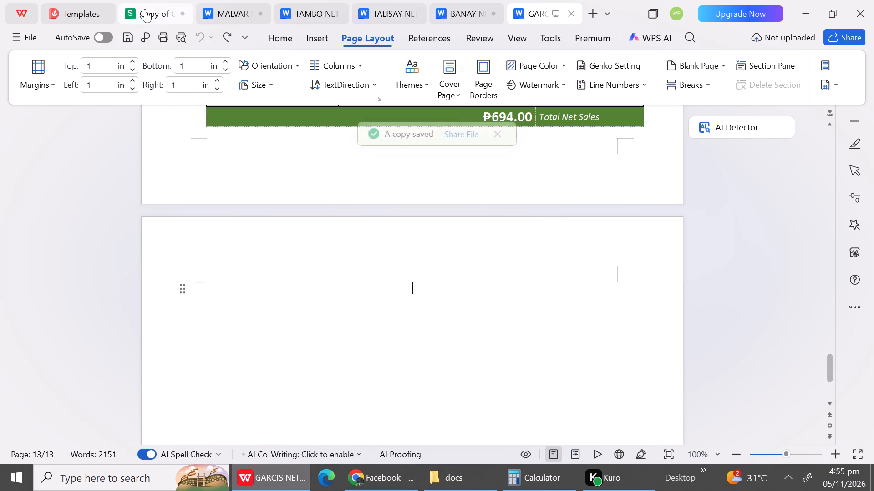
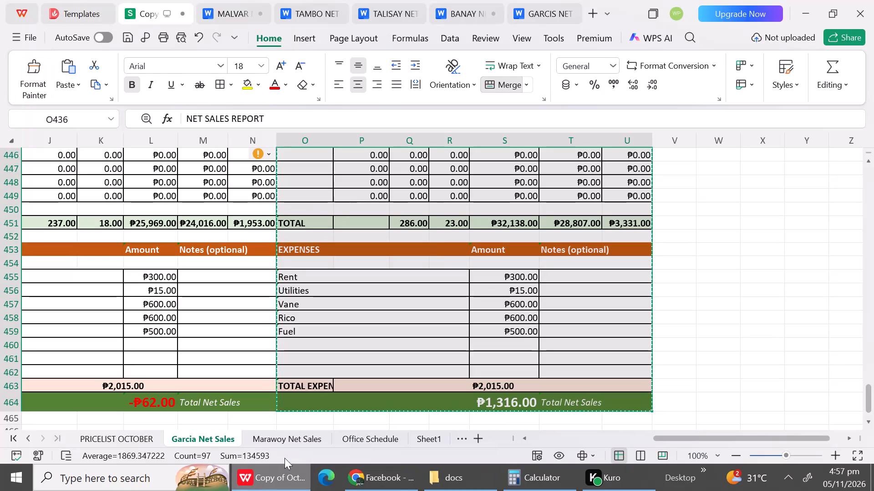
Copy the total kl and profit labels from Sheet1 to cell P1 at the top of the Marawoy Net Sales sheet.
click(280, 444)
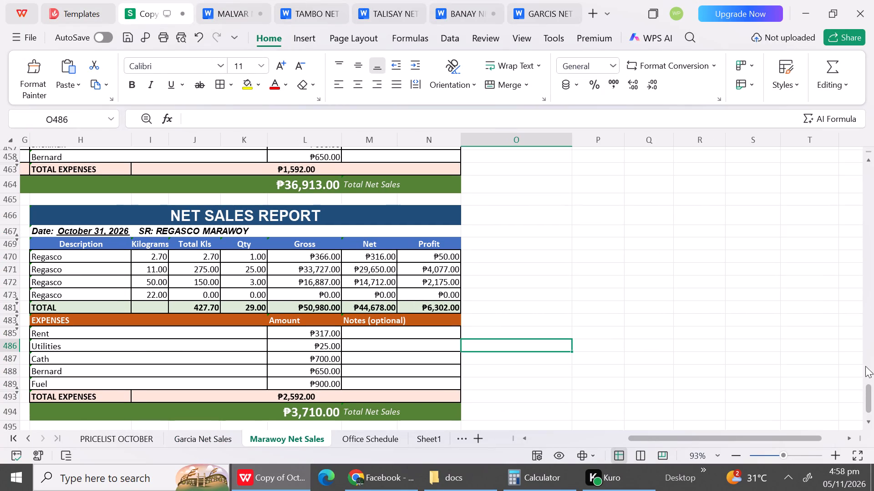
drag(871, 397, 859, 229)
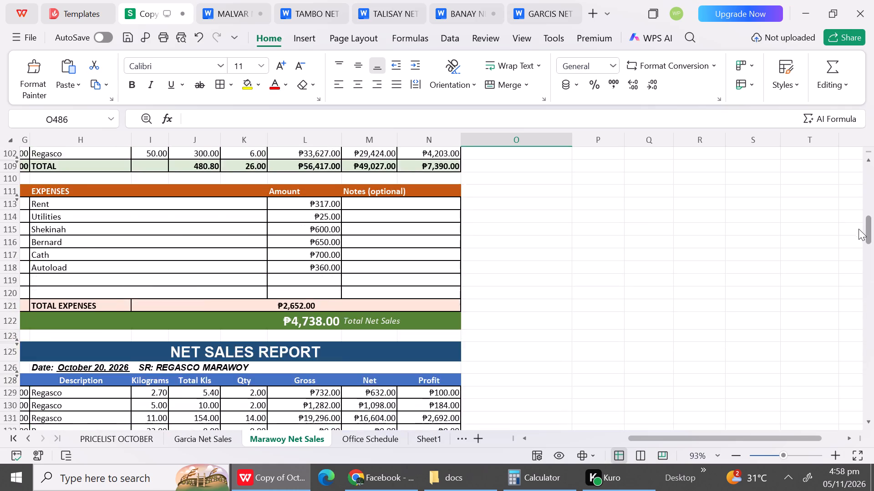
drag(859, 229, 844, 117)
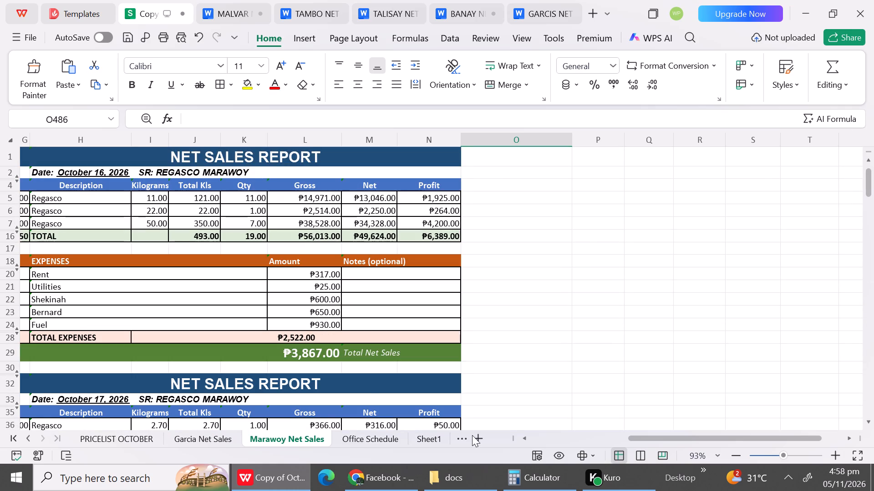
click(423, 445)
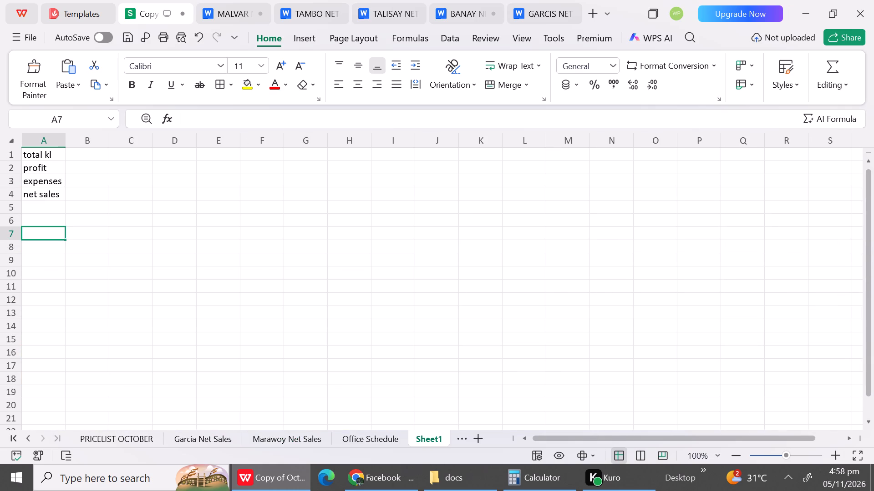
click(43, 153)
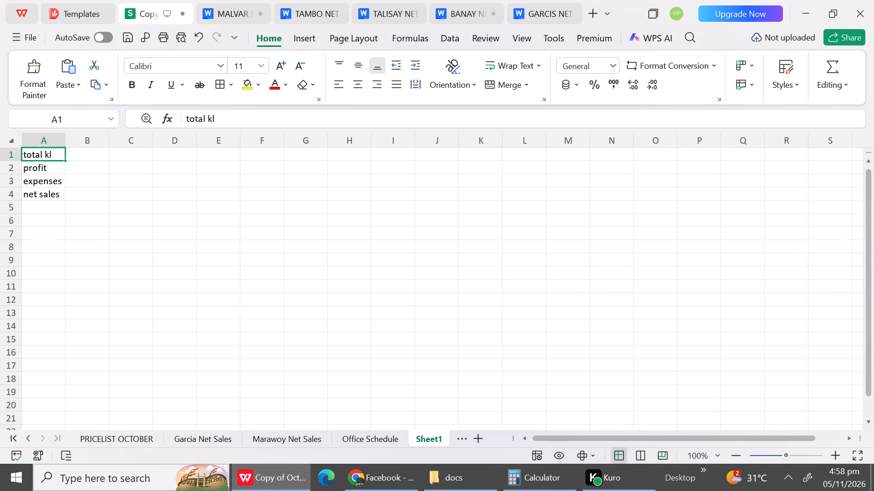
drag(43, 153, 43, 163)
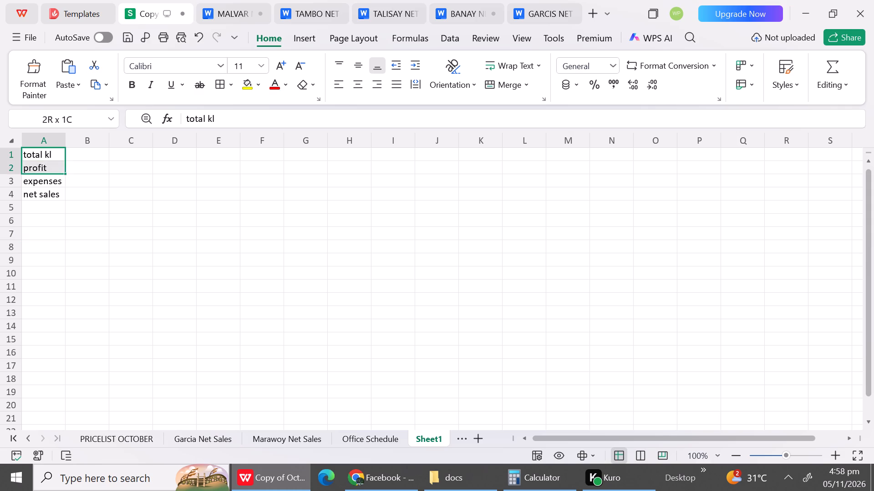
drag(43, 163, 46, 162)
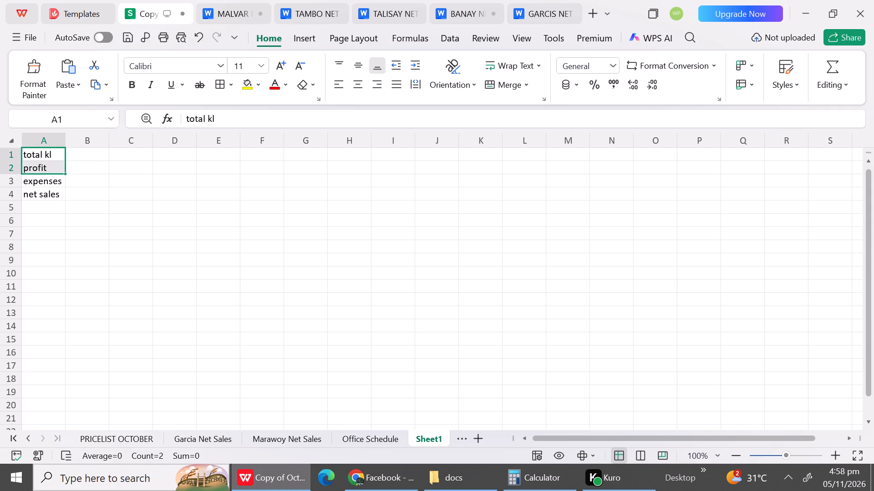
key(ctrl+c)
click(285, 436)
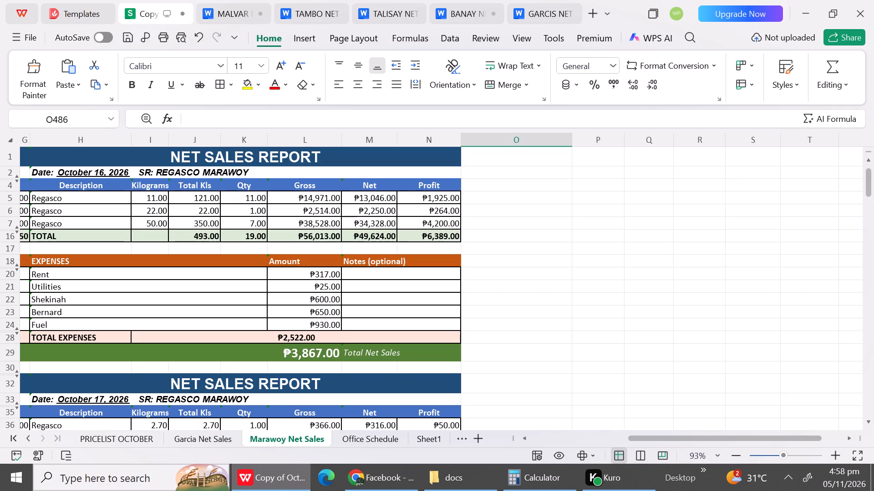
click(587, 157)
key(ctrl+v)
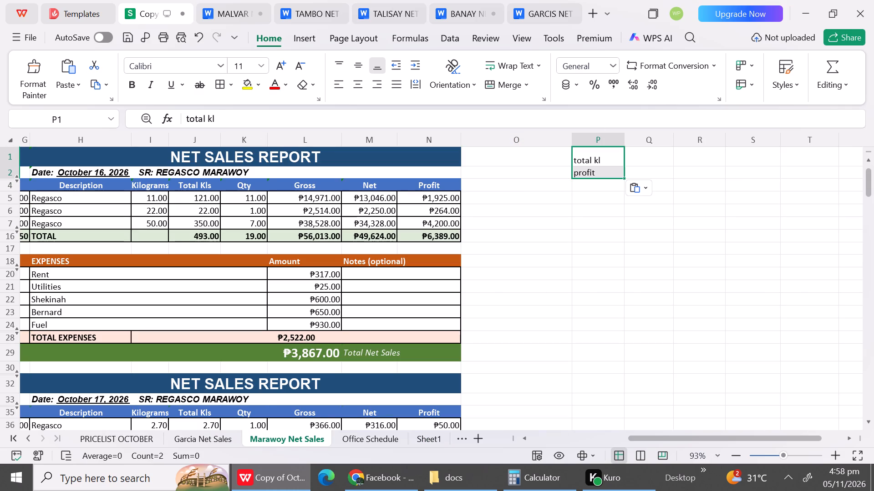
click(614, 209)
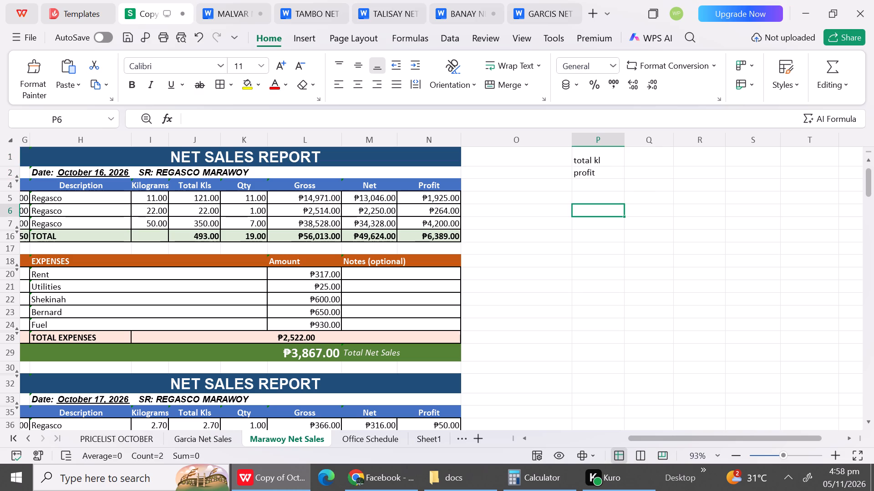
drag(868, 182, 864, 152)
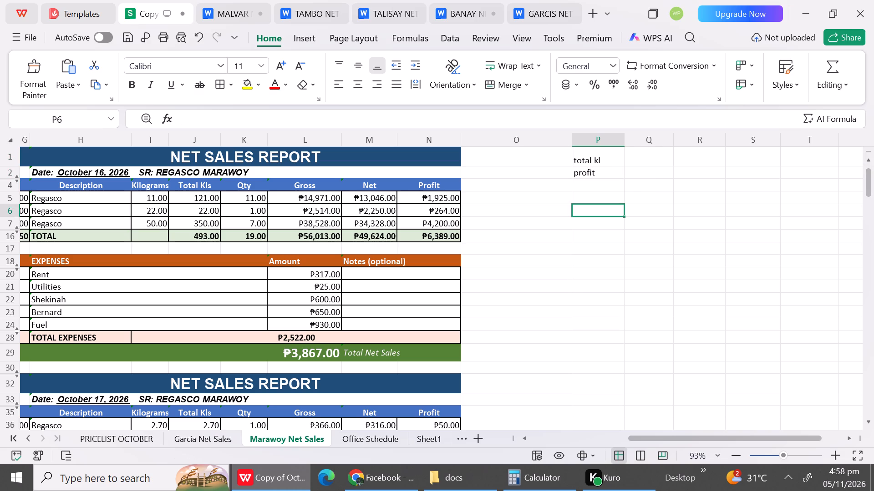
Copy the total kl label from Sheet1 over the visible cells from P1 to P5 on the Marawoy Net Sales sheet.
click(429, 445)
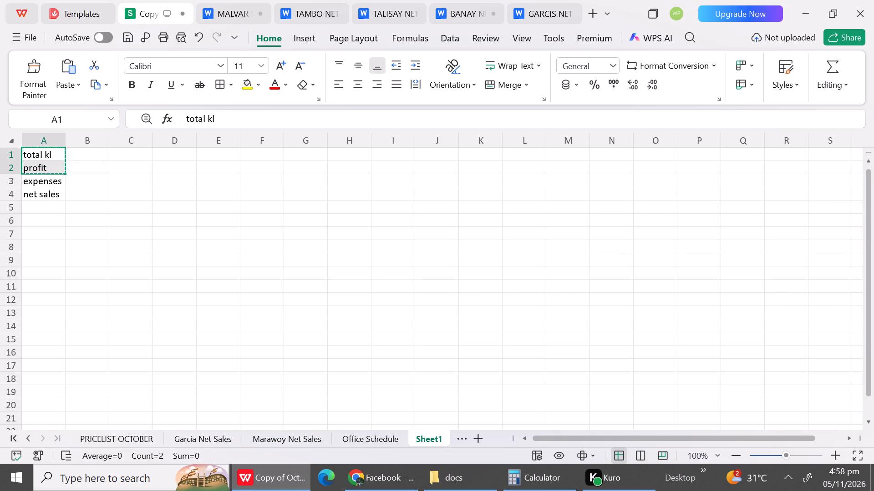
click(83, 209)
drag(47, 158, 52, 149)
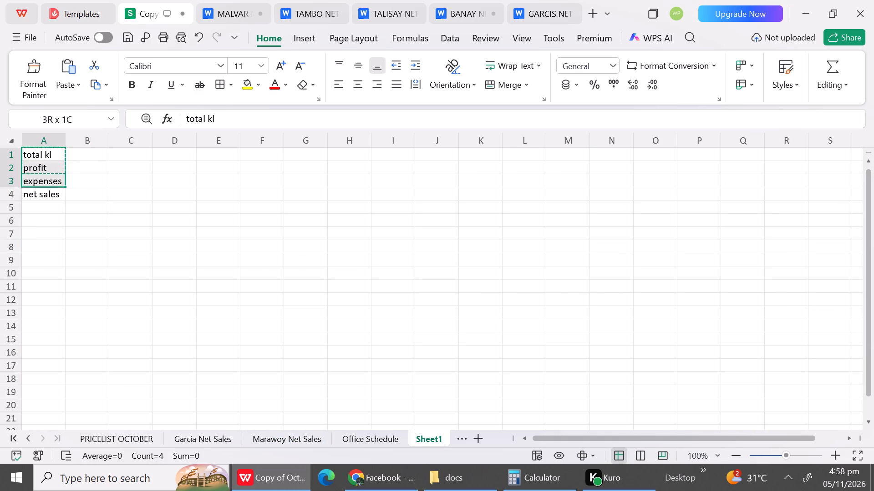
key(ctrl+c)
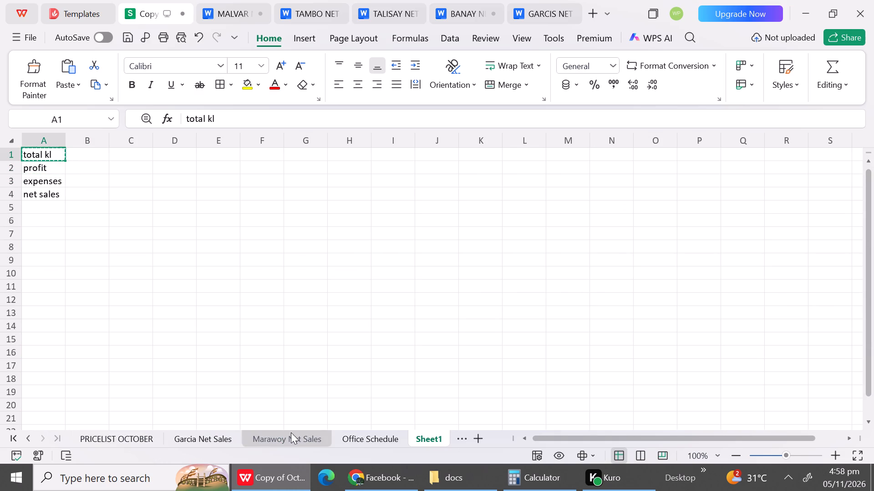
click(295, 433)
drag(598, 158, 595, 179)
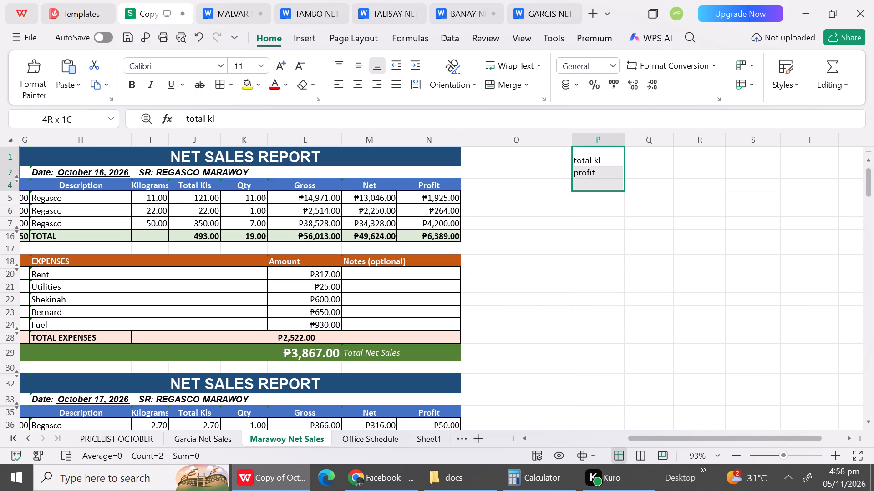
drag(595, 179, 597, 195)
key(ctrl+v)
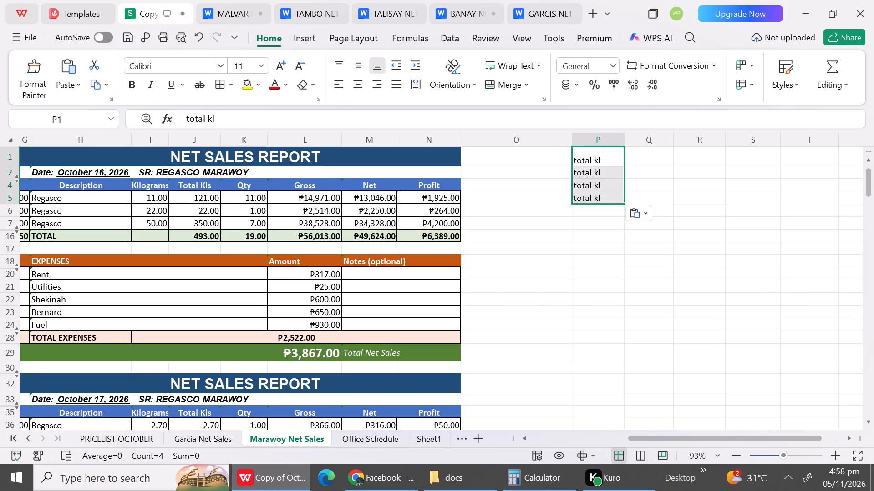
Copy the total kl, profit, expenses and net sales labels from Sheet1 over the labels starting at P1 on Marawoy Net Sales.
click(410, 436)
click(214, 230)
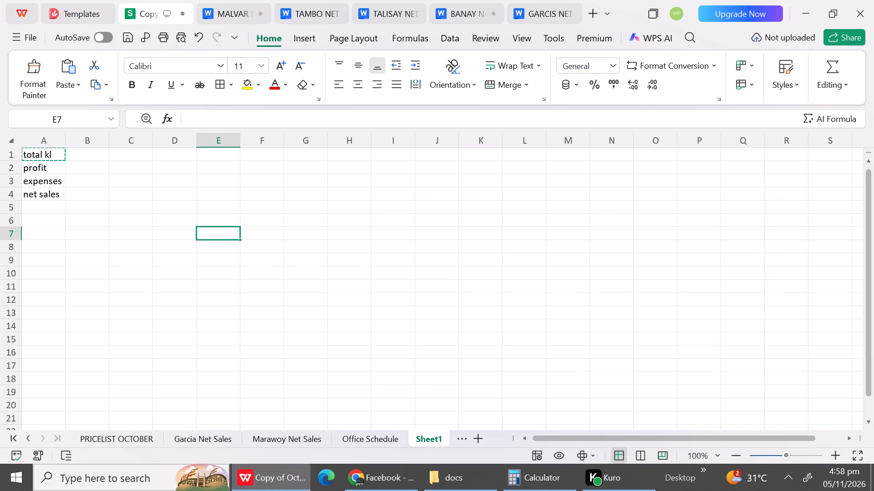
drag(46, 198, 28, 139)
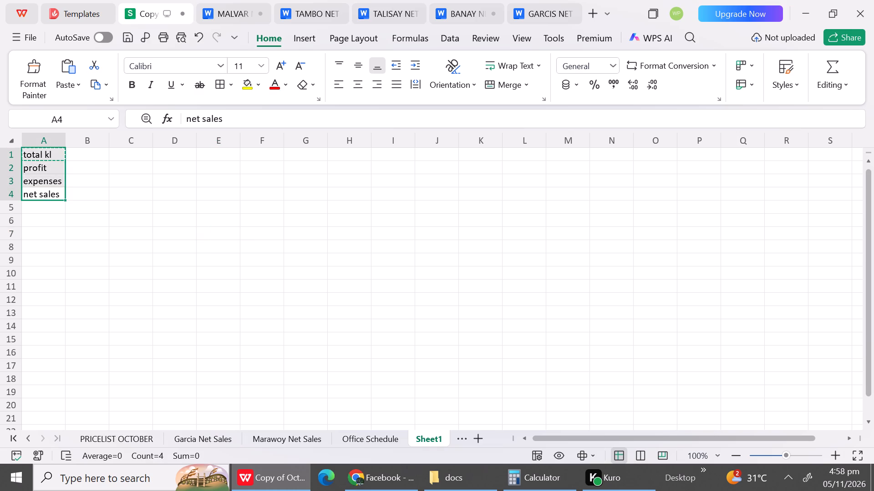
key(ctrl+c)
click(279, 436)
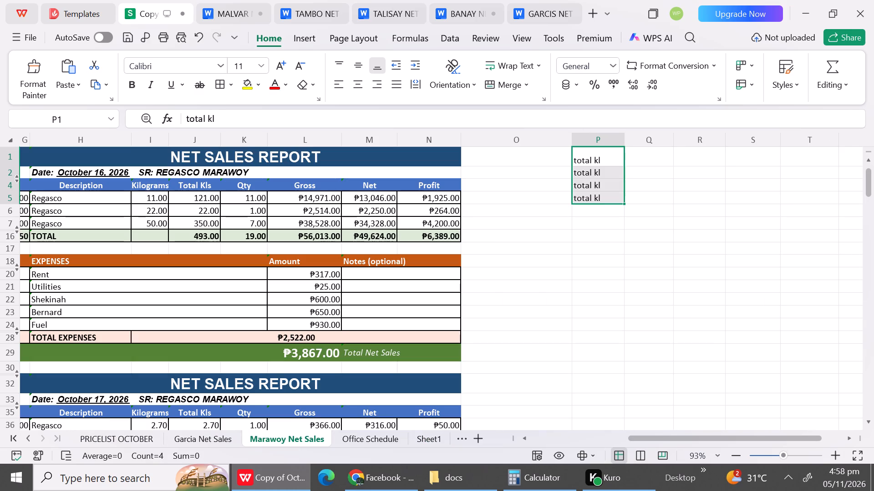
click(608, 171)
drag(600, 157, 600, 199)
key(ctrl+v)
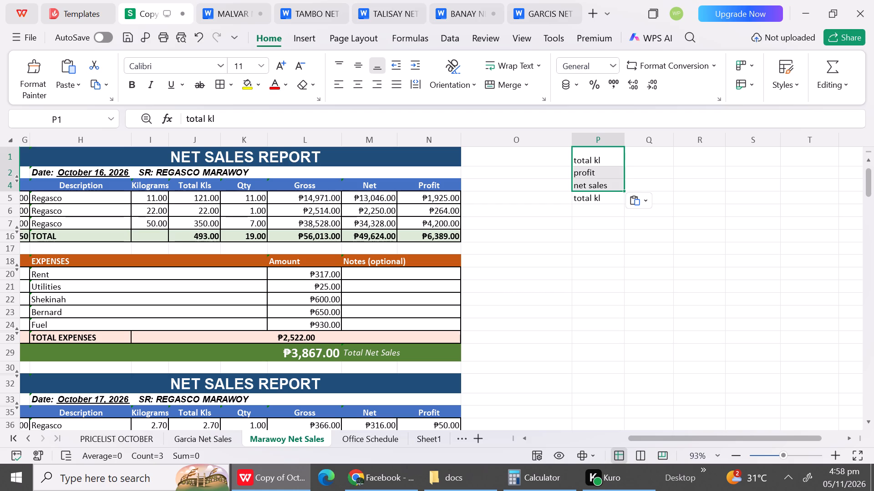
Replace the label in P5 of the Marawoy Net Sales sheet with the net sales label copied from Sheet1.
click(605, 197)
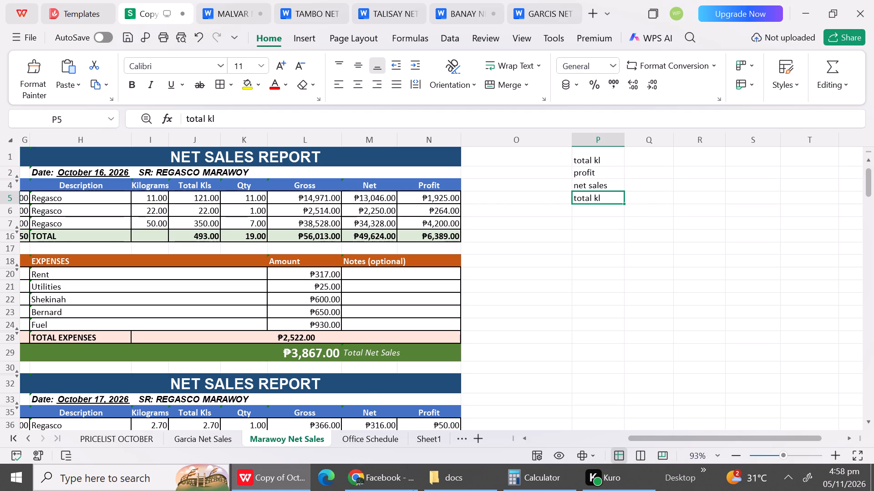
click(423, 435)
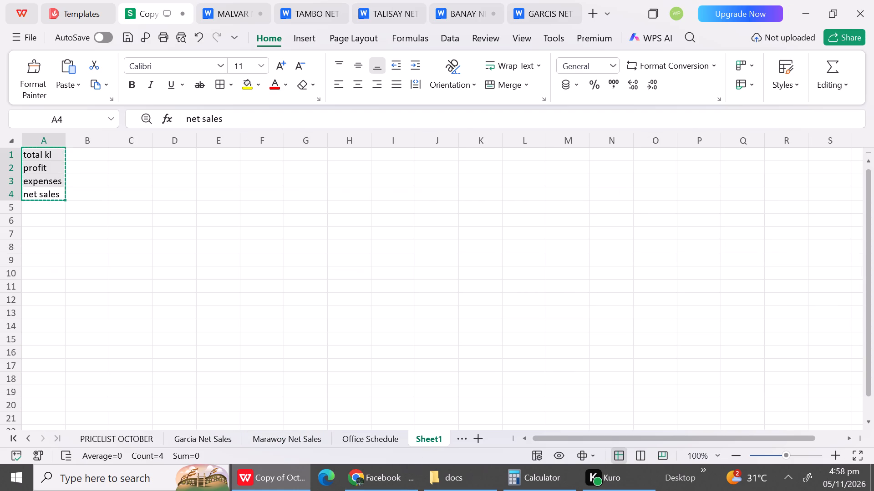
click(38, 192)
key(ctrl+c)
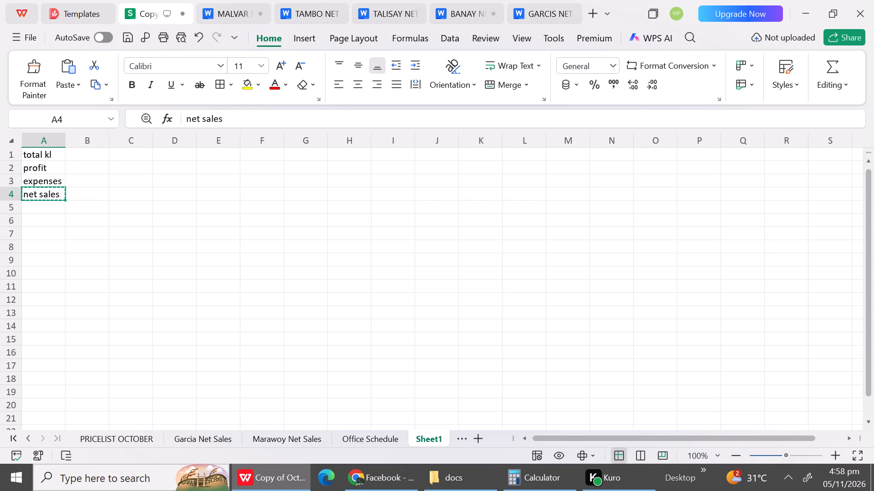
click(304, 446)
click(592, 199)
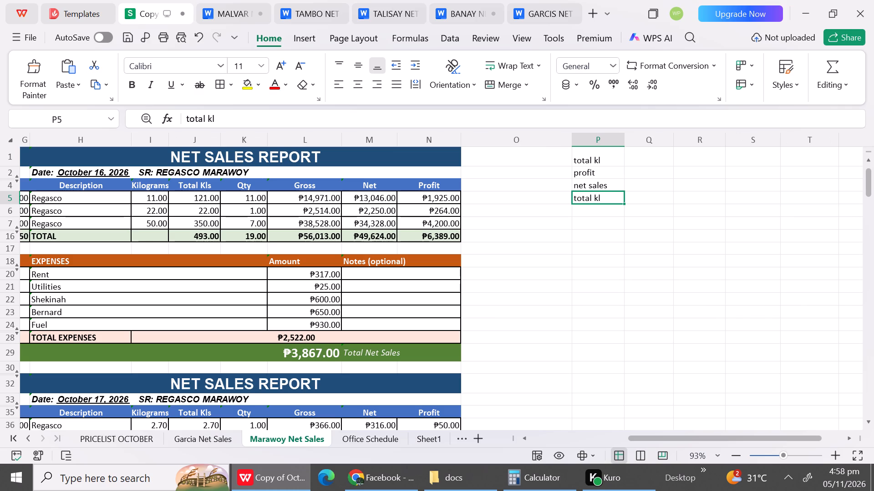
key(ctrl+v)
click(600, 252)
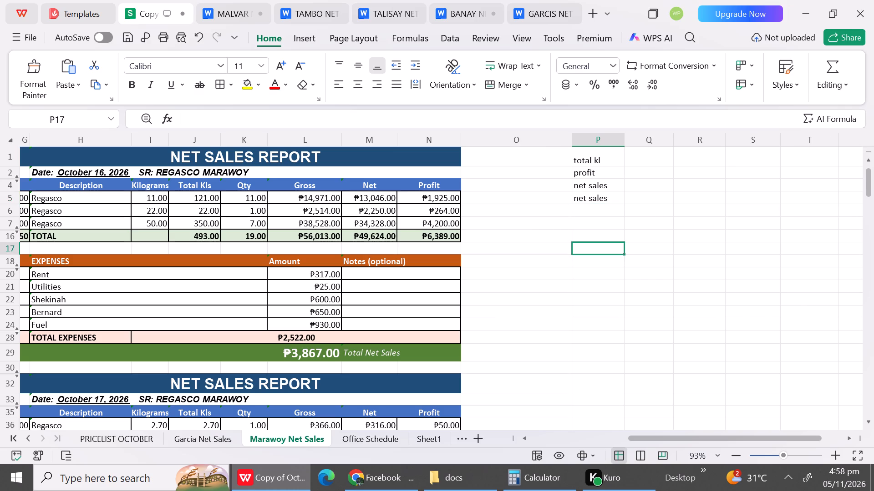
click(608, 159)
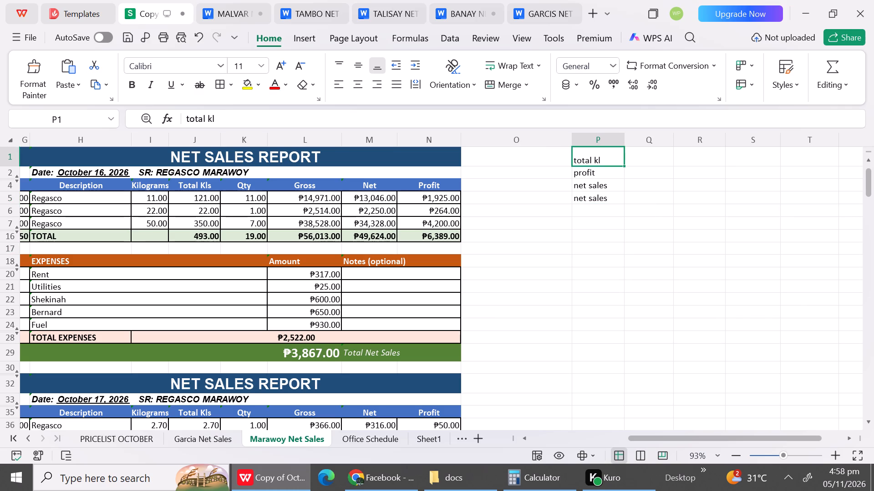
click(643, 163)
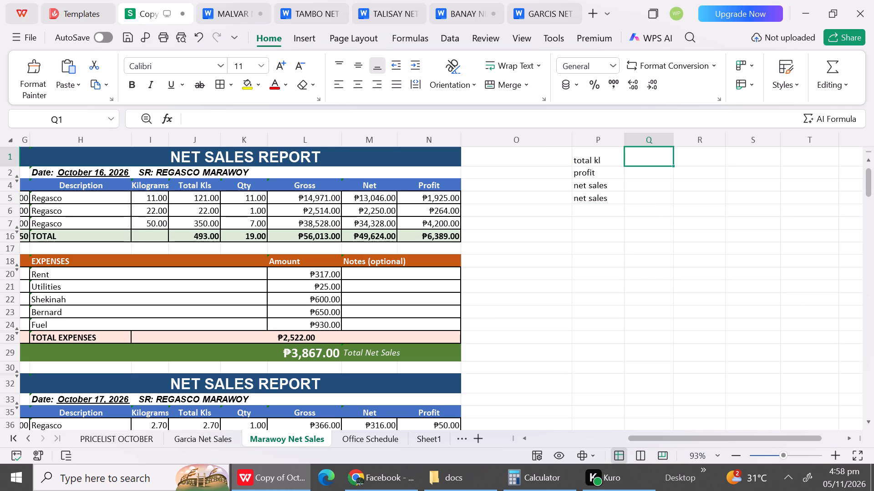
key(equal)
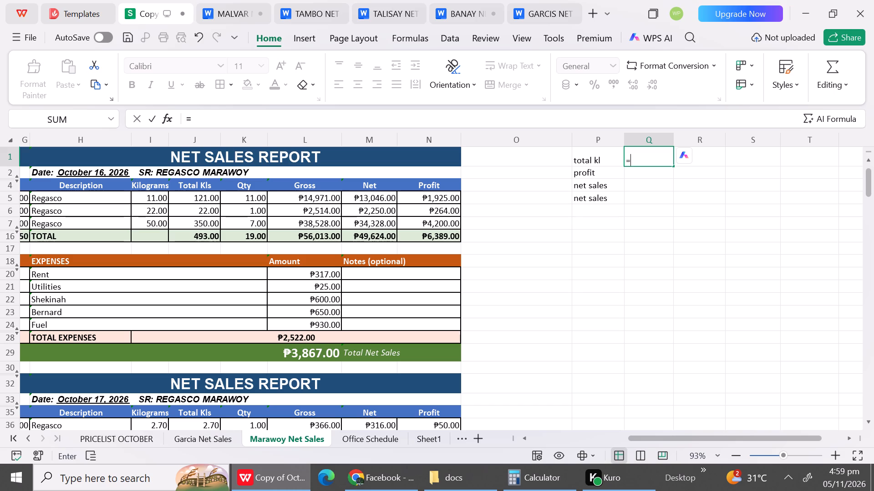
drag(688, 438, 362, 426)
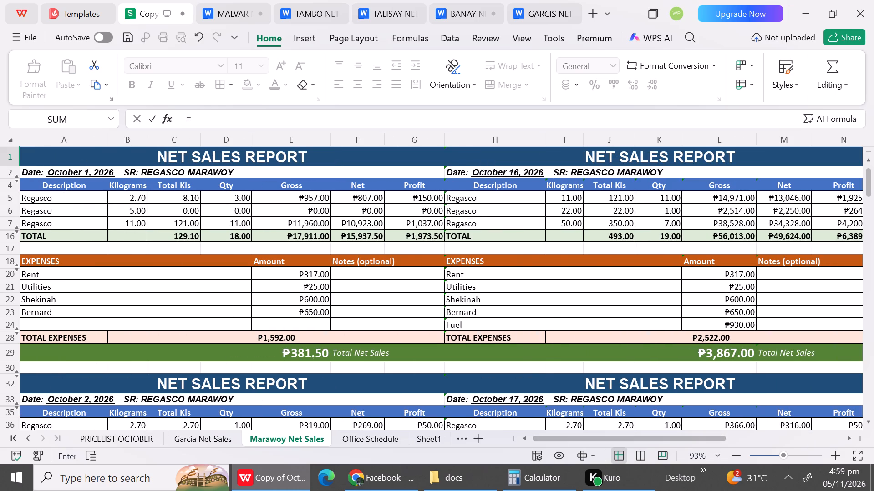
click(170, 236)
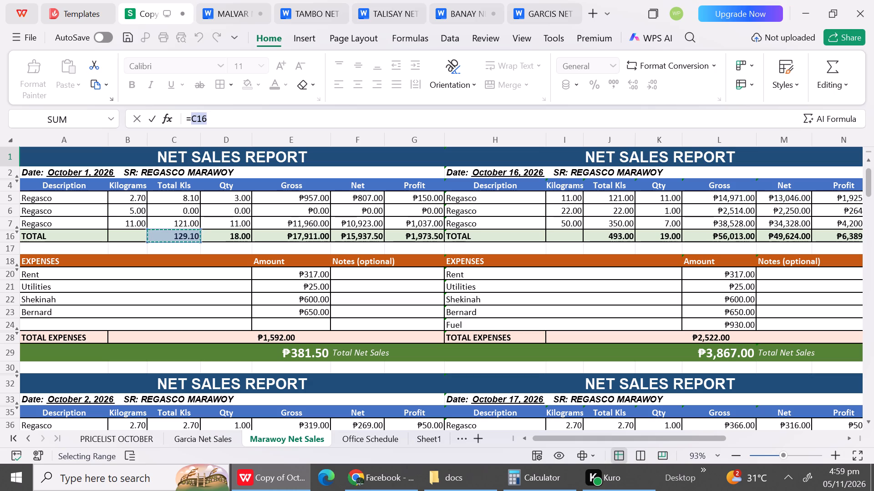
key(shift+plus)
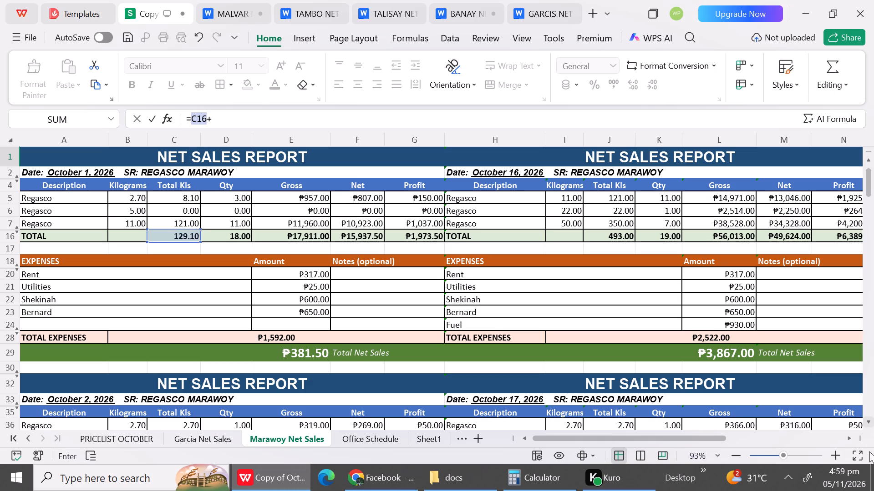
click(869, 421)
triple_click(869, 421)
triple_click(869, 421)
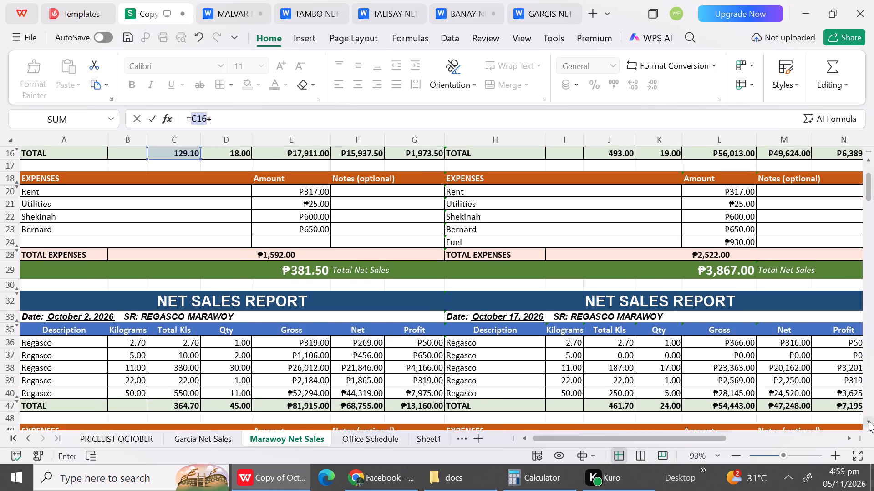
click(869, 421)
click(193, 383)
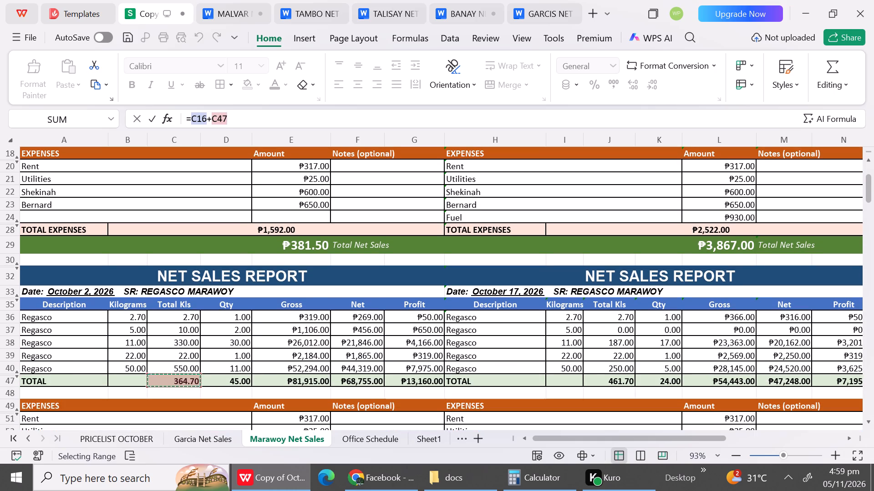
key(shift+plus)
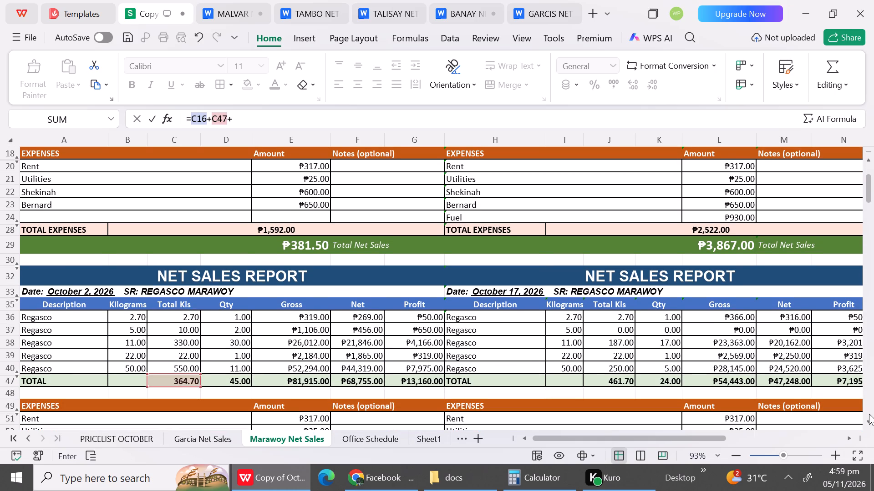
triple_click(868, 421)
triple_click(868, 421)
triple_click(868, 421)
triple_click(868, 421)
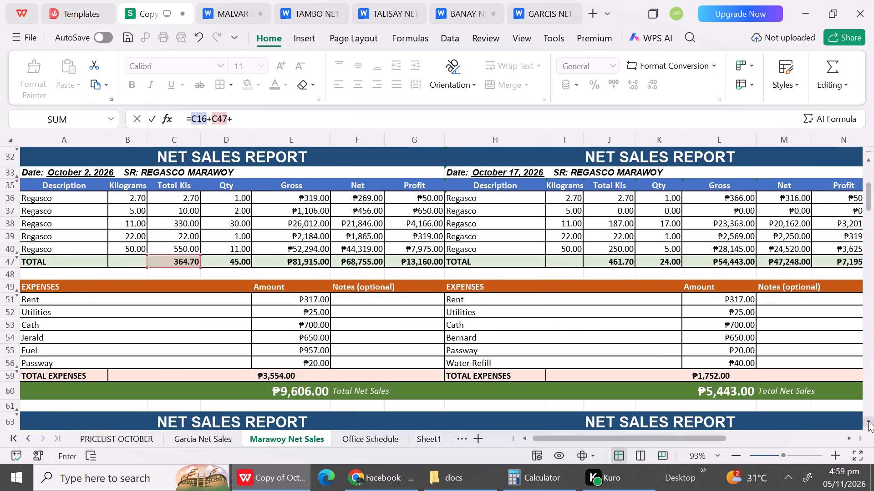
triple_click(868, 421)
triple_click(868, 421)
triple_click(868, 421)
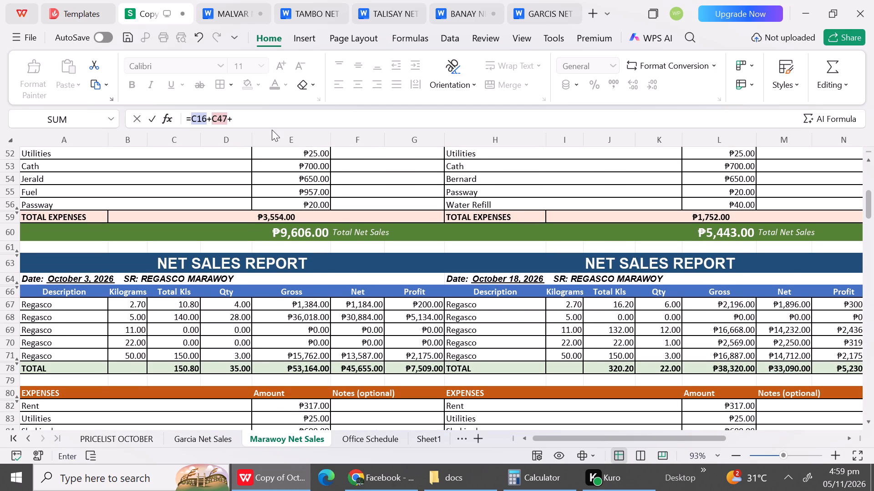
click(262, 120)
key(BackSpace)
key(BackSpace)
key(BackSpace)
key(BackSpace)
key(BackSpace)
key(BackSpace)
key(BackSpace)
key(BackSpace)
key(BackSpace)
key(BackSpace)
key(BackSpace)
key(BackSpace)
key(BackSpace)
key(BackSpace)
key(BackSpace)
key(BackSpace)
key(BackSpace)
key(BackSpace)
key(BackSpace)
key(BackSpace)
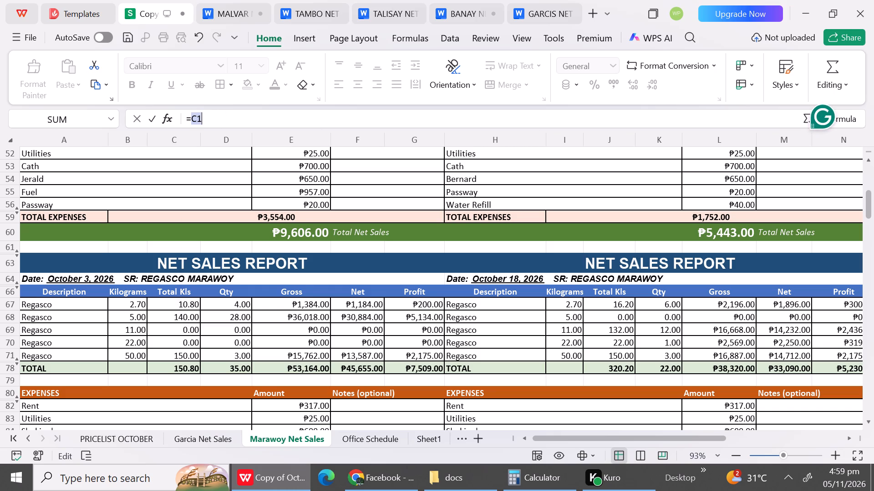
Add C71, the 50 kg row, to the October 3 Total Kls formula in C78.
double_click(179, 371)
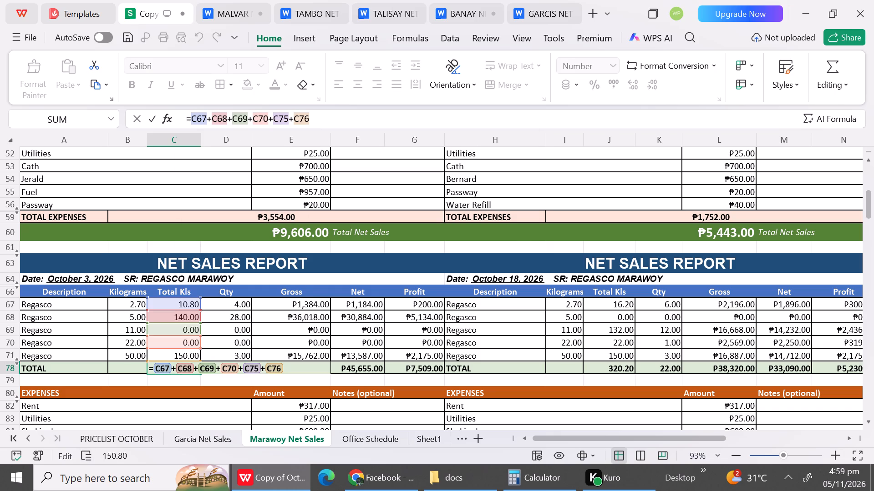
click(296, 372)
key(shift+plus)
click(188, 354)
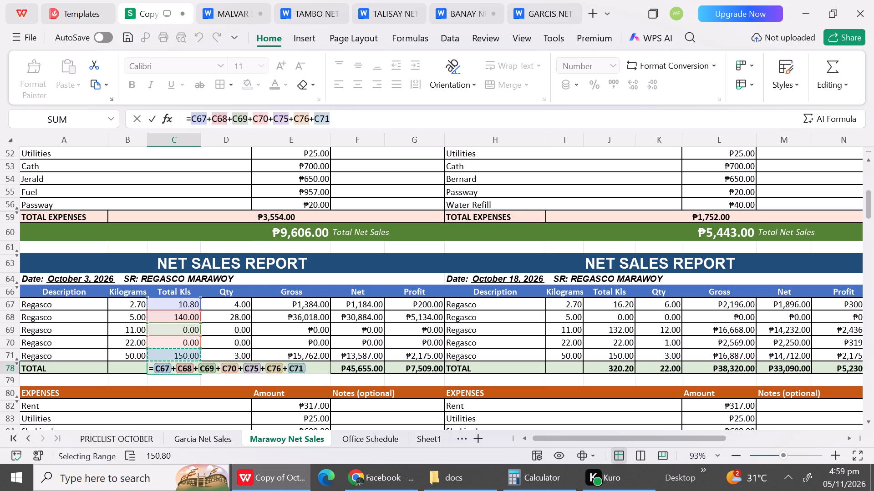
key(Return)
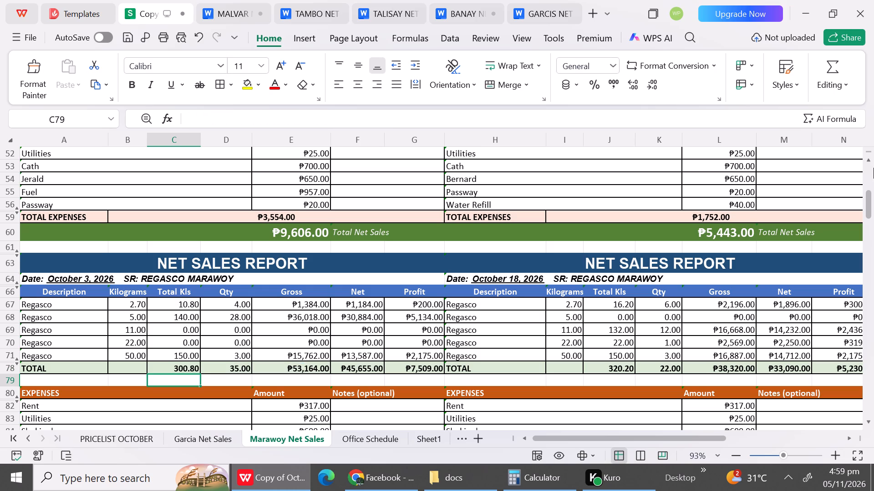
Replace the last reference in the October 2 Total Kls formula in C47 with C40, the 50 kg row.
click(868, 160)
click(868, 160)
click(868, 160)
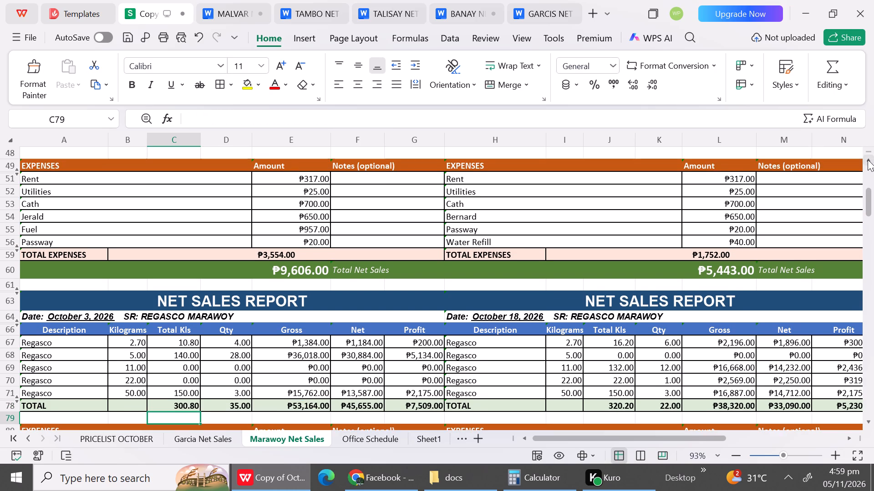
double_click(868, 160)
double_click(868, 160)
triple_click(868, 160)
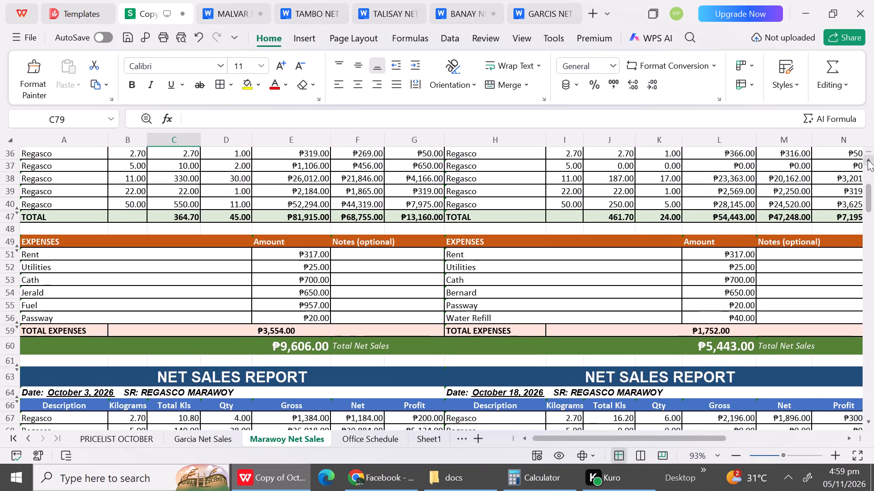
double_click(868, 160)
drag(868, 160, 204, 331)
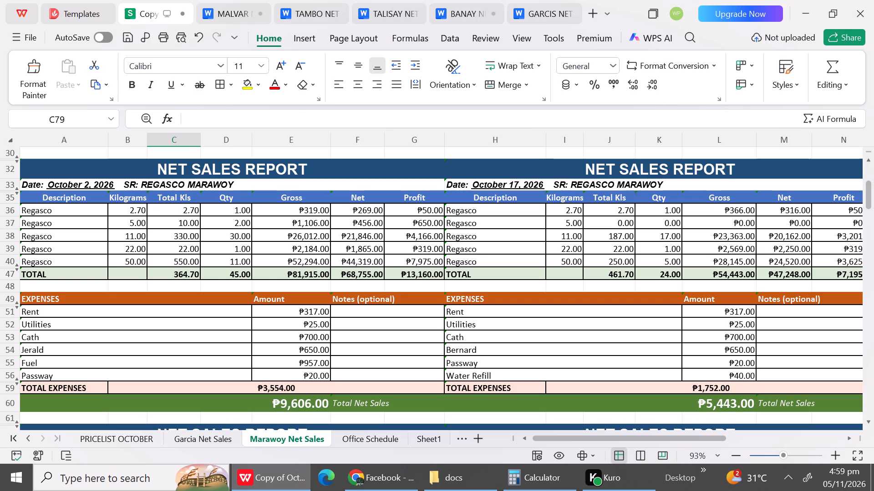
double_click(197, 275)
click(284, 278)
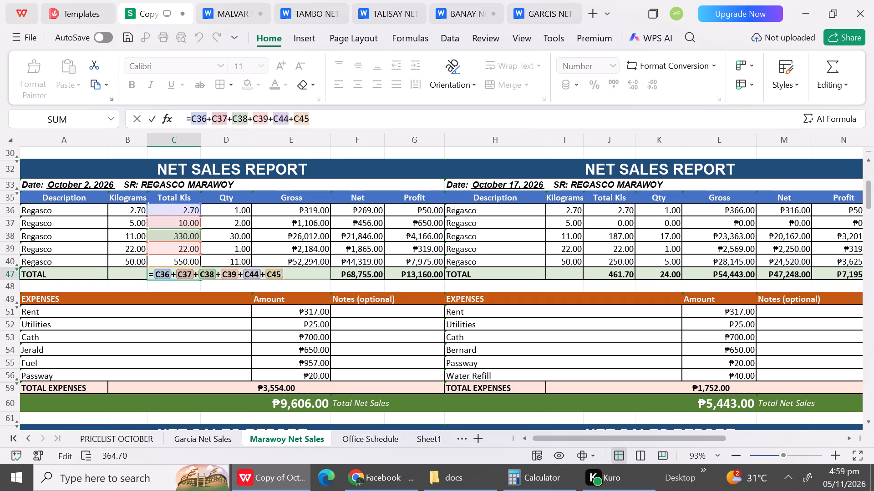
key(BackSpace)
key(BackSpace)
key(BackSpace)
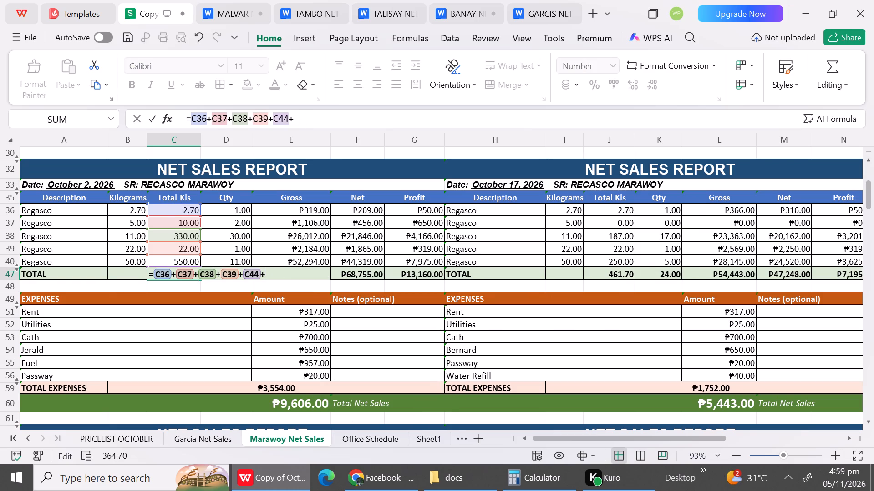
click(180, 260)
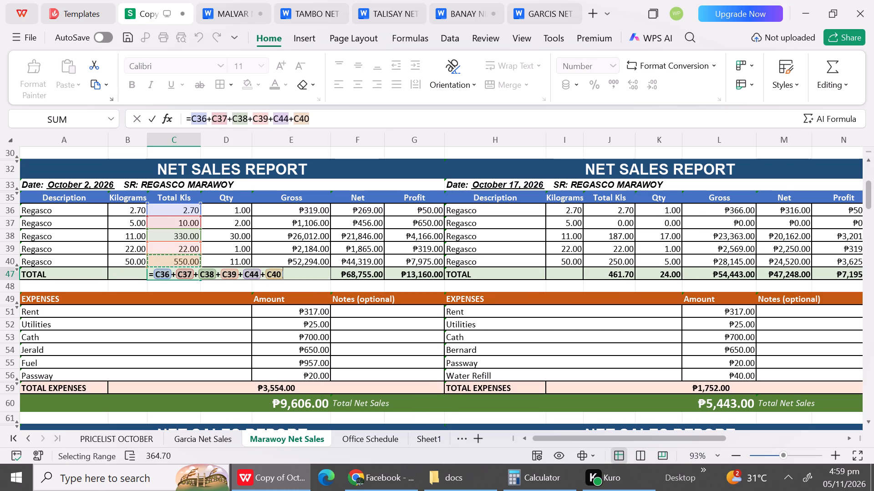
key(Return)
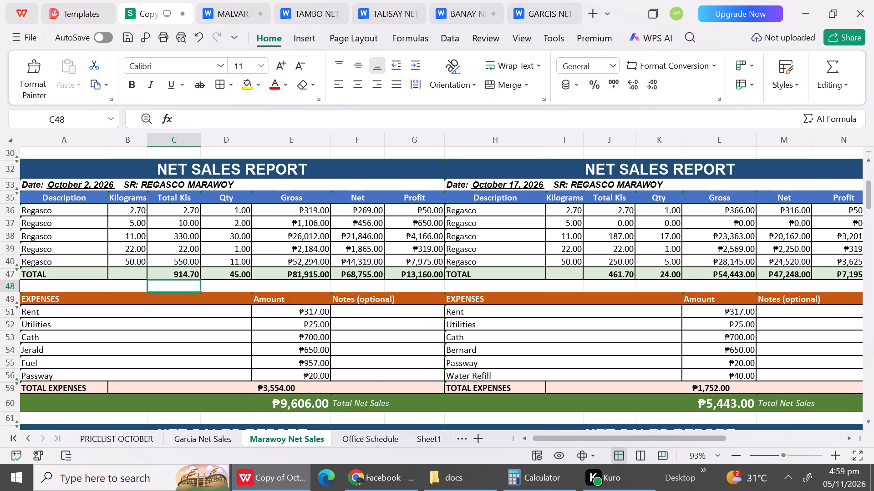
Replace the last reference in the October 4 Total Kls formula in C109 with C102, the 50 kg row.
double_click(868, 424)
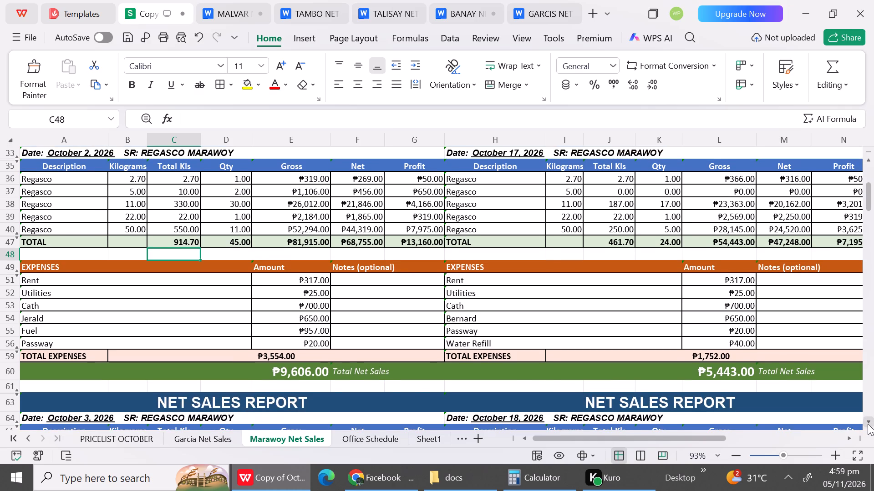
triple_click(868, 424)
double_click(869, 173)
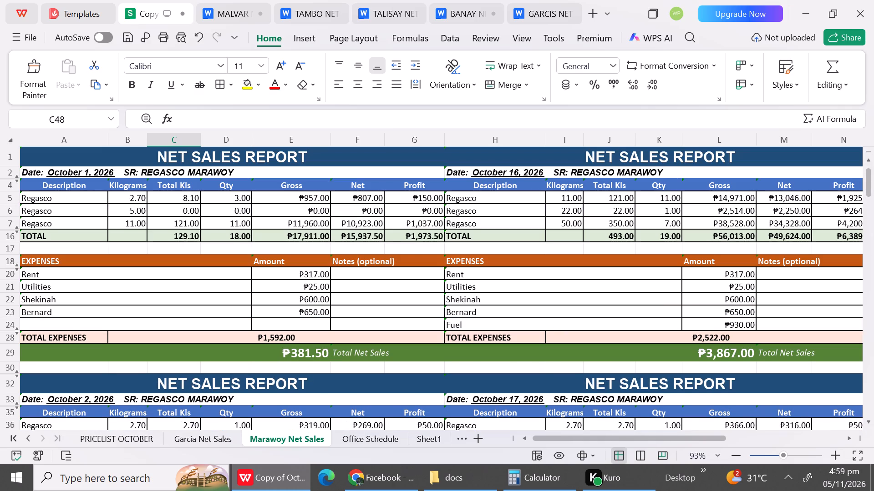
triple_click(868, 418)
triple_click(868, 418)
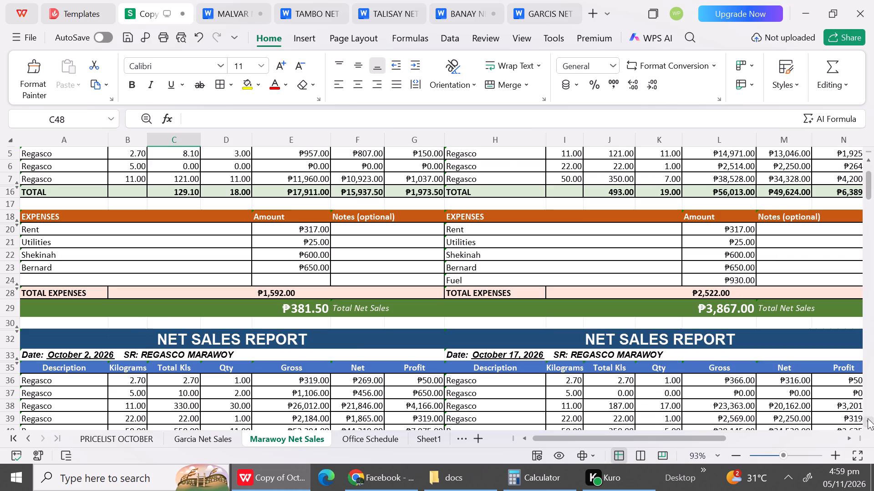
triple_click(868, 418)
triple_click(868, 418)
triple_click(868, 418)
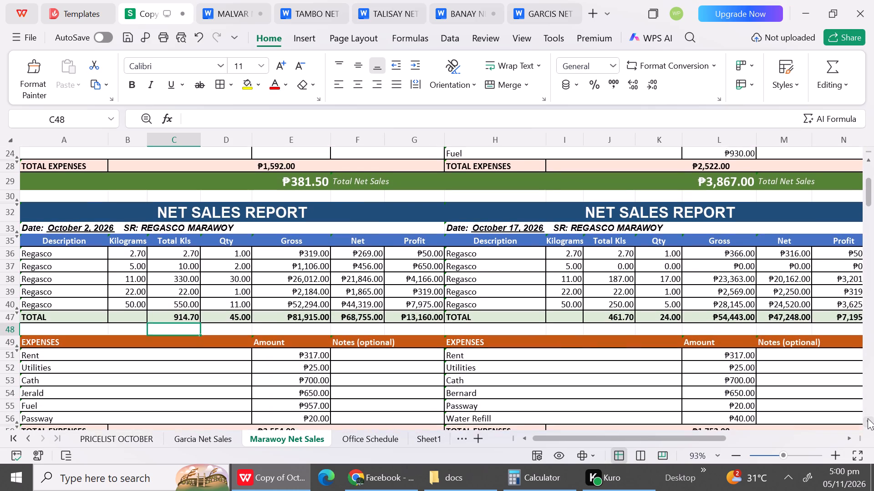
triple_click(868, 418)
triple_click(868, 418)
triple_click(868, 418)
triple_click(868, 418)
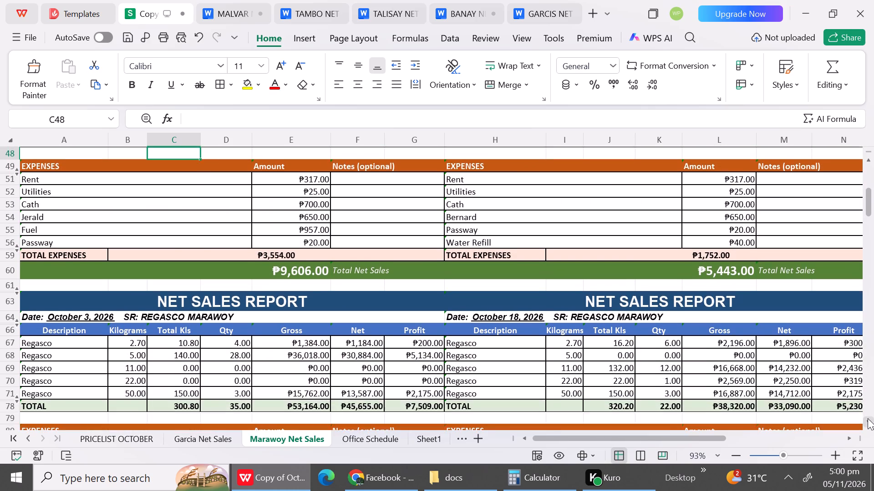
triple_click(868, 418)
triple_click(868, 418)
triple_click(868, 418)
triple_click(868, 418)
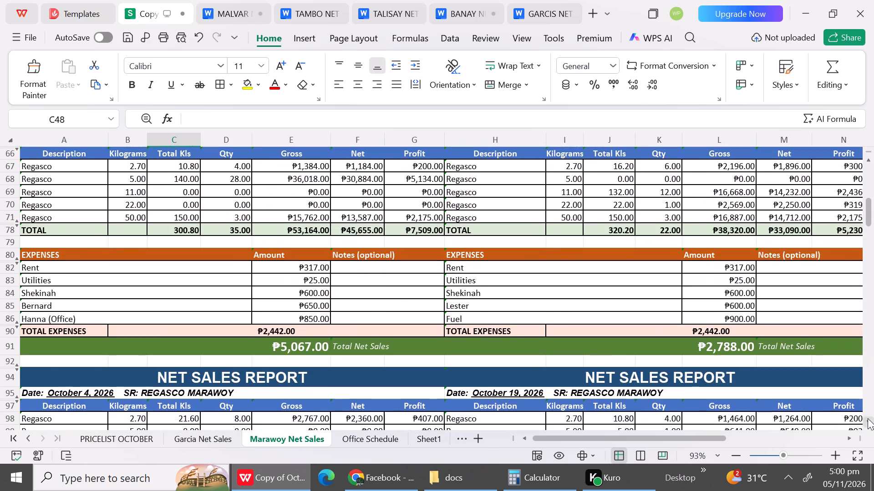
triple_click(868, 418)
triple_click(868, 418)
click(868, 418)
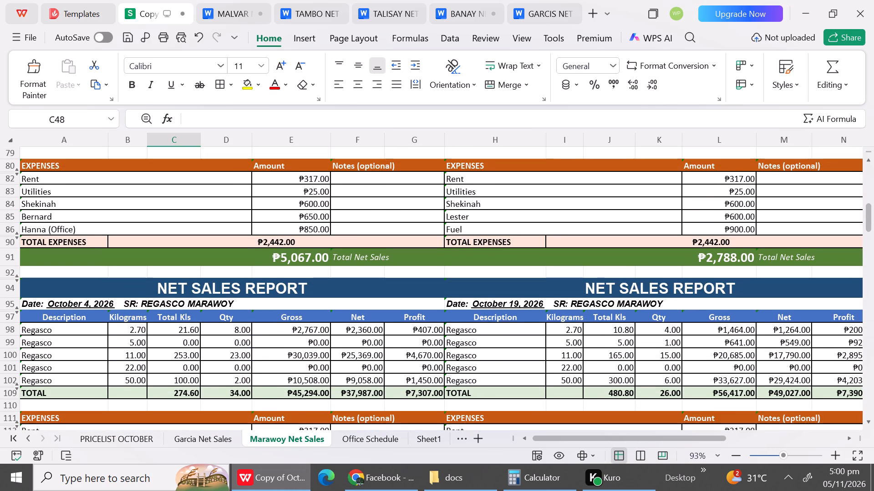
double_click(188, 394)
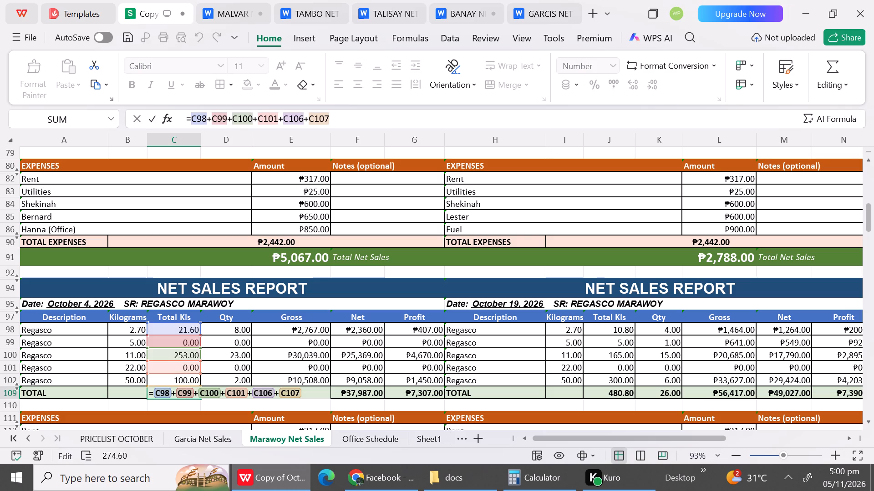
click(310, 394)
key(BackSpace)
key(BackSpace)
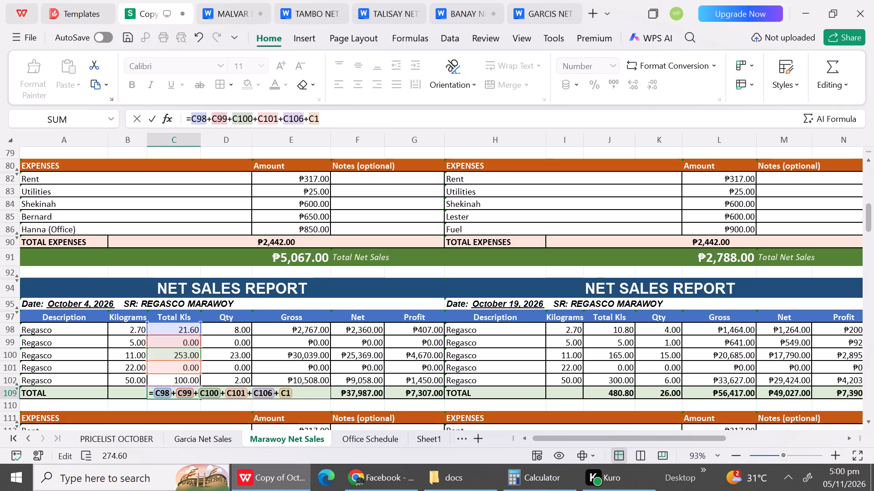
key(BackSpace)
key(BackSpace)
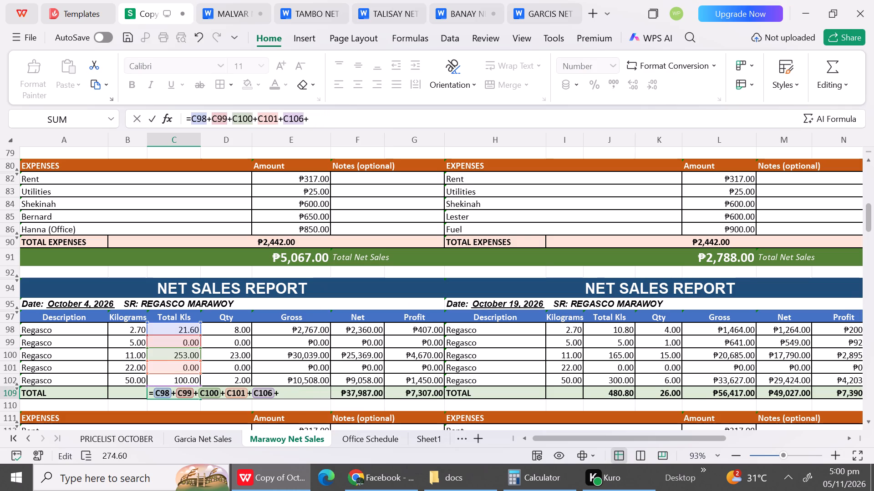
click(194, 379)
key(Return)
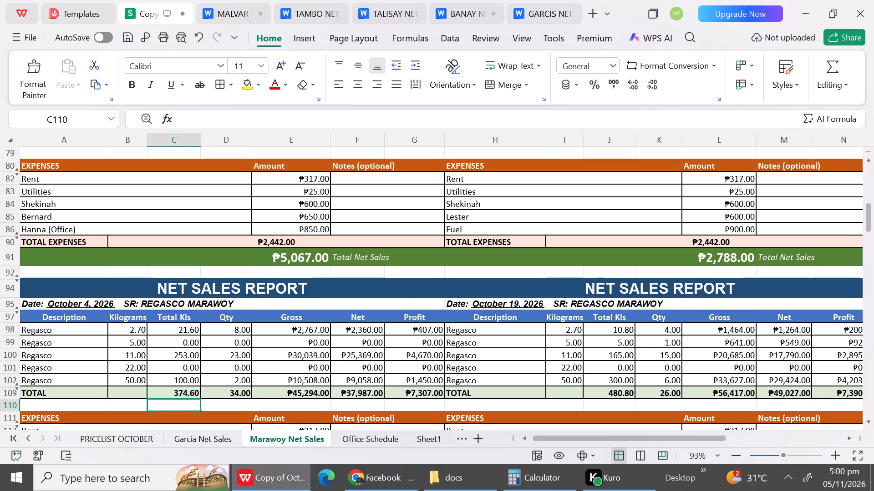
Replace the last reference in the October 5 Total Kls formula in C140 with C133, the 50 kg row.
click(869, 417)
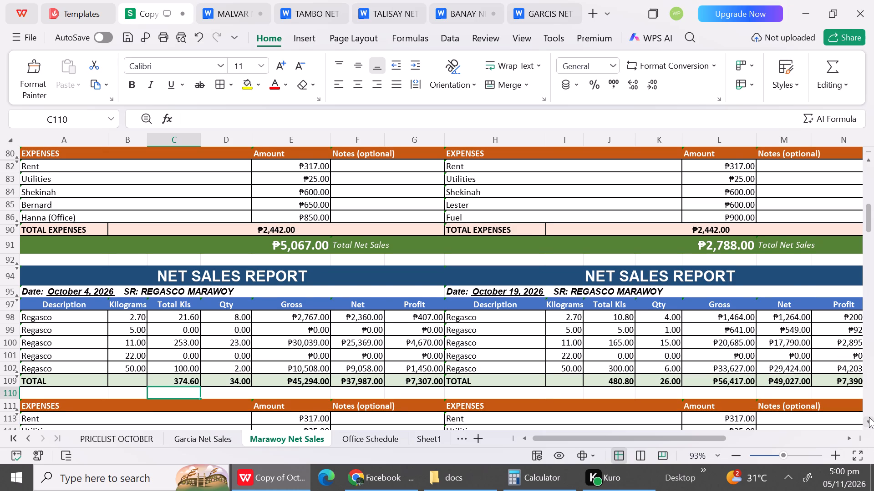
click(869, 417)
triple_click(869, 417)
triple_click(869, 417)
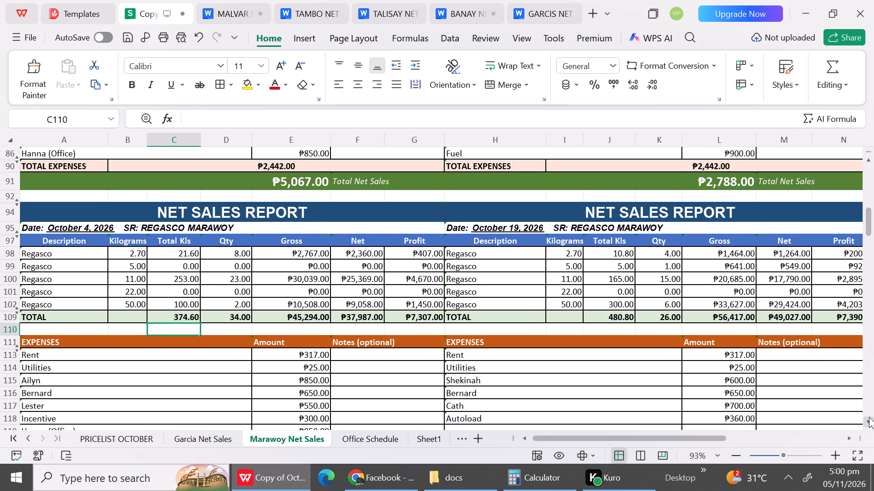
double_click(869, 417)
triple_click(869, 417)
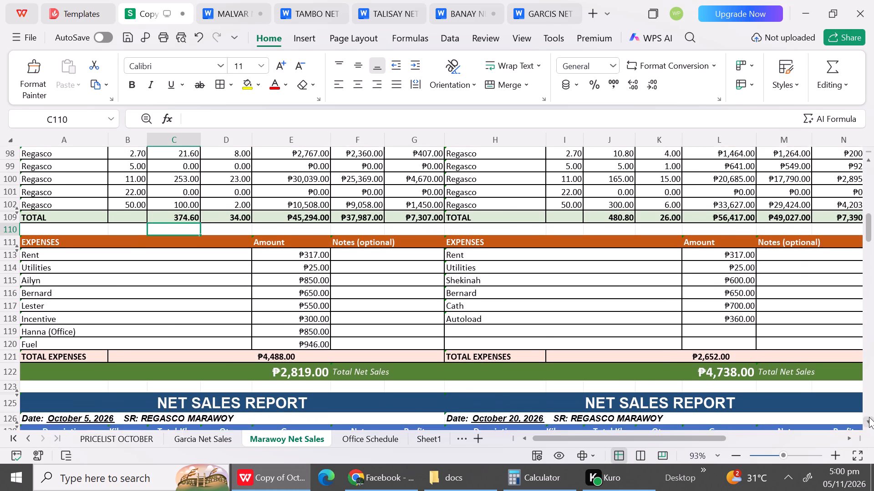
triple_click(869, 417)
triple_click(869, 417)
double_click(869, 417)
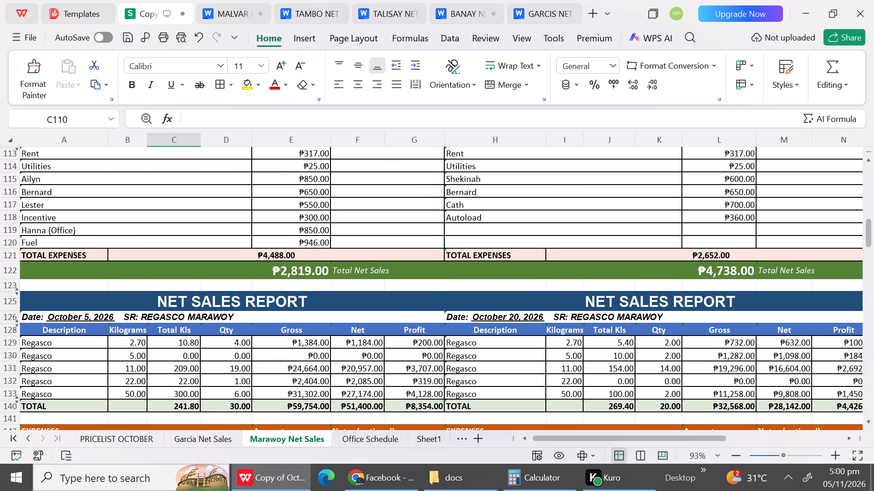
double_click(191, 404)
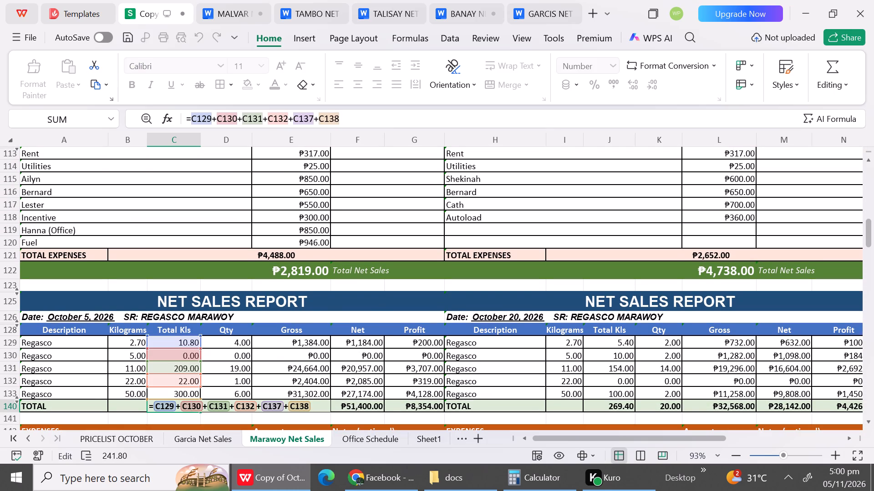
click(317, 406)
key(BackSpace)
key(BackSpace)
key(BackSpace)
key(BackSpace)
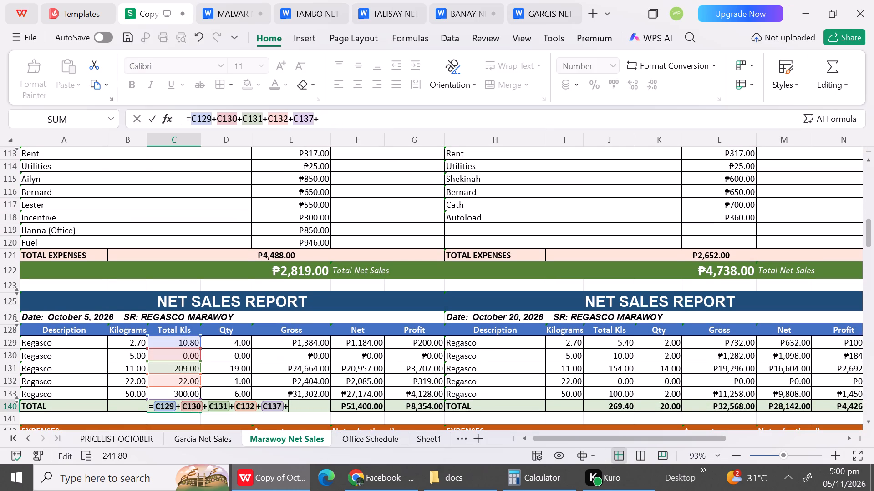
click(168, 394)
key(Return)
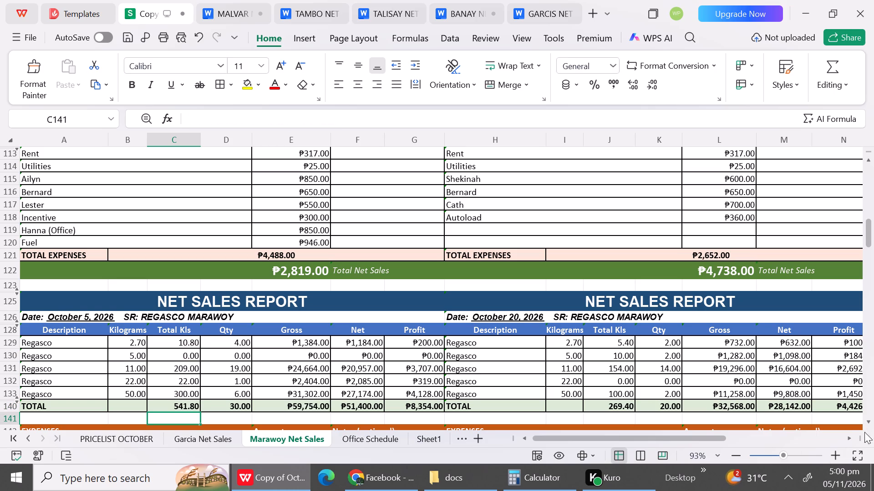
Replace the last reference in the October 6 Total Kls formula in C171 with C164, the 50 kg row.
triple_click(871, 422)
triple_click(871, 422)
triple_click(871, 422)
triple_click(871, 422)
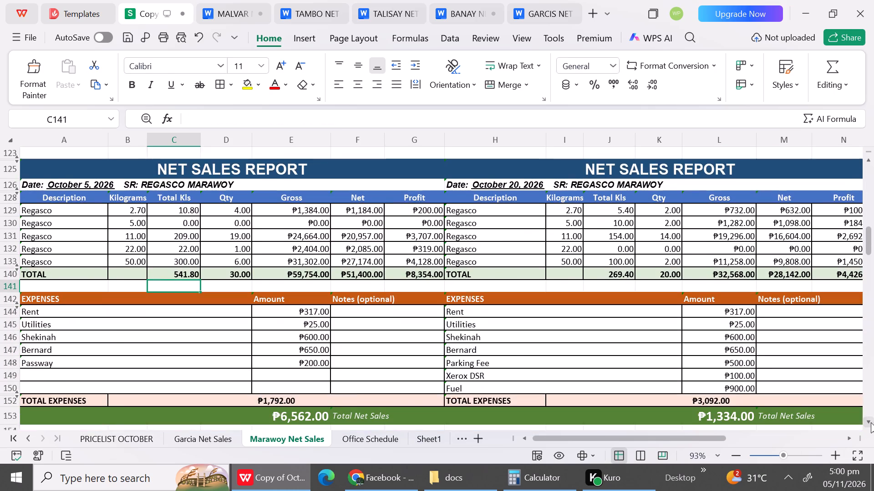
triple_click(871, 422)
triple_click(871, 422)
triple_click(871, 422)
triple_click(871, 422)
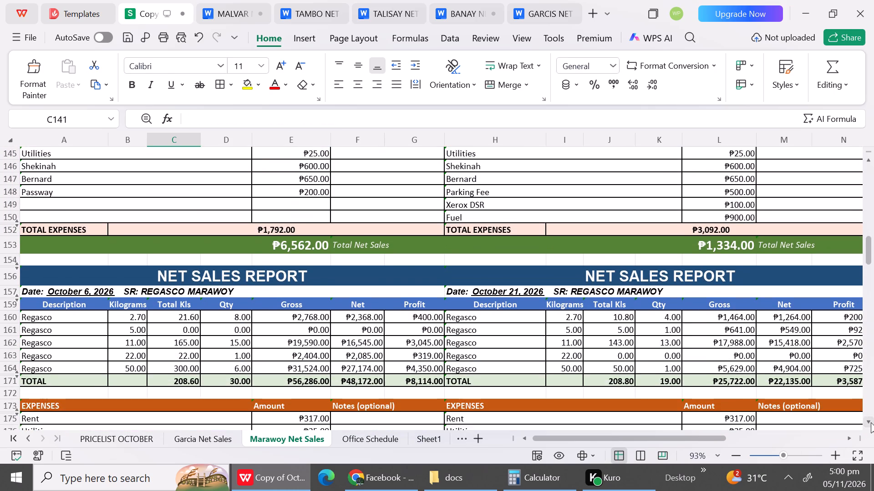
double_click(190, 370)
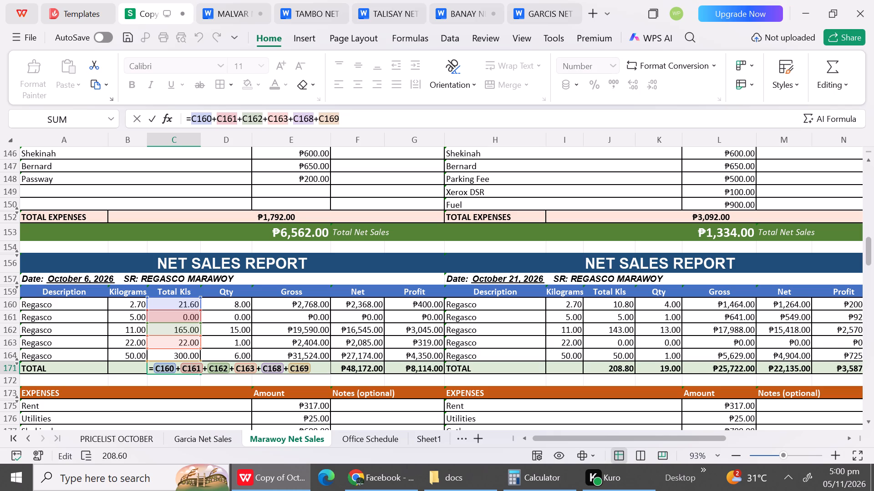
click(315, 371)
key(BackSpace)
key(BackSpace)
key(BackSpace)
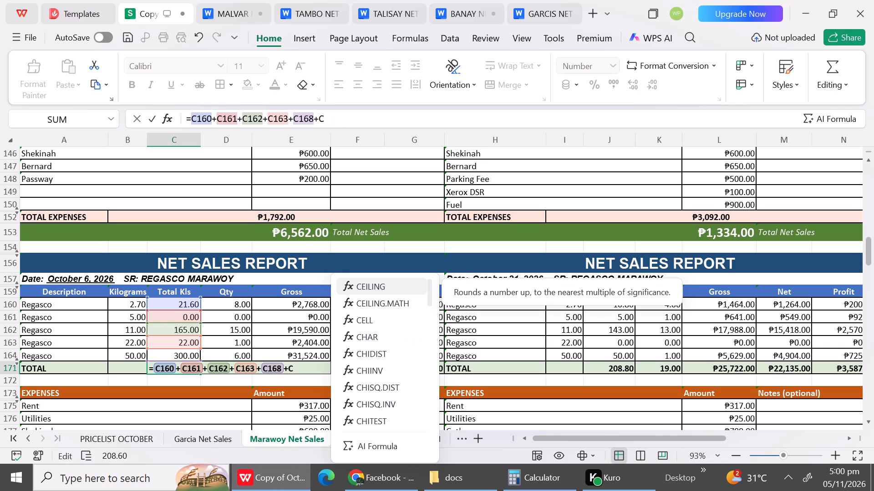
key(BackSpace)
click(171, 352)
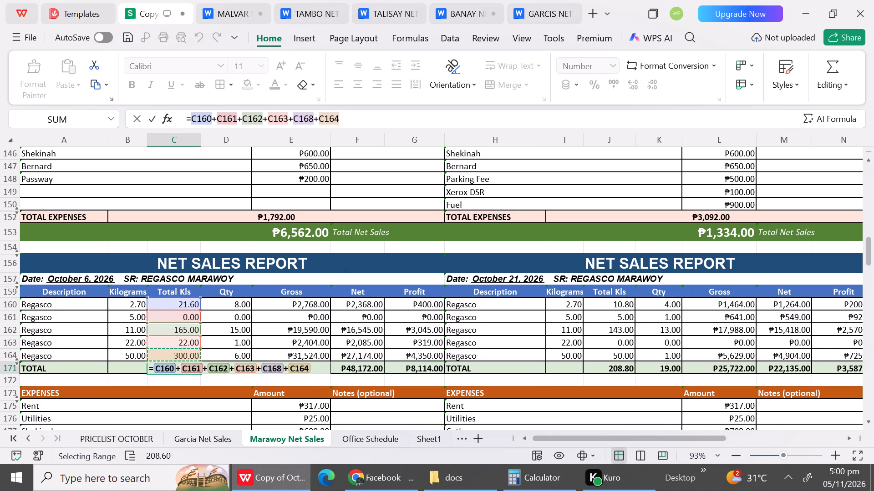
key(Return)
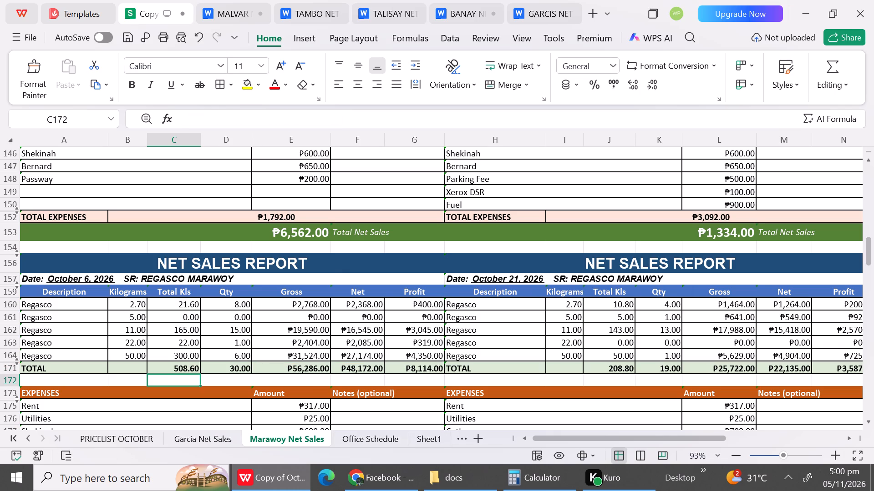
Replace the last two references in the October 8 Total Kls formula in C233 with C226, the 50 kg row.
triple_click(869, 421)
triple_click(869, 421)
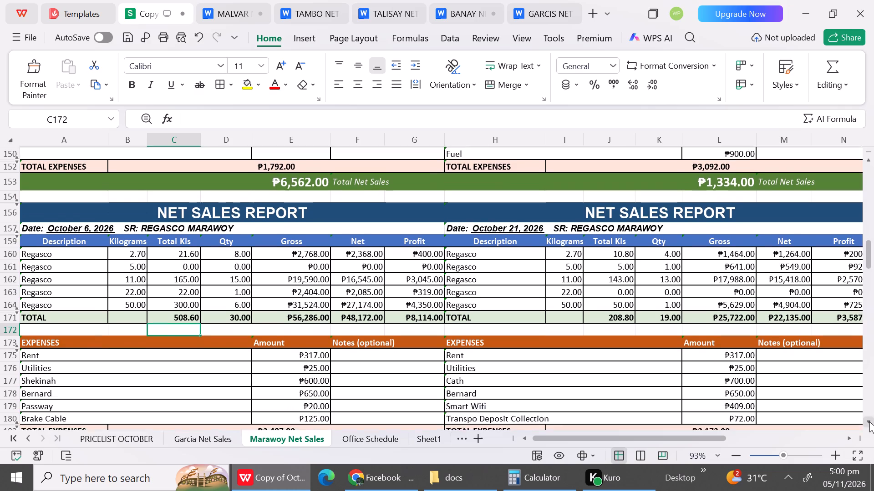
triple_click(869, 421)
triple_click(869, 421)
triple_click(869, 421)
triple_click(869, 421)
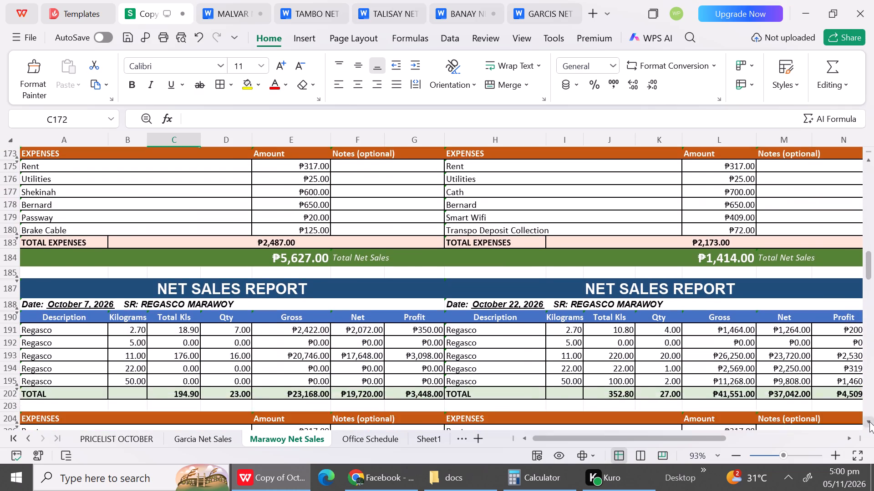
click(869, 421)
triple_click(869, 421)
triple_click(869, 421)
triple_click(869, 421)
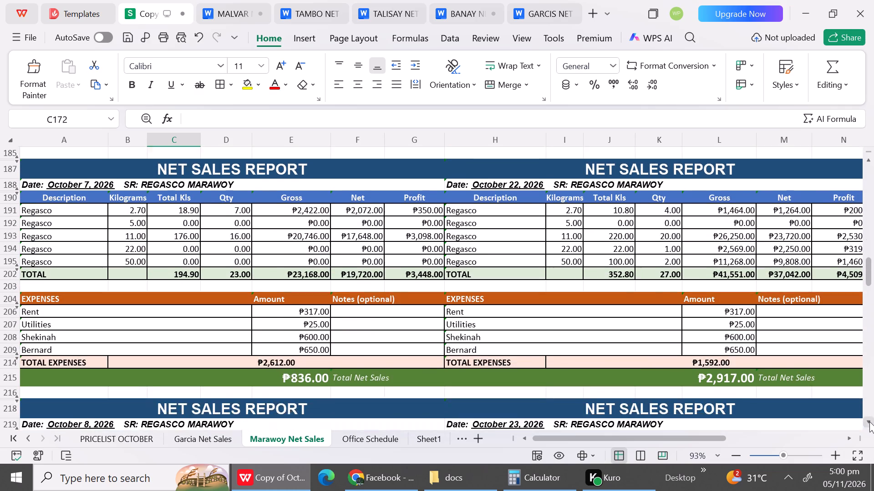
triple_click(869, 421)
triple_click(869, 421)
triple_click(869, 421)
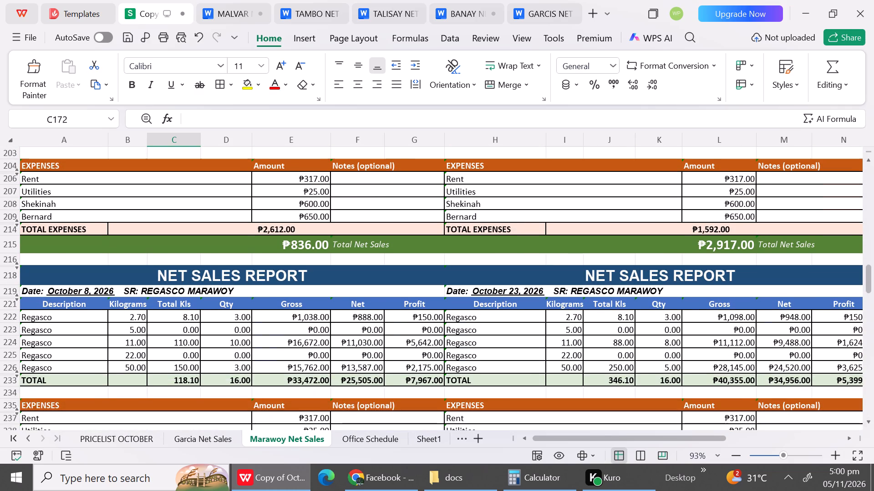
double_click(186, 383)
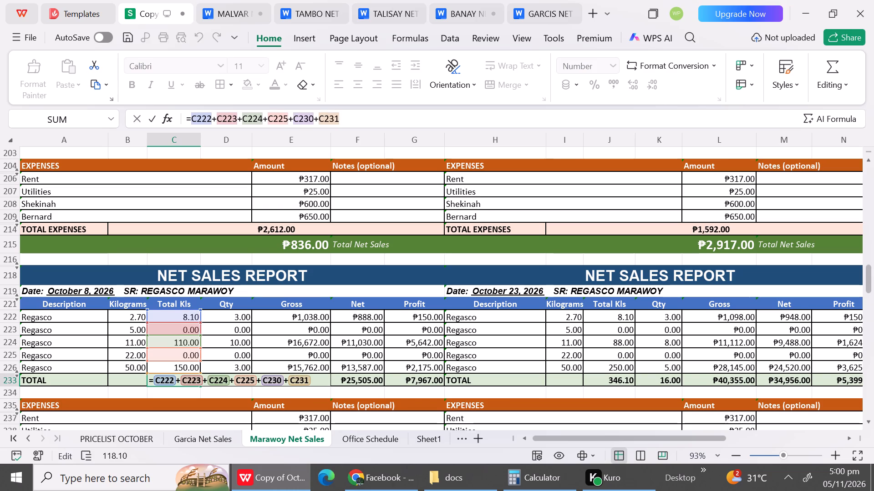
click(315, 379)
key(BackSpace)
key(BackSpace)
key(BackSpace)
key(BackSpace)
key(BackSpace)
key(BackSpace)
key(BackSpace)
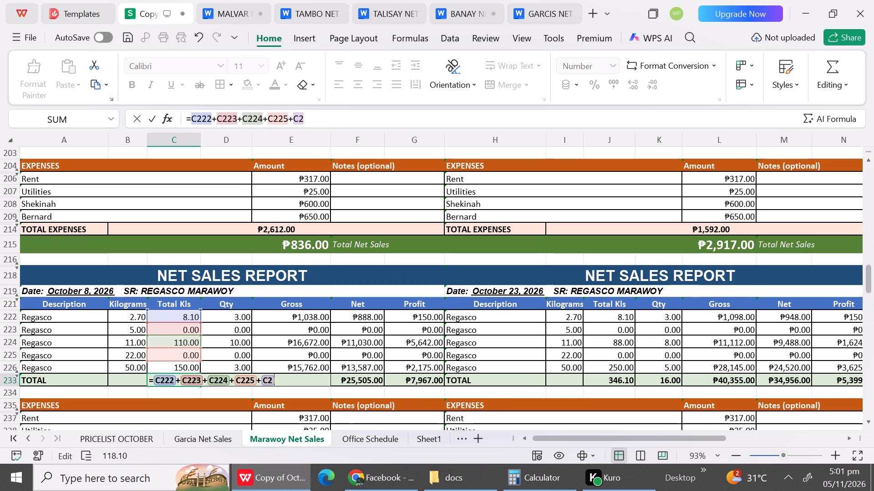
key(BackSpace)
key(BackSpace)
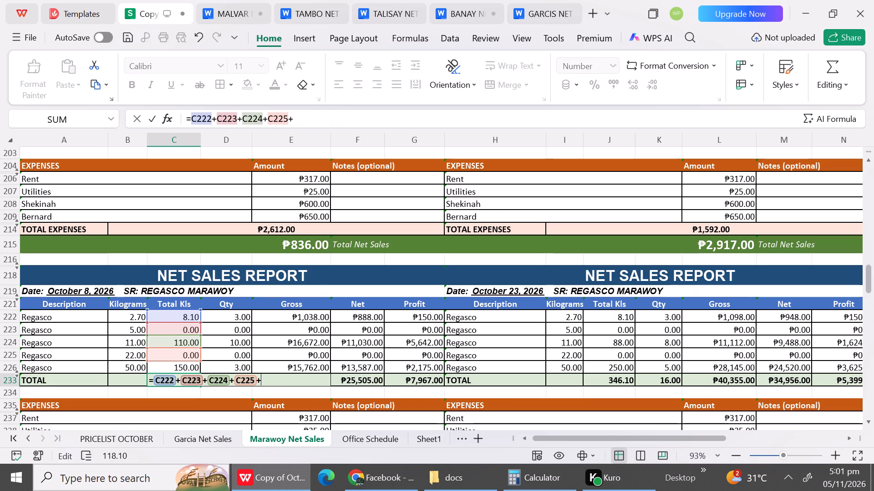
click(178, 369)
key(Return)
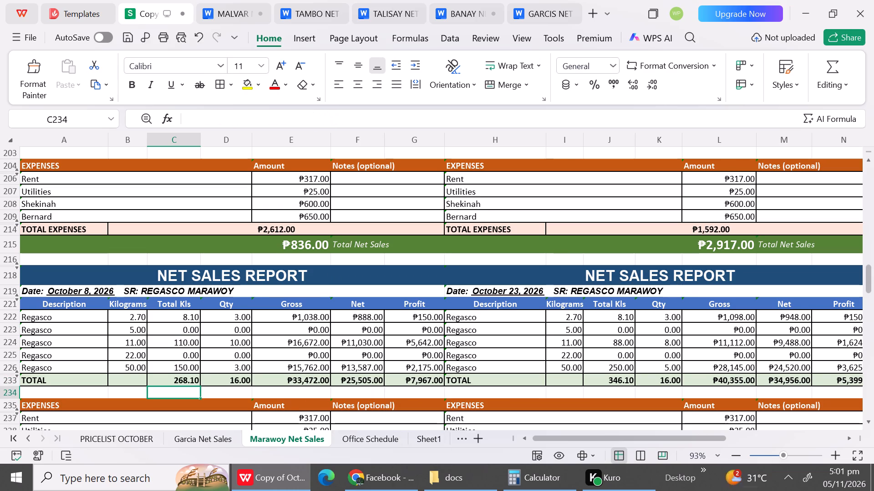
Replace the last two references in the October 9 Total Kls formula in C264 with C257, the 50 kg row.
triple_click(866, 421)
triple_click(866, 421)
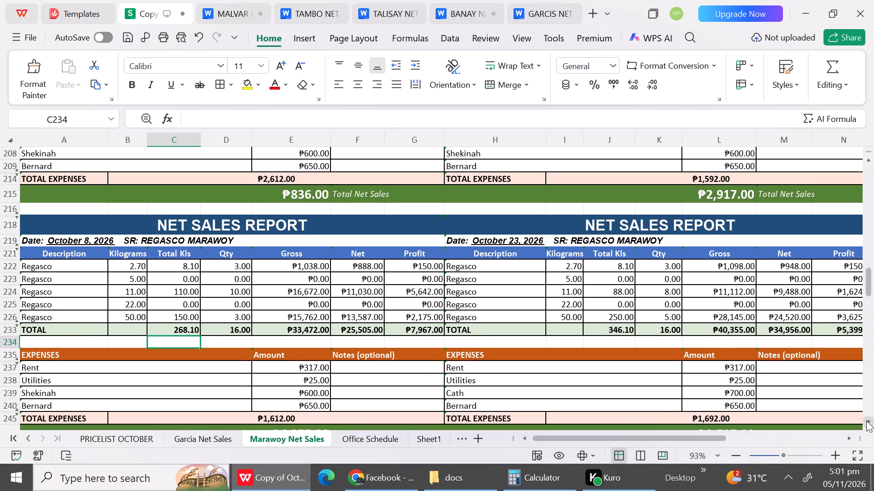
triple_click(866, 421)
triple_click(866, 421)
triple_click(866, 421)
triple_click(866, 421)
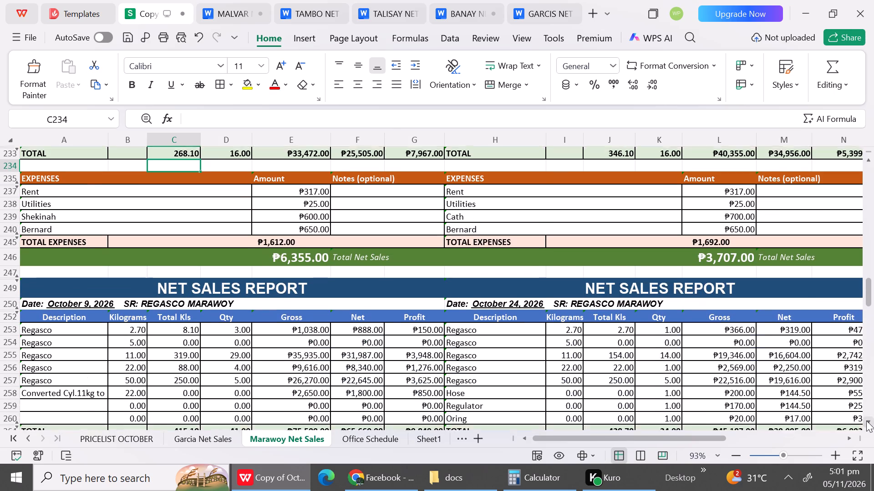
double_click(866, 421)
double_click(201, 393)
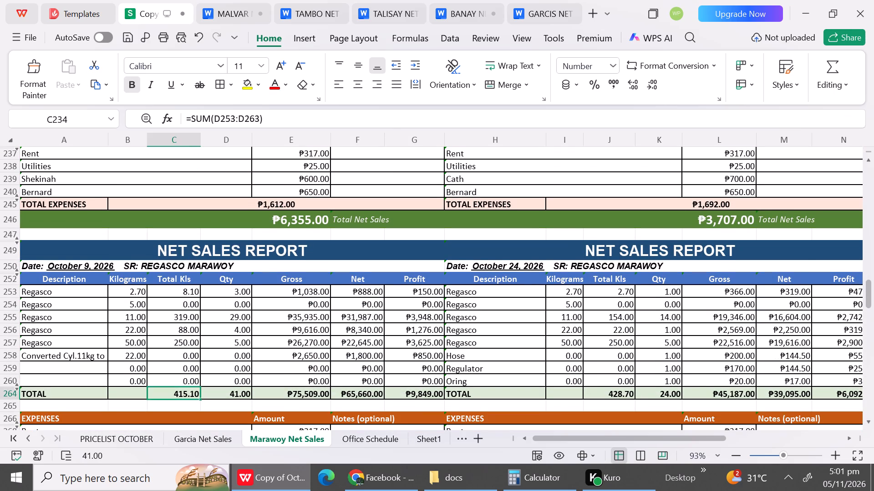
double_click(191, 392)
click(320, 397)
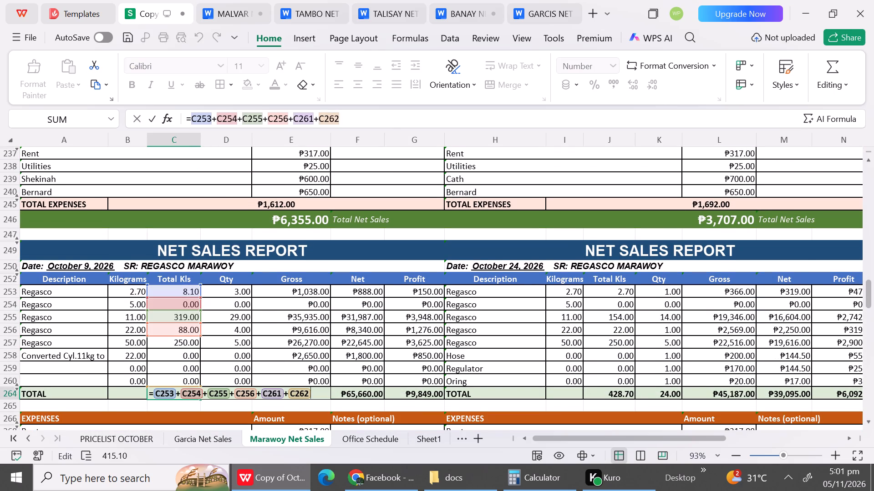
key(BackSpace)
key(BackSpace)
key(BackSpace)
key(BackSpace)
key(BackSpace)
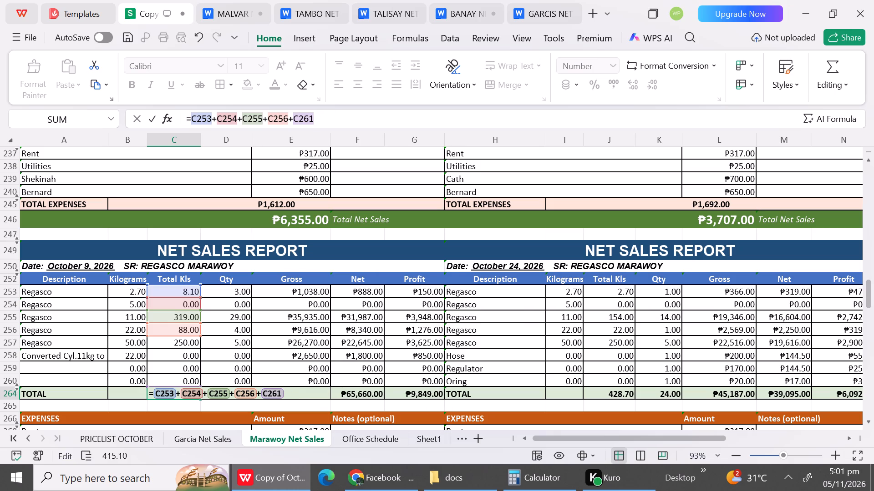
key(BackSpace)
key(BackSpace)
key(BackSpace)
key(BackSpace)
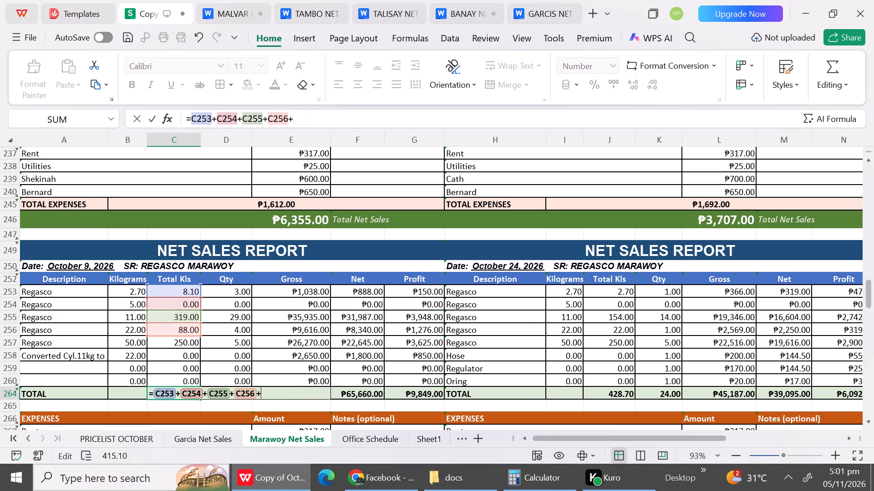
click(177, 346)
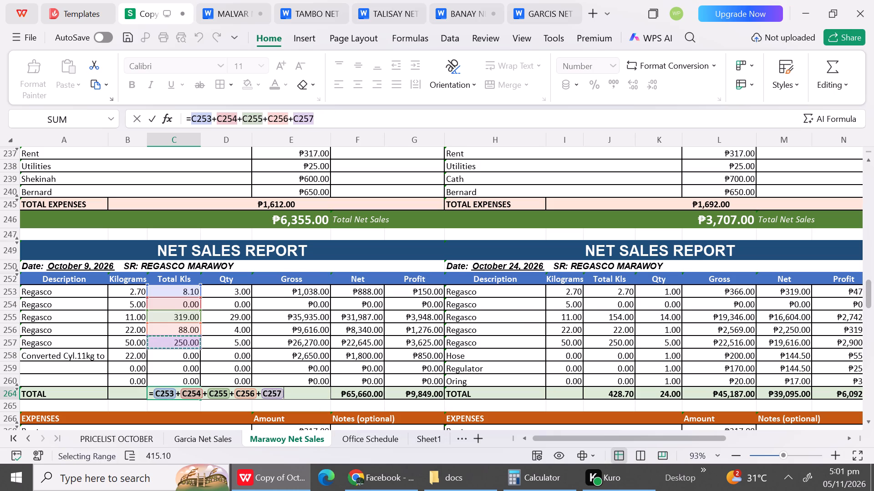
key(Return)
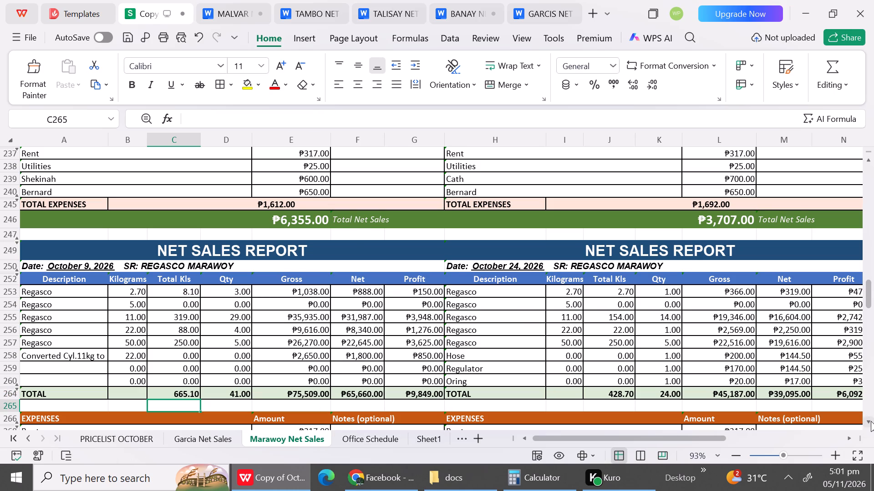
Replace the last reference in the October 10 Total Kls formula in C295 with C288, the 50 kg row.
triple_click(871, 421)
triple_click(871, 421)
triple_click(871, 421)
triple_click(871, 421)
triple_click(871, 421)
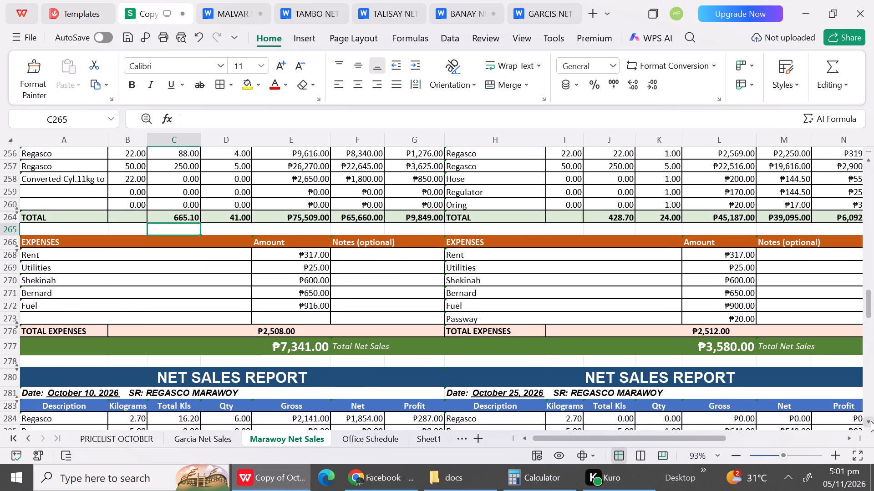
triple_click(871, 421)
triple_click(871, 421)
double_click(871, 421)
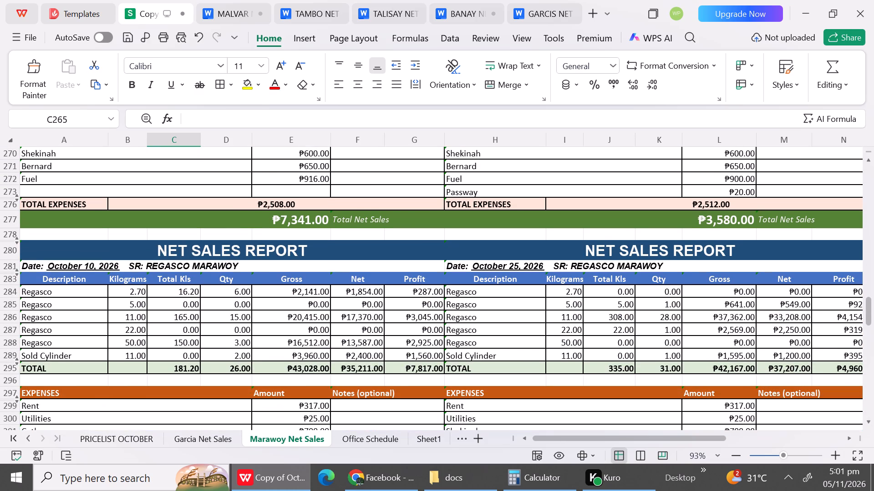
double_click(186, 366)
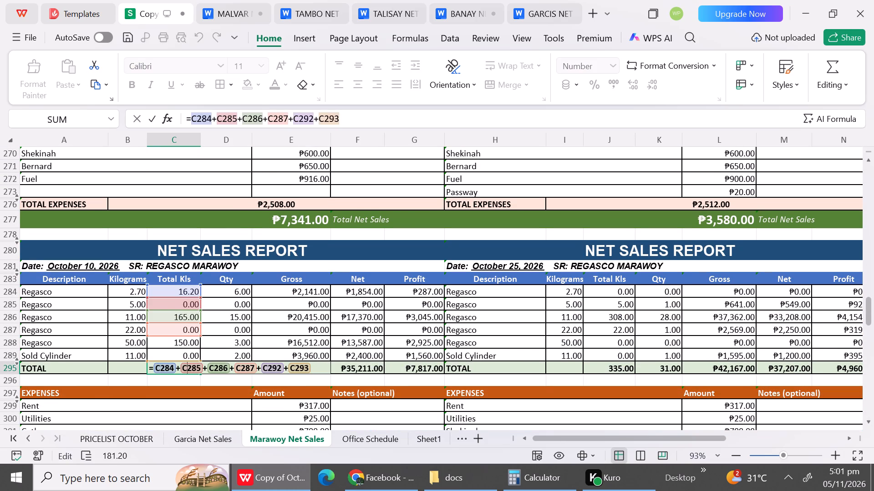
click(313, 367)
key(BackSpace)
key(BackSpace)
key(BackSpace)
key(BackSpace)
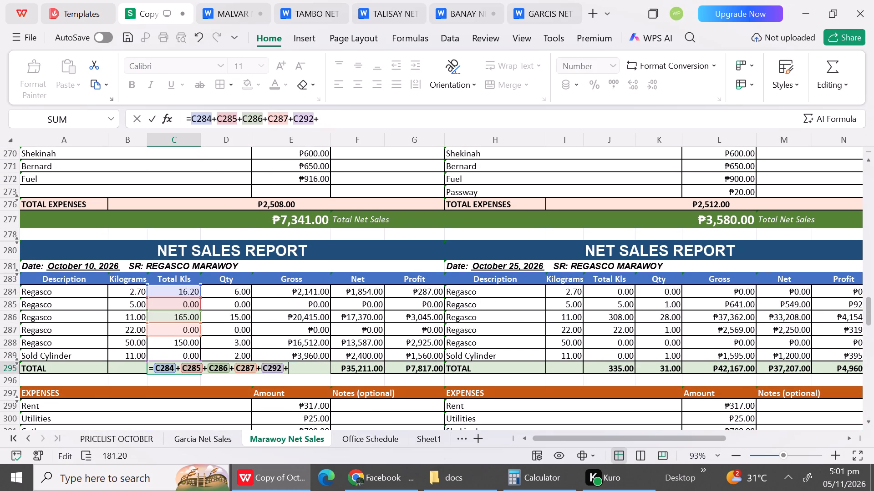
click(190, 344)
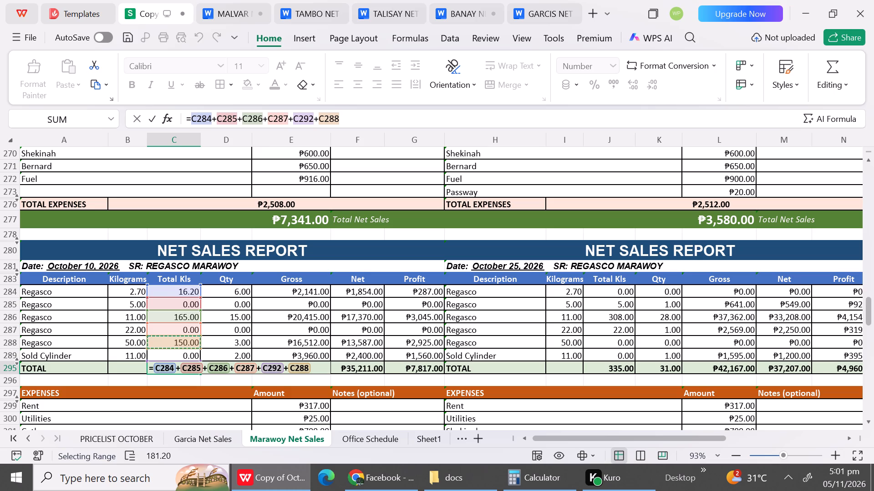
key(Return)
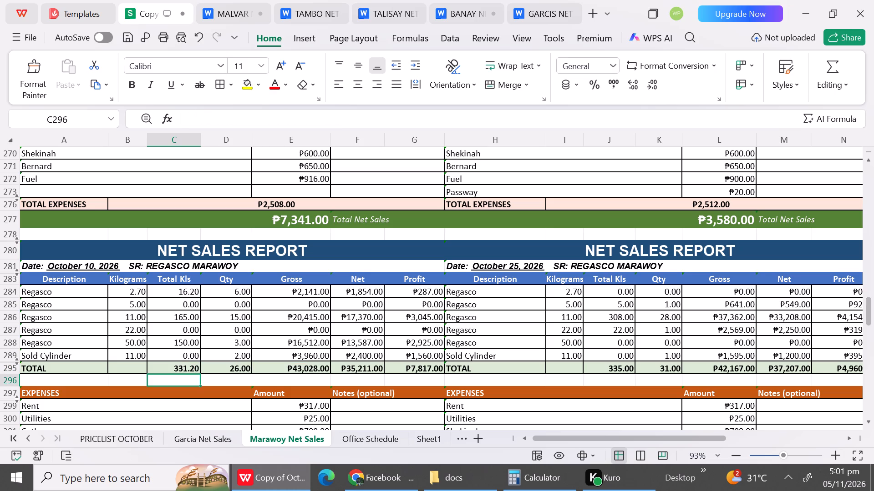
Replace the last reference in the October 11 Total Kls formula in C326 with C319, the 50 kg row.
triple_click(870, 421)
triple_click(870, 421)
triple_click(870, 421)
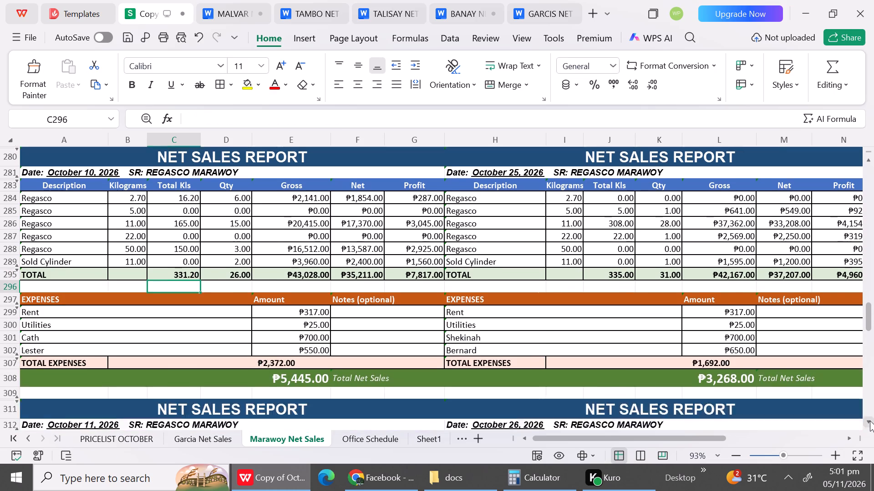
triple_click(870, 421)
triple_click(870, 421)
triple_click(870, 421)
click(870, 421)
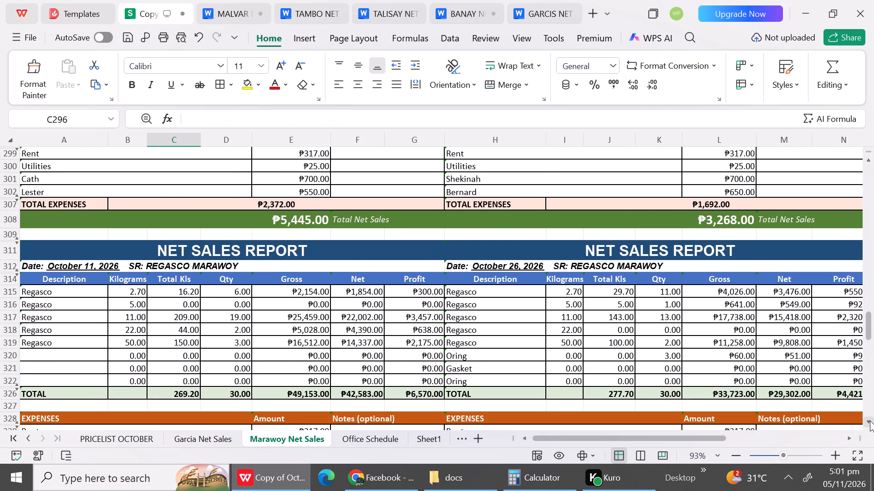
double_click(189, 392)
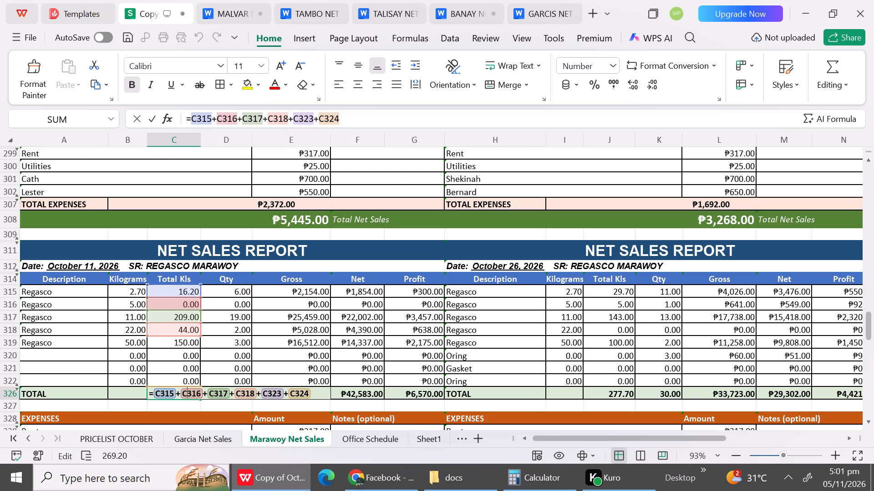
click(321, 398)
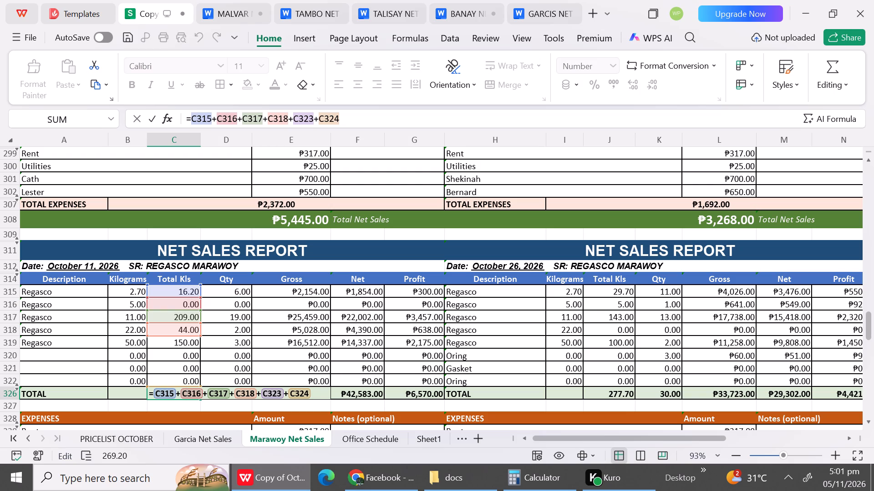
key(BackSpace)
key(BackSpace)
key(BackSpace)
key(BackSpace)
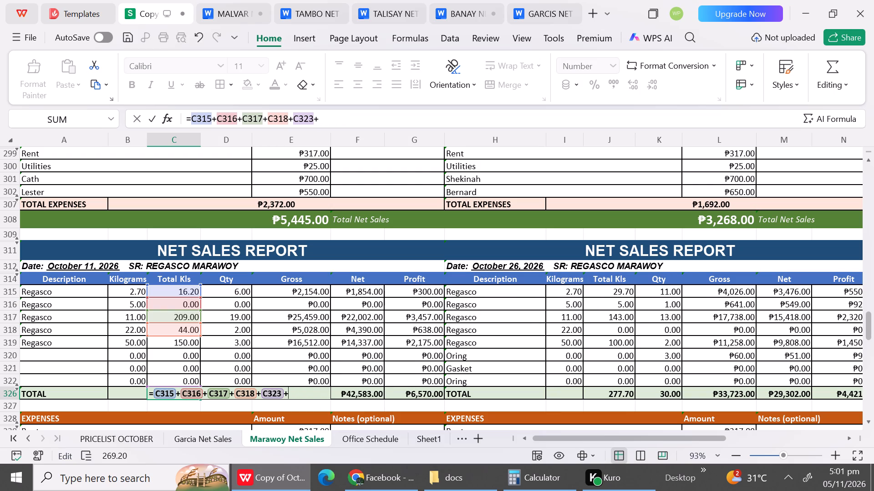
click(187, 345)
key(Return)
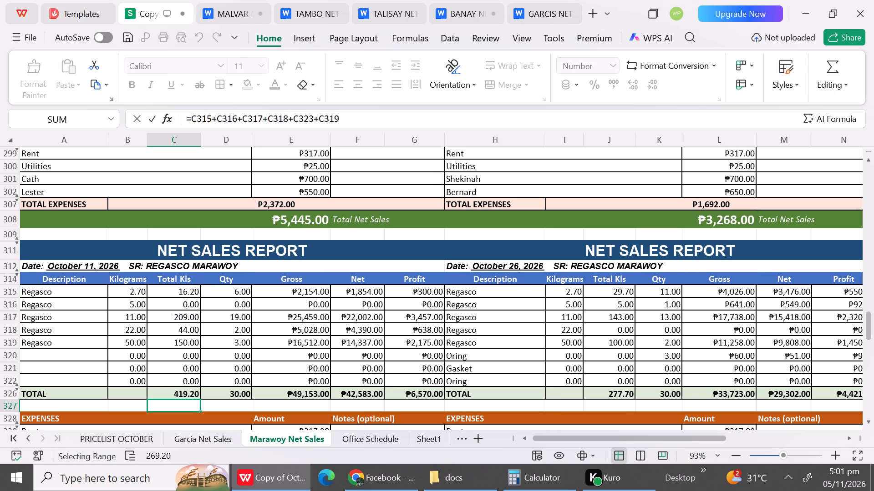
Replace the last reference in the October 12 Total Kls formula in C358 with C351, the 50 kg row.
triple_click(865, 421)
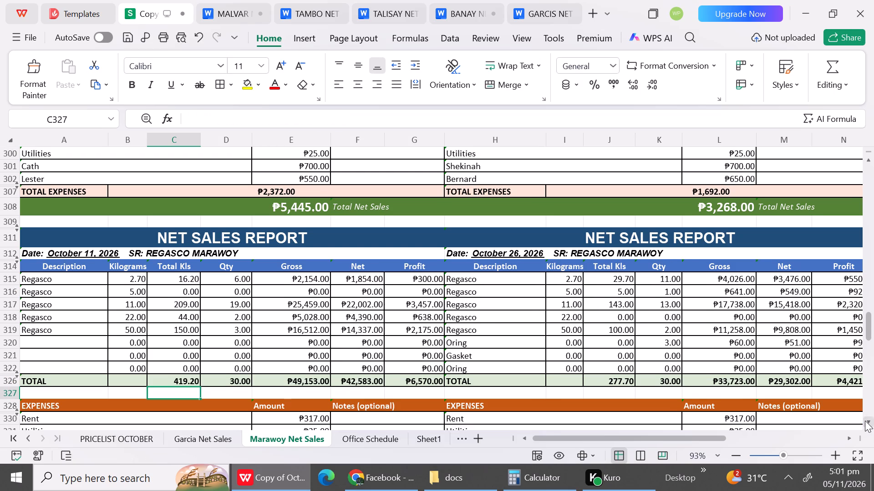
triple_click(865, 421)
triple_click(865, 421)
triple_click(865, 421)
triple_click(865, 421)
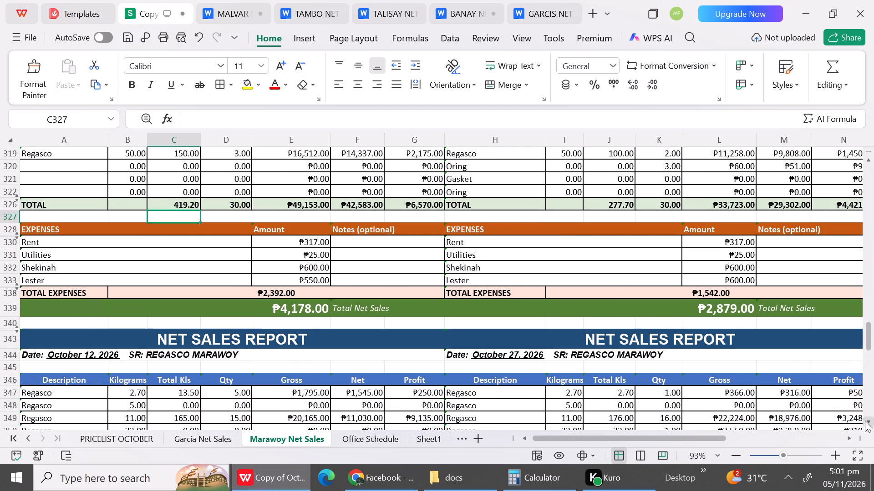
triple_click(865, 421)
triple_click(865, 421)
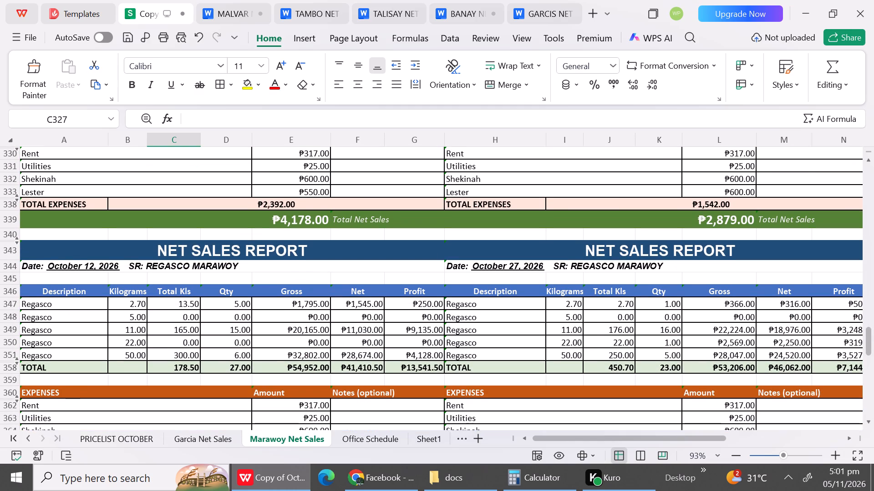
double_click(179, 365)
click(314, 371)
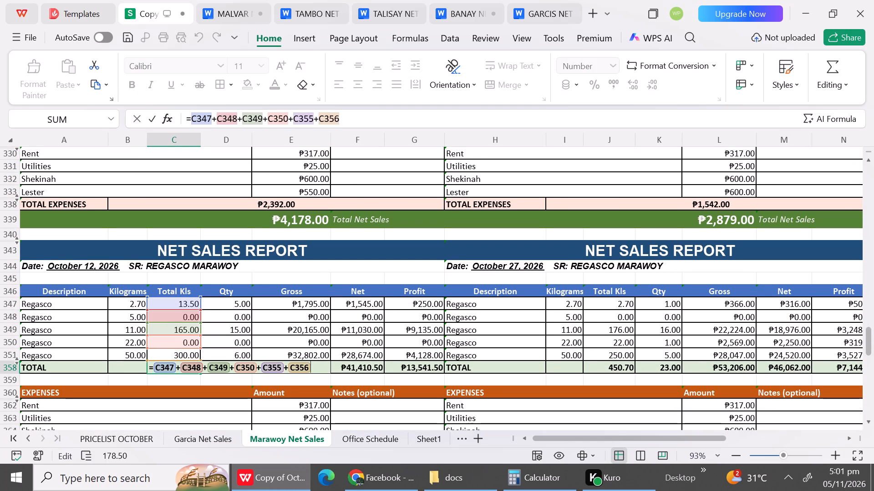
key(BackSpace)
key(BackSpace)
key(BackSpace)
key(BackSpace)
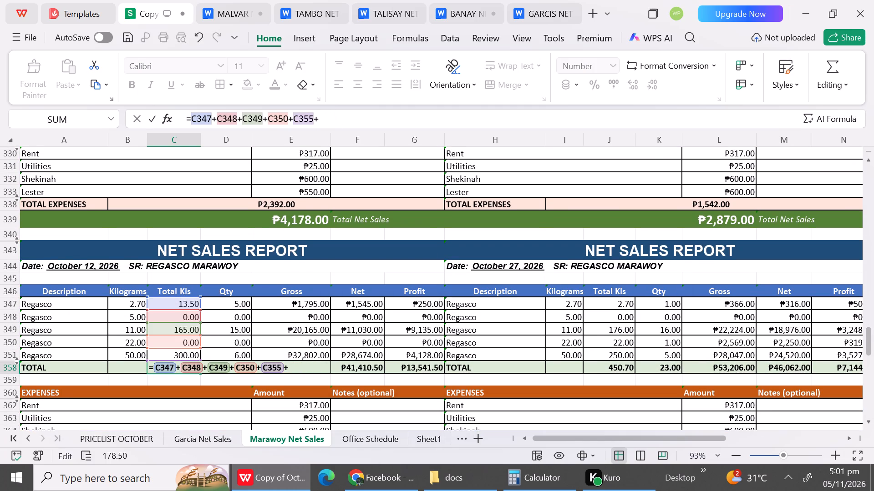
click(190, 353)
key(Return)
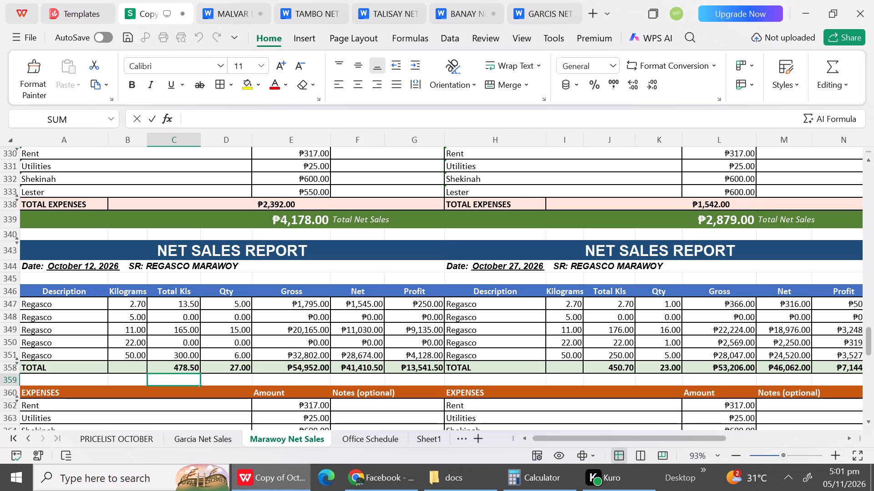
Replace the last reference in the October 13 Total Kls formula in C389 with C382, the 50 kg row.
triple_click(868, 421)
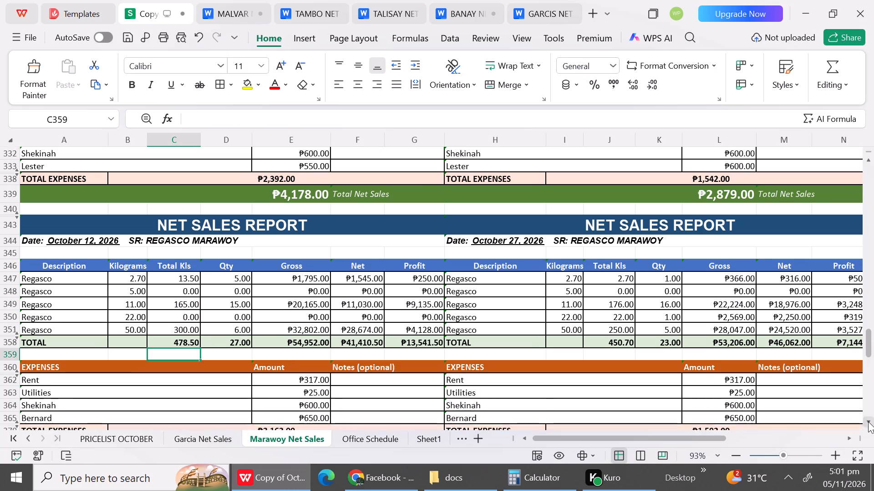
triple_click(868, 421)
triple_click(868, 421)
triple_click(868, 421)
triple_click(868, 421)
double_click(868, 421)
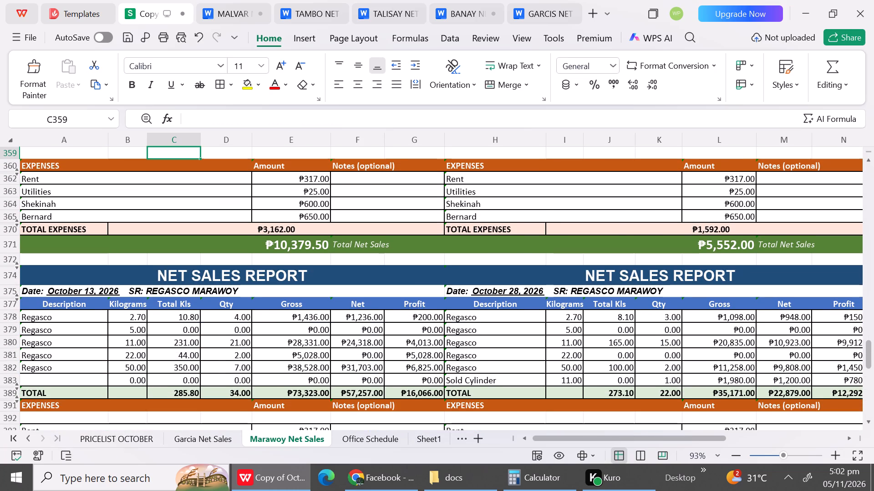
double_click(194, 393)
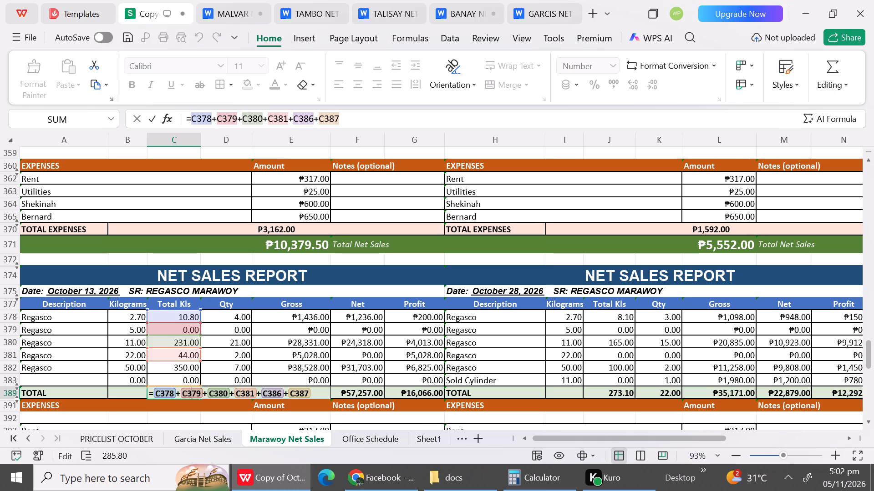
click(320, 395)
key(BackSpace)
key(BackSpace)
key(BackSpace)
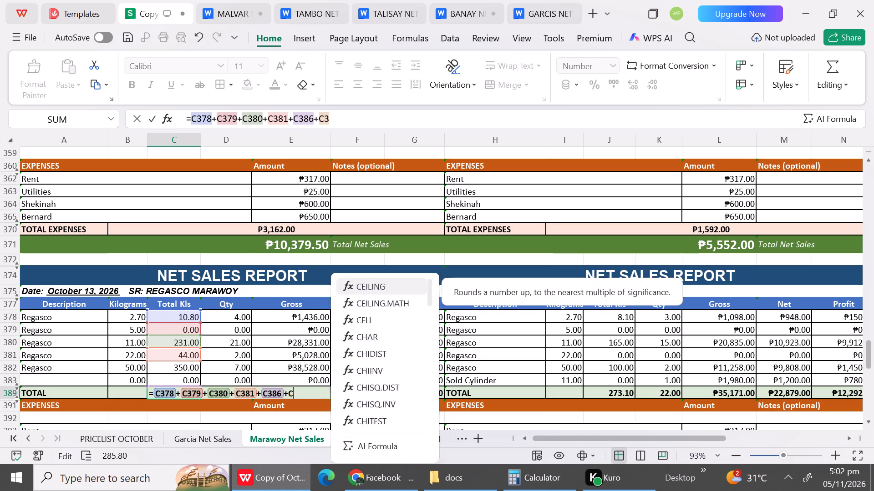
key(BackSpace)
click(178, 366)
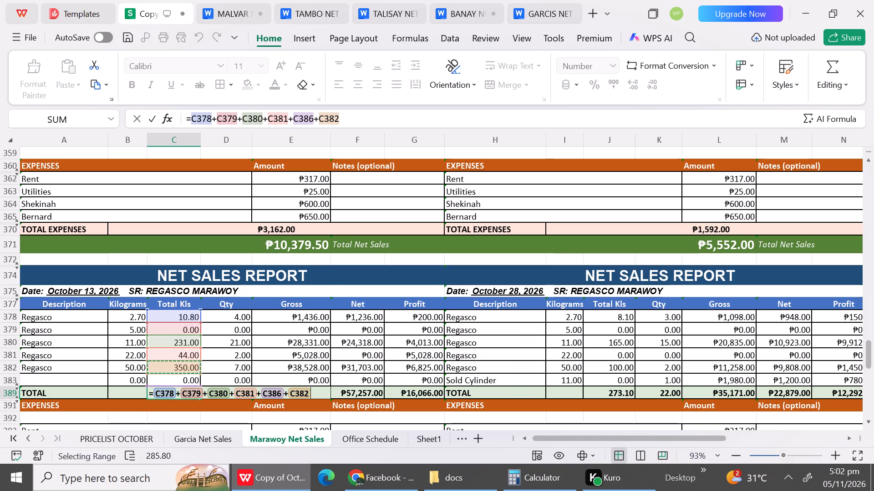
key(Return)
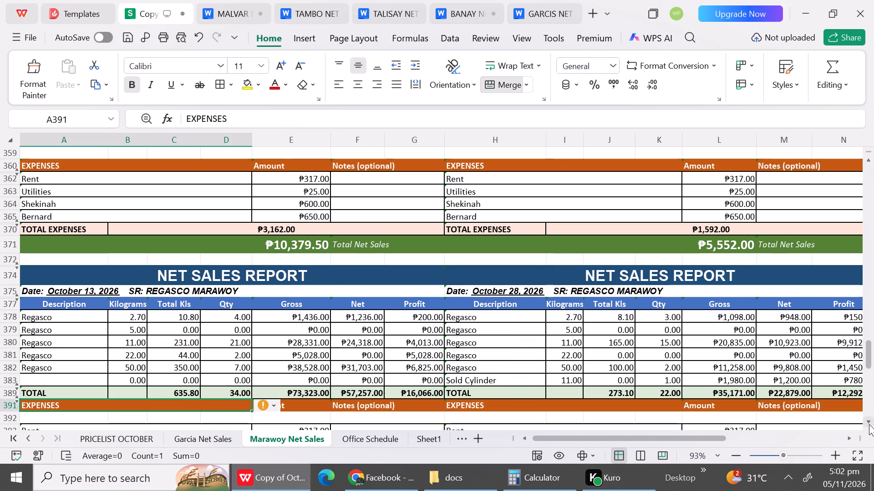
Append C413, the 50 kg row, to the end of the October 14 Total Kls formula in C420.
triple_click(869, 420)
triple_click(869, 420)
triple_click(869, 420)
triple_click(869, 420)
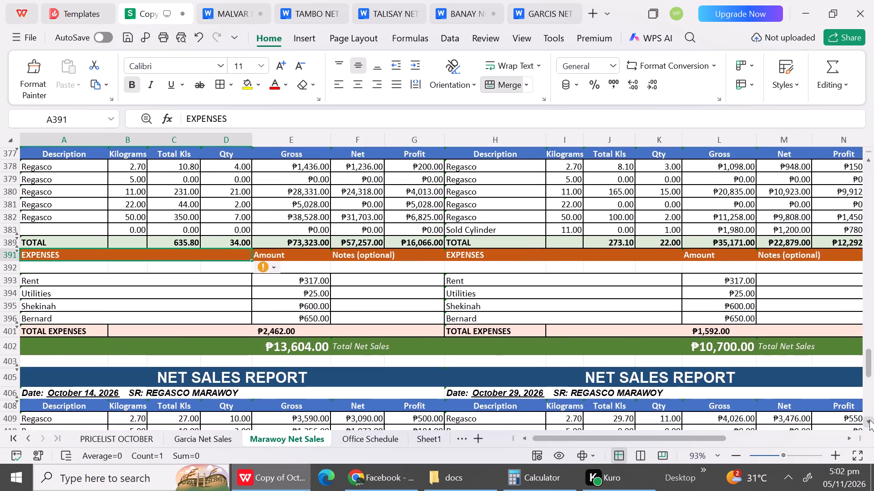
triple_click(869, 420)
triple_click(869, 420)
double_click(869, 420)
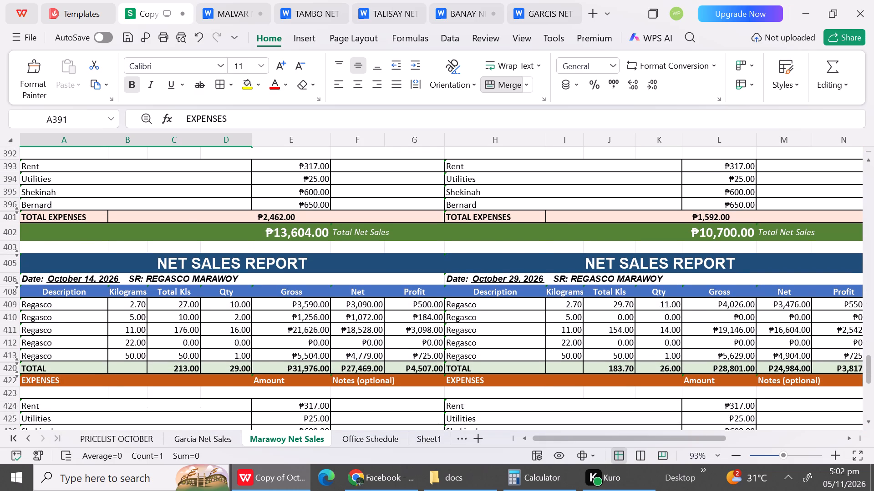
triple_click(866, 421)
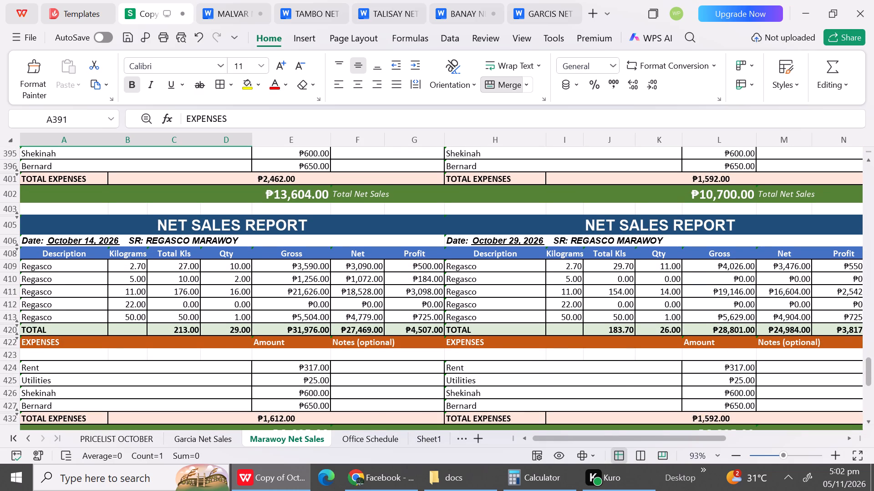
double_click(183, 339)
double_click(188, 332)
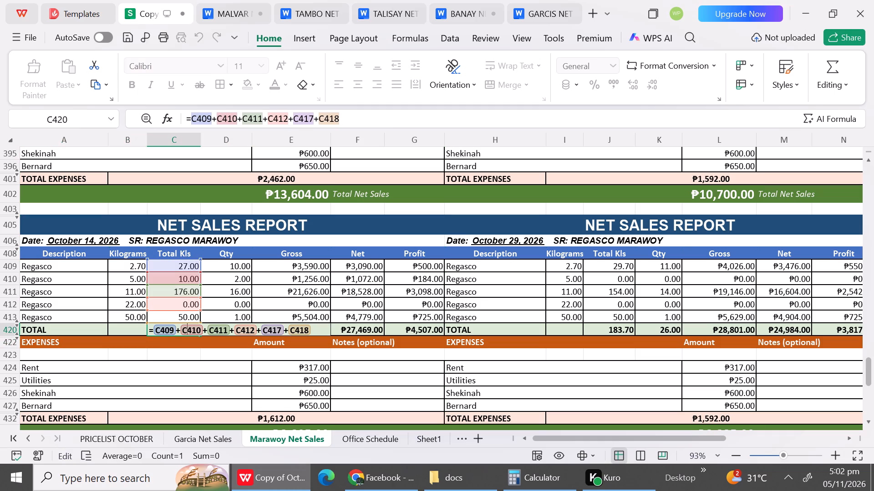
click(330, 331)
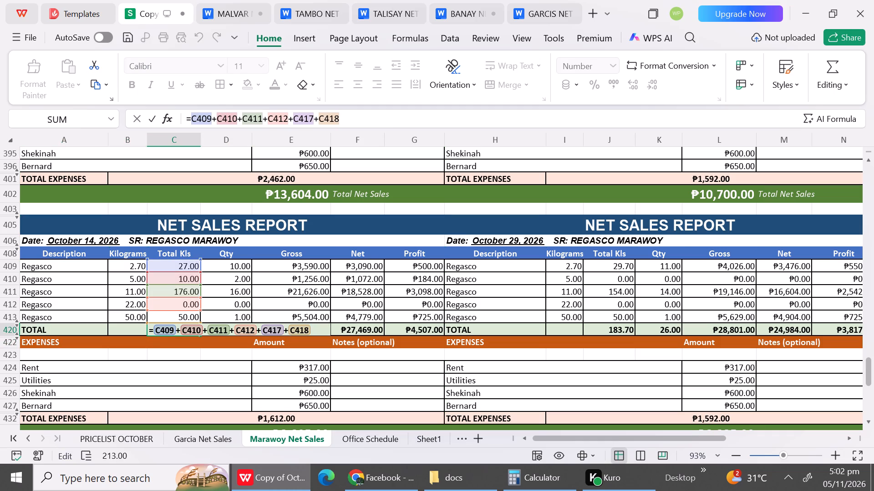
key(shift+plus)
click(173, 318)
key(Return)
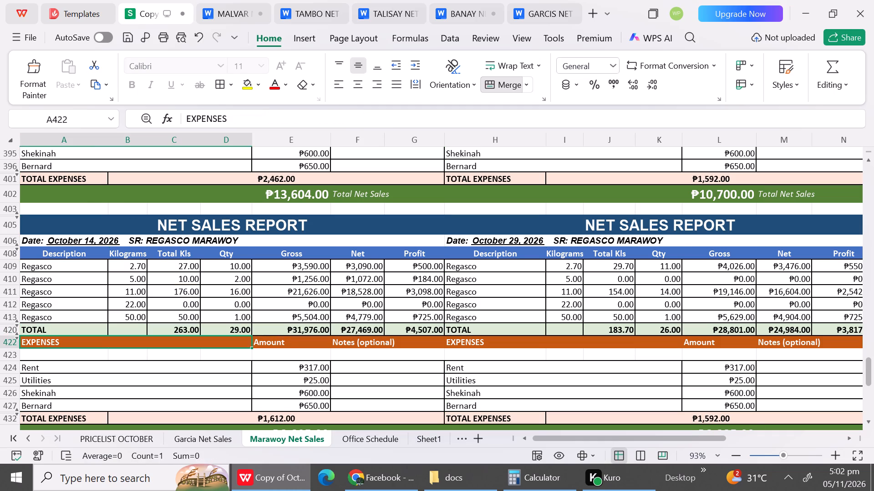
Append C444, the 50 kg row, to the end of the October 15 Total Kls formula in C451.
triple_click(865, 419)
triple_click(865, 419)
triple_click(865, 419)
triple_click(865, 419)
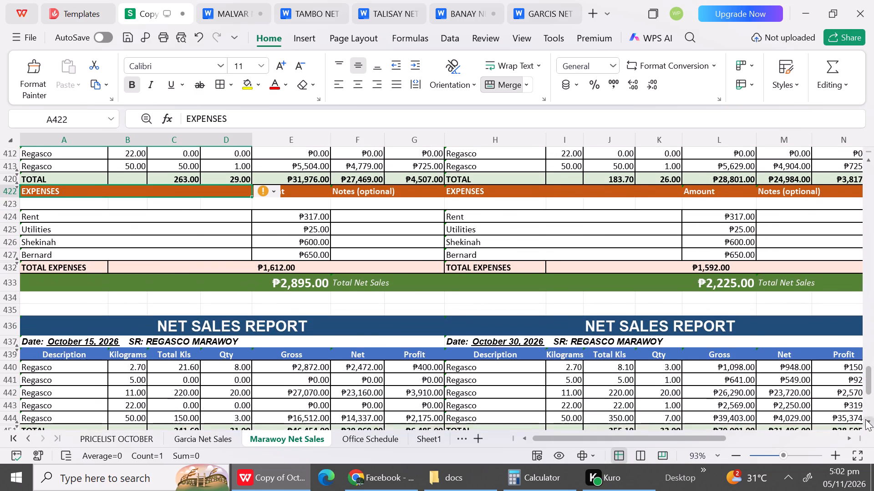
double_click(865, 419)
double_click(195, 394)
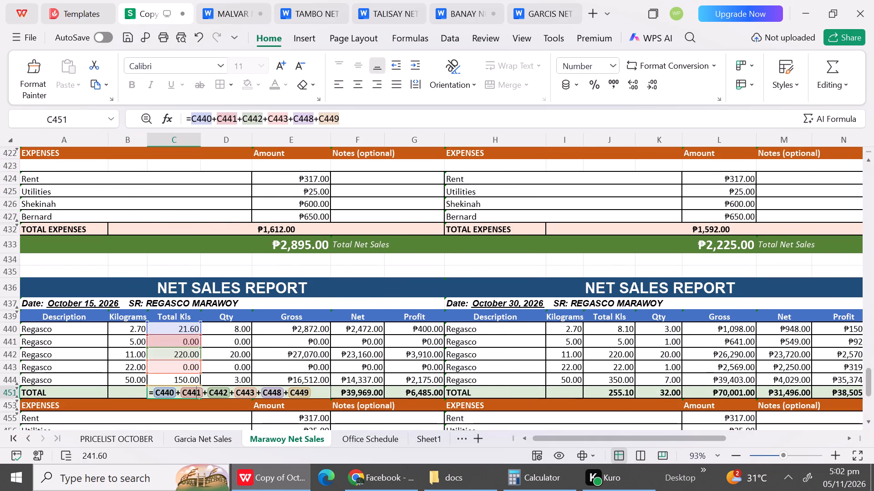
click(322, 393)
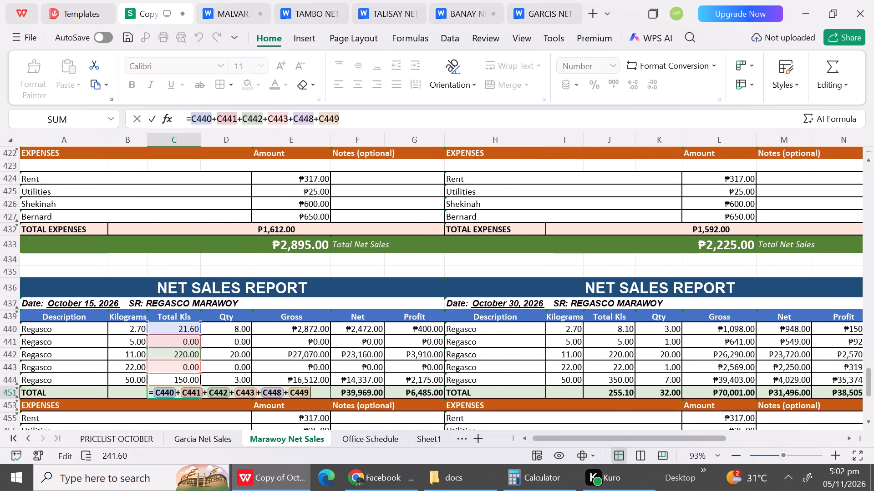
key(shift+plus)
click(173, 381)
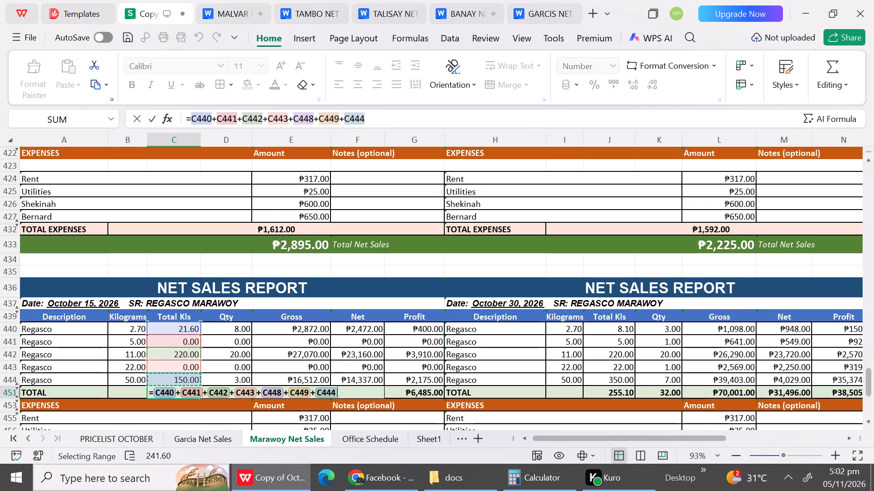
key(Return)
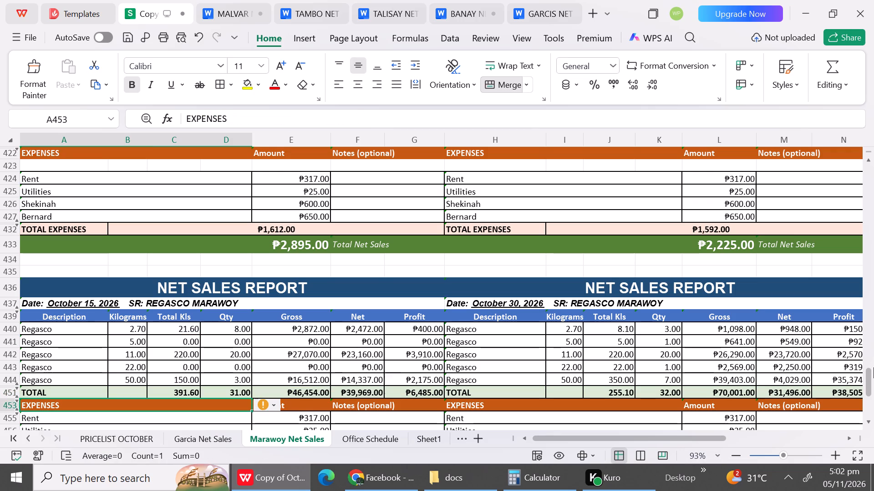
Append J444, the 50 kg row, to the end of the October 30 Total Kls formula in J451.
double_click(849, 436)
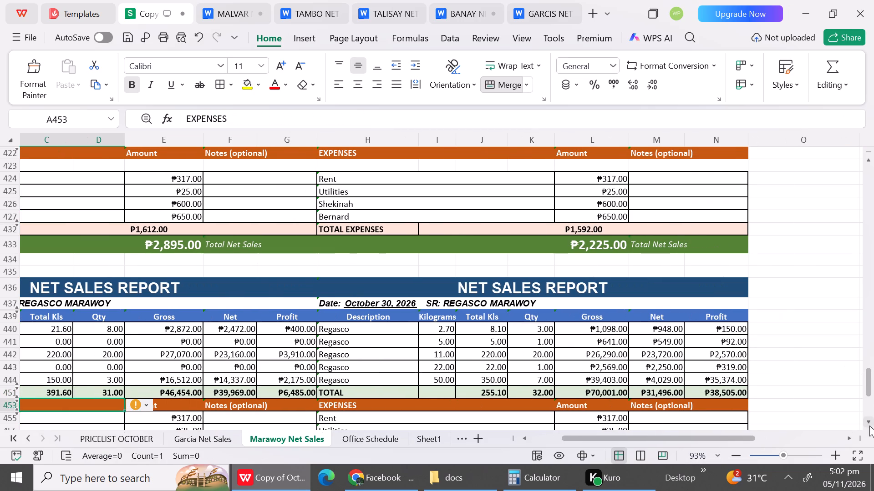
triple_click(869, 422)
click(869, 422)
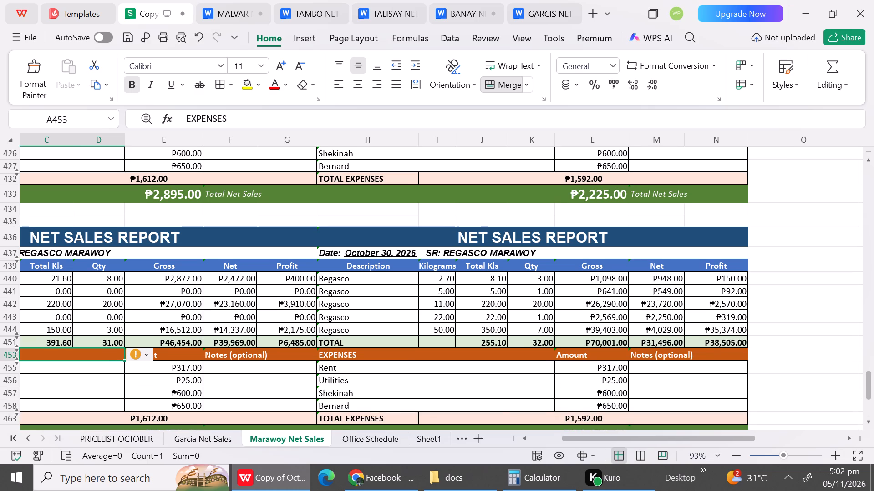
click(848, 443)
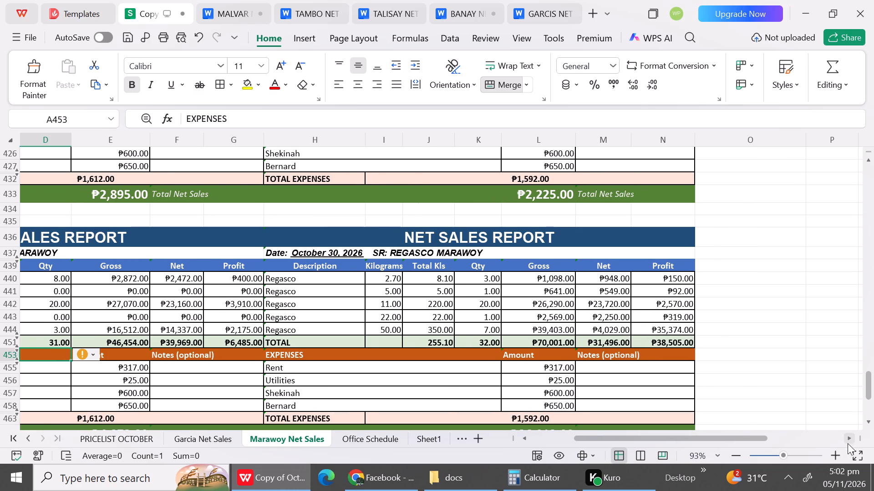
click(521, 437)
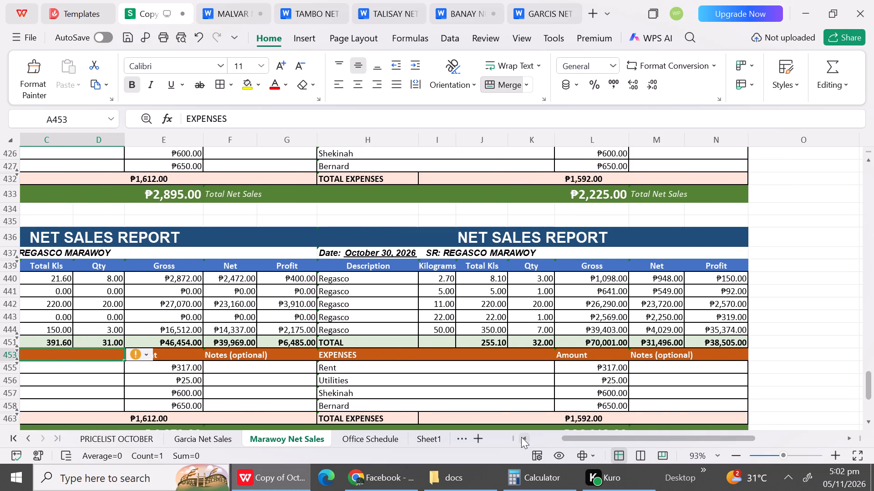
click(521, 437)
click(521, 437)
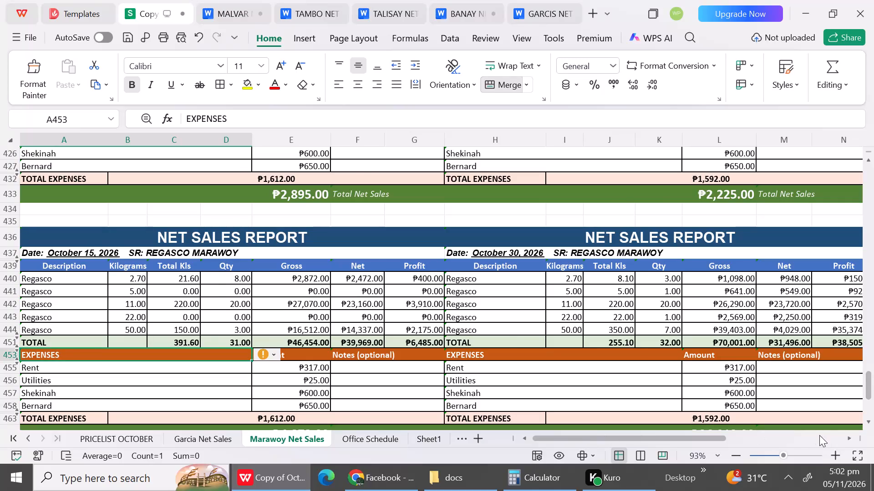
triple_click(846, 436)
double_click(846, 436)
click(846, 436)
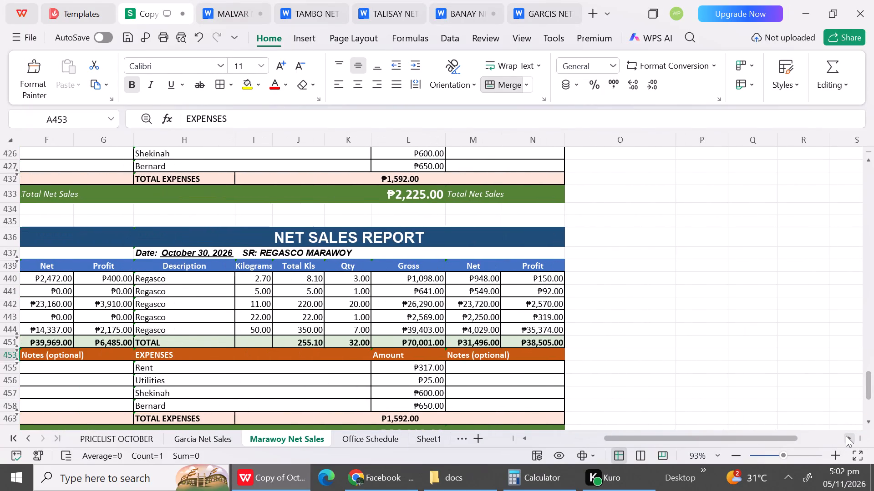
click(846, 436)
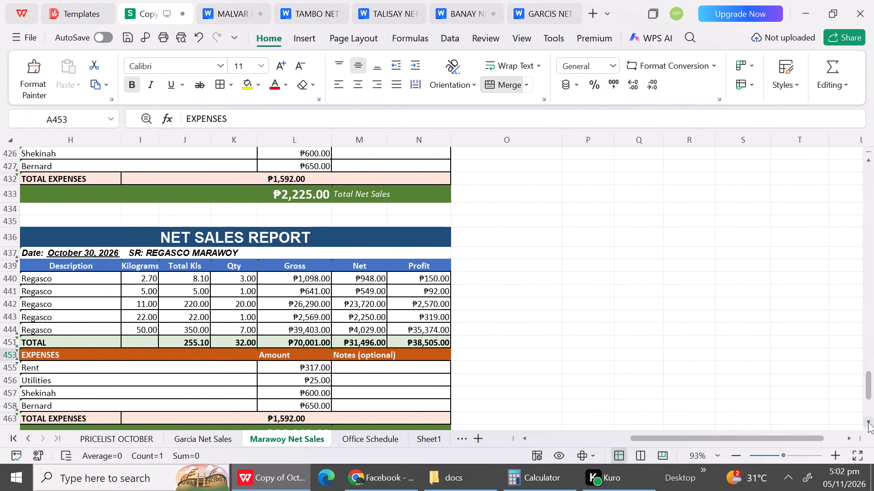
click(868, 422)
click(868, 422)
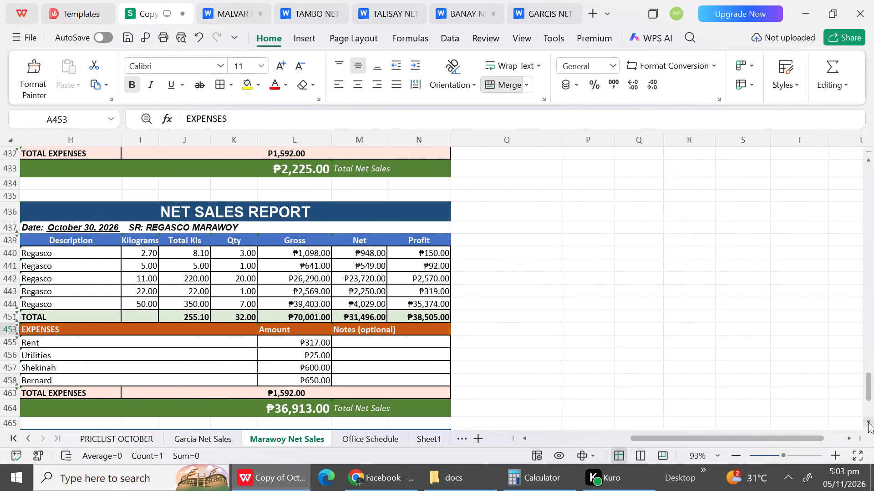
click(868, 422)
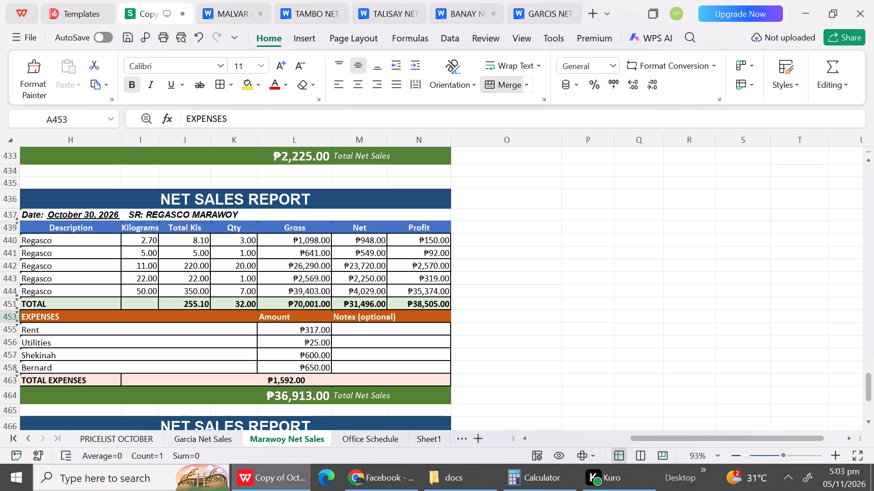
double_click(186, 301)
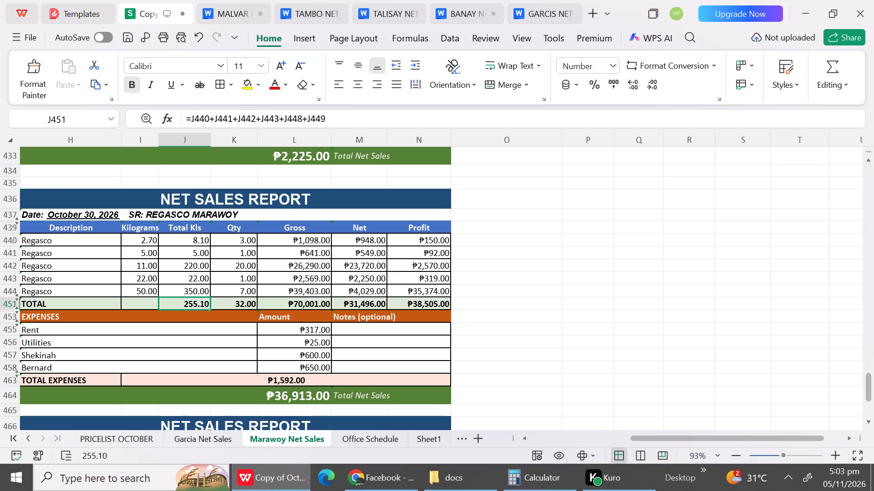
click(313, 307)
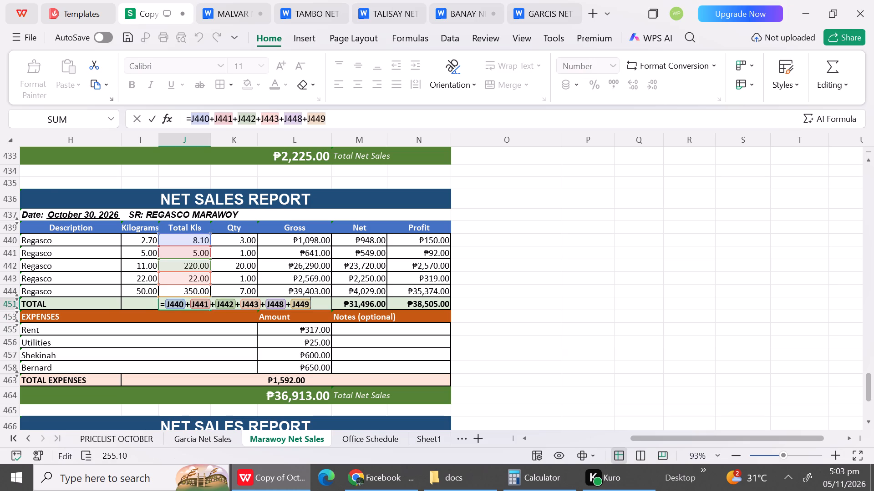
key(shift+plus)
click(191, 290)
key(Return)
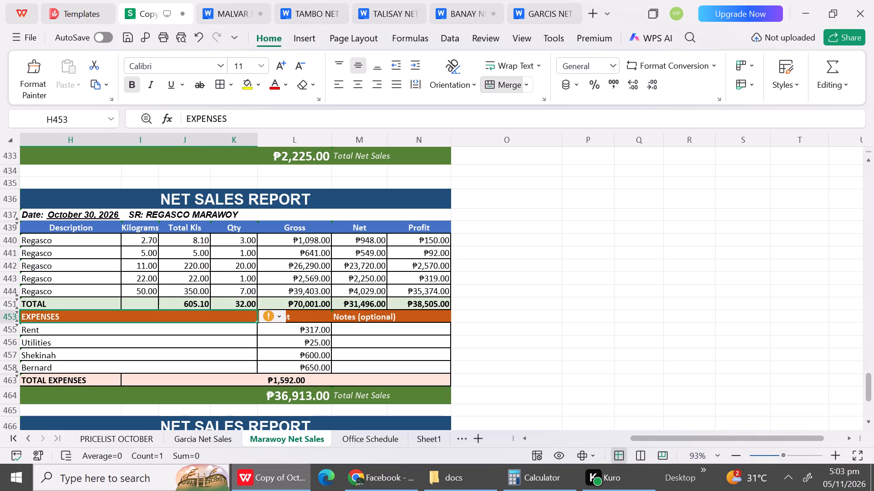
Check the October 31 Total Kls formula in J481 against the sum of J470 to J472.
triple_click(869, 421)
triple_click(869, 421)
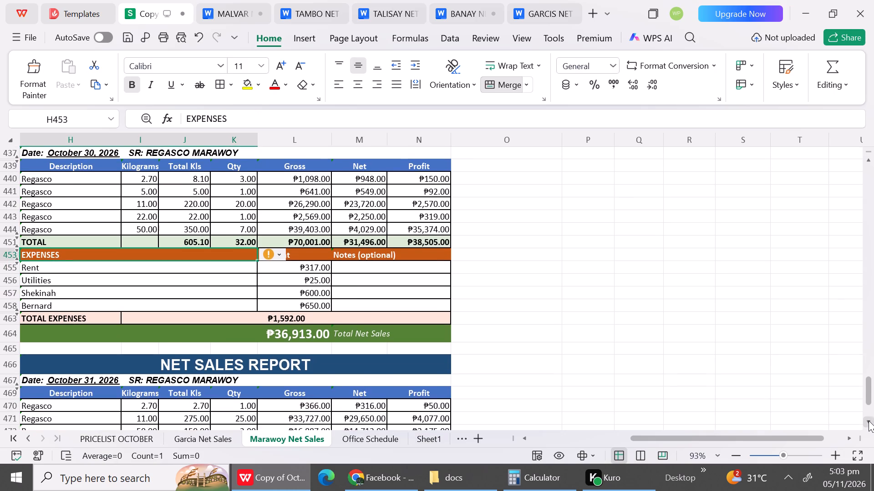
triple_click(869, 421)
double_click(869, 421)
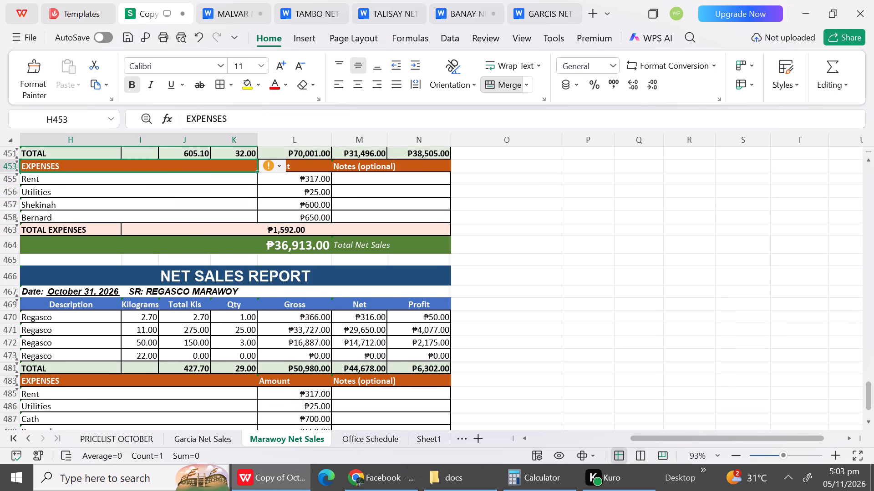
click(200, 366)
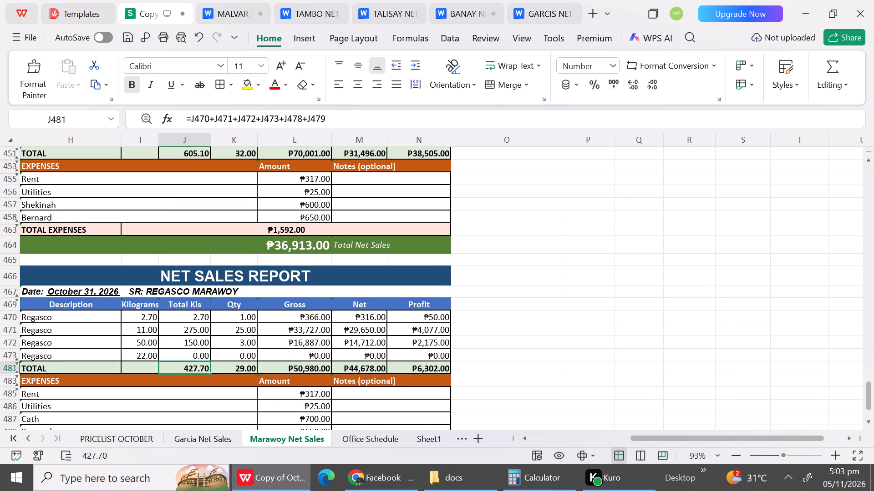
drag(205, 315, 203, 344)
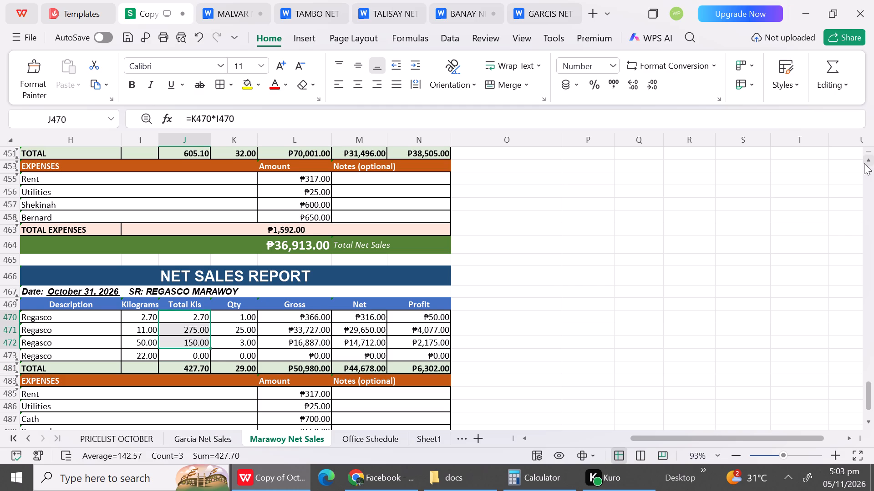
Review the Total Kls figures in the Marawoy daily reports from October 31 back to October 16.
triple_click(864, 163)
triple_click(864, 163)
triple_click(864, 163)
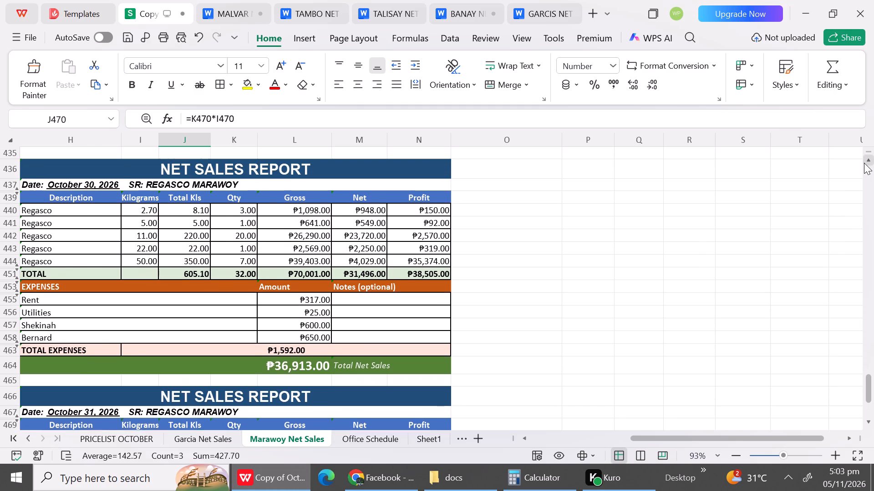
triple_click(864, 163)
click(864, 163)
triple_click(864, 163)
click(864, 163)
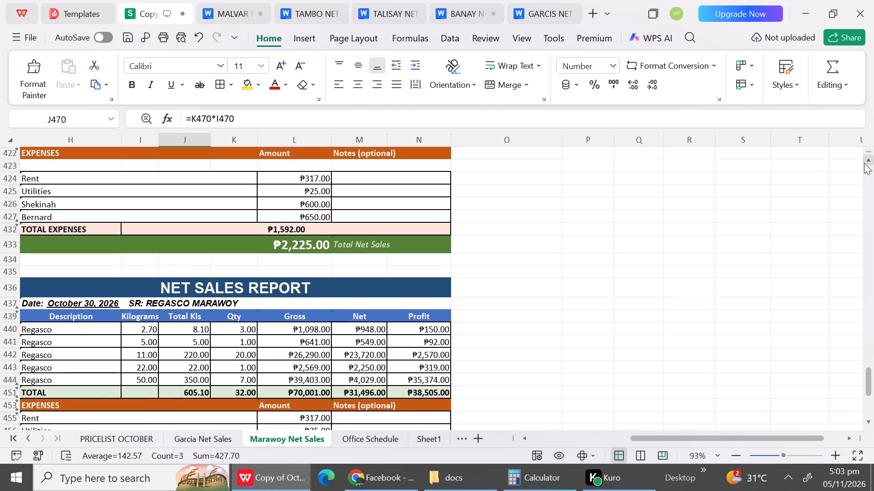
click(864, 163)
click(864, 163)
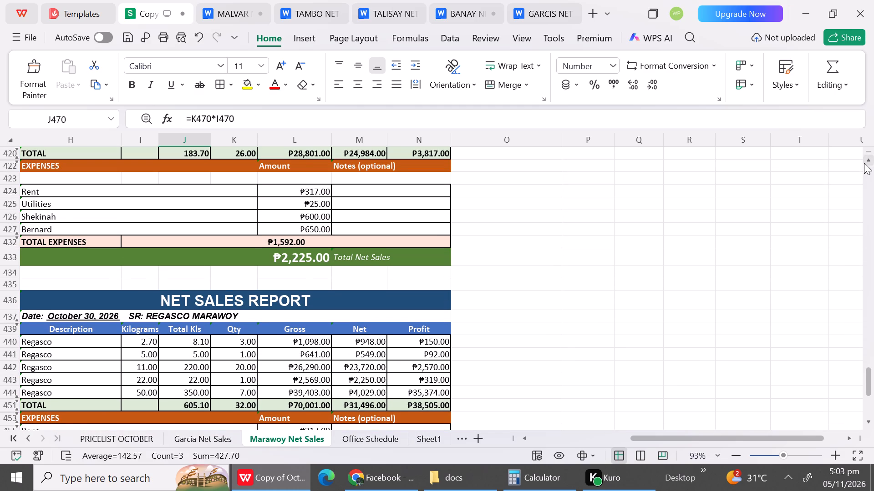
triple_click(864, 163)
triple_click(864, 163)
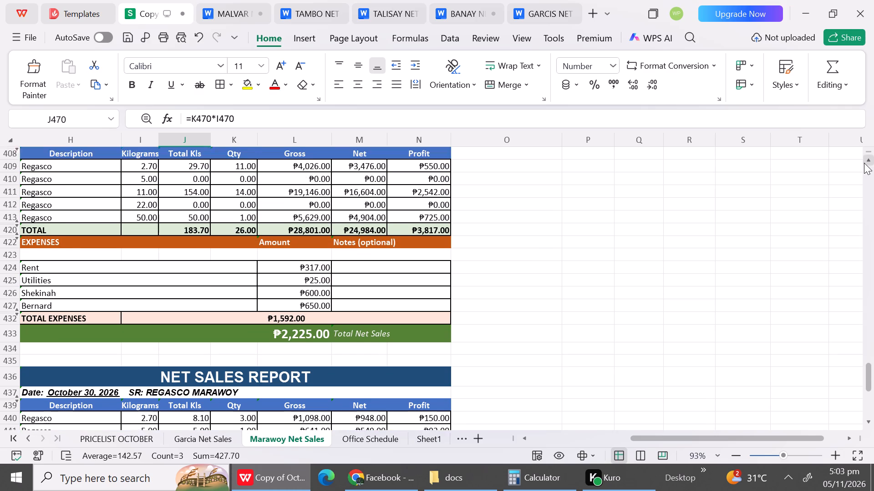
triple_click(864, 163)
click(864, 163)
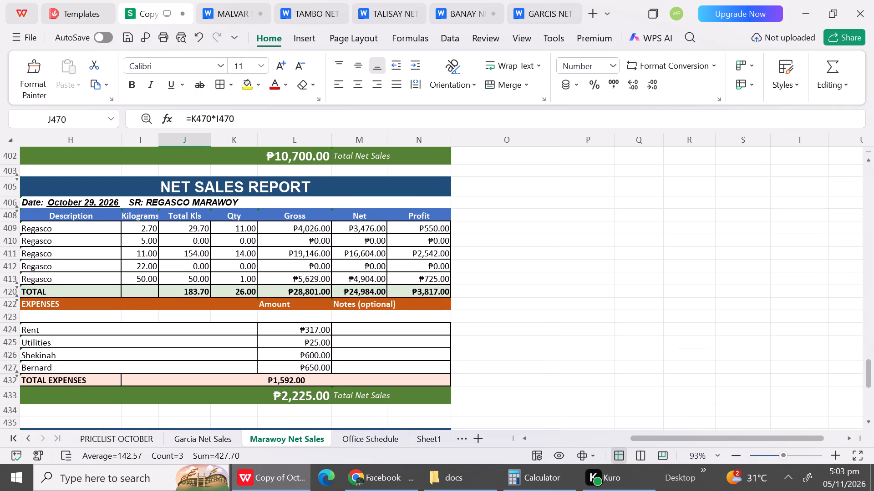
triple_click(868, 155)
triple_click(868, 155)
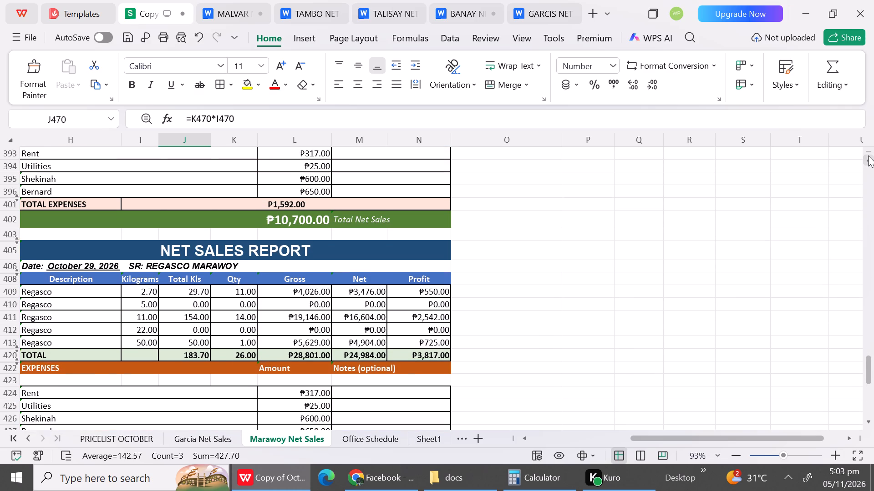
triple_click(868, 155)
triple_click(868, 155)
triple_click(868, 155)
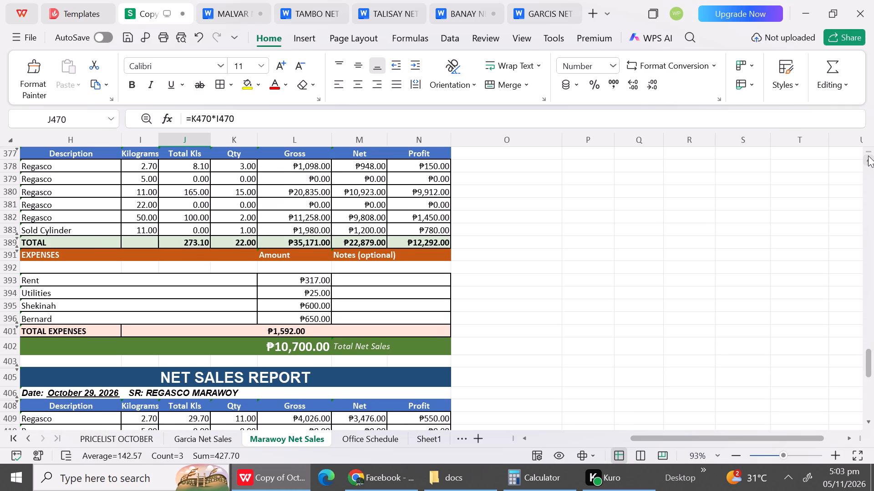
triple_click(868, 155)
triple_click(868, 155)
triple_click(868, 155)
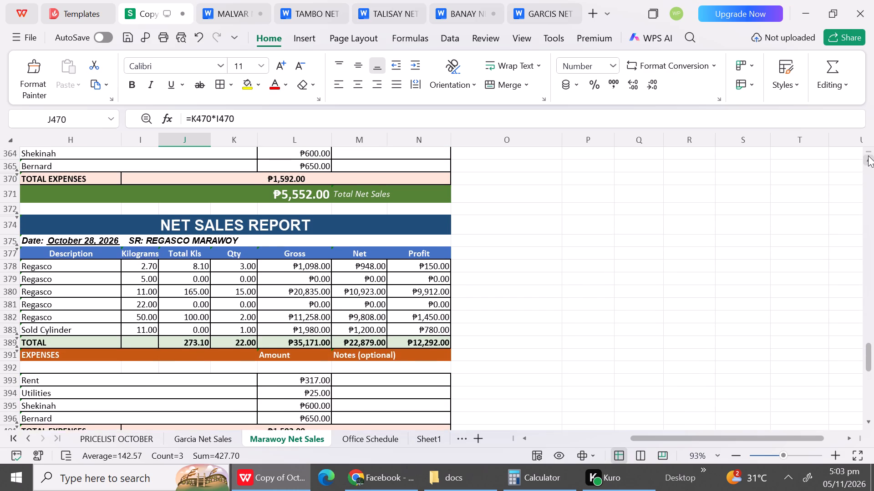
triple_click(868, 155)
triple_click(868, 155)
triple_click(868, 155)
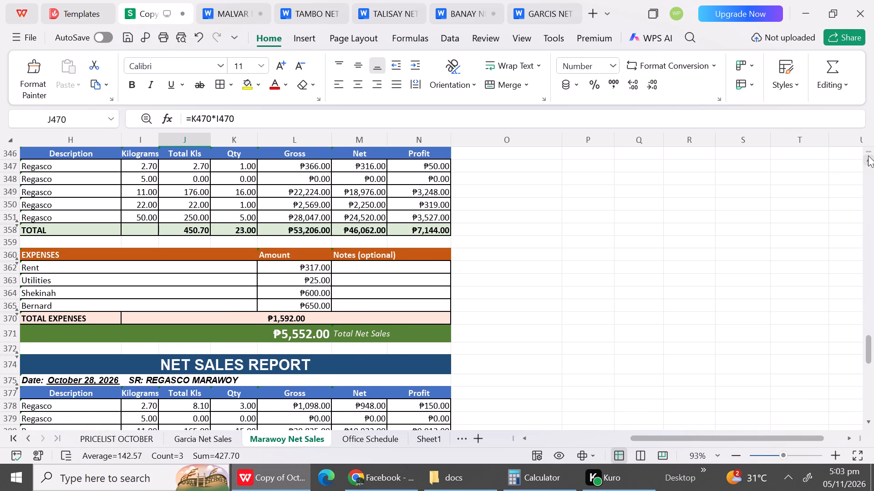
triple_click(868, 155)
triple_click(868, 155)
triple_click(868, 155)
triple_click(868, 155)
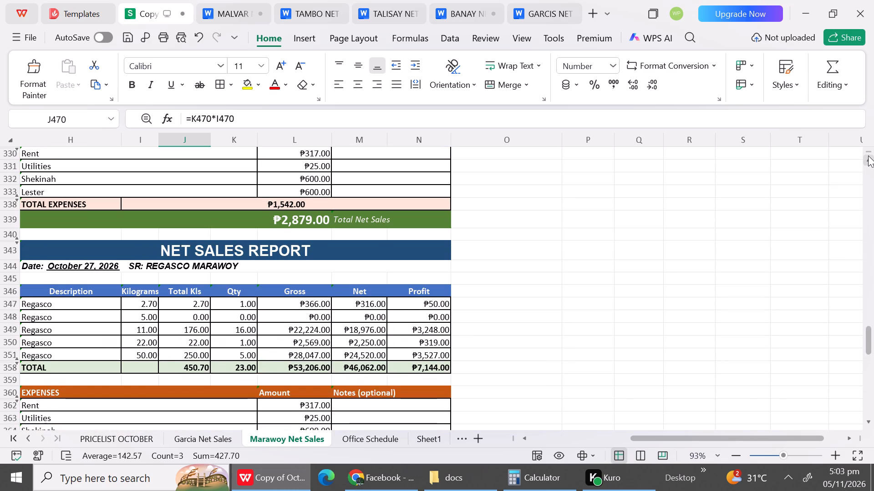
triple_click(868, 155)
triple_click(868, 155)
triple_click(868, 155)
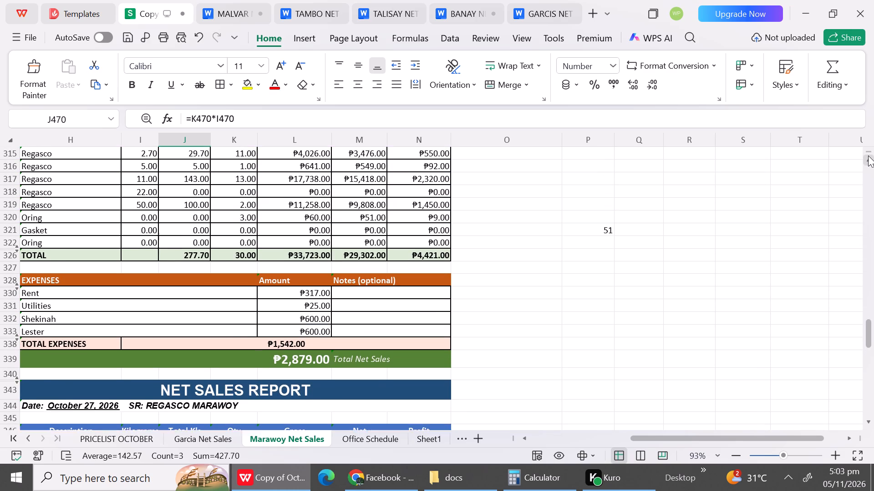
triple_click(868, 155)
triple_click(868, 155)
triple_click(868, 155)
triple_click(868, 155)
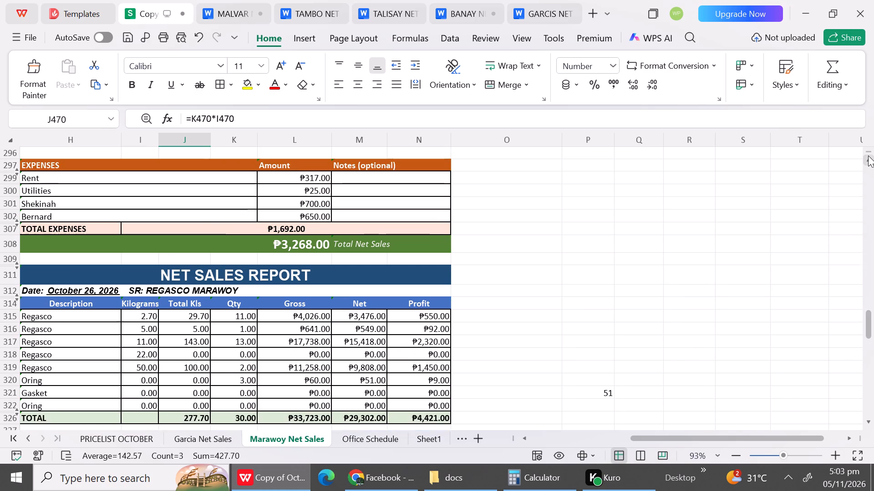
triple_click(868, 155)
triple_click(868, 155)
click(868, 155)
triple_click(868, 155)
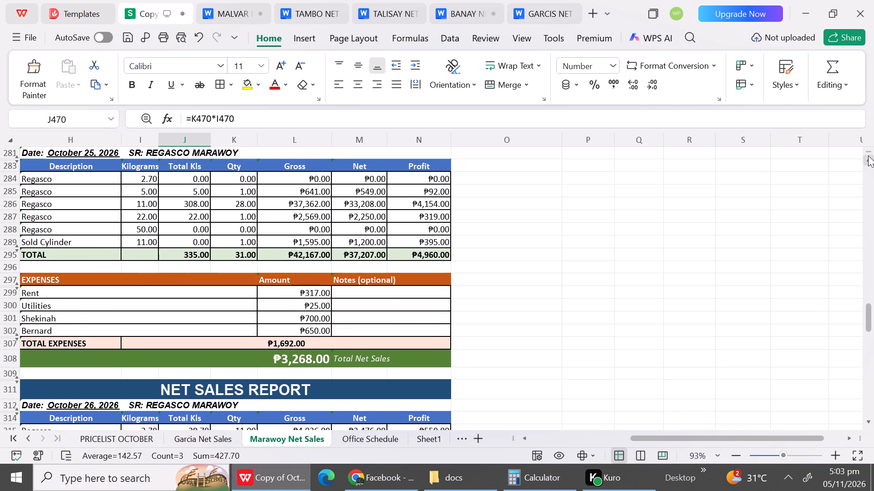
triple_click(868, 155)
triple_click(868, 155)
triple_click(868, 155)
triple_click(868, 155)
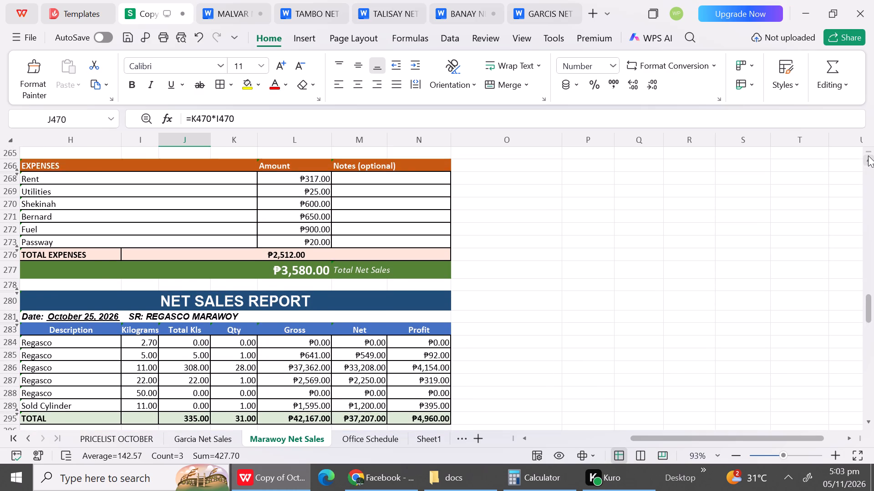
triple_click(868, 155)
triple_click(868, 155)
double_click(868, 155)
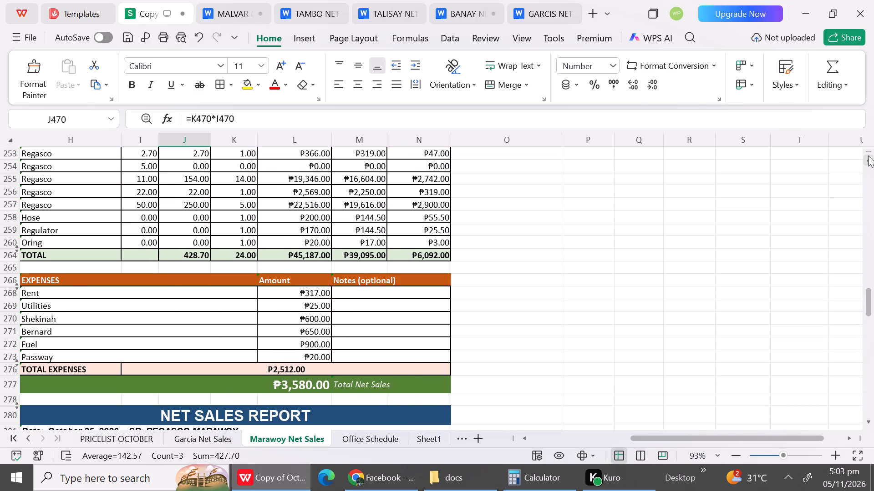
triple_click(868, 155)
triple_click(868, 155)
triple_click(868, 155)
triple_click(868, 155)
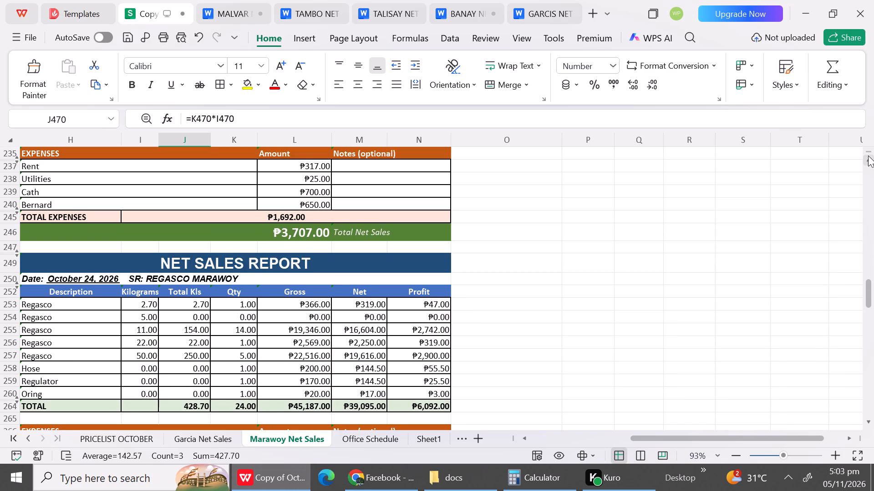
triple_click(868, 155)
triple_click(868, 155)
click(868, 155)
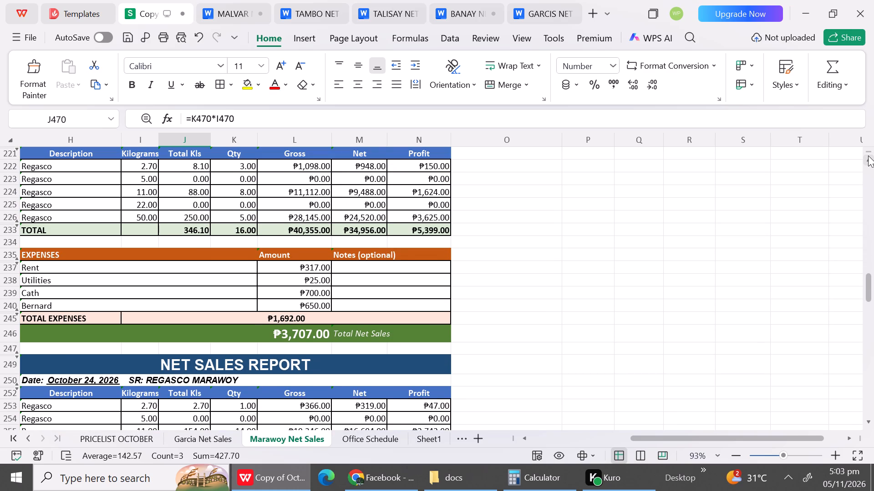
triple_click(868, 155)
triple_click(868, 155)
triple_click(868, 155)
click(868, 155)
drag(868, 155, 868, 169)
click(868, 169)
click(868, 169)
click(868, 169)
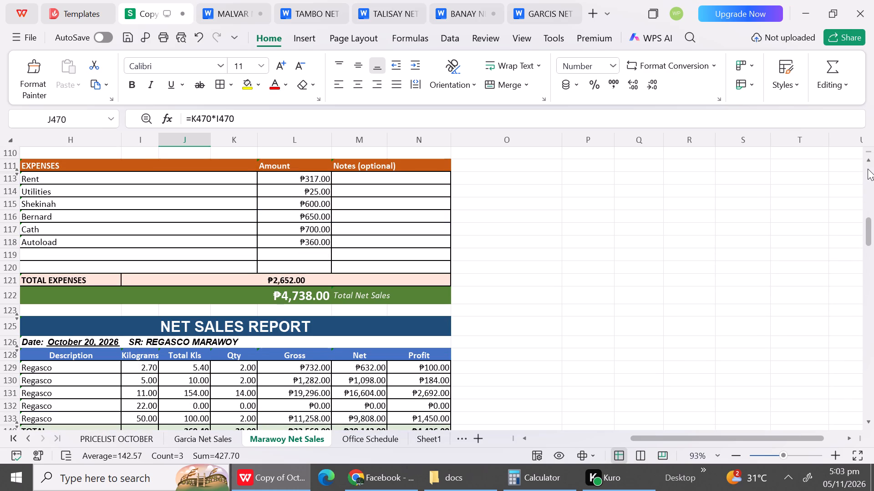
triple_click(869, 423)
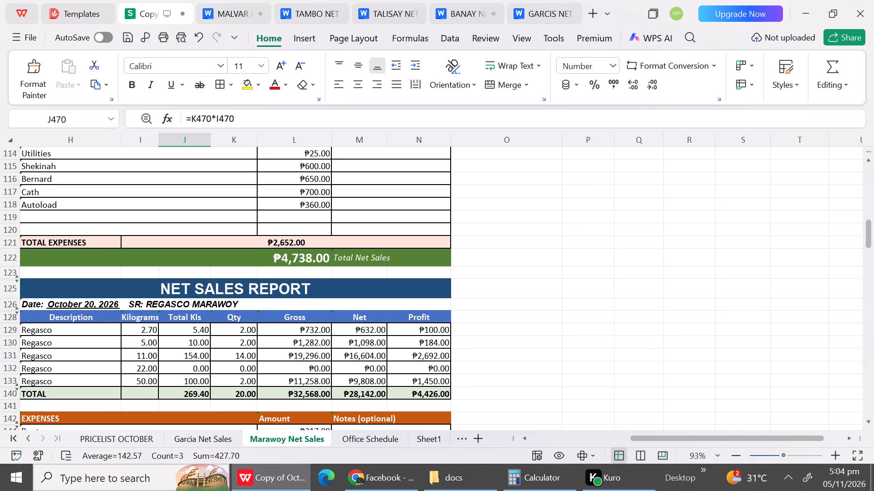
click(871, 180)
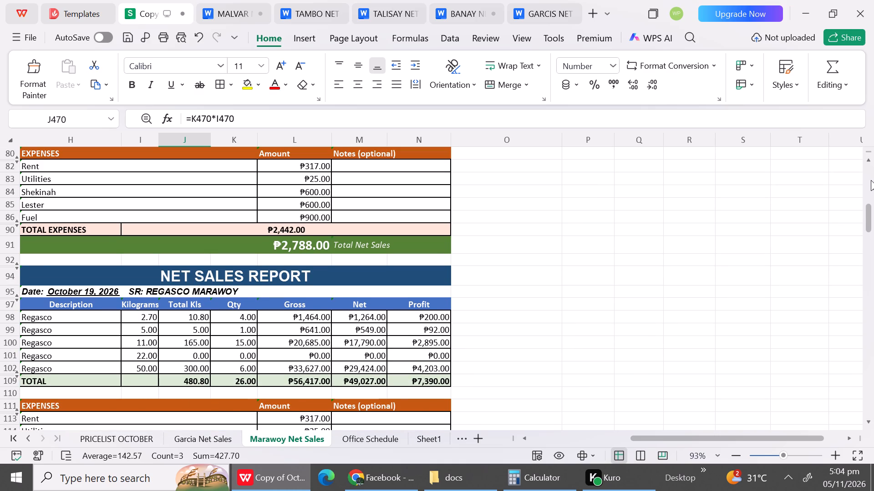
click(871, 180)
click(871, 177)
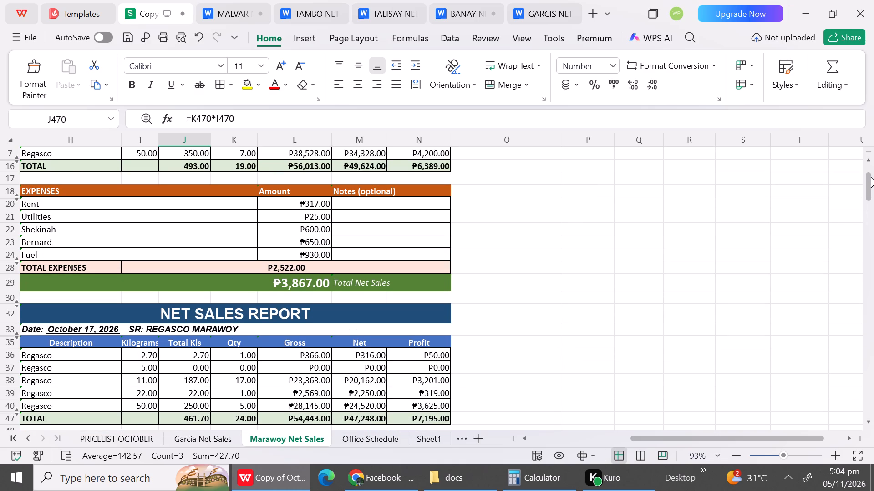
click(871, 177)
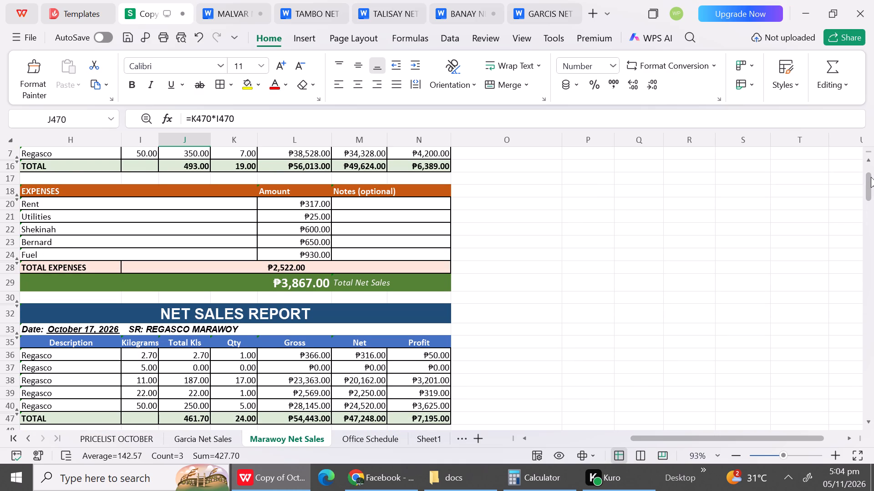
click(870, 167)
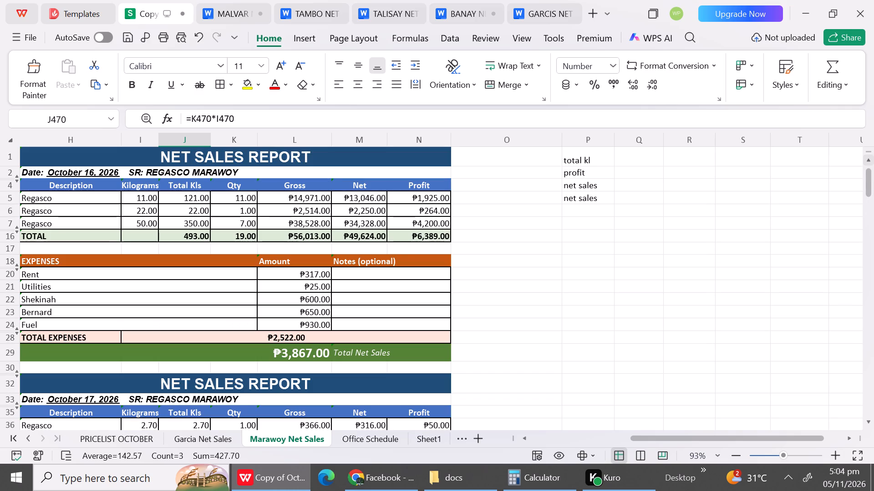
Start the total kl sum formula in Q1 with the October 16 and October 17 Total Kls totals, J16 and J47.
double_click(624, 160)
key(shift+plus)
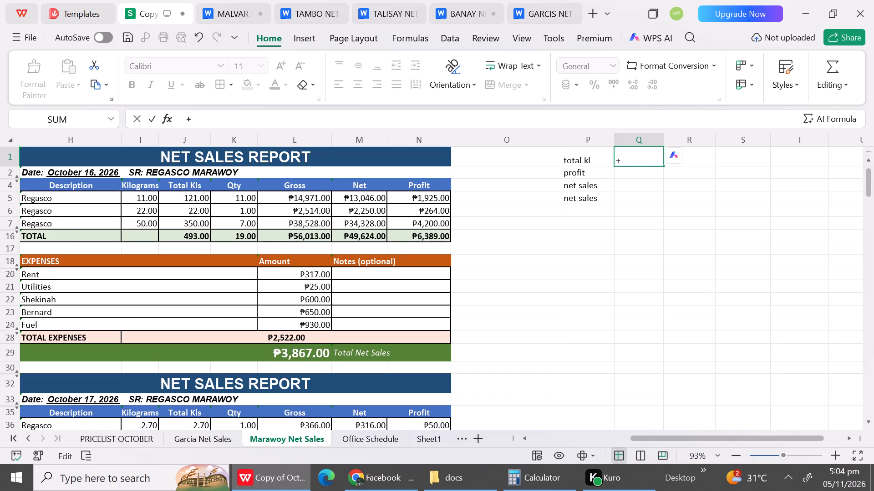
key(BackSpace)
key(equal)
click(205, 239)
key(shift+plus)
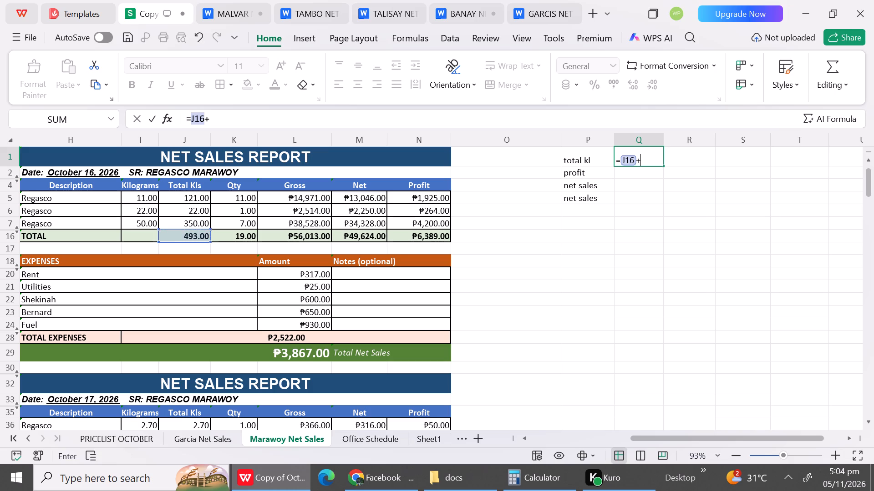
triple_click(866, 425)
triple_click(866, 425)
double_click(866, 425)
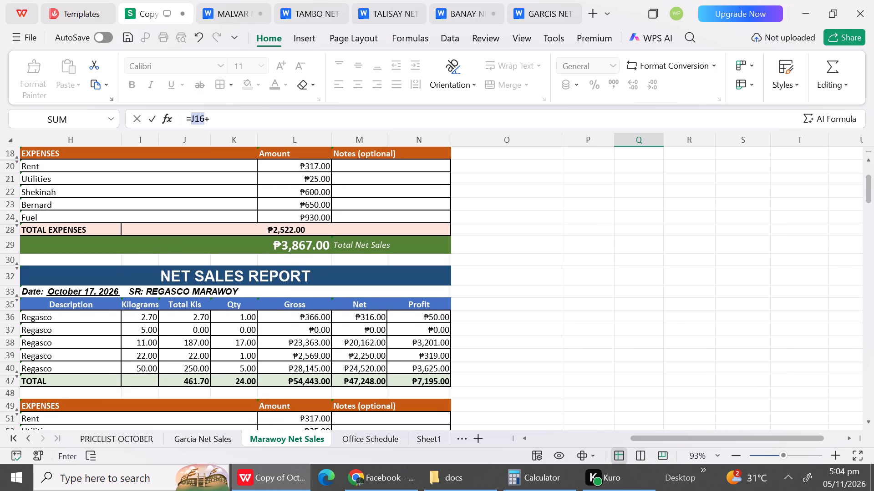
click(200, 378)
key(shift+plus)
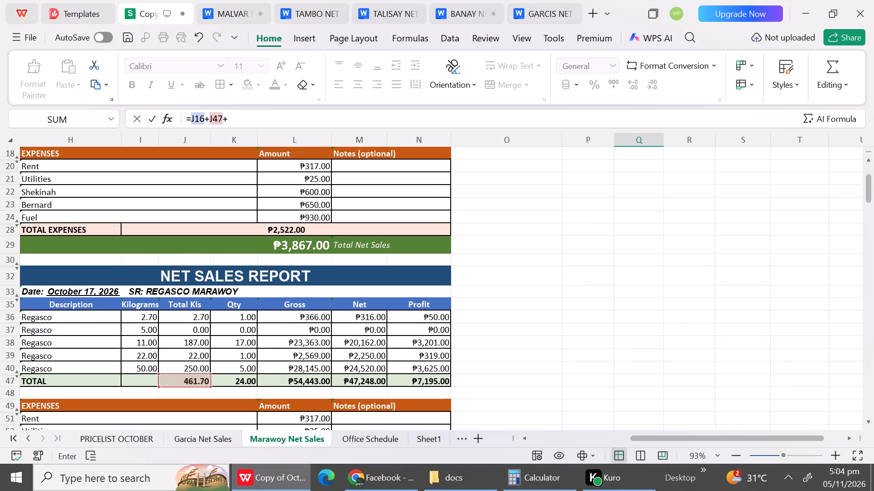
Add J78, the October 18 Total Kls total, to the total kl formula in Q1.
triple_click(870, 424)
triple_click(870, 424)
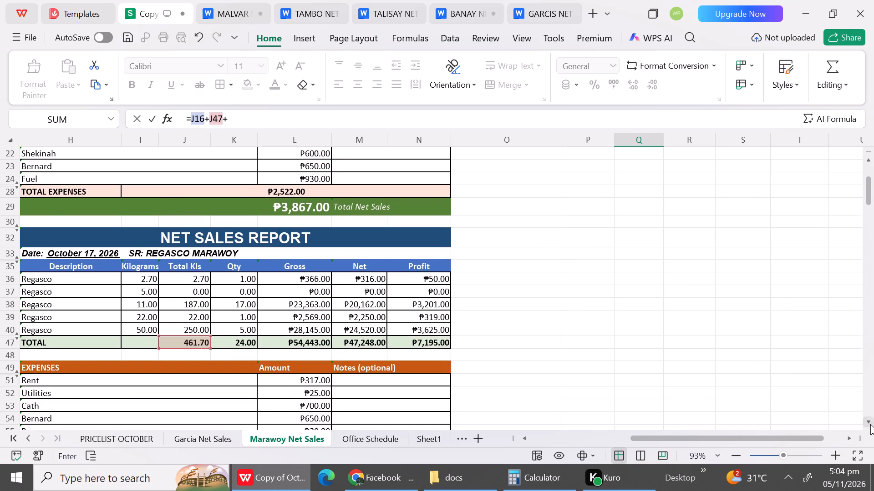
triple_click(870, 424)
triple_click(870, 424)
triple_click(870, 424)
triple_click(870, 424)
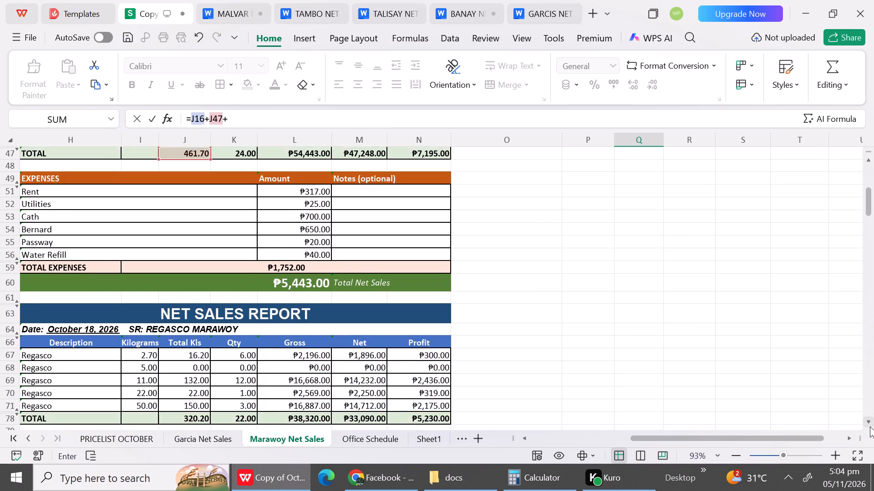
click(870, 426)
click(189, 393)
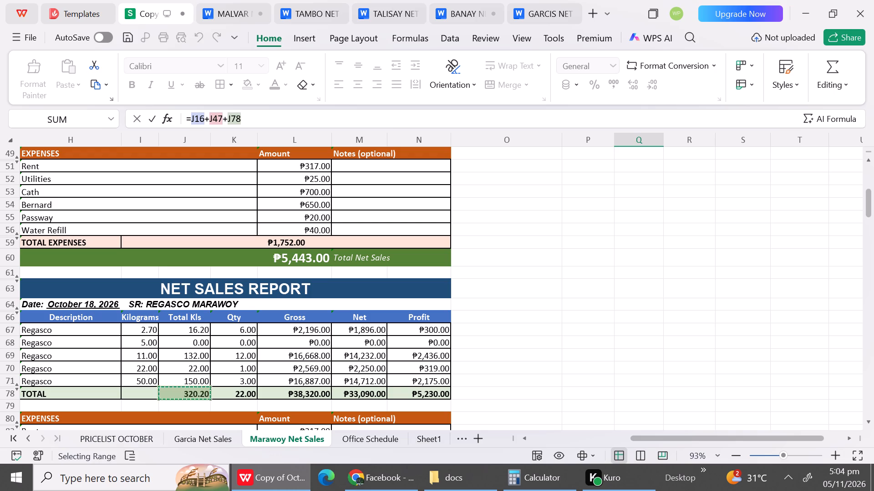
key(shift+plus)
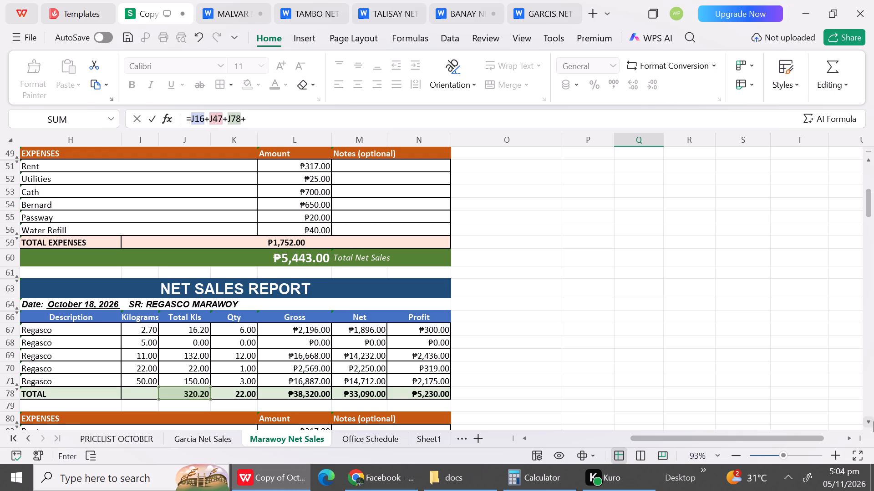
Add J109, the October 19 Total Kls total, to the total kl formula in Q1.
triple_click(870, 418)
triple_click(870, 418)
triple_click(870, 418)
triple_click(870, 418)
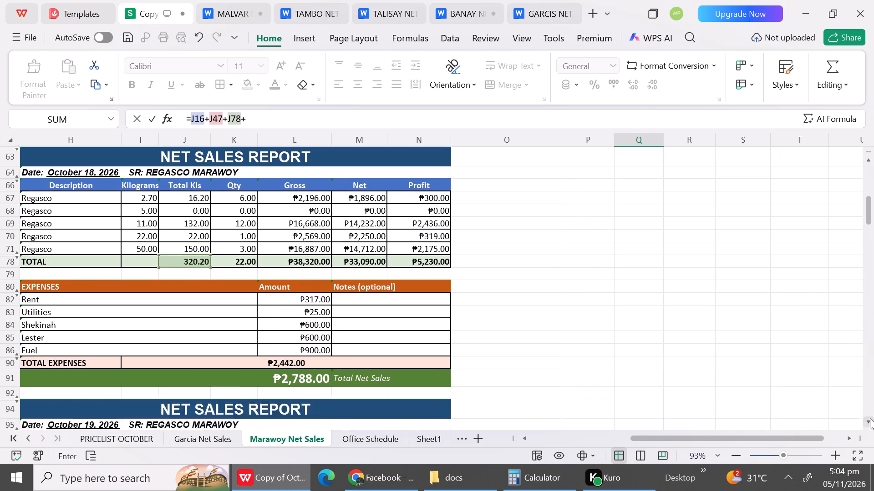
triple_click(870, 418)
triple_click(870, 418)
double_click(870, 418)
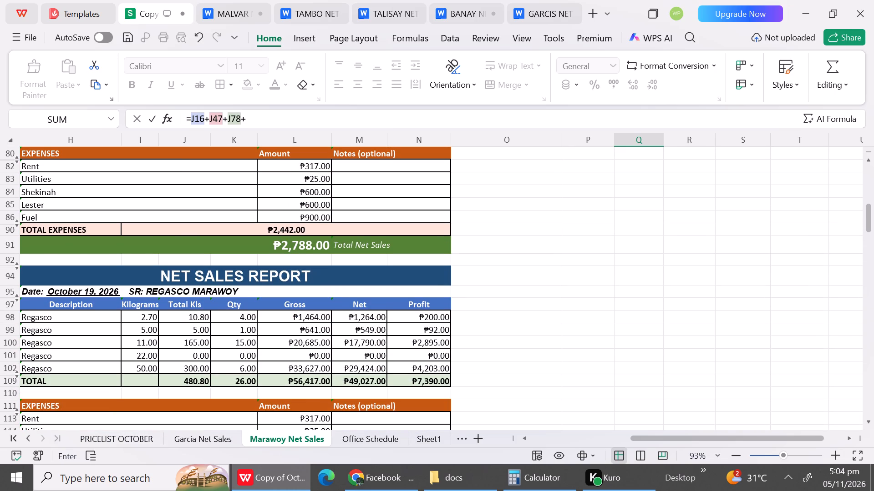
click(203, 381)
key(shift+plus)
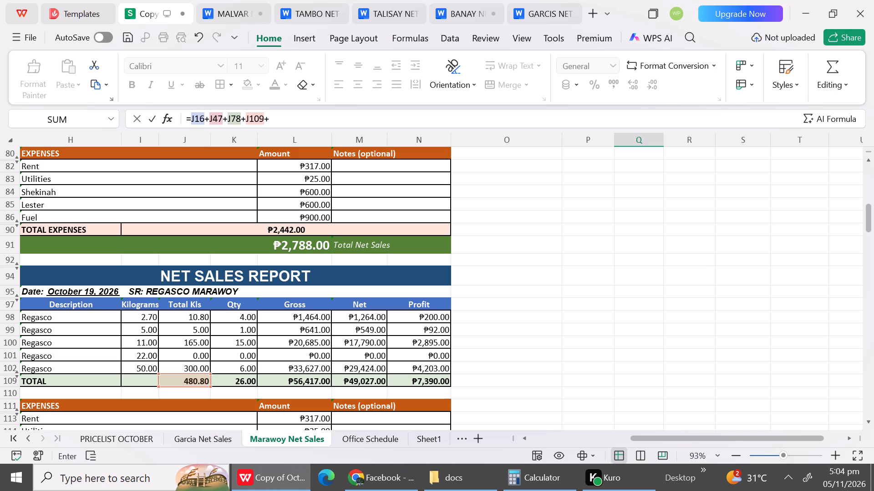
Add J140, the October 20 Total Kls total, to the total kl formula in Q1.
triple_click(864, 426)
triple_click(864, 426)
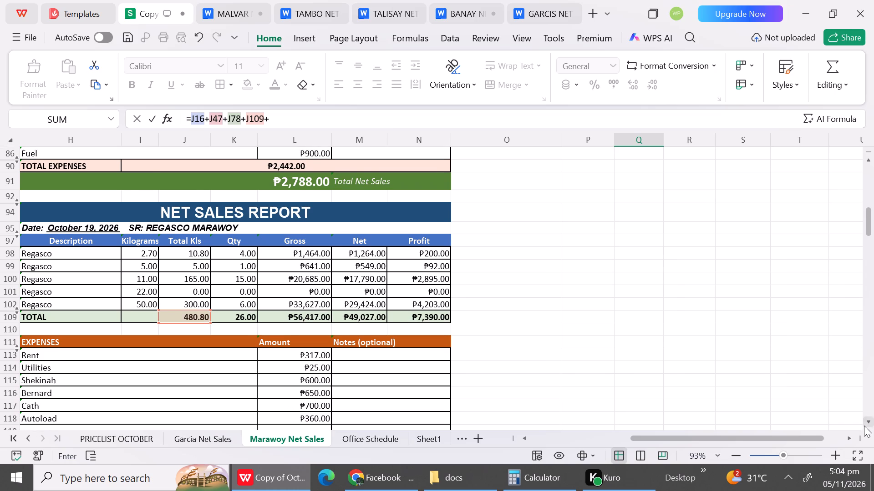
triple_click(864, 426)
triple_click(864, 426)
triple_click(864, 426)
triple_click(864, 426)
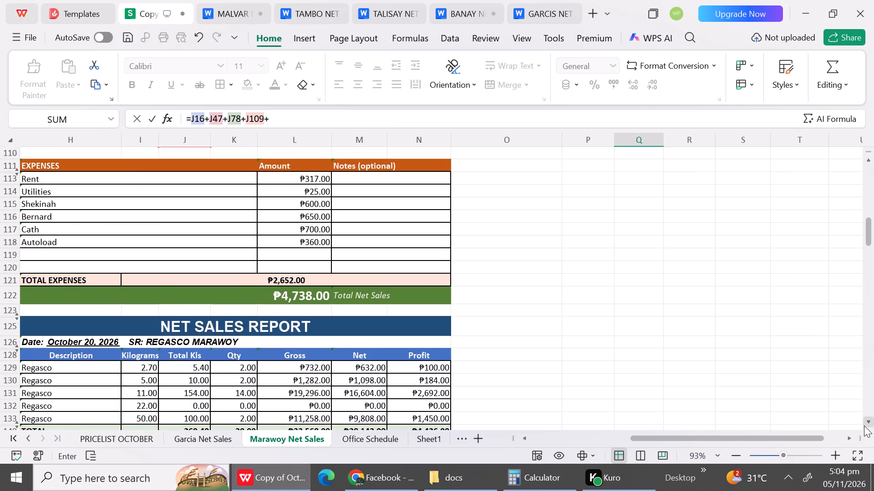
triple_click(864, 426)
click(203, 392)
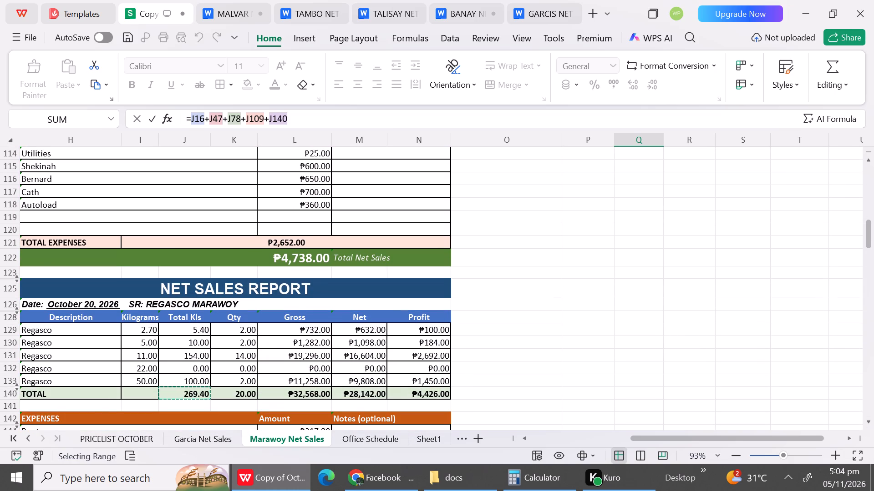
key(shift+plus)
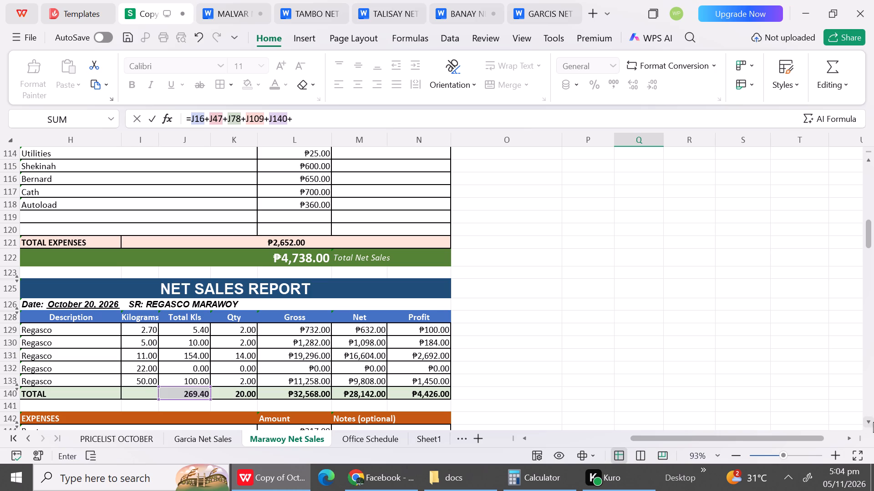
Add J171, the October 21 Total Kls total, to the total kl formula in Q1.
triple_click(869, 424)
triple_click(869, 424)
triple_click(869, 424)
triple_click(869, 424)
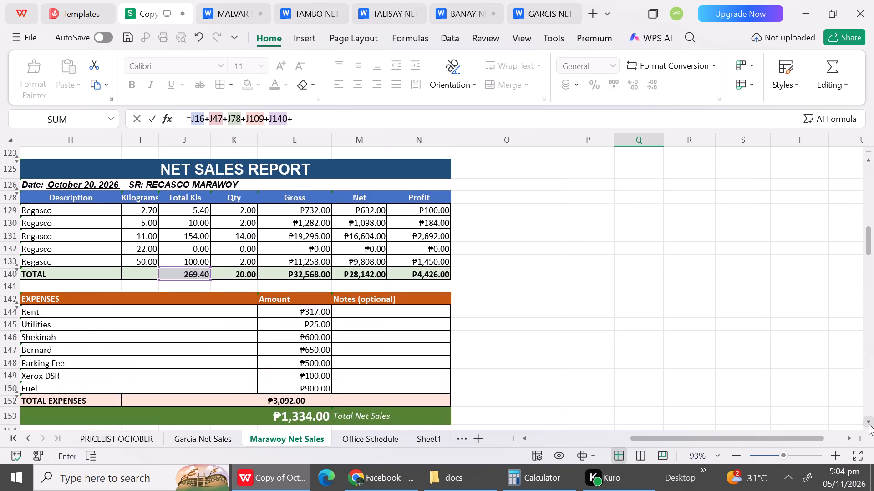
triple_click(869, 424)
triple_click(869, 424)
triple_click(869, 424)
click(869, 424)
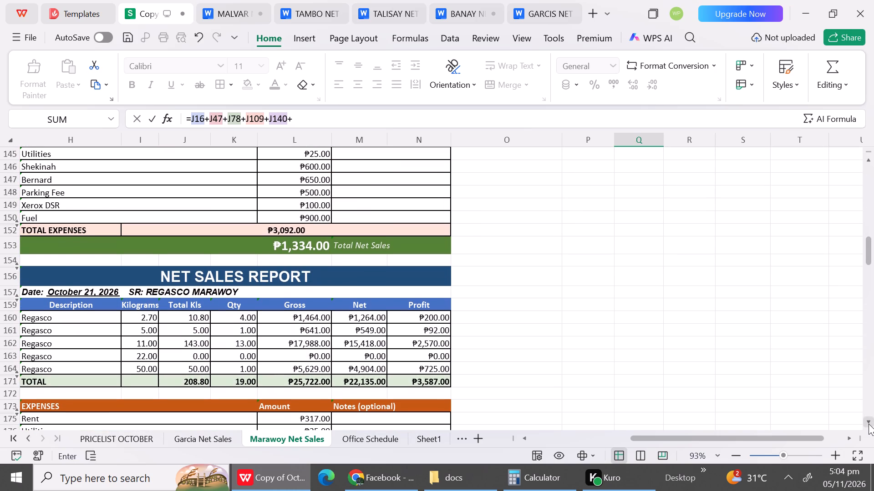
click(195, 385)
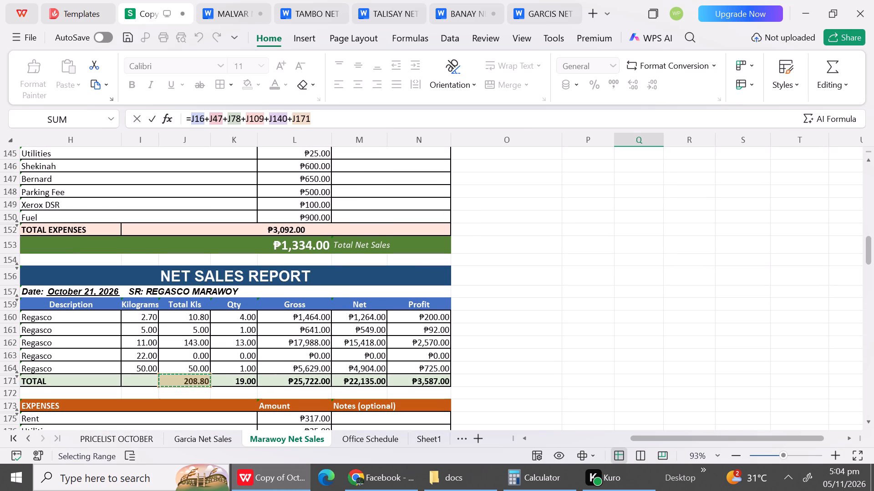
key(shift+plus)
Add J202, the October 22 Total Kls total, to the total kl formula in Q1.
triple_click(870, 426)
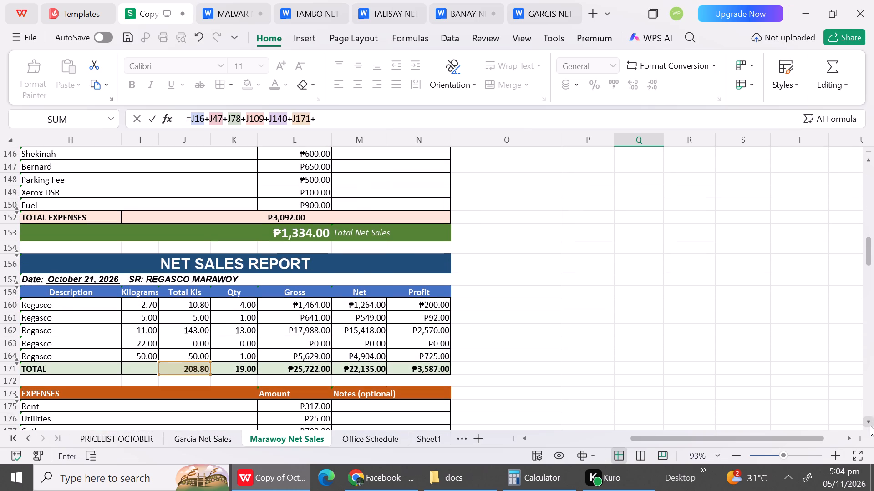
triple_click(870, 426)
triple_click(870, 426)
triple_click(870, 426)
triple_click(870, 426)
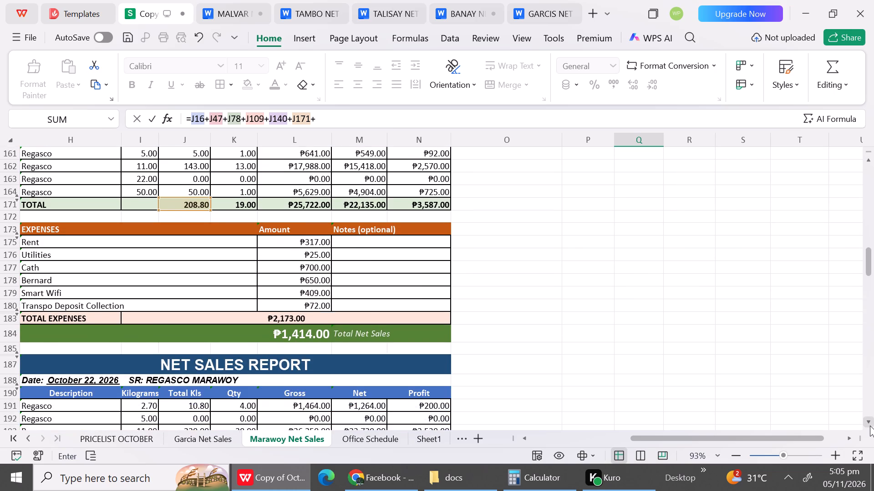
triple_click(870, 426)
double_click(870, 426)
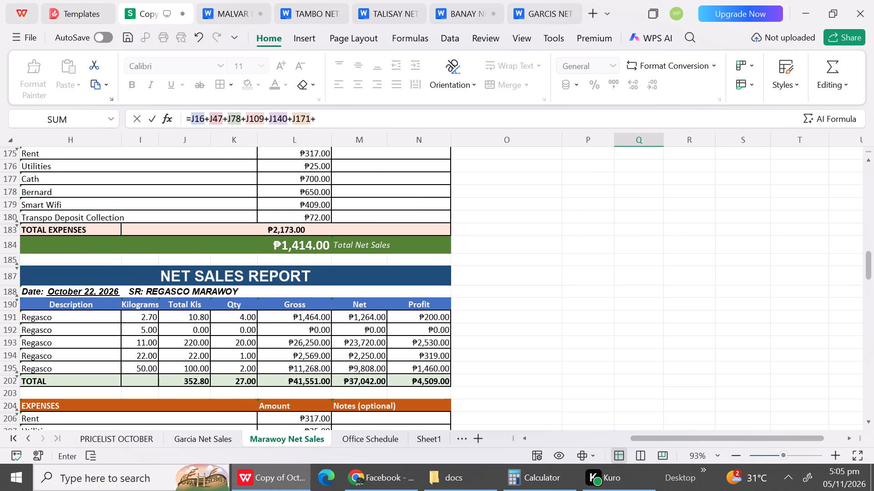
click(193, 381)
key(shift+plus)
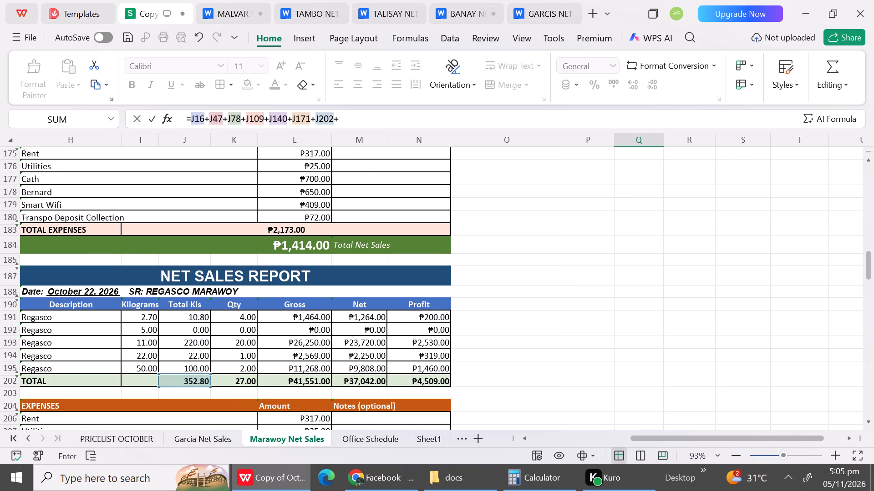
Add J233, the October 23 Total Kls total, to the total kl formula in Q1.
triple_click(871, 423)
triple_click(871, 423)
triple_click(871, 423)
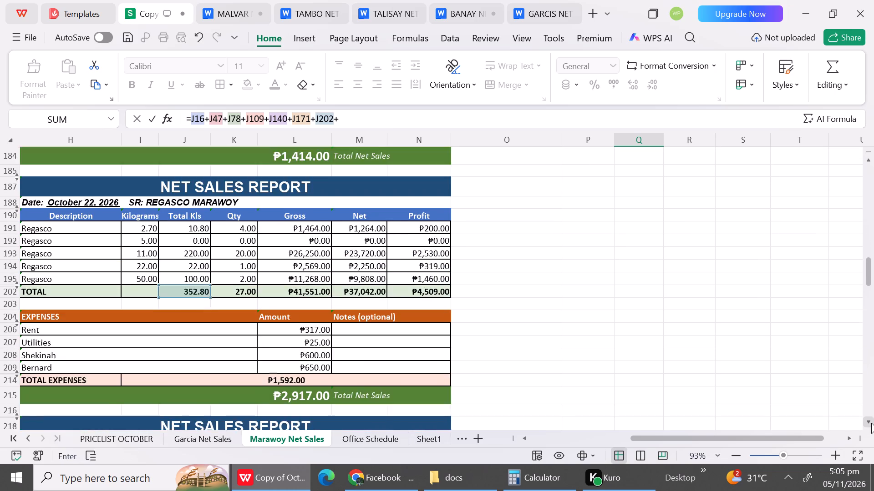
triple_click(871, 423)
triple_click(871, 423)
triple_click(871, 423)
double_click(871, 423)
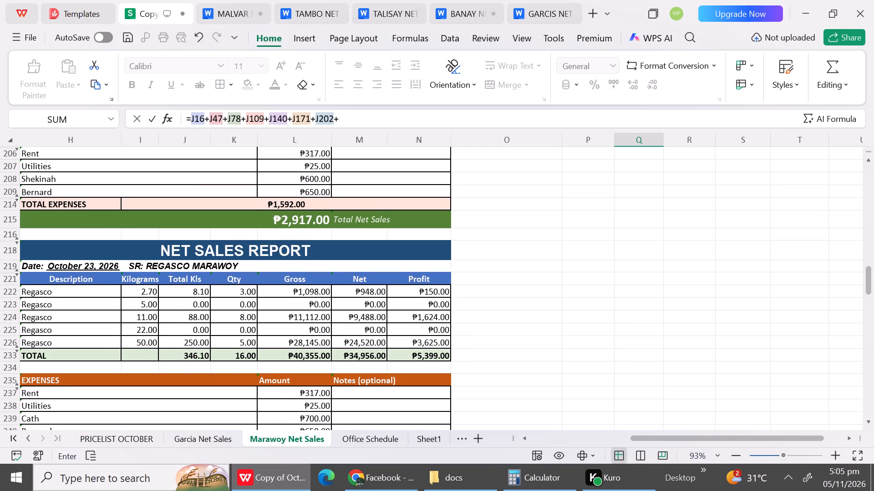
click(191, 357)
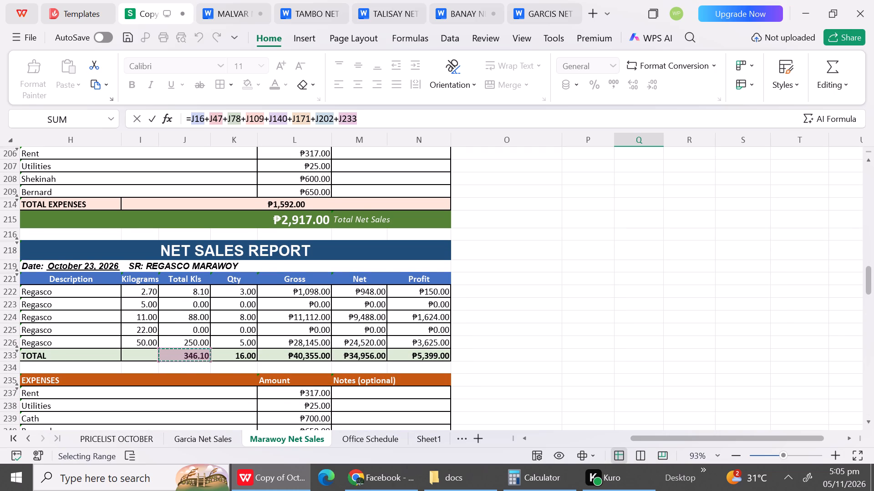
key(shift+plus)
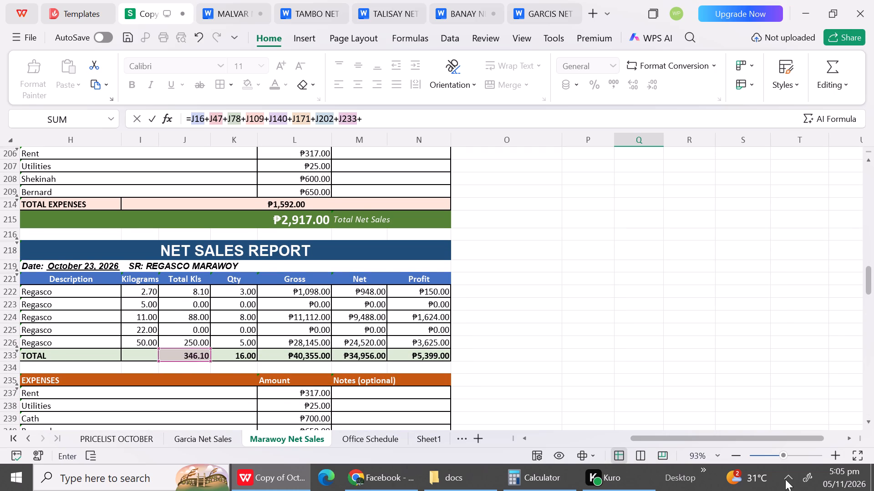
Add J264, the October 24 Total Kls total, to the total kl formula in Q1.
triple_click(868, 423)
triple_click(868, 423)
triple_click(868, 423)
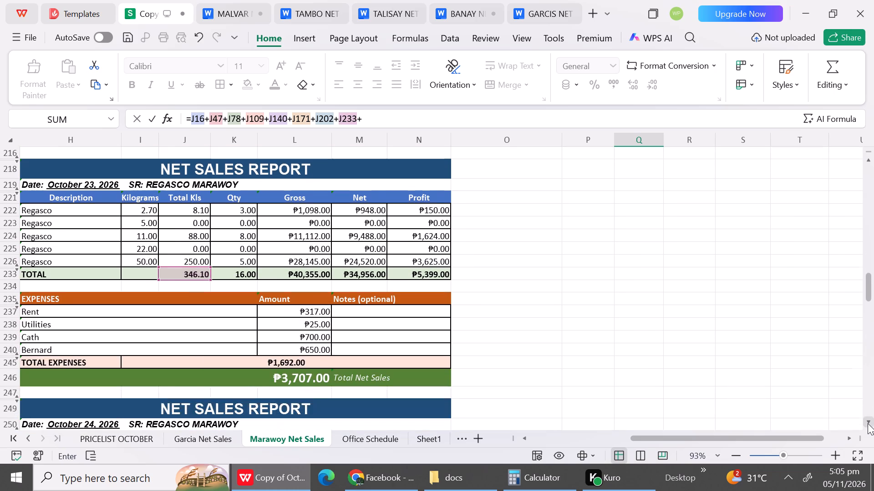
triple_click(868, 423)
triple_click(868, 423)
triple_click(868, 423)
drag(868, 423, 149, 440)
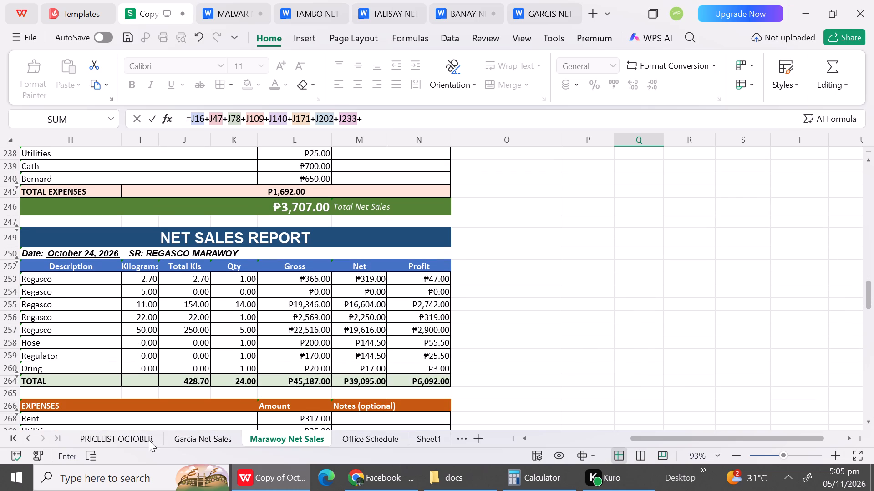
click(200, 384)
key(shift+plus)
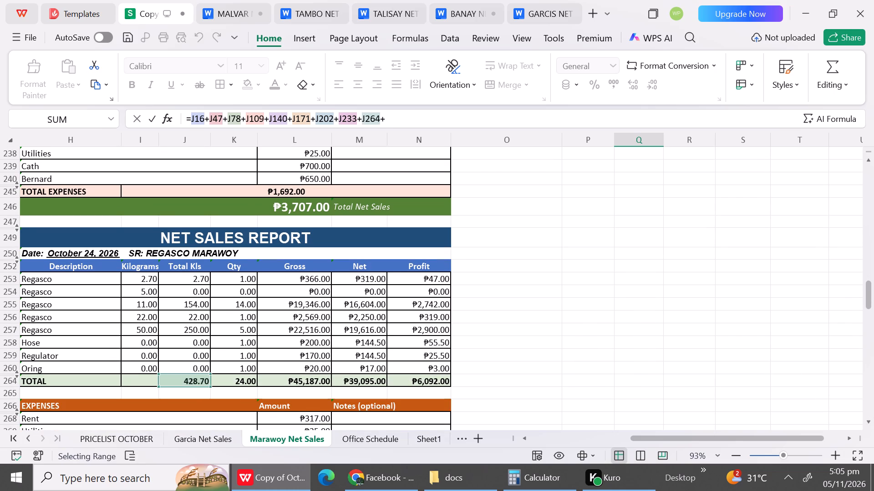
Add J295, the October 25 Total Kls total, to the total kl formula in Q1.
triple_click(869, 422)
triple_click(869, 422)
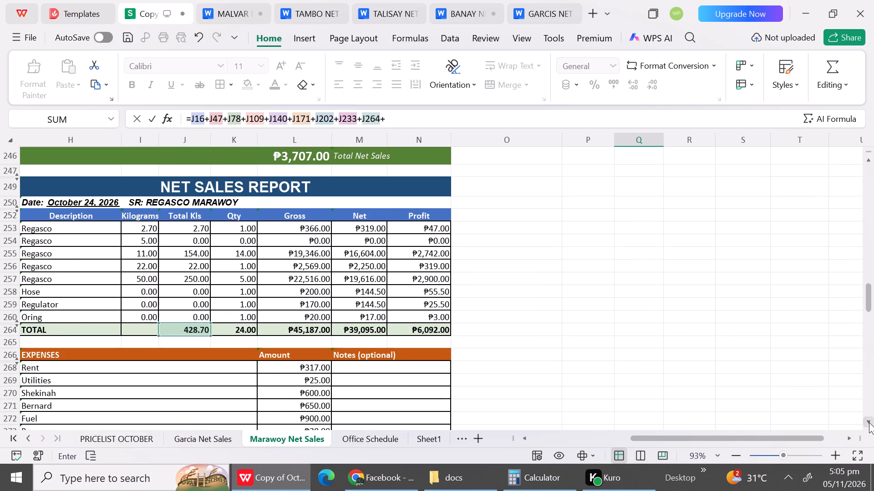
triple_click(869, 422)
triple_click(869, 422)
triple_click(869, 422)
triple_click(869, 422)
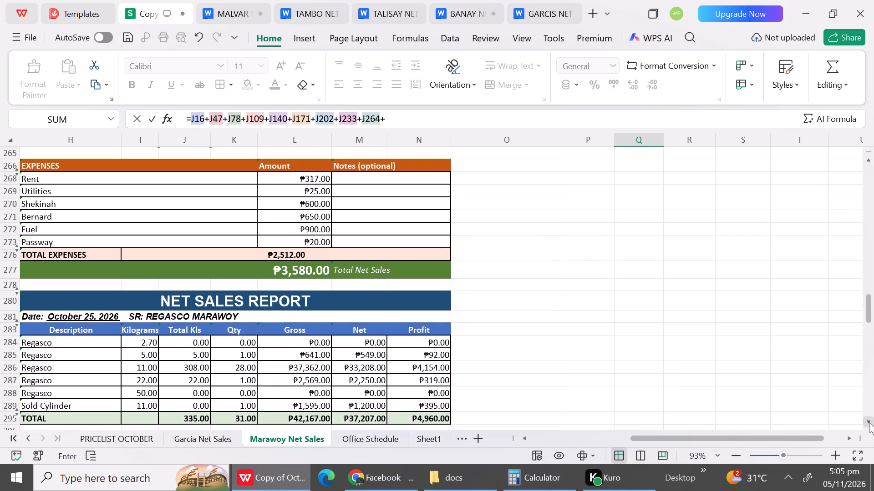
triple_click(869, 422)
double_click(869, 422)
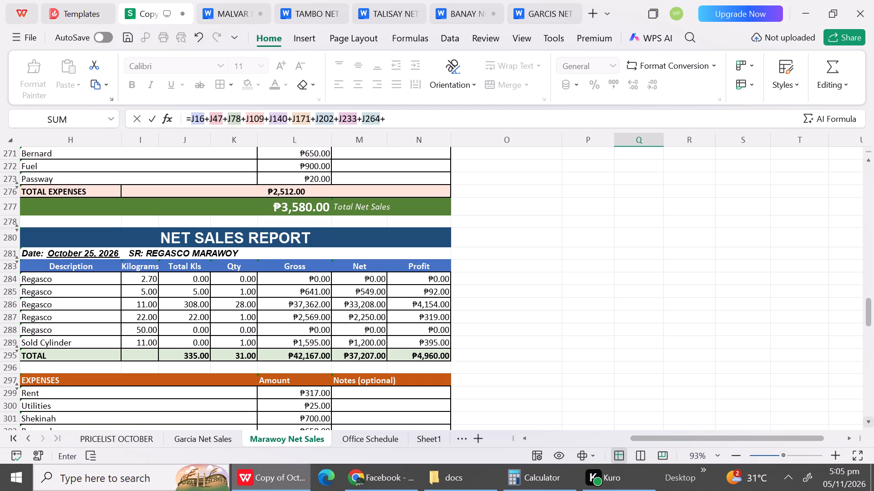
click(197, 358)
key(shift+plus)
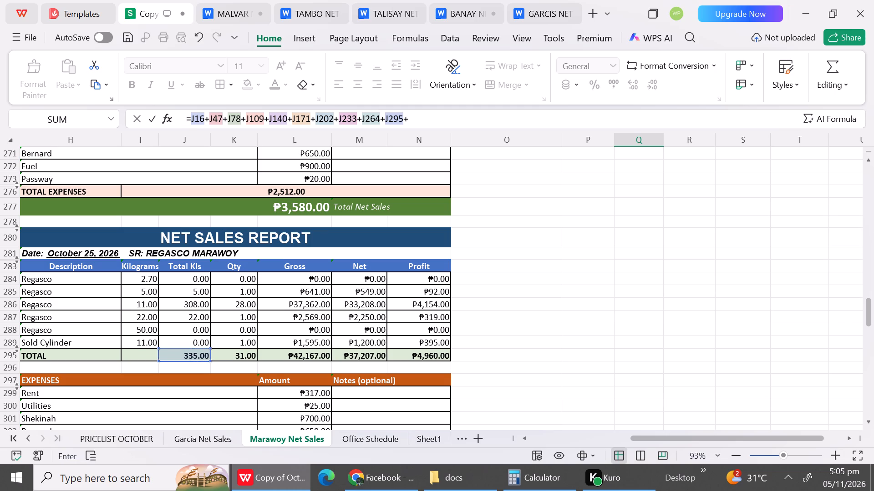
Add J326, the October 26 Total Kls total, to the total kl formula in Q1.
triple_click(865, 420)
triple_click(865, 420)
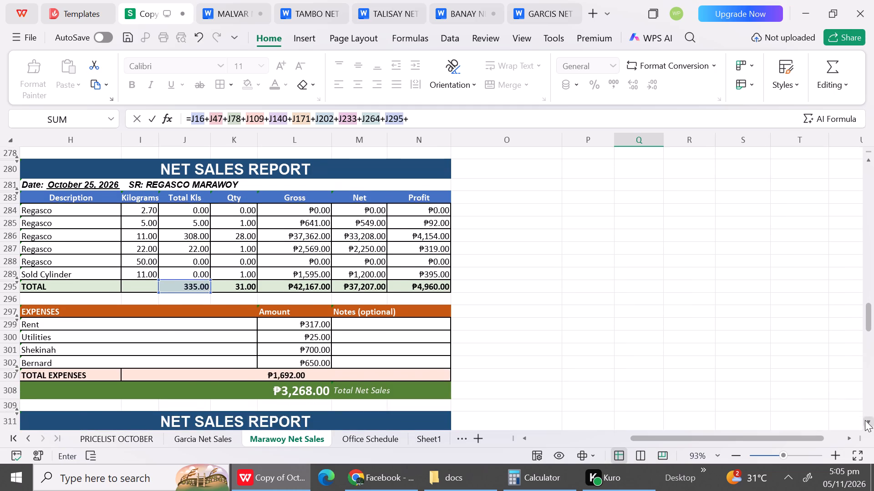
triple_click(865, 420)
triple_click(865, 420)
triple_click(865, 420)
triple_click(865, 420)
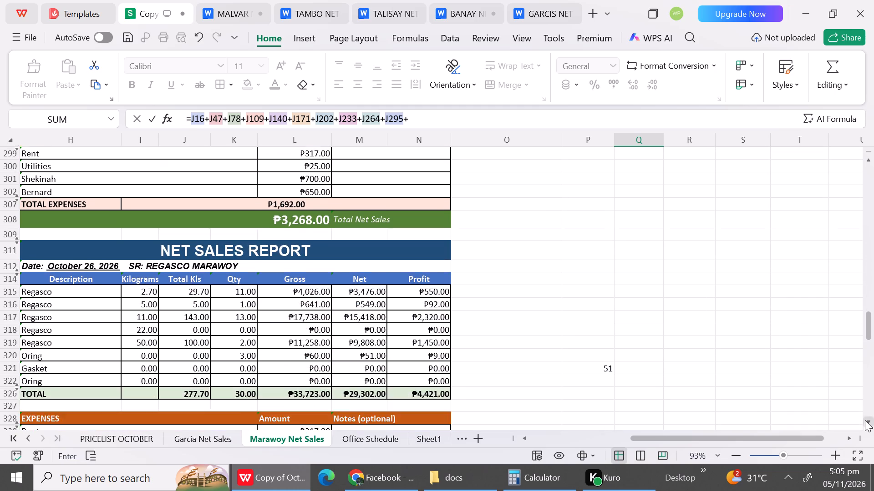
double_click(865, 420)
click(205, 371)
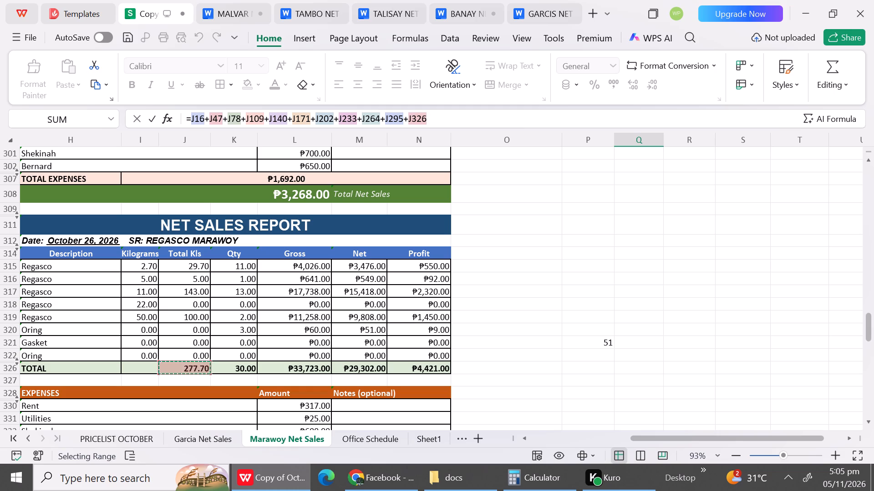
key(shift+plus)
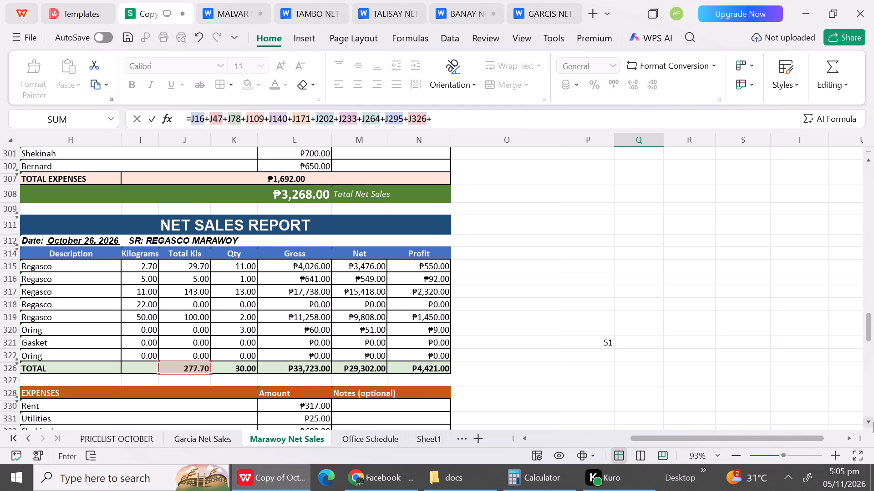
Add J358, the October 27 Total Kls total, to the total kl formula in Q1.
triple_click(868, 420)
triple_click(868, 420)
triple_click(868, 420)
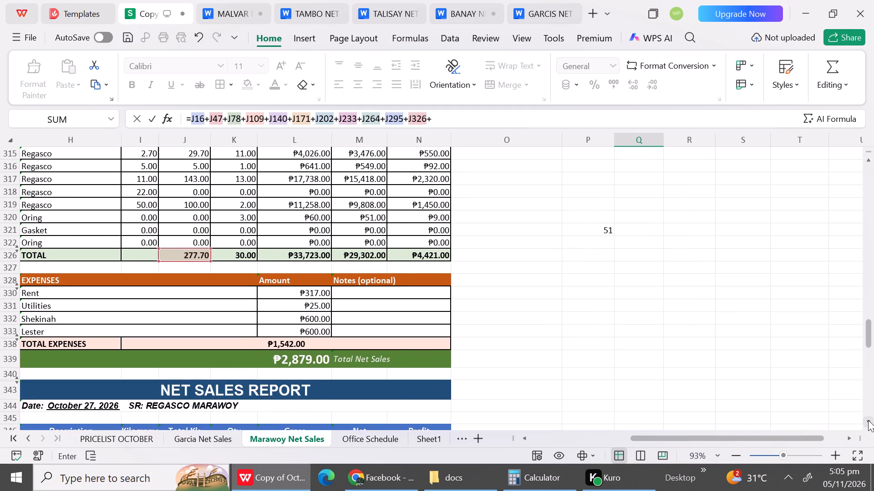
triple_click(868, 420)
triple_click(868, 420)
triple_click(868, 420)
triple_click(868, 420)
double_click(868, 420)
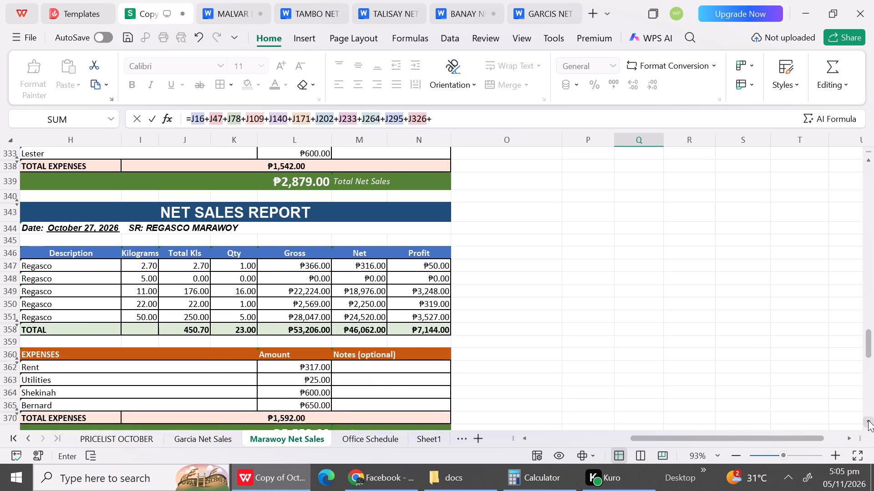
click(196, 321)
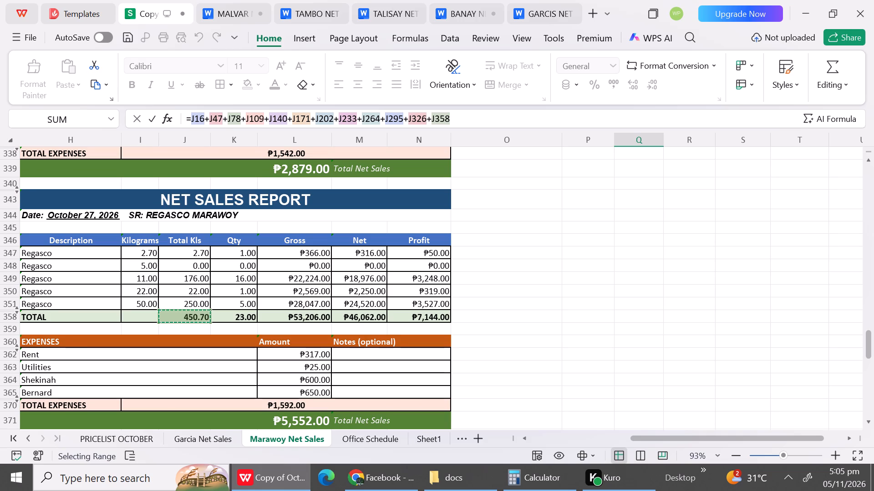
key(shift+plus)
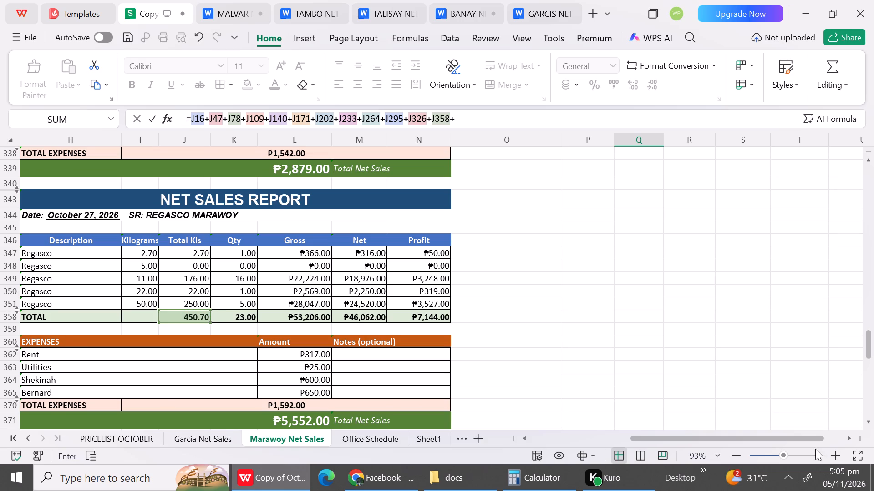
Add J389, the October 28 Total Kls total, to the total kl formula in Q1.
triple_click(869, 420)
triple_click(869, 420)
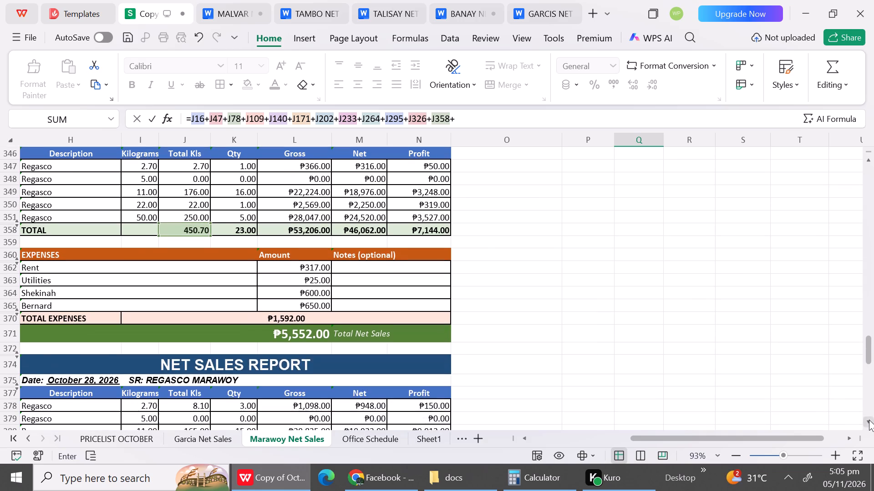
triple_click(869, 420)
triple_click(869, 420)
triple_click(869, 420)
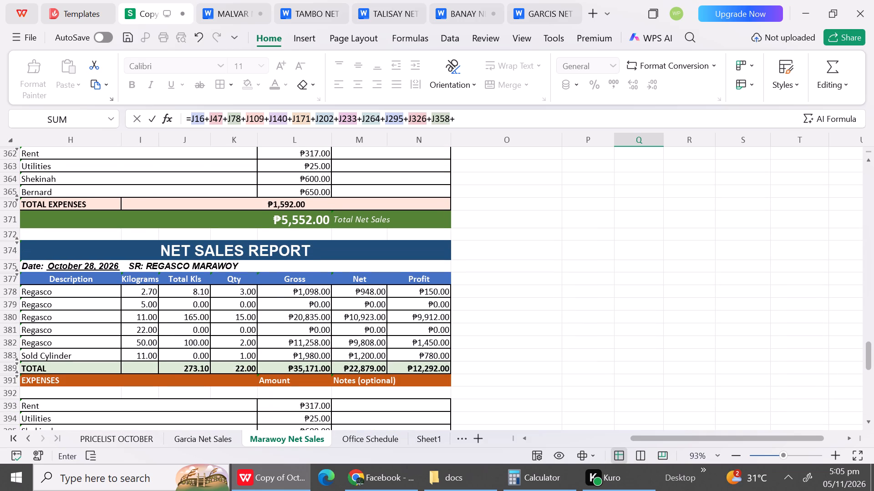
click(205, 368)
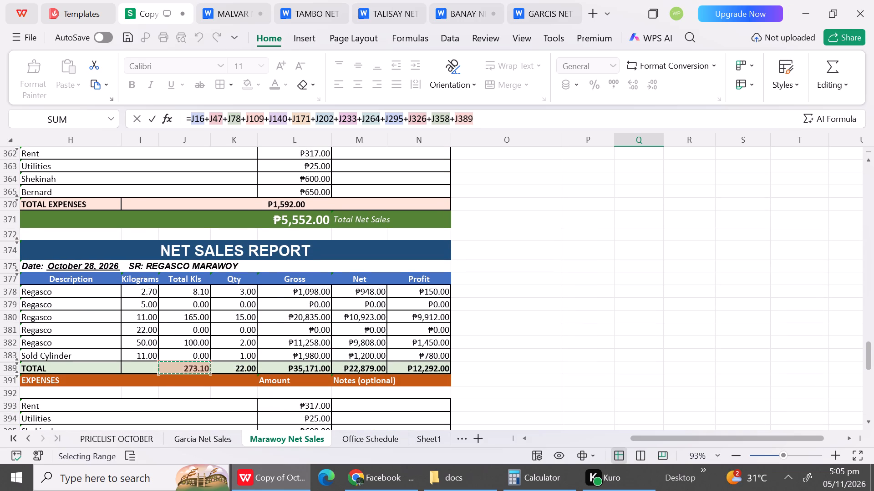
key(shift+plus)
Add J420, the October 29 Total Kls total, to the total kl formula in Q1.
triple_click(872, 422)
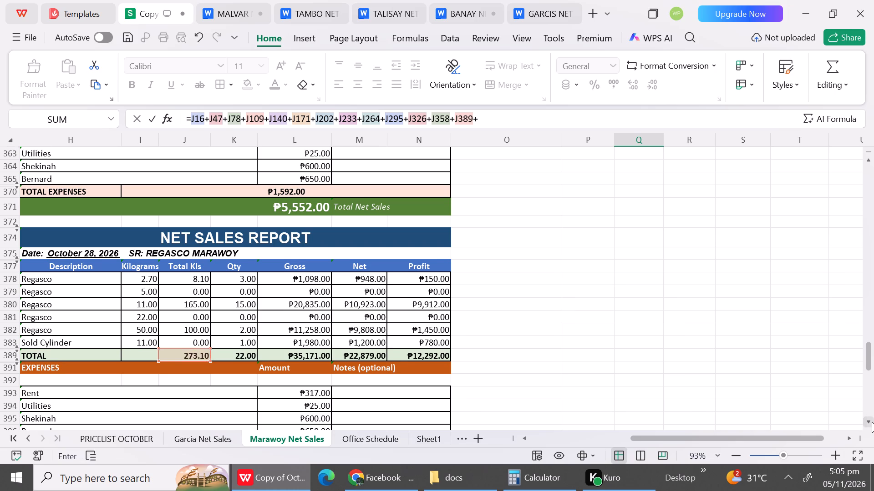
triple_click(872, 422)
triple_click(872, 422)
triple_click(872, 422)
triple_click(872, 422)
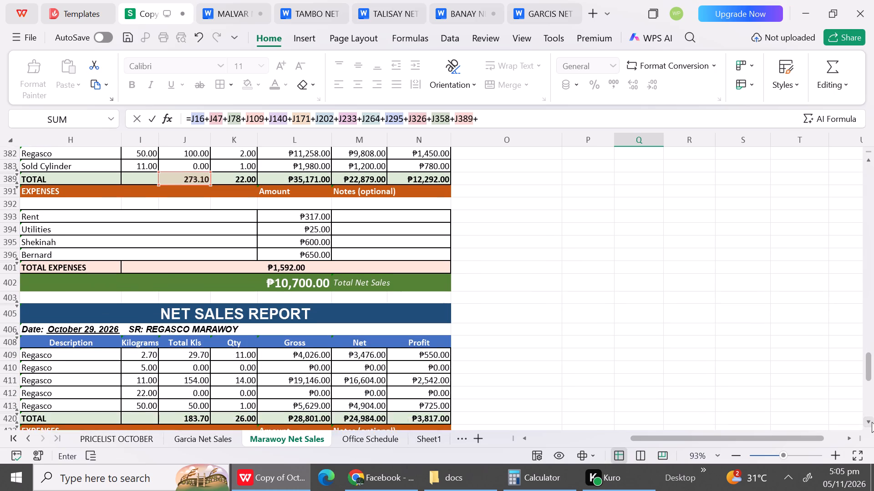
triple_click(872, 422)
triple_click(872, 422)
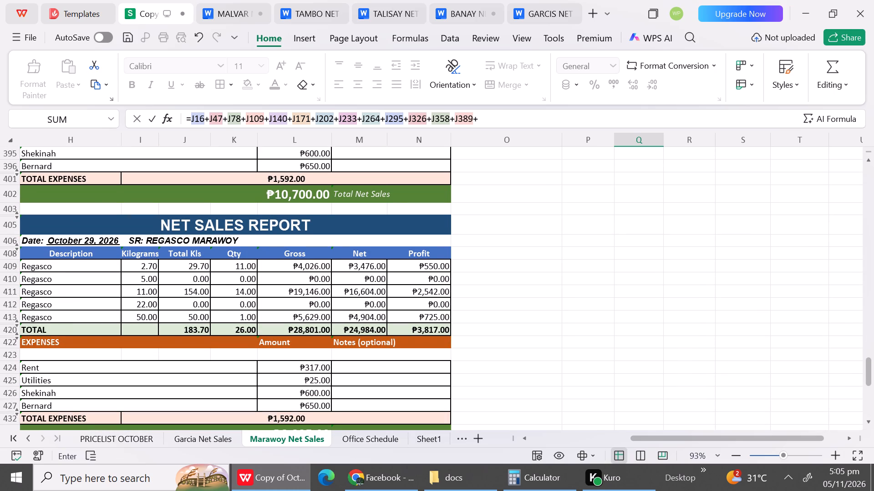
click(183, 331)
key(shift+plus)
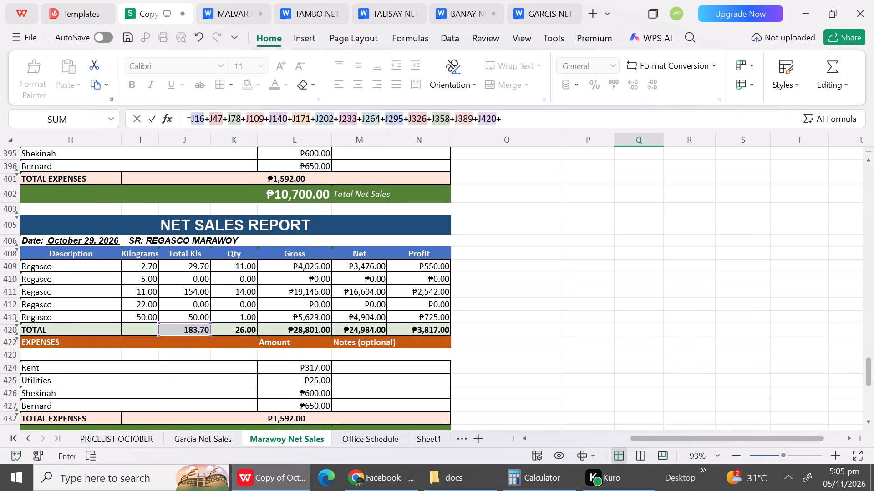
Add J451, the October 30 Total Kls total, to the total kl formula in Q1.
triple_click(870, 419)
triple_click(870, 419)
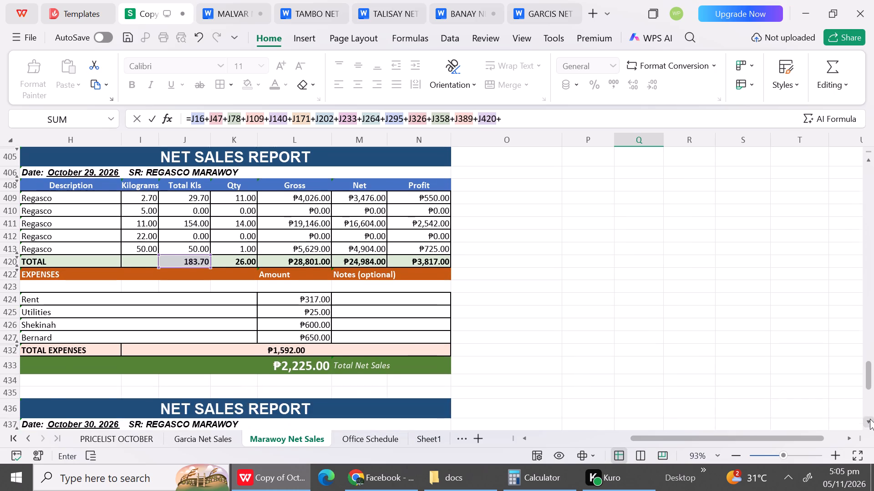
triple_click(870, 419)
triple_click(870, 419)
triple_click(870, 419)
double_click(870, 419)
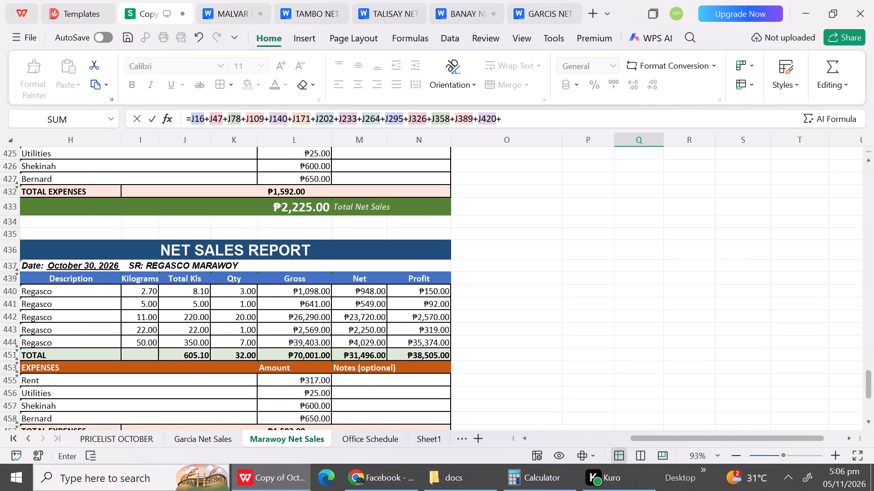
click(199, 357)
key(shift+plus)
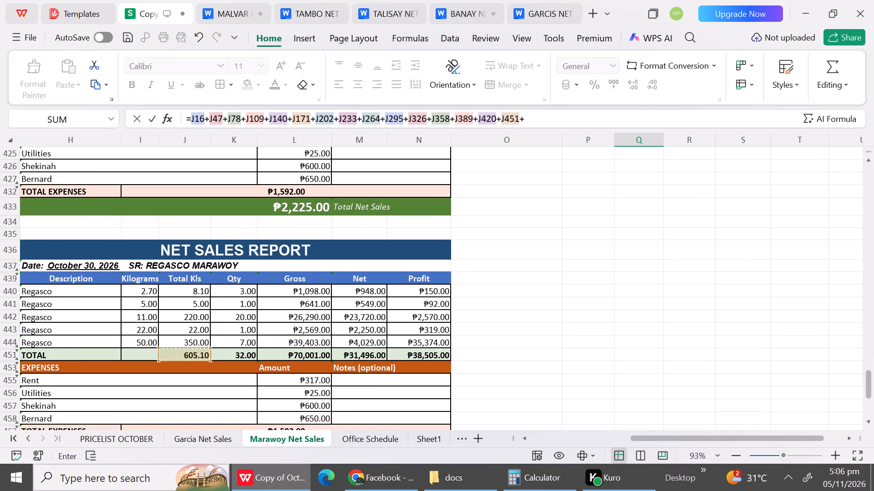
Add J481, the October 31 Total Kls total, to the total kl formula in Q1.
triple_click(870, 420)
triple_click(870, 420)
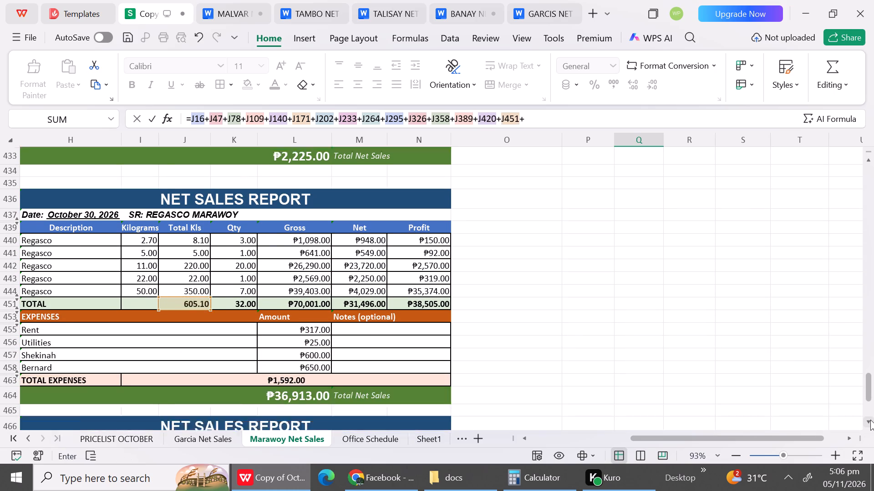
triple_click(870, 420)
triple_click(870, 420)
triple_click(870, 420)
double_click(870, 420)
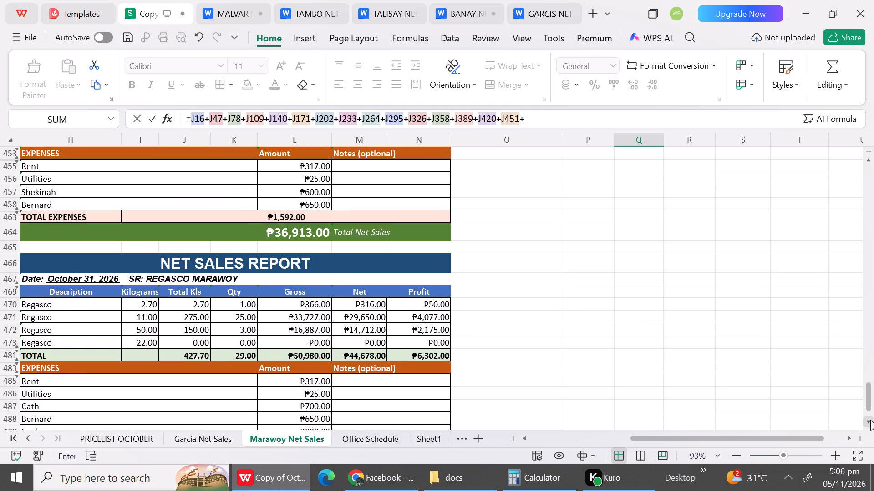
click(196, 345)
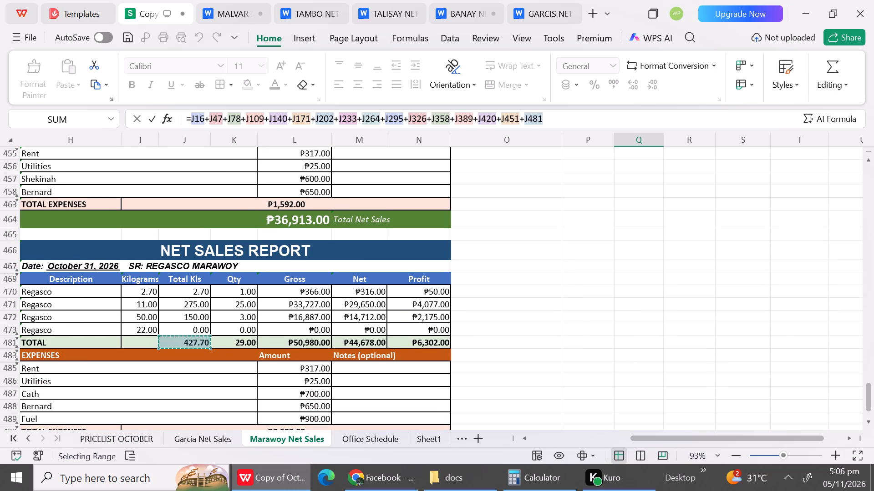
key(shift+plus)
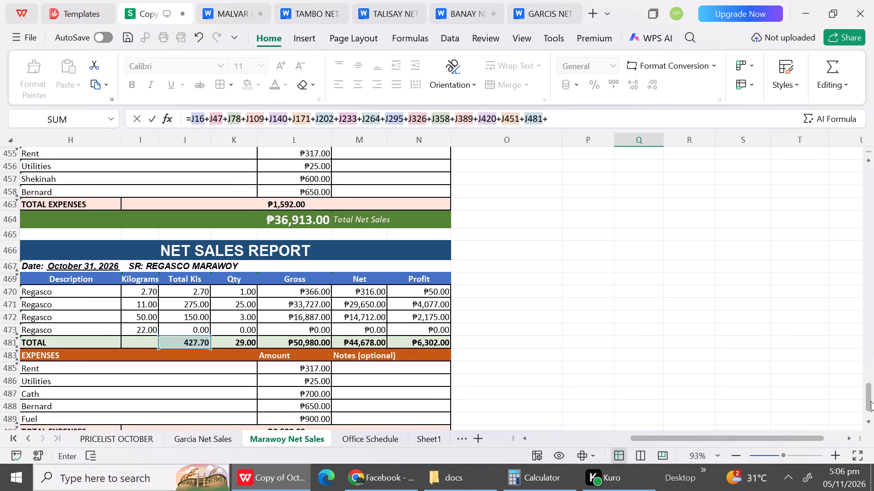
Add C451, the October 15 Total Kls total, to the total kl formula in Q1.
drag(870, 401, 869, 418)
drag(710, 439, 548, 443)
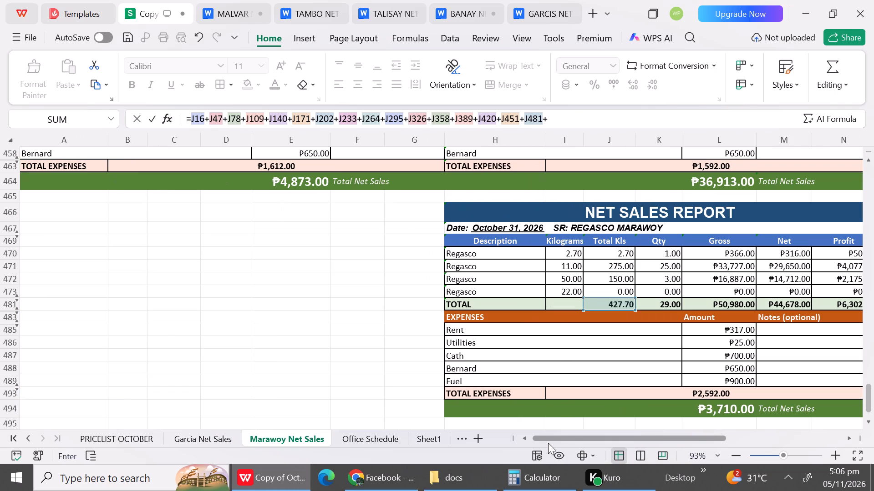
drag(548, 443, 496, 436)
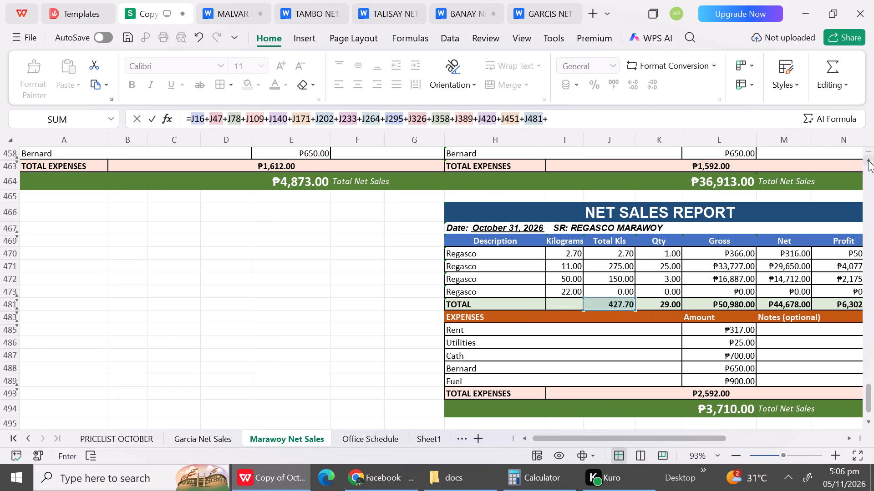
triple_click(869, 160)
triple_click(869, 160)
triple_click(869, 160)
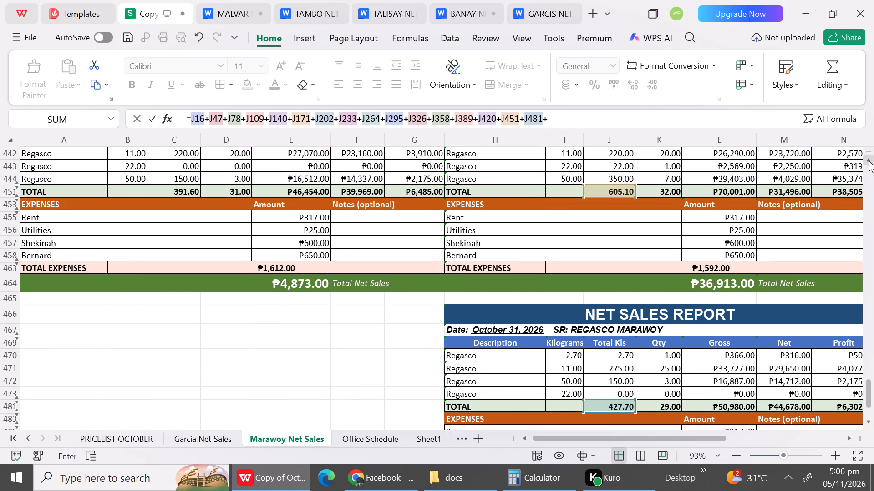
triple_click(869, 160)
triple_click(869, 160)
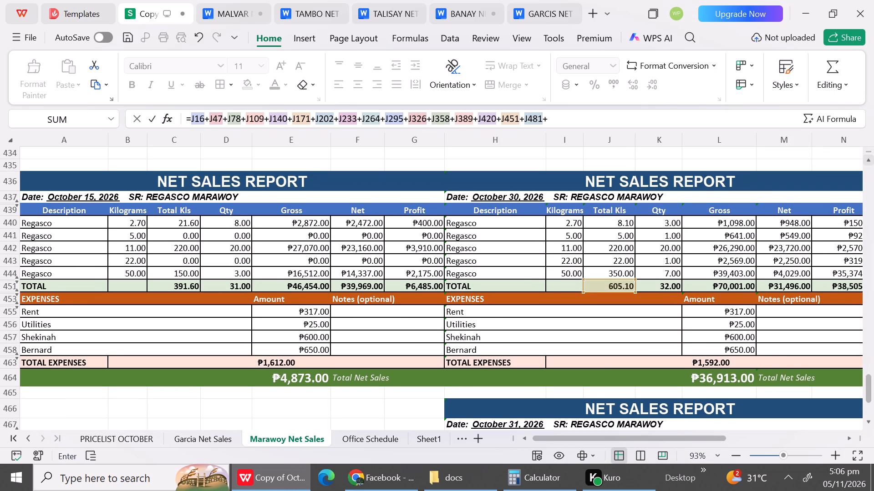
click(188, 288)
key(shift+plus)
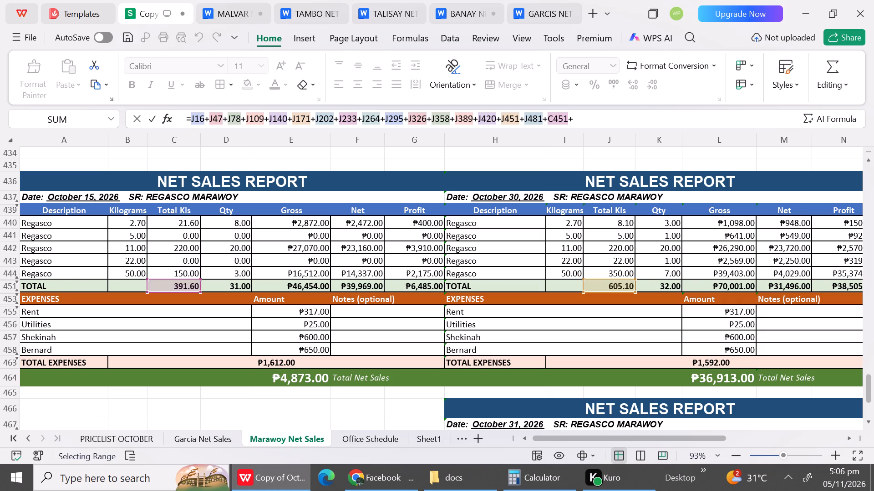
Add C420, the October 14 Total Kls total, to the total kl formula in Q1.
triple_click(869, 164)
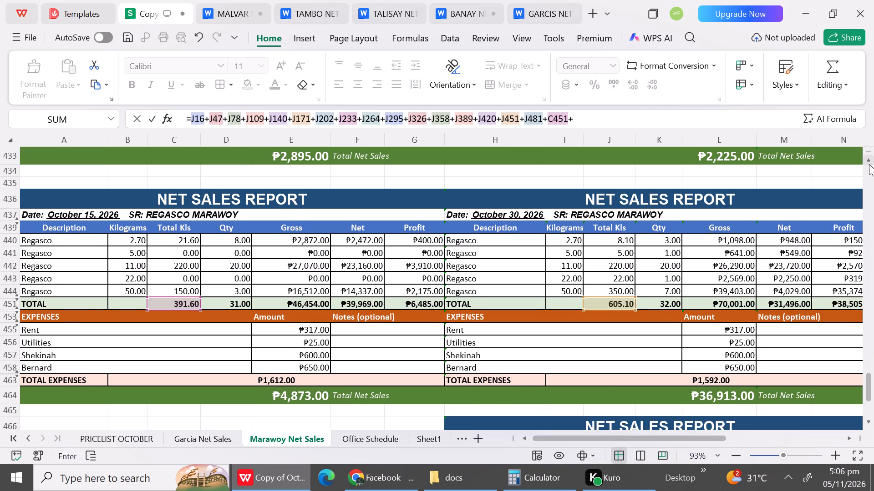
triple_click(869, 164)
triple_click(869, 164)
triple_click(869, 164)
triple_click(869, 164)
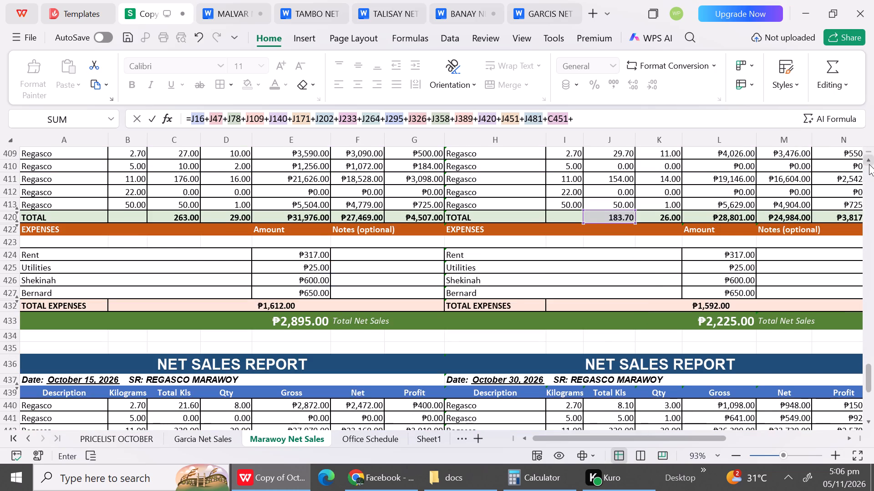
double_click(869, 164)
click(185, 259)
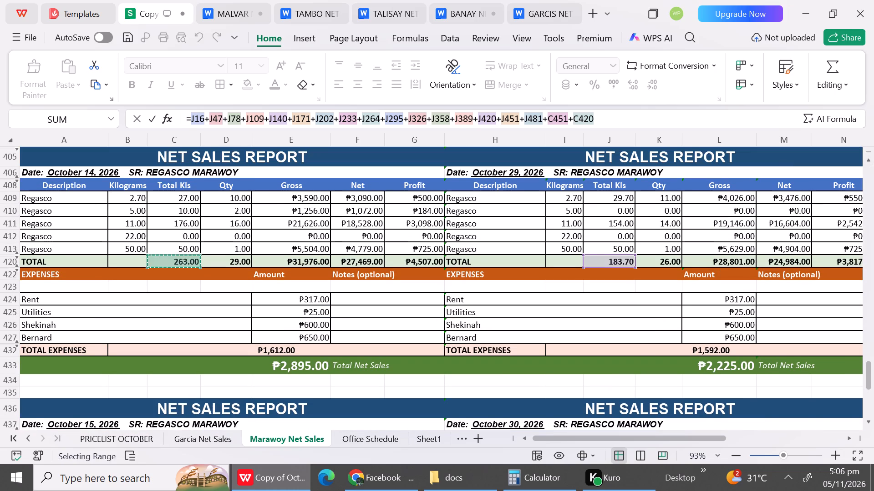
key(shift+plus)
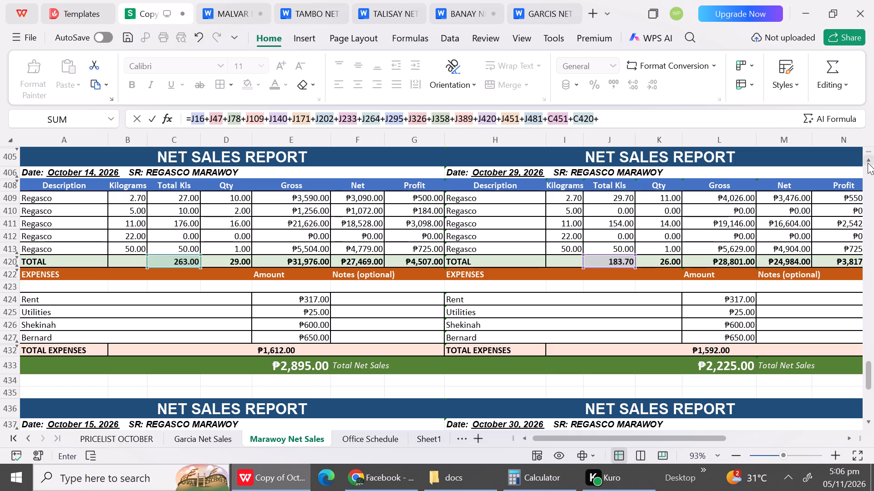
Add C389, the October 13 Total Kls total, to the total kl formula in Q1.
triple_click(868, 163)
triple_click(868, 163)
triple_click(868, 163)
triple_click(868, 163)
double_click(868, 163)
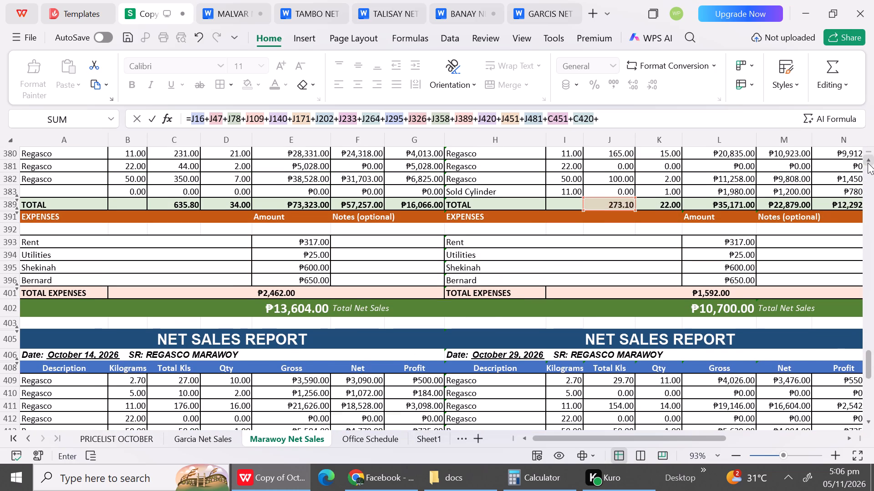
click(175, 201)
key(shift+plus)
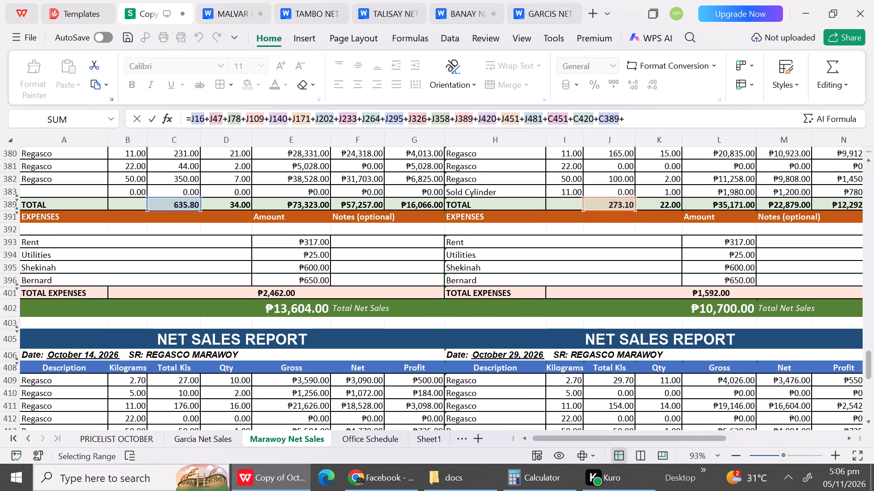
Add C358, the October 12 Total Kls total, to the total kl formula in Q1.
triple_click(867, 162)
triple_click(867, 162)
triple_click(867, 162)
triple_click(867, 162)
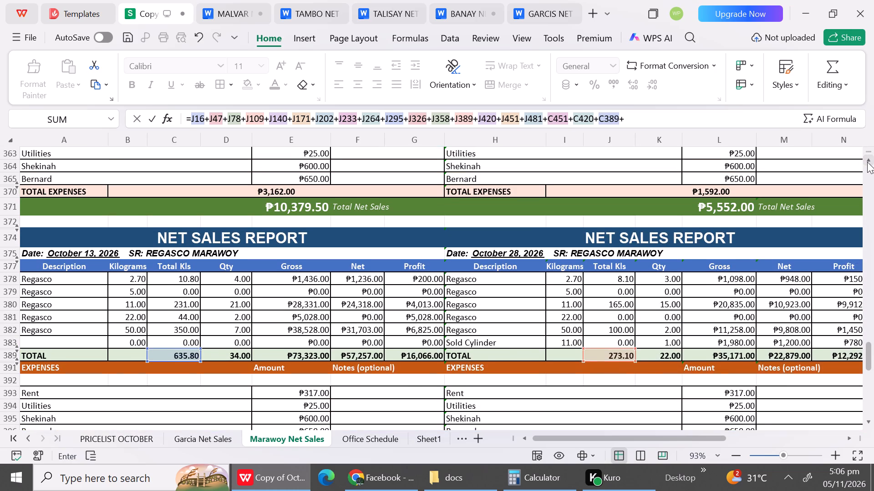
triple_click(867, 162)
triple_click(867, 162)
drag(867, 162, 141, 202)
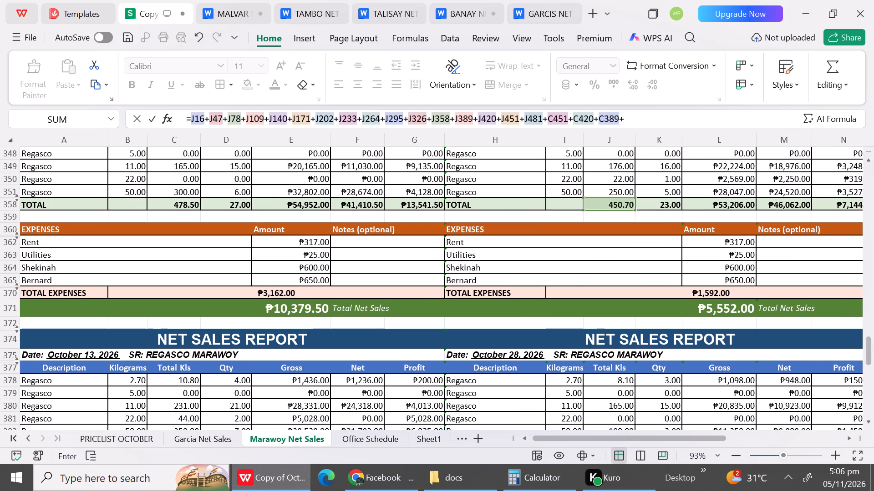
click(189, 207)
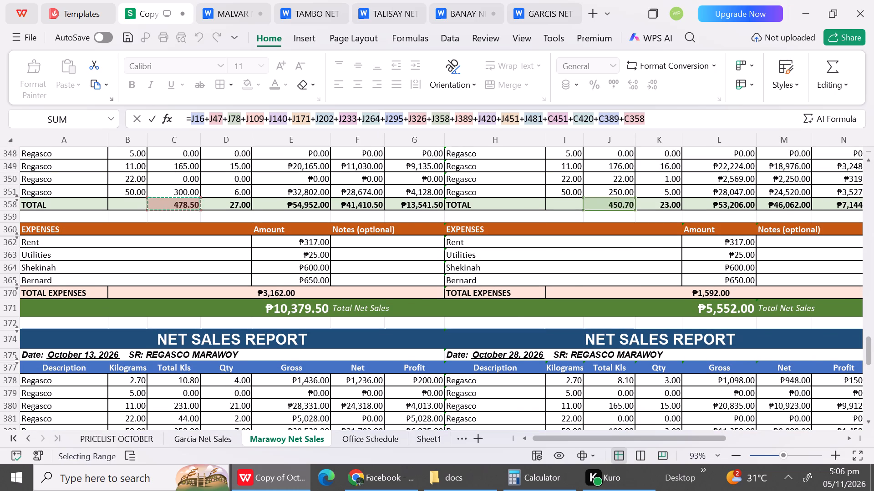
key(shift+plus)
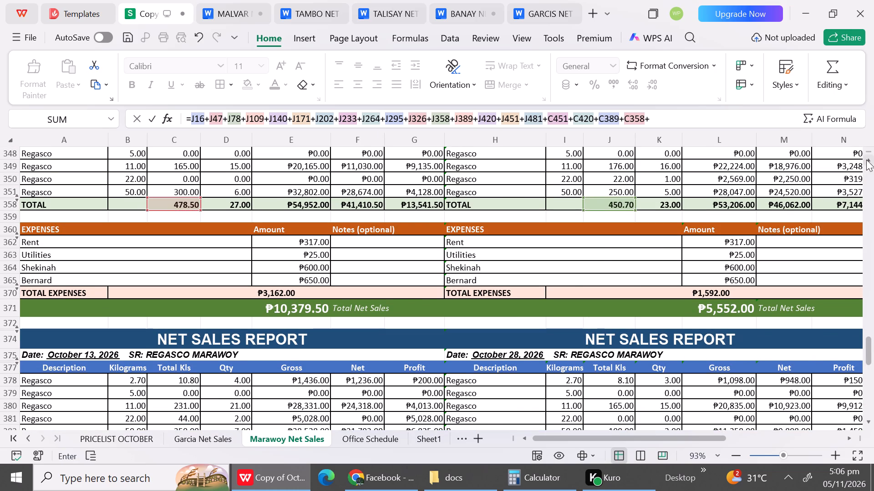
Add C326, the October 11 Total Kls total, to the total kl formula in Q1.
triple_click(867, 159)
triple_click(867, 159)
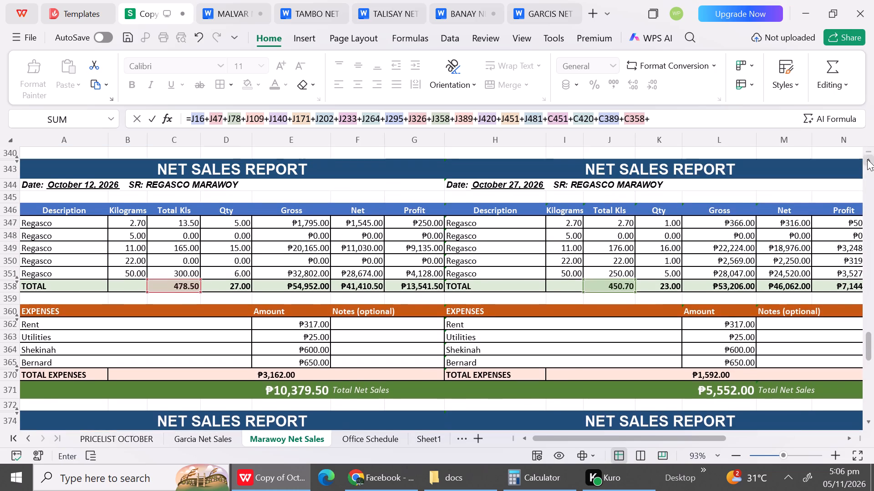
triple_click(867, 159)
triple_click(867, 159)
triple_click(867, 159)
triple_click(867, 159)
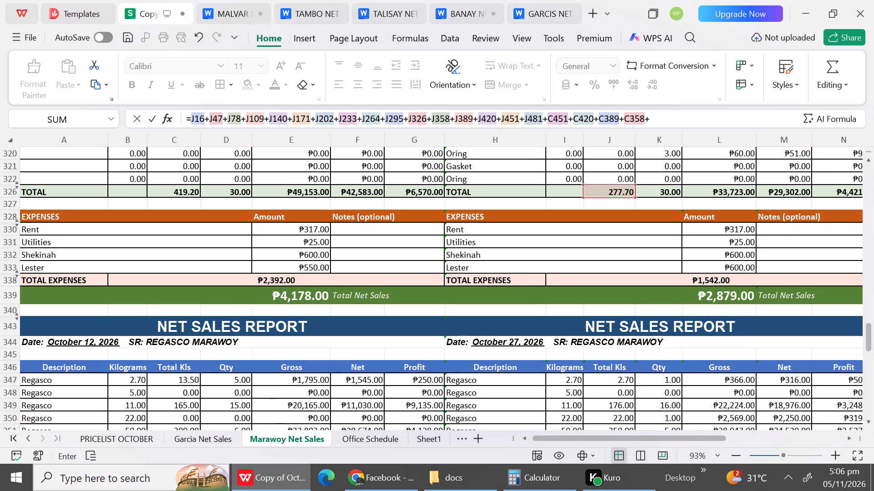
click(183, 195)
key(shift+plus)
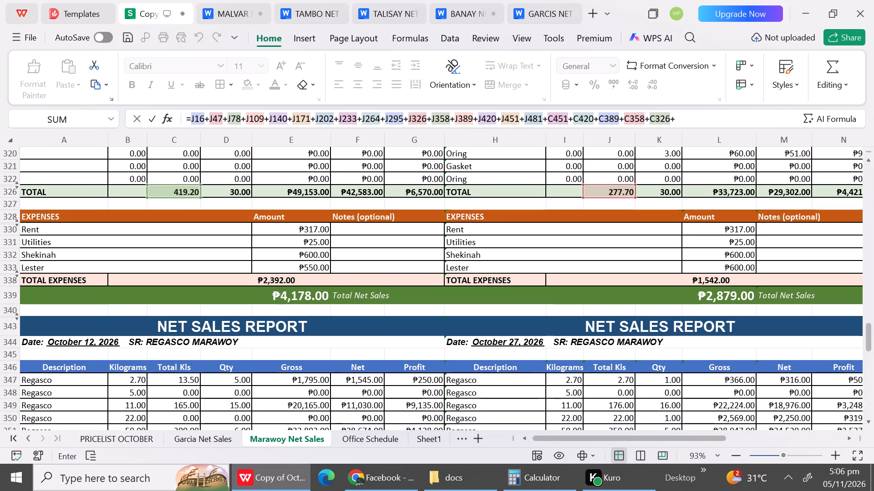
Add C295, the October 10 Total Kls total, to the total kl formula in Q1.
triple_click(866, 165)
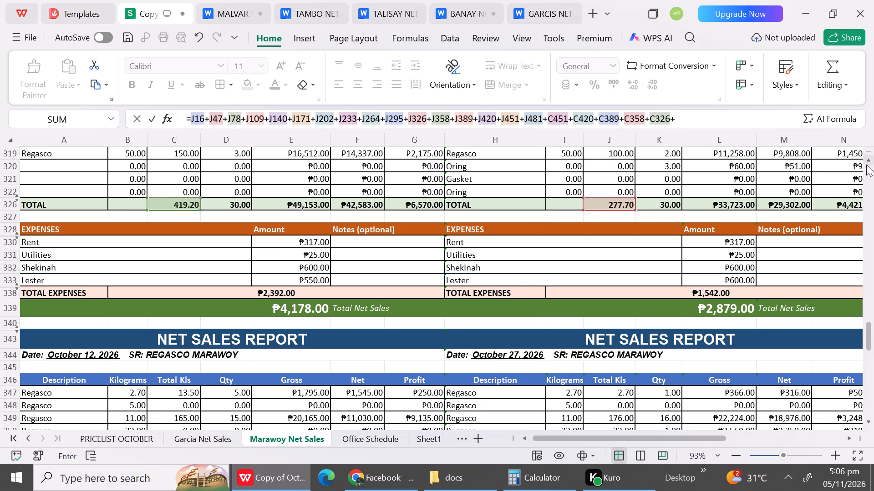
triple_click(866, 165)
triple_click(866, 165)
triple_click(866, 165)
triple_click(866, 165)
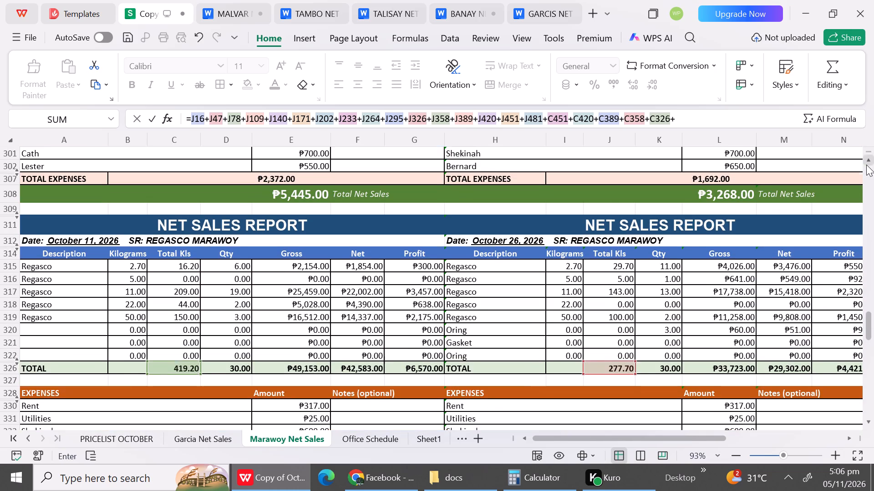
triple_click(866, 165)
triple_click(866, 165)
drag(866, 165, 199, 158)
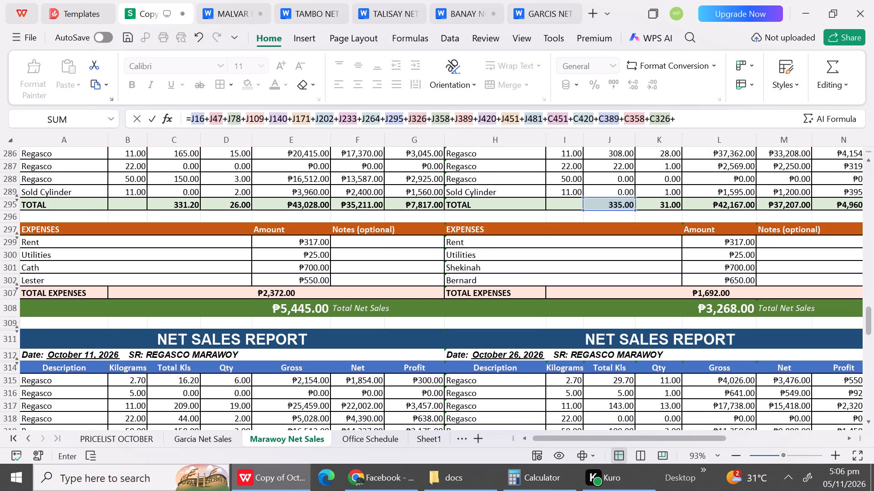
click(186, 208)
key(shift+plus)
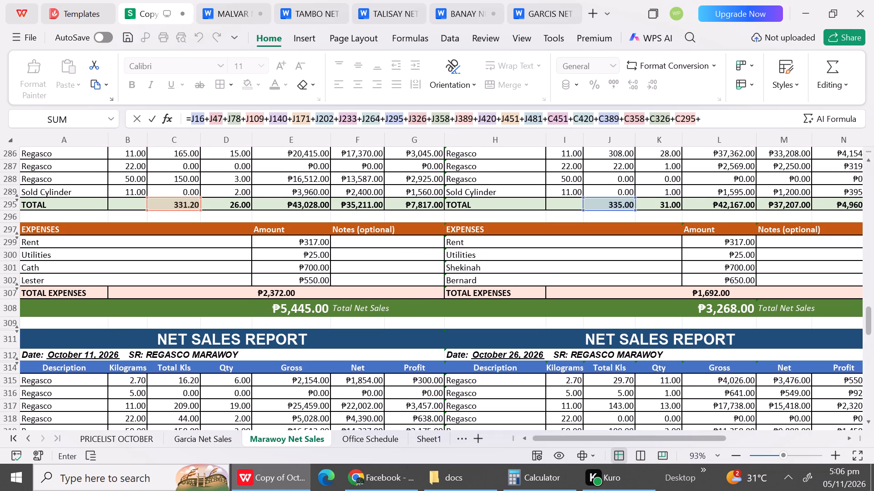
Add C264, the October 9 Total Kls total, to the total kl formula in Q1.
triple_click(867, 158)
triple_click(867, 158)
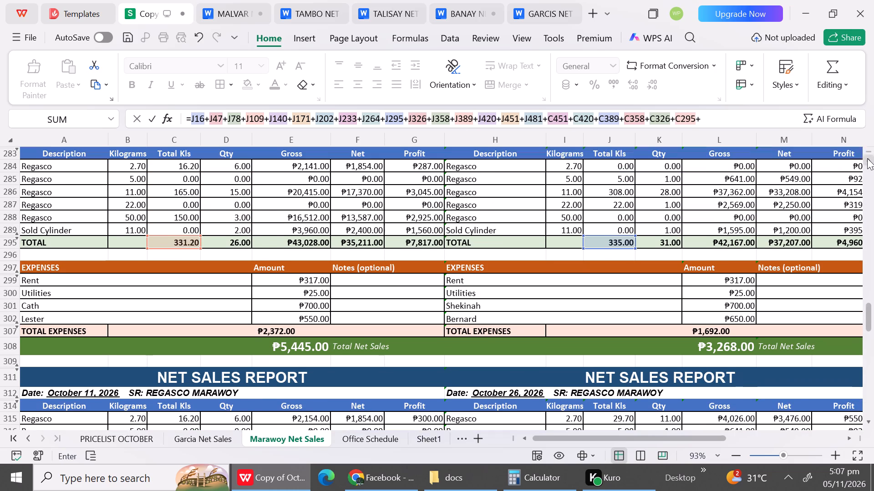
triple_click(867, 158)
triple_click(867, 158)
triple_click(867, 158)
triple_click(867, 158)
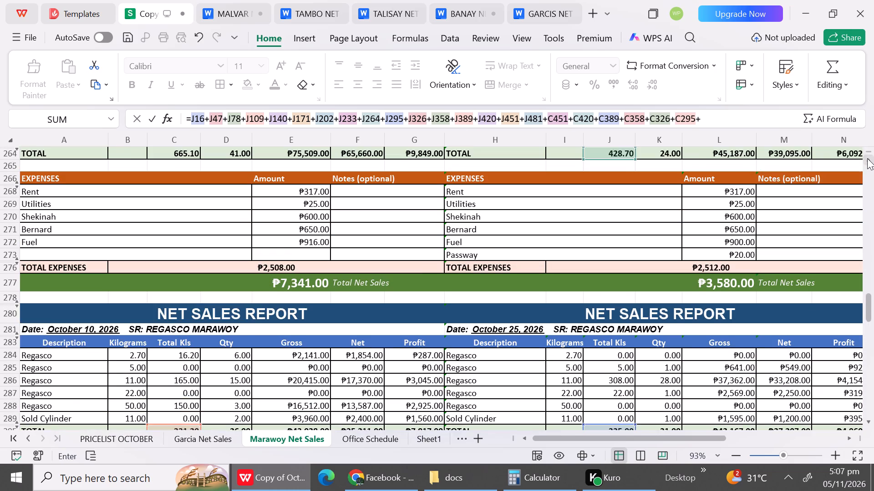
triple_click(867, 158)
drag(867, 158, 255, 203)
click(180, 217)
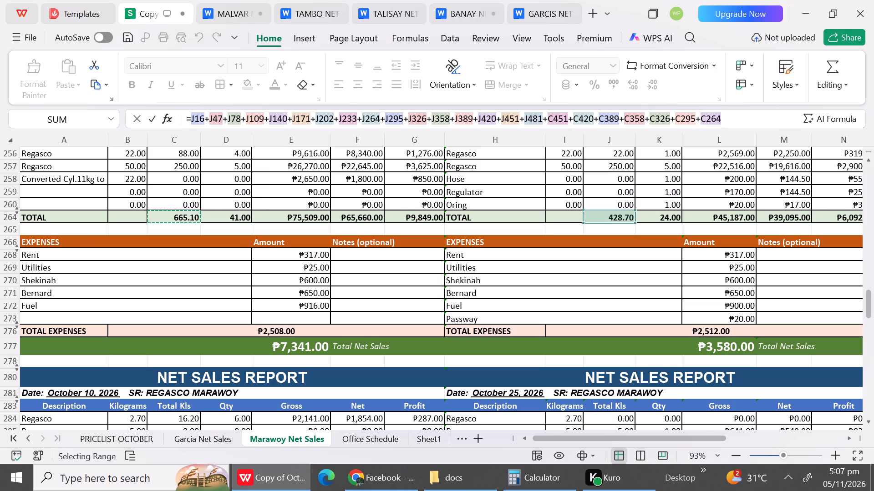
key(shift+plus)
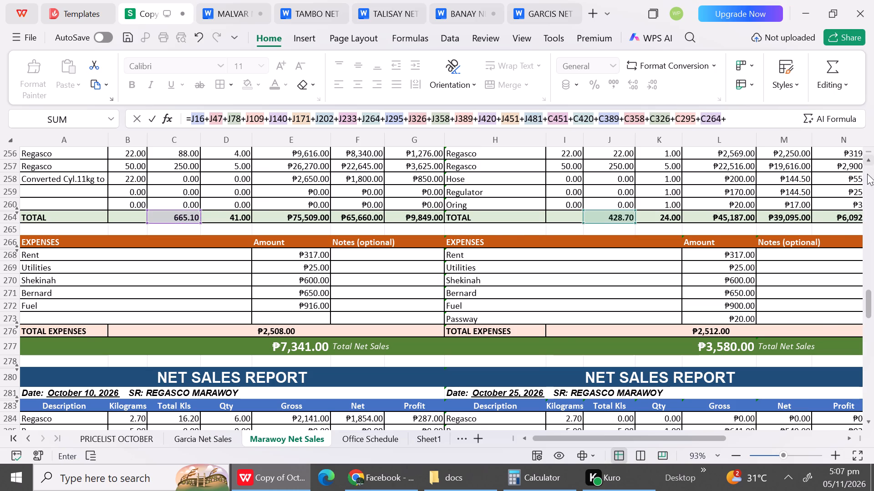
Add C233, the October 8 Total Kls total, to the total kl formula in Q1.
triple_click(869, 159)
triple_click(869, 159)
triple_click(869, 159)
triple_click(869, 159)
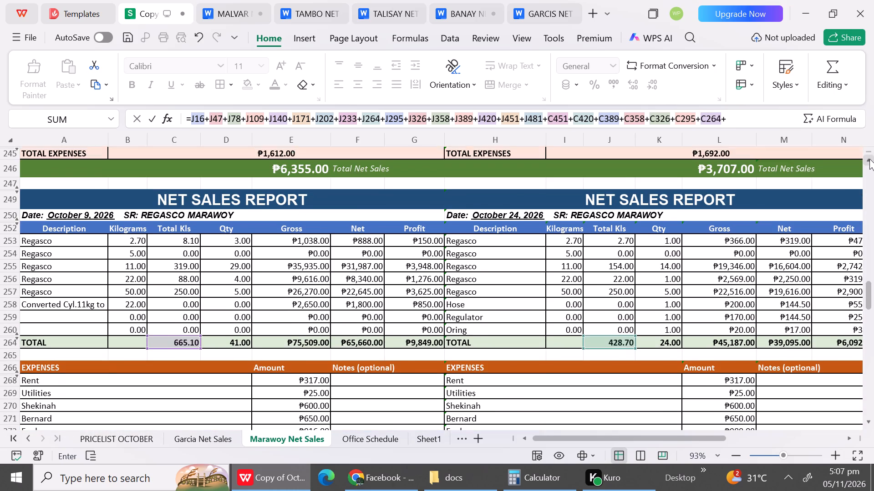
triple_click(869, 159)
triple_click(869, 159)
double_click(869, 159)
drag(869, 159, 249, 166)
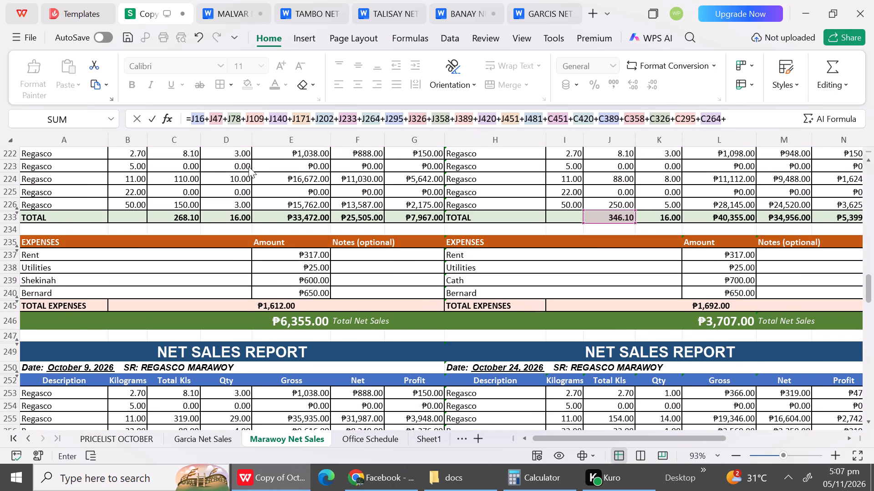
click(182, 216)
key(shift+plus)
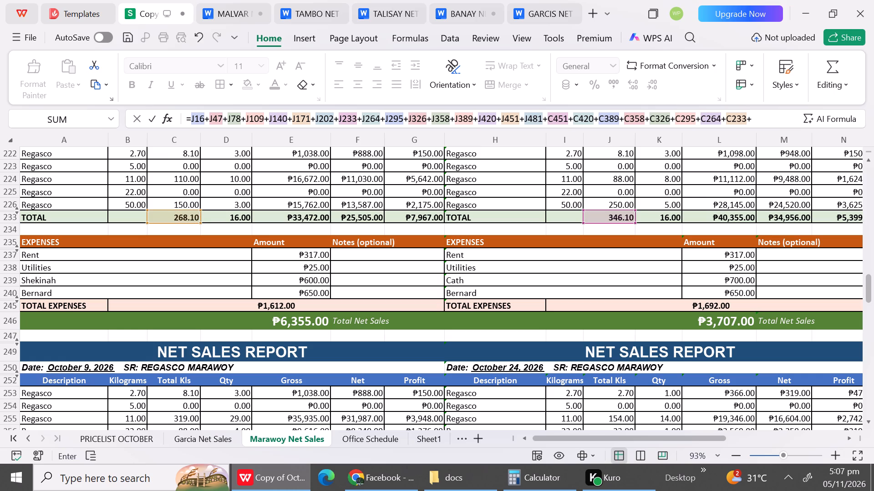
Add C202, the October 7 Total Kls total, to the total kl formula in Q1.
triple_click(871, 163)
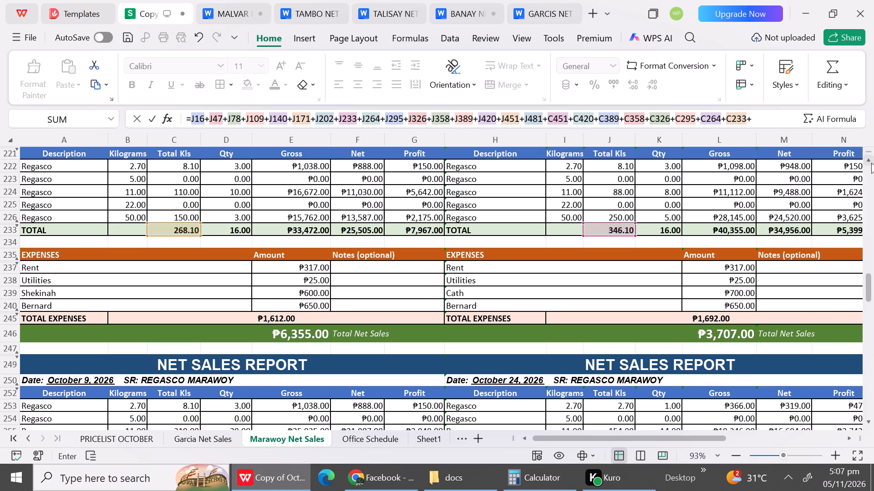
triple_click(871, 163)
triple_click(871, 163)
triple_click(871, 163)
triple_click(871, 163)
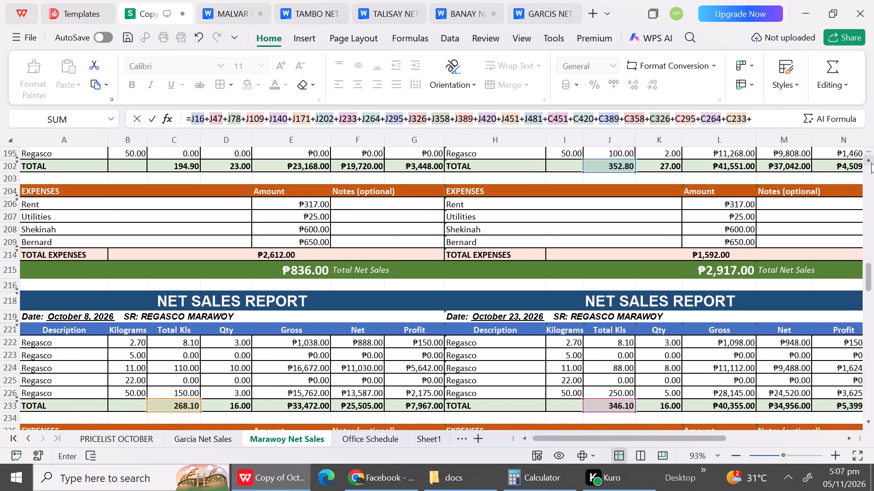
triple_click(871, 163)
click(182, 219)
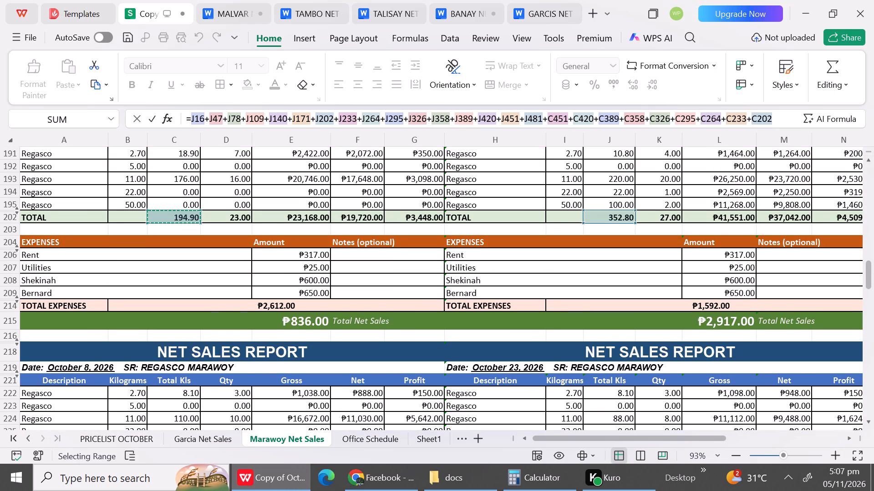
key(shift+plus)
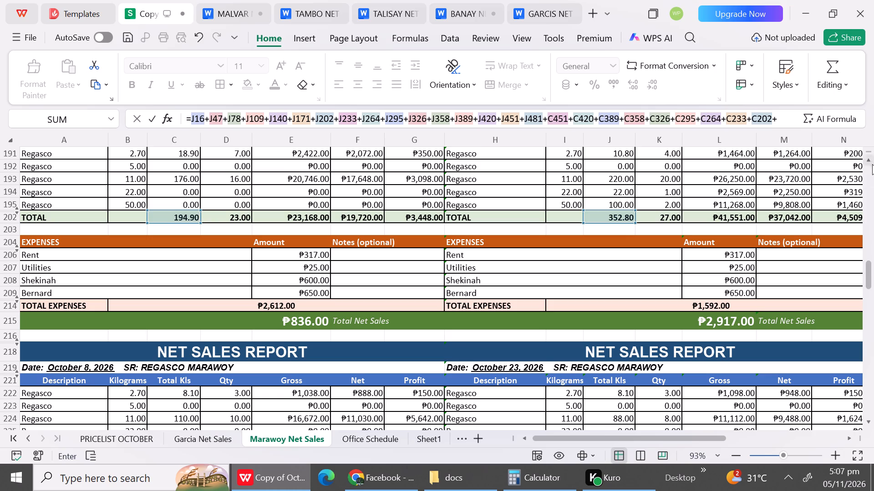
Add C171, the October 6 Total Kls total, to the total kl formula in Q1.
triple_click(867, 158)
triple_click(867, 158)
triple_click(867, 158)
triple_click(867, 158)
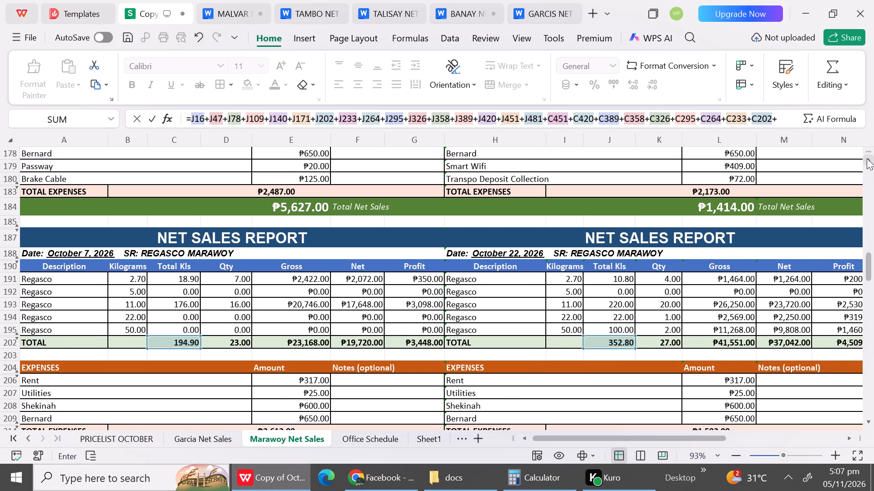
triple_click(867, 158)
triple_click(867, 158)
double_click(867, 158)
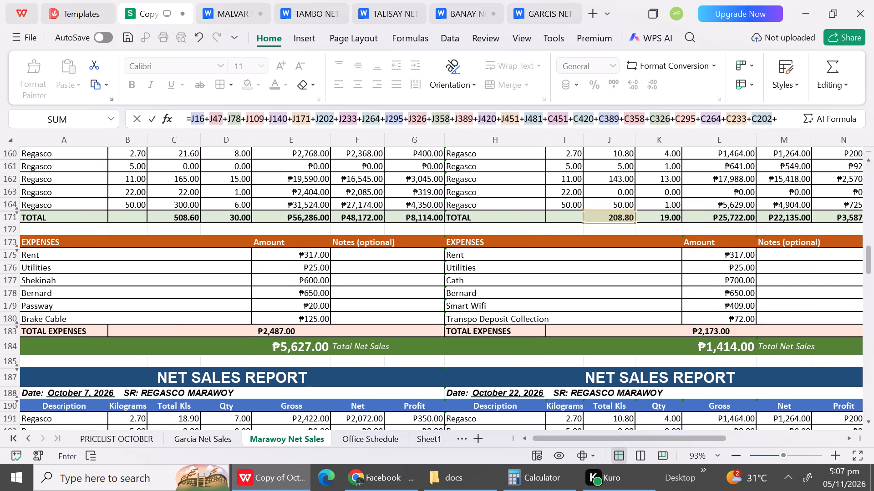
click(178, 213)
key(shift+plus)
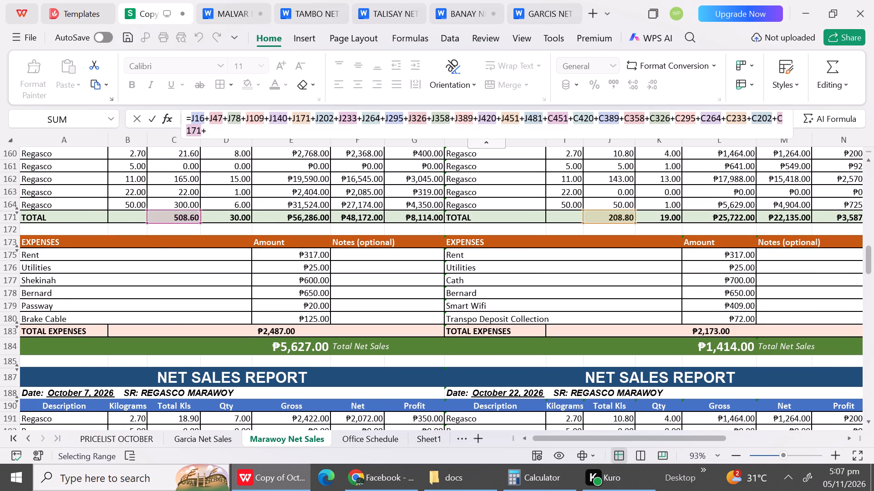
Add C140, the October 5 Total Kls total, to the total kl formula in Q1.
triple_click(867, 157)
triple_click(867, 157)
triple_click(867, 157)
triple_click(867, 157)
triple_click(867, 157)
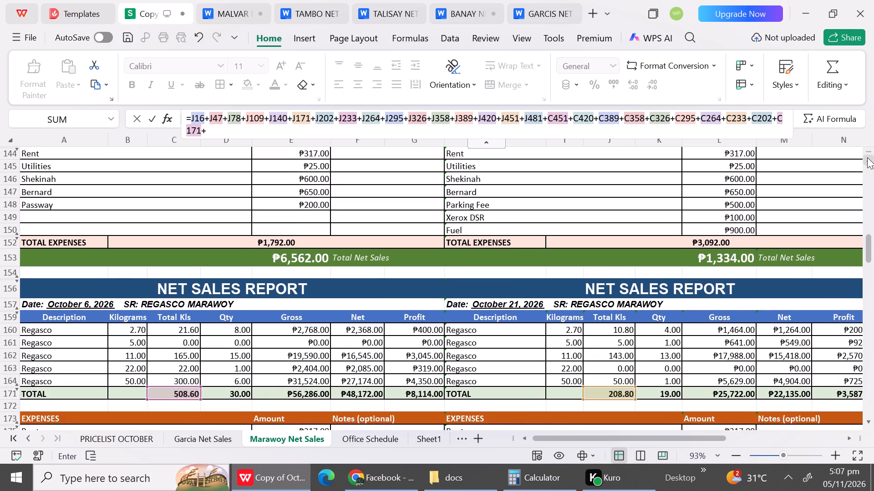
triple_click(867, 157)
triple_click(867, 157)
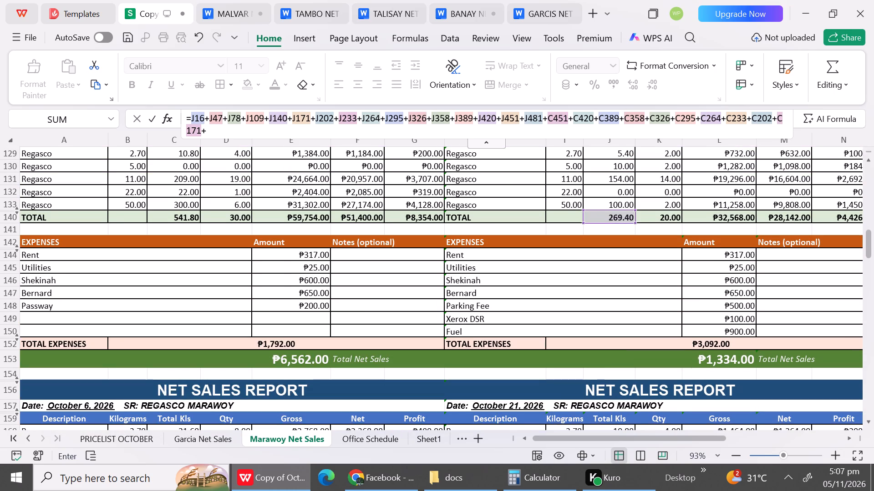
click(188, 218)
key(shift+plus)
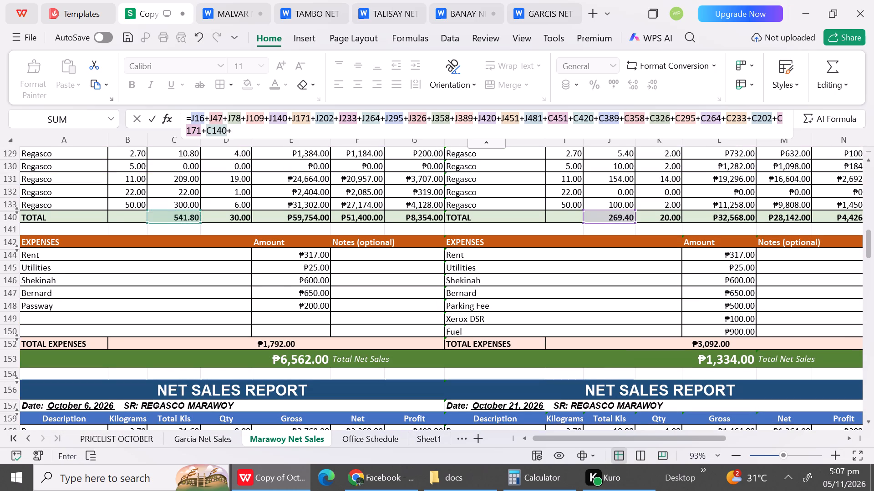
Add C109, the October 4 Total Kls total, to the total kl formula in Q1.
triple_click(870, 160)
triple_click(870, 160)
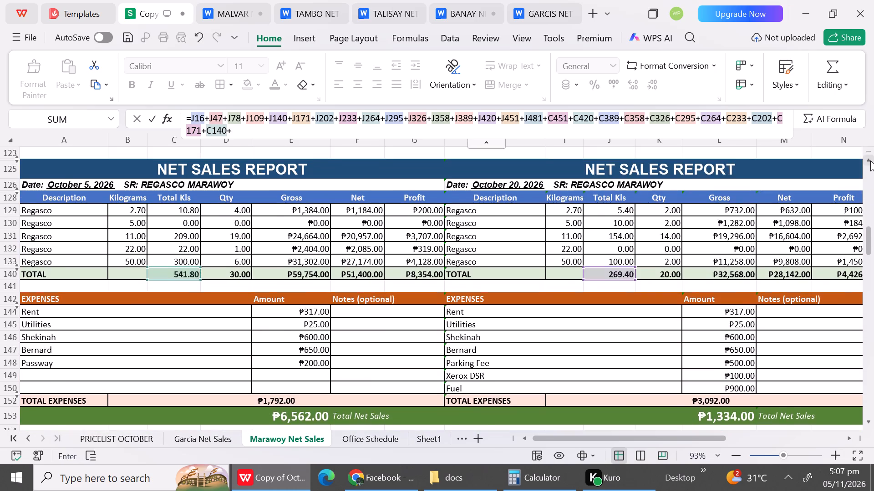
triple_click(870, 160)
triple_click(870, 160)
triple_click(870, 160)
triple_click(870, 160)
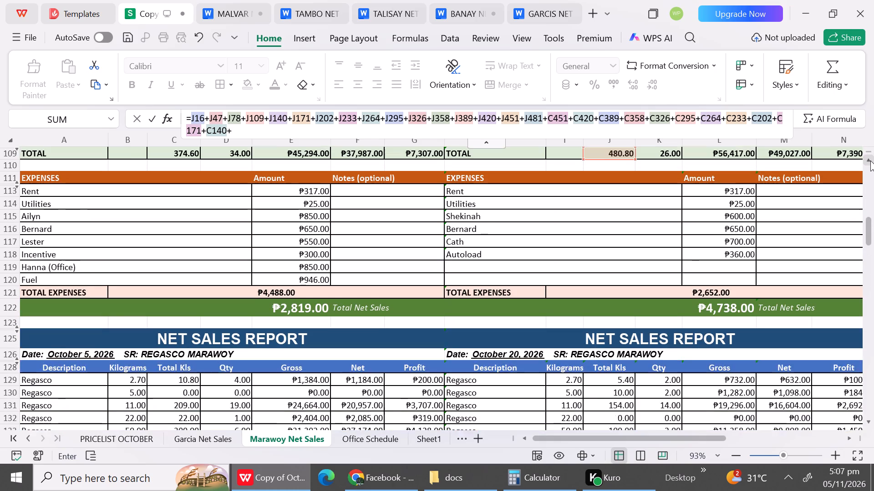
click(870, 160)
triple_click(870, 160)
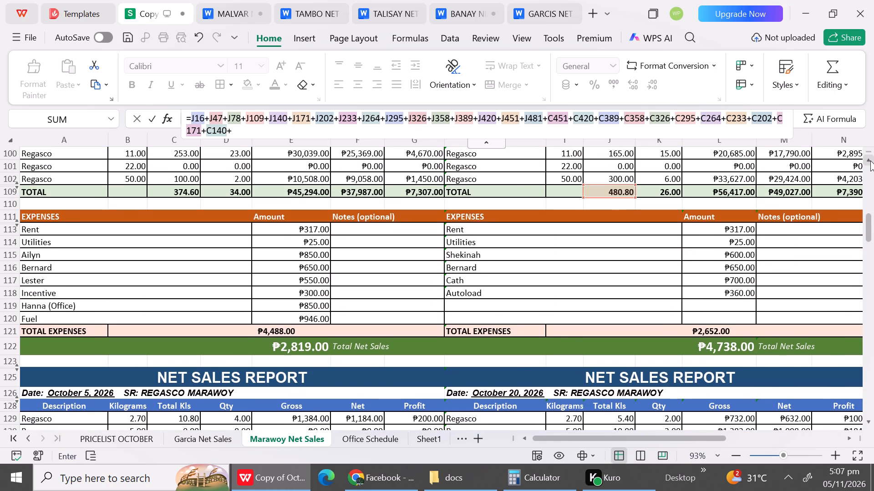
click(870, 160)
click(191, 229)
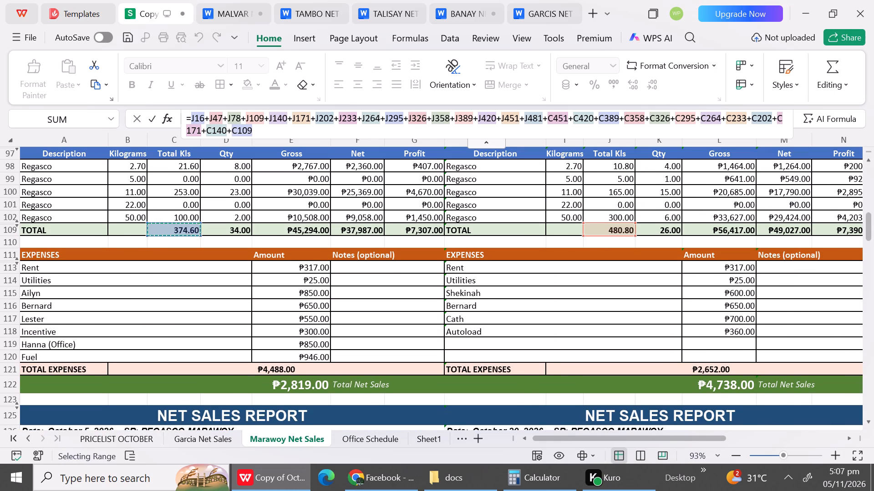
key(shift+plus)
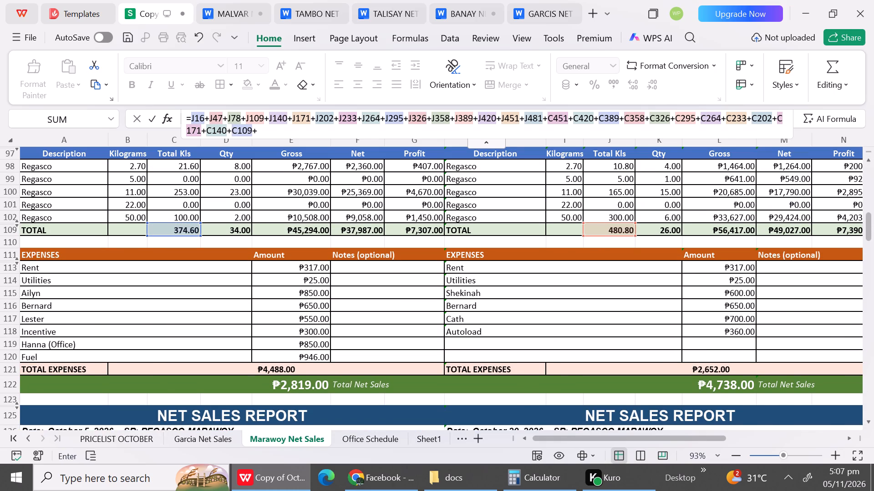
Add C78, the October 3 Total Kls total, to the total kl formula in Q1.
triple_click(872, 162)
triple_click(872, 162)
triple_click(872, 162)
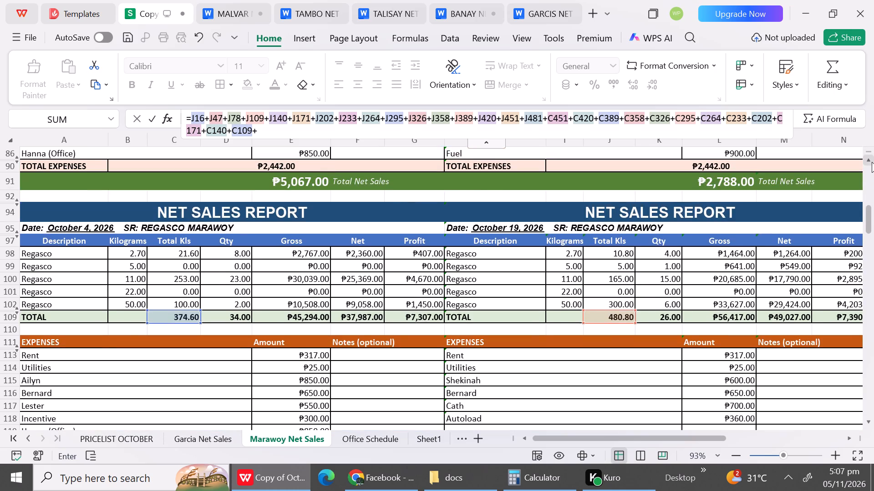
triple_click(872, 162)
triple_click(872, 162)
double_click(872, 162)
drag(872, 162, 276, 148)
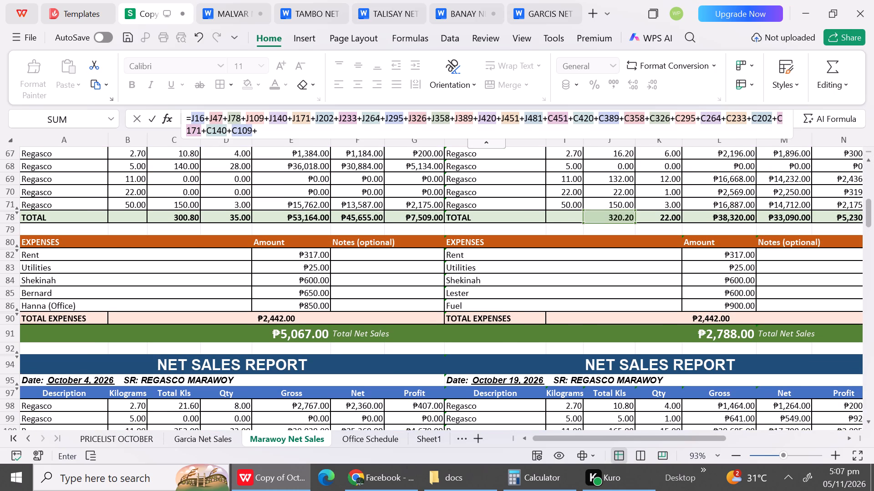
click(179, 217)
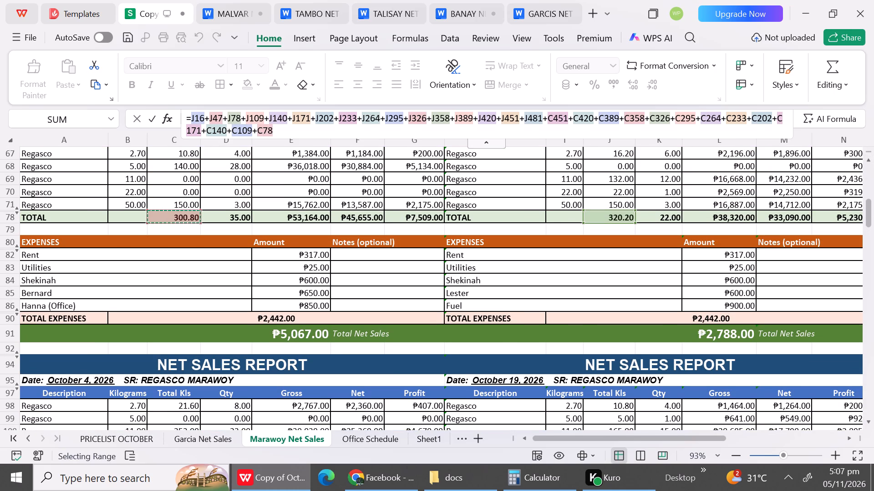
key(shift+plus)
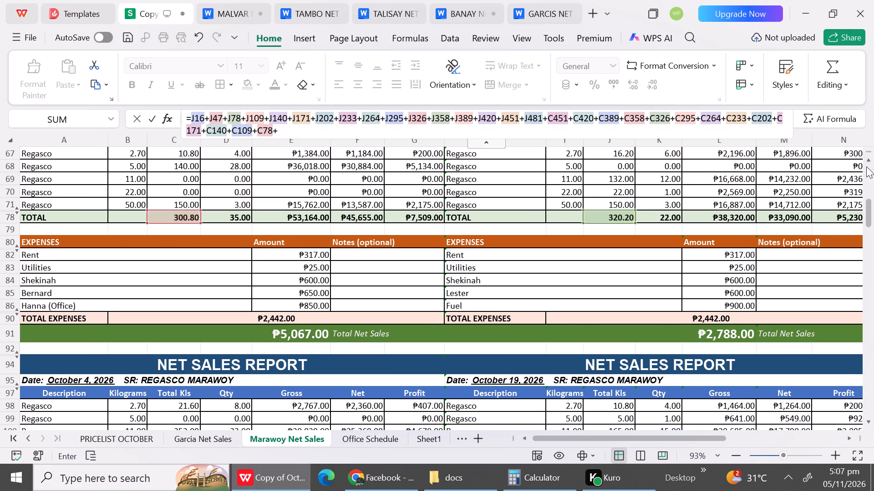
Add C47, the October 2 Total Kls total, to the total kl formula in Q1.
triple_click(867, 164)
triple_click(867, 164)
triple_click(867, 164)
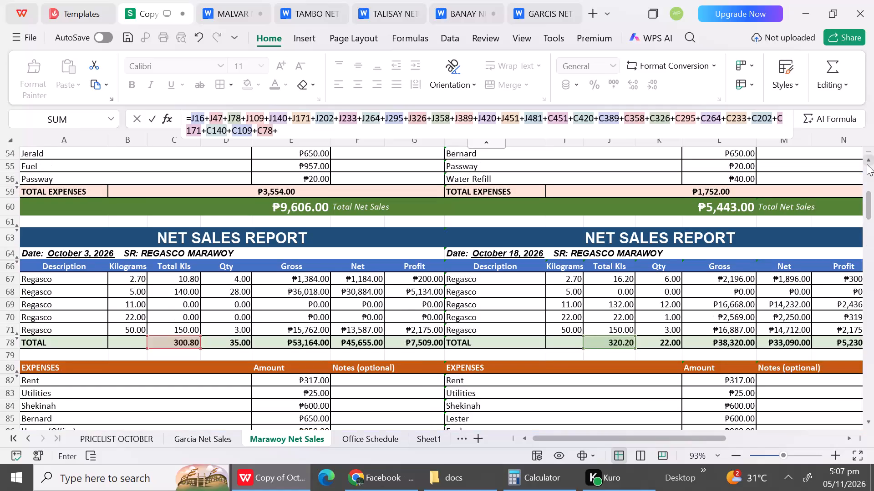
triple_click(867, 164)
triple_click(867, 164)
triple_click(867, 164)
double_click(867, 164)
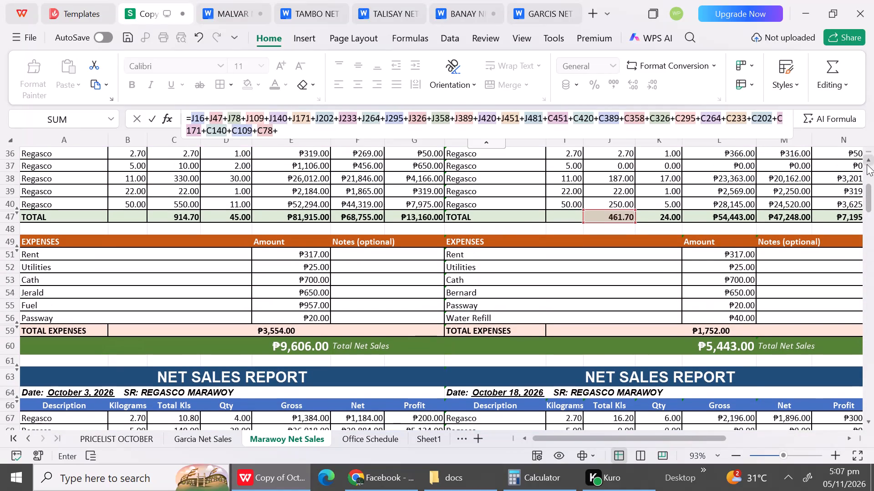
click(178, 217)
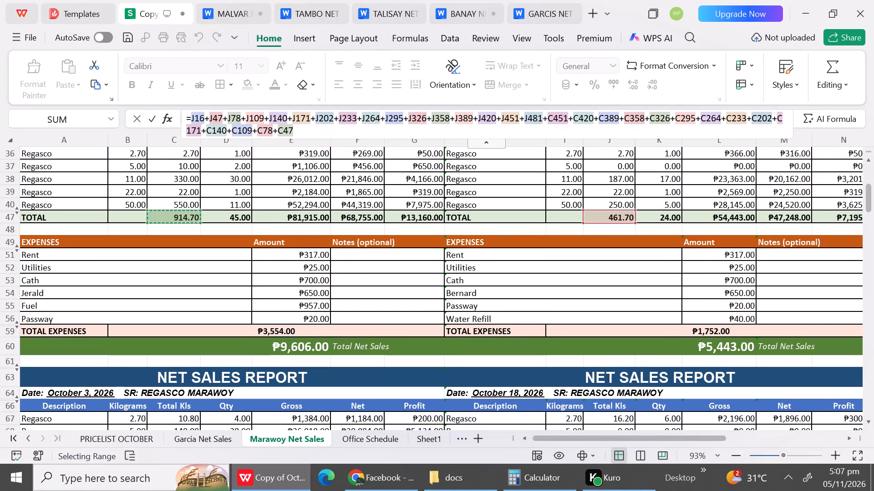
key(shift+plus)
Add C16, the October 1 Total Kls total, as the last term and complete the total kl formula in Q1 without a trailing plus.
triple_click(871, 166)
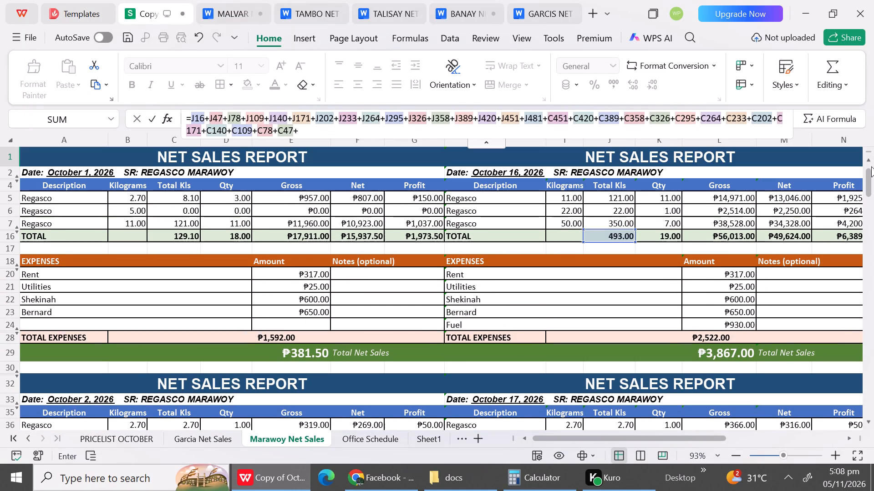
click(871, 166)
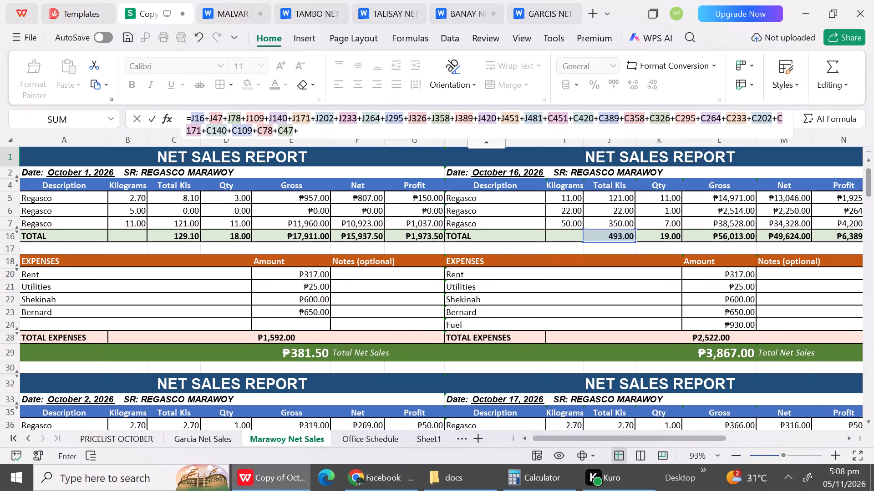
click(192, 239)
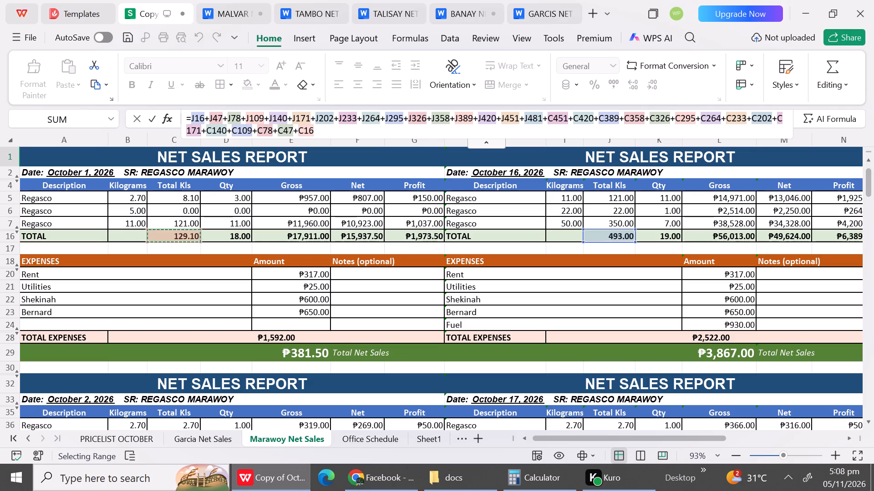
key(shift+plus)
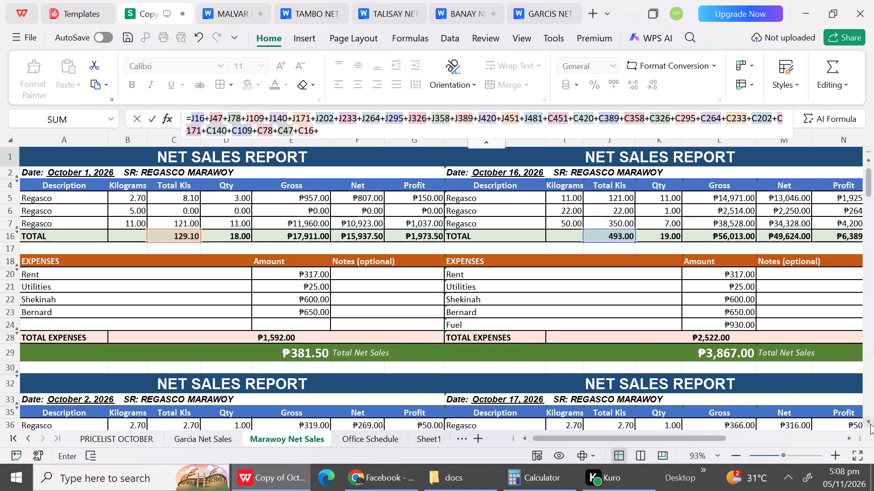
triple_click(870, 423)
double_click(870, 423)
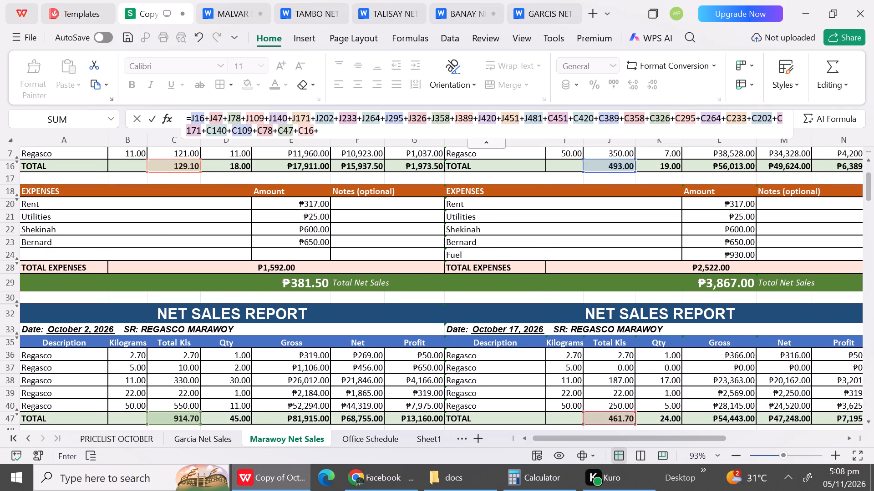
click(319, 128)
key(BackSpace)
key(Return)
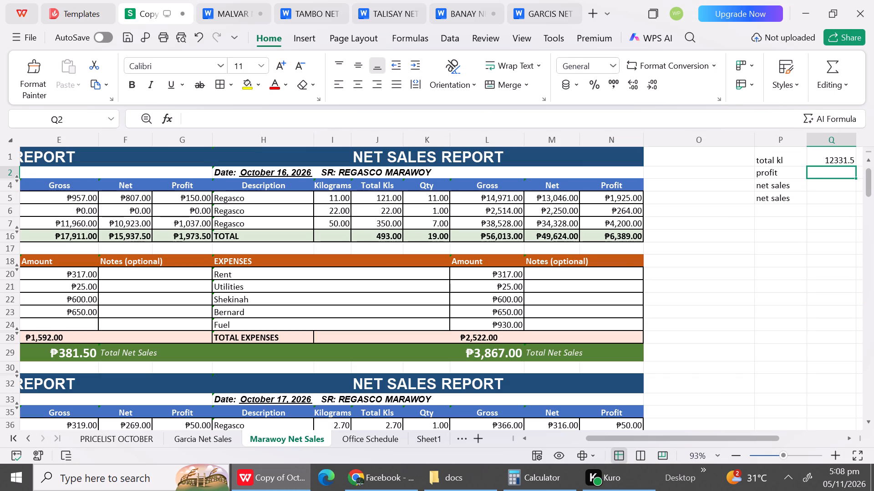
Start the profit formula in Q2 with N16, the October 16 Profit total, followed by a plus.
click(846, 439)
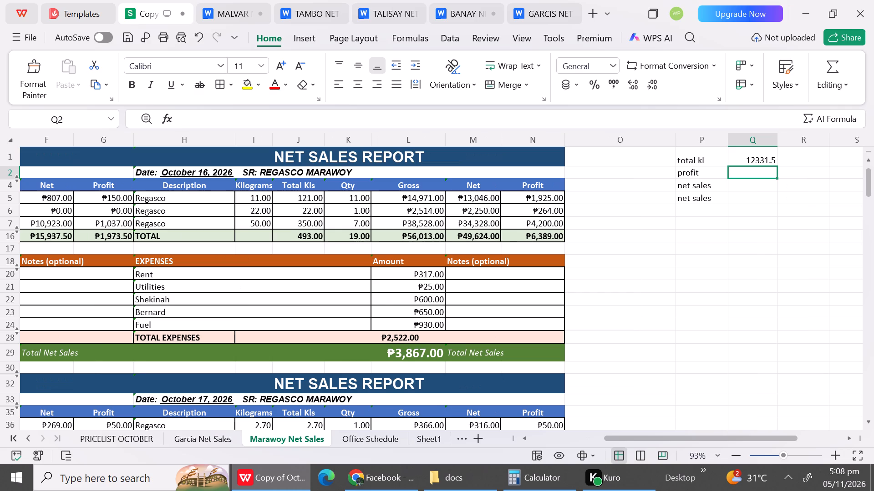
double_click(745, 174)
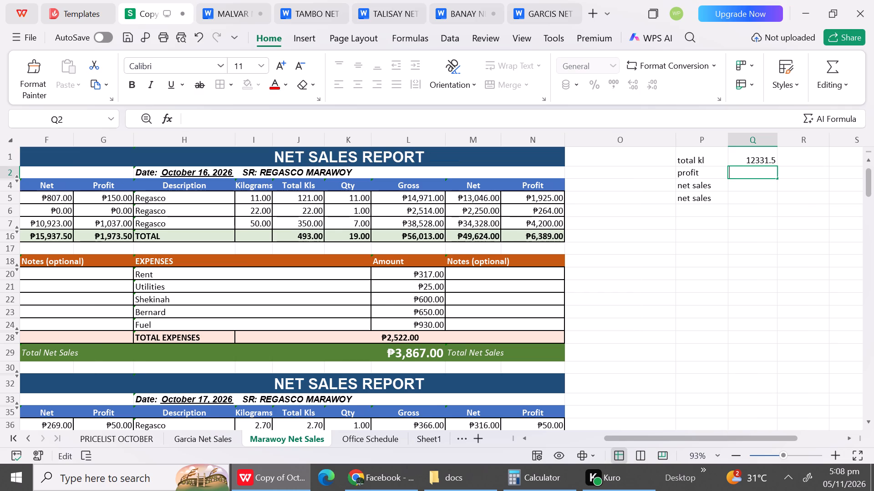
key(equal)
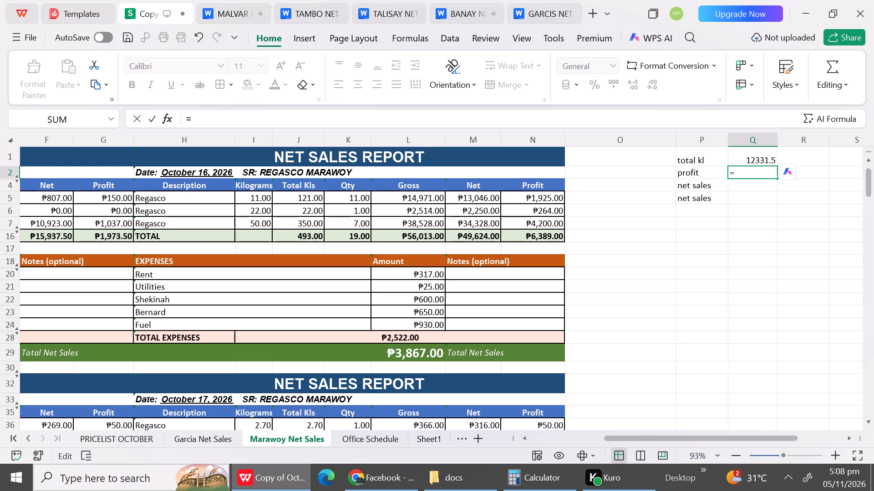
click(531, 236)
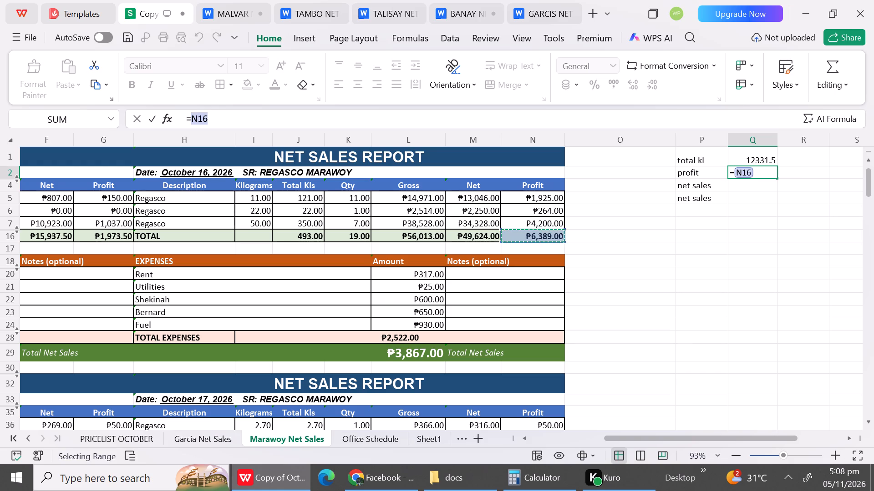
key(shift+plus)
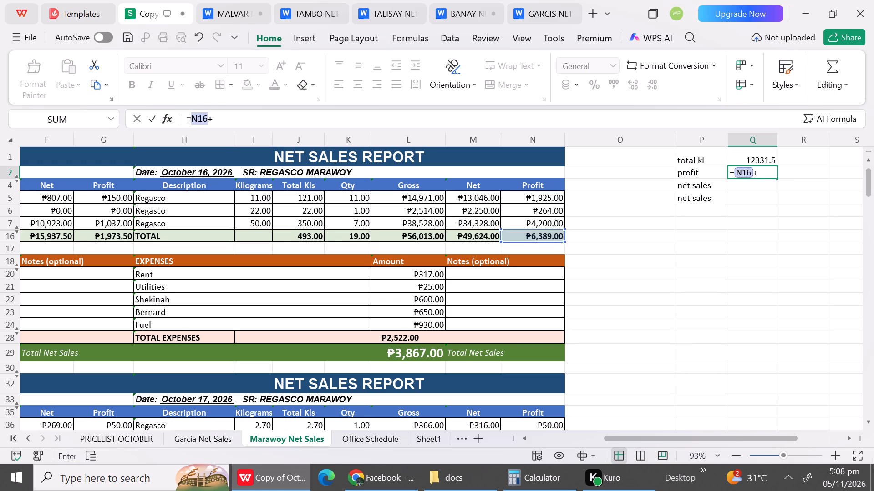
Add N47, the October 17 Profit total, to the profit formula in Q2.
triple_click(868, 424)
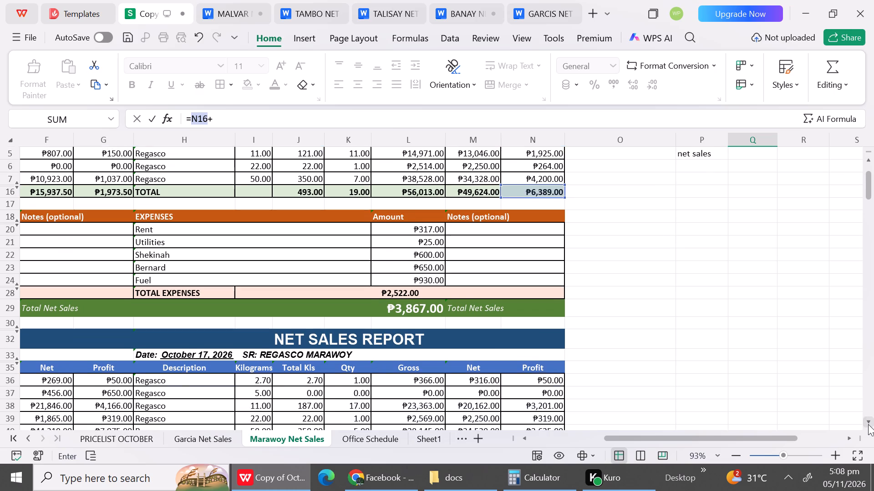
triple_click(868, 424)
click(868, 424)
click(542, 389)
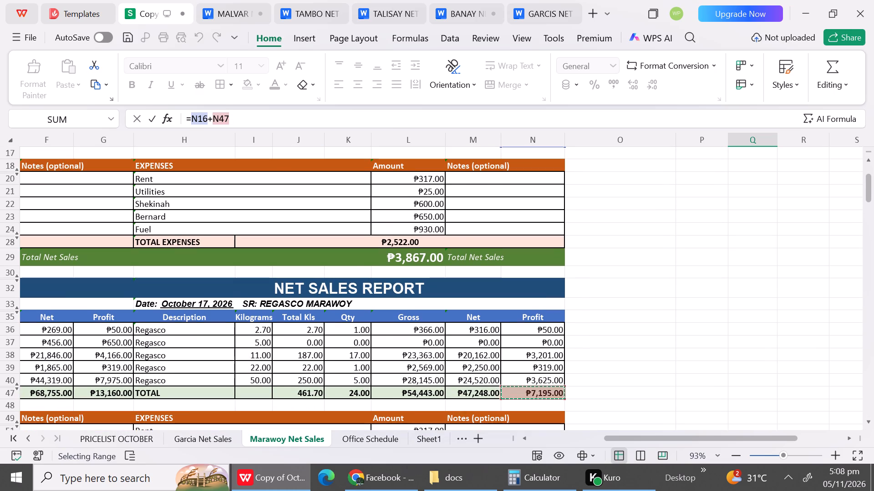
key(shift+plus)
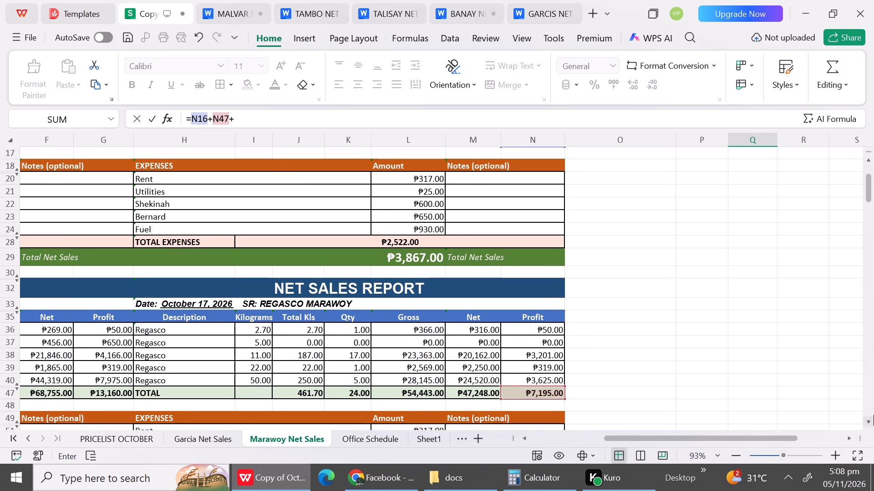
Add N78, the October 18 Profit total, to the profit formula in Q2.
triple_click(869, 424)
triple_click(869, 424)
triple_click(869, 424)
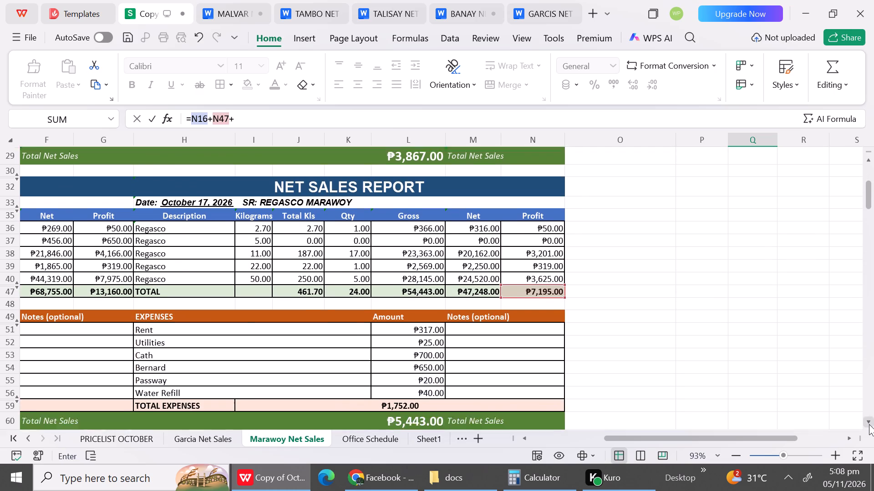
triple_click(869, 424)
triple_click(869, 424)
triple_click(869, 424)
triple_click(869, 424)
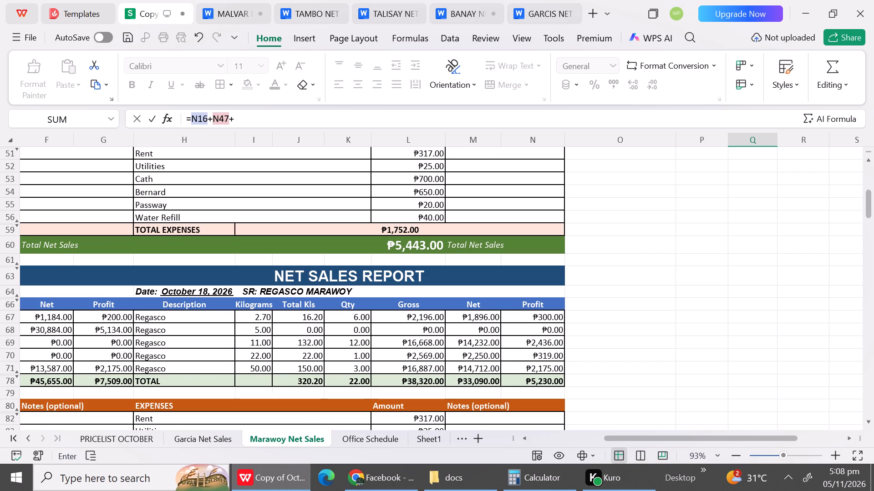
click(541, 381)
key(shift+plus)
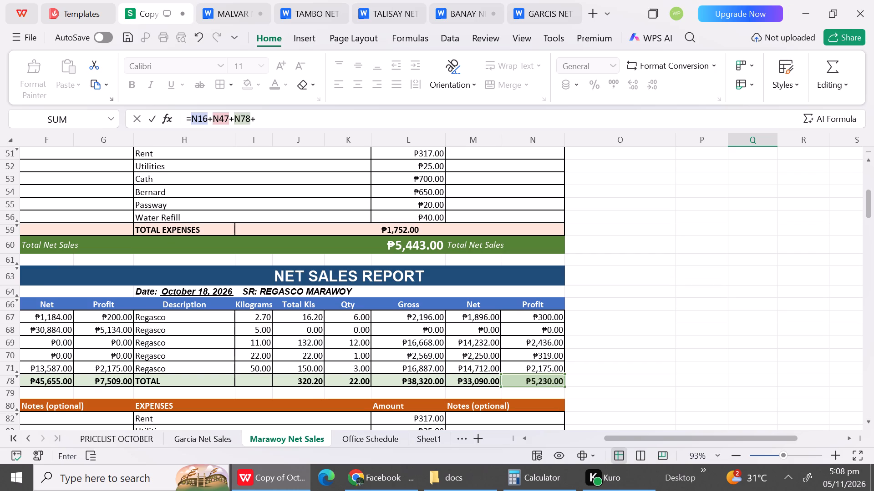
Add N109, the October 19 Profit total, to the profit formula in Q2.
triple_click(866, 422)
triple_click(866, 422)
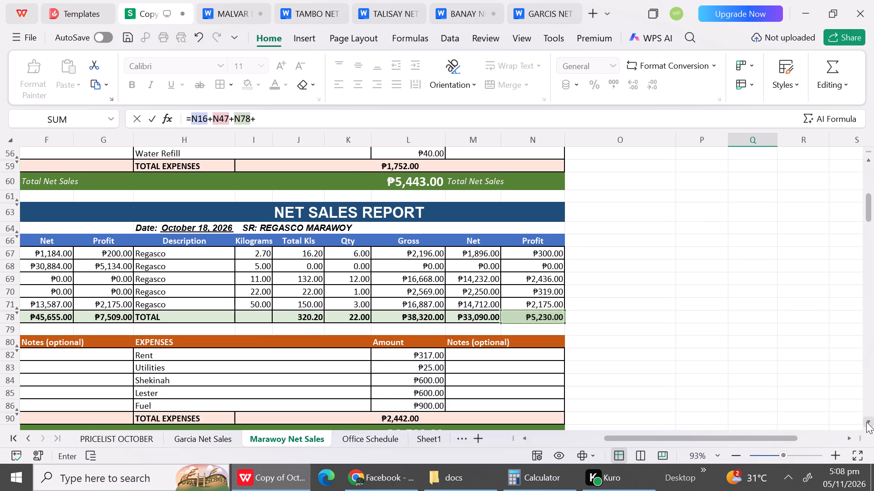
triple_click(866, 422)
triple_click(866, 422)
triple_click(866, 422)
triple_click(866, 422)
double_click(866, 422)
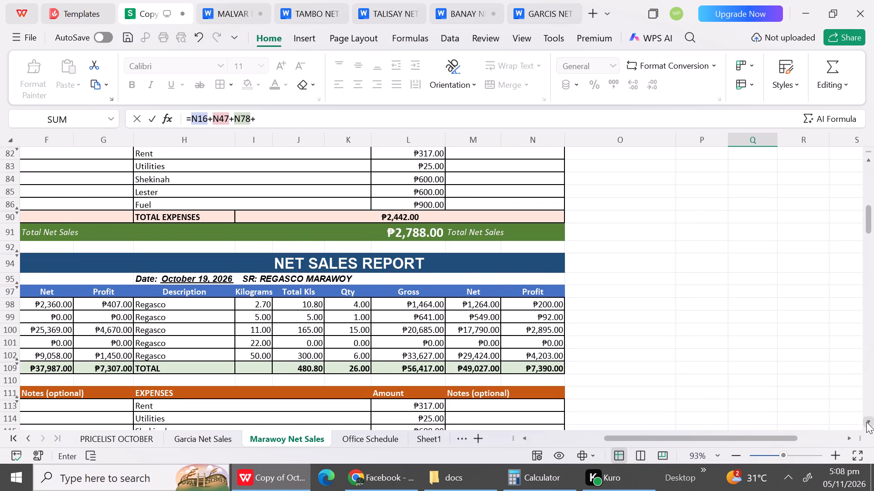
click(546, 363)
key(shift+plus)
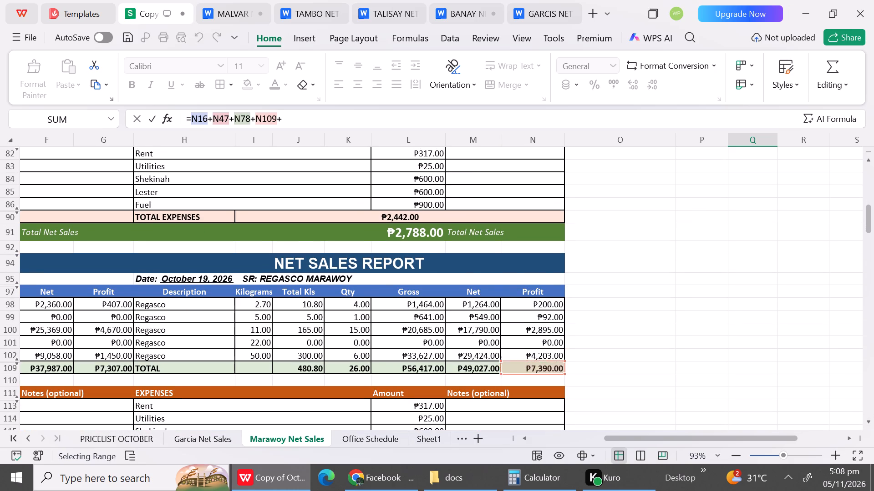
Add N140, the October 20 Profit total, to the profit formula in Q2.
triple_click(865, 418)
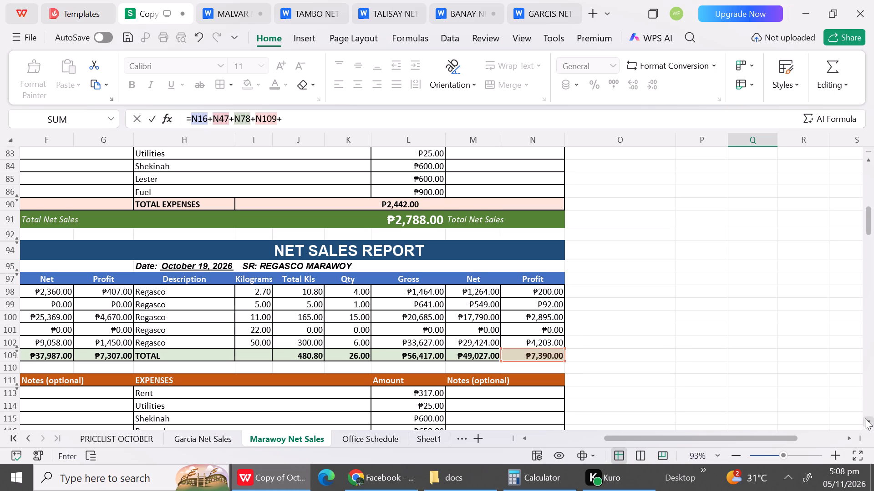
triple_click(865, 418)
triple_click(865, 418)
triple_click(865, 418)
triple_click(865, 418)
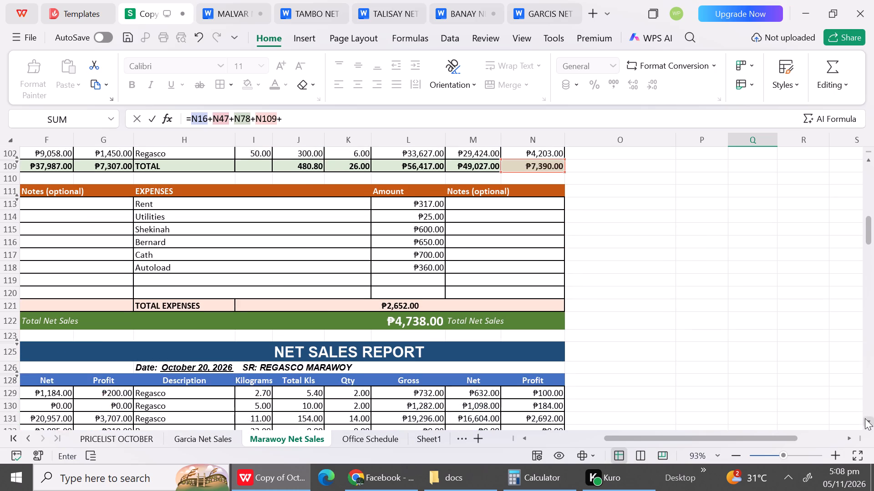
triple_click(865, 418)
double_click(865, 418)
click(533, 397)
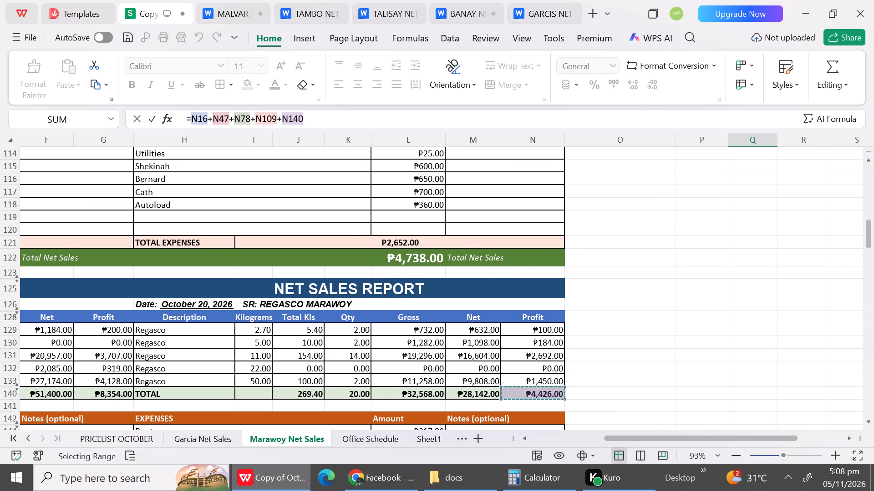
key(shift+plus)
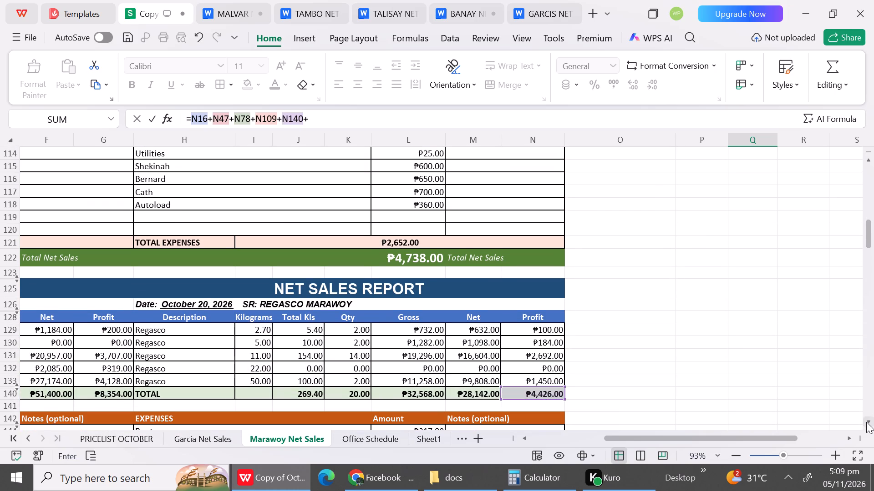
Add N171, the October 21 Profit total, to the profit formula in Q2.
triple_click(866, 422)
triple_click(866, 422)
triple_click(866, 422)
triple_click(866, 422)
triple_click(866, 422)
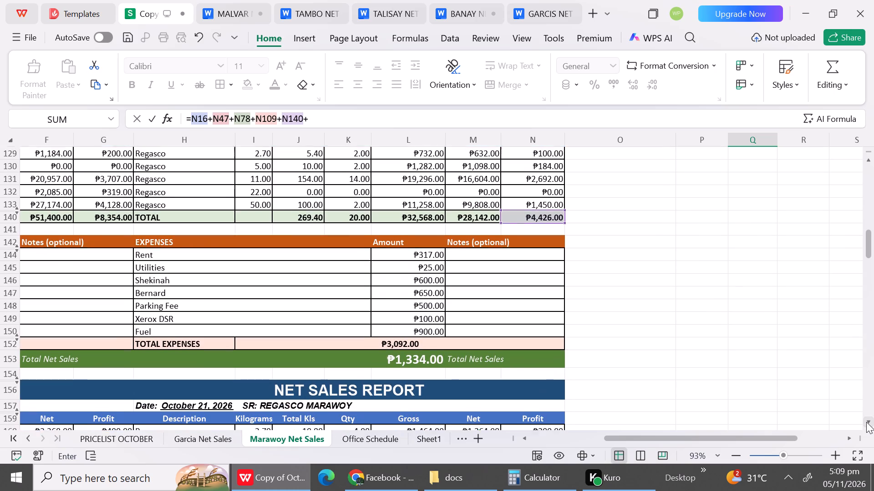
triple_click(866, 422)
triple_click(866, 422)
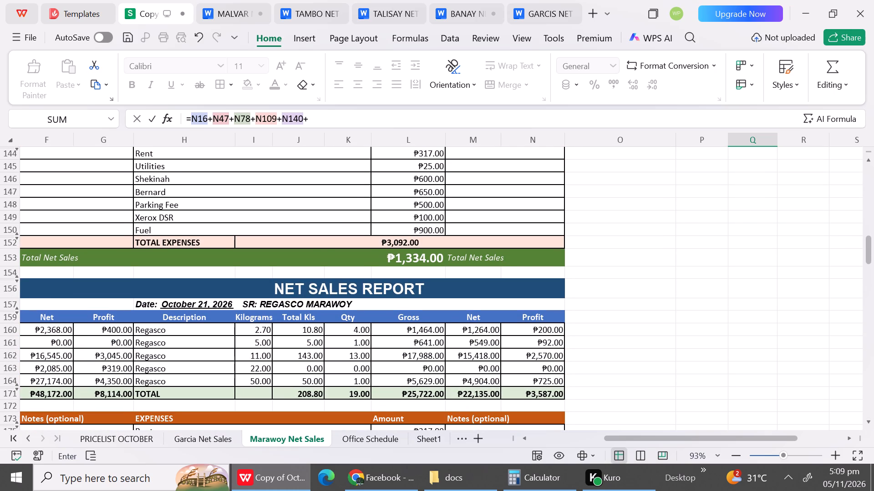
click(547, 395)
key(shift+plus)
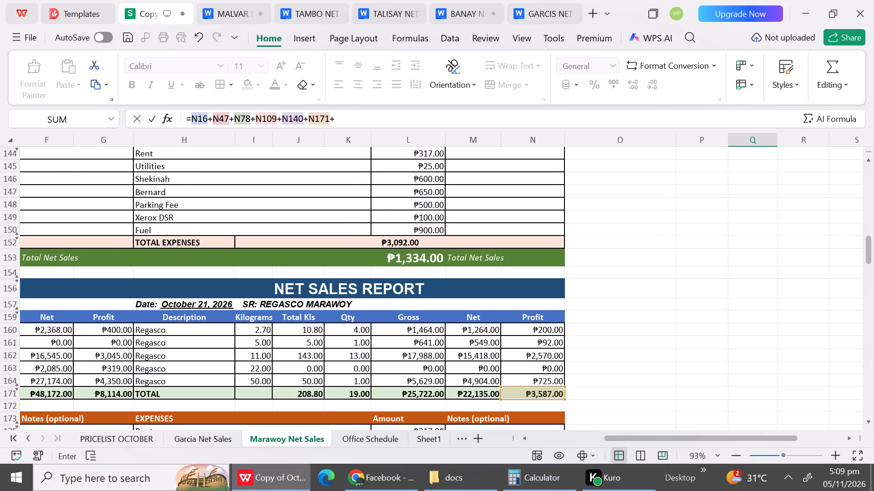
Add N202, the October 22 Profit total, to the profit formula in Q2.
triple_click(870, 421)
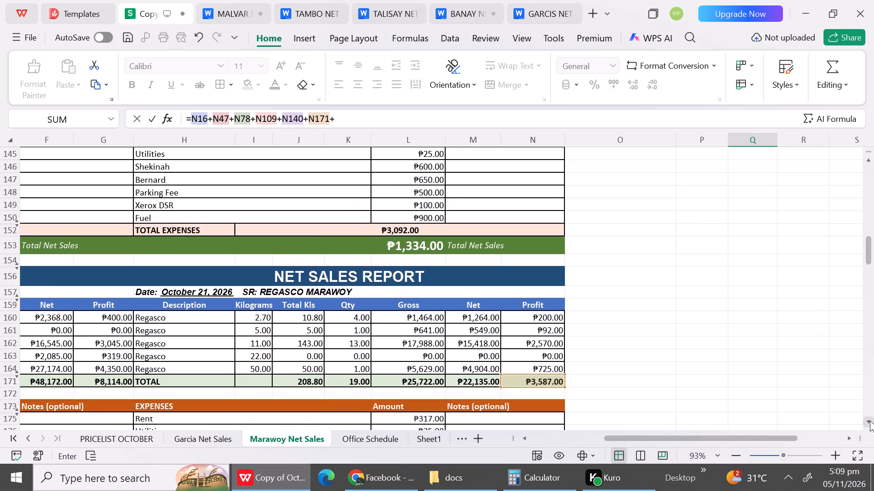
triple_click(870, 421)
triple_click(870, 421)
triple_click(870, 421)
triple_click(870, 421)
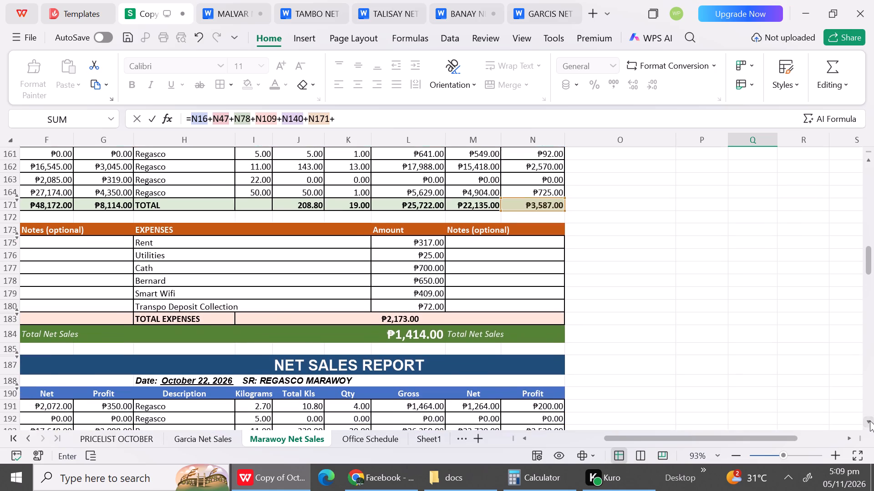
triple_click(870, 421)
triple_click(870, 421)
click(555, 381)
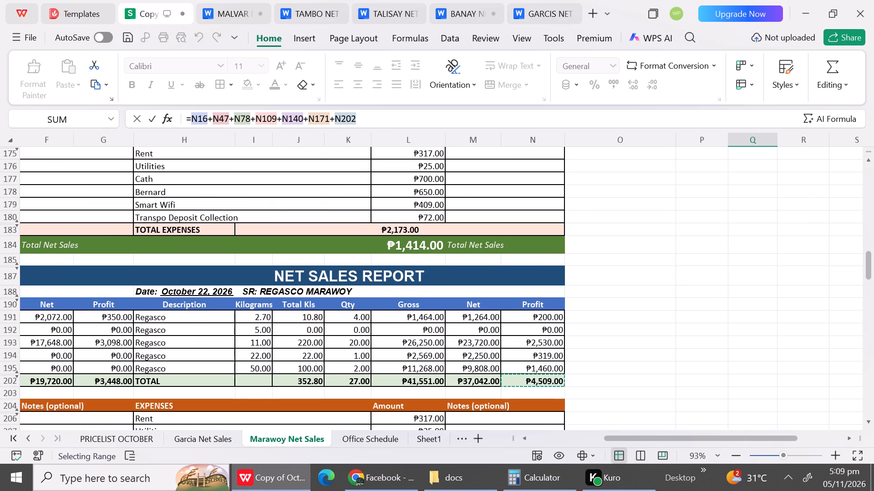
key(shift+plus)
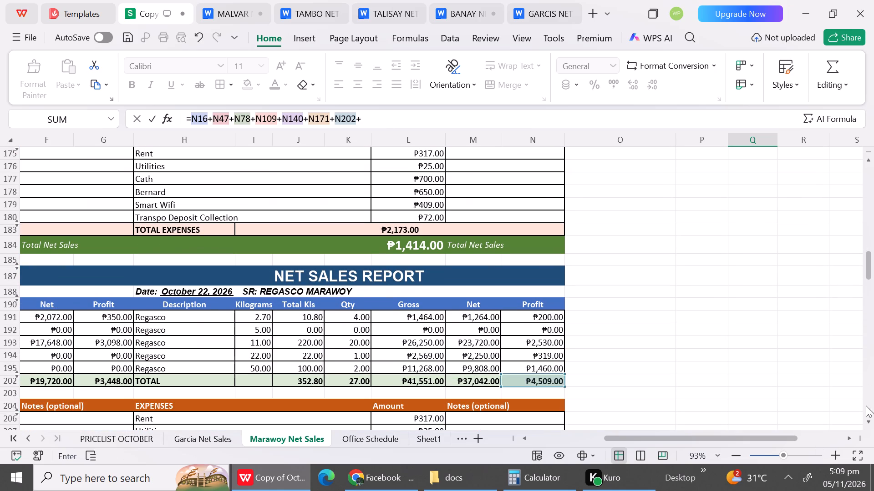
Add N233, the October 23 Profit total, to the profit formula in Q2.
triple_click(870, 422)
triple_click(870, 422)
triple_click(870, 422)
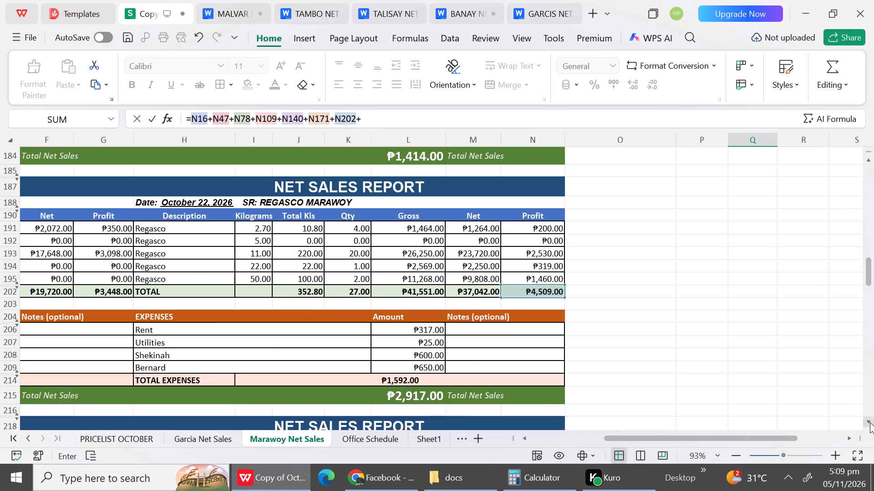
triple_click(870, 422)
triple_click(870, 422)
triple_click(870, 422)
double_click(870, 422)
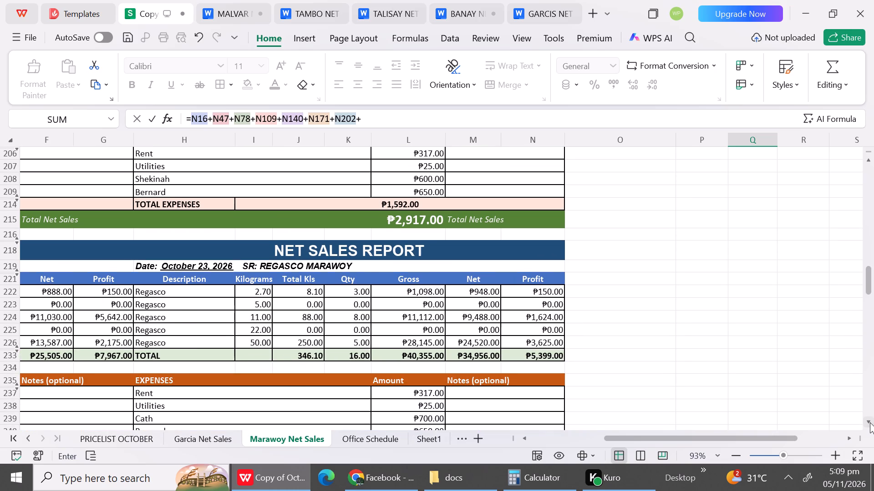
click(553, 357)
key(shift+plus)
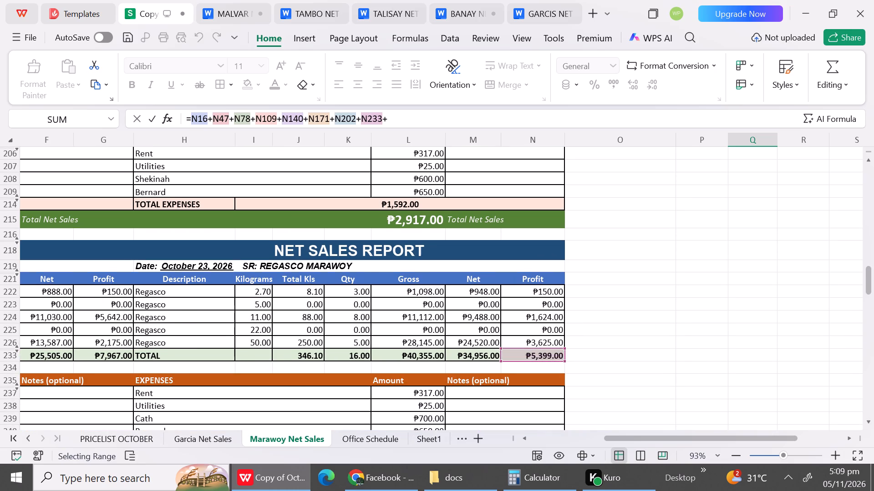
Add N264, the October 24 Profit total, to the profit formula in Q2.
triple_click(869, 425)
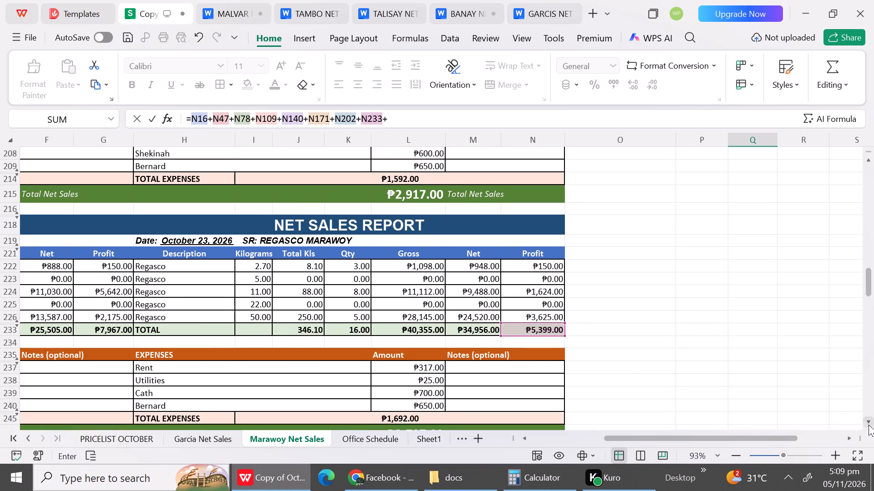
triple_click(869, 425)
triple_click(869, 425)
triple_click(869, 425)
triple_click(869, 425)
triple_click(869, 425)
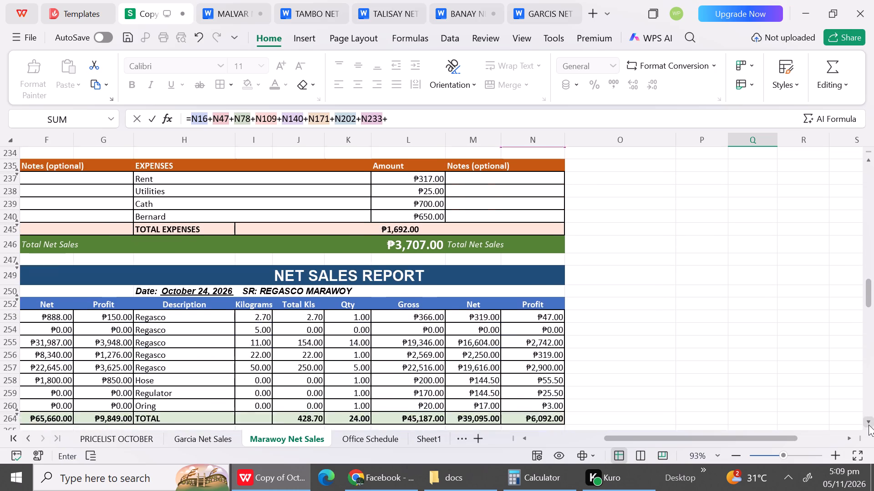
drag(869, 425, 535, 380)
click(535, 380)
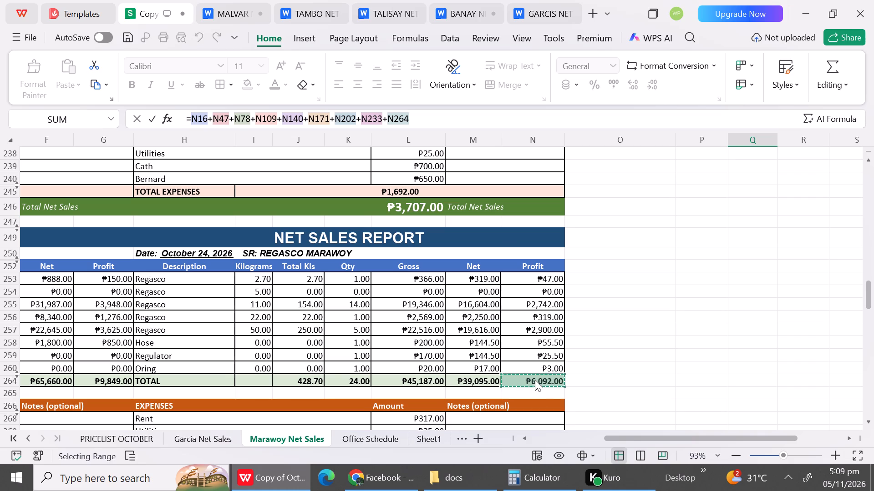
key(shift+plus)
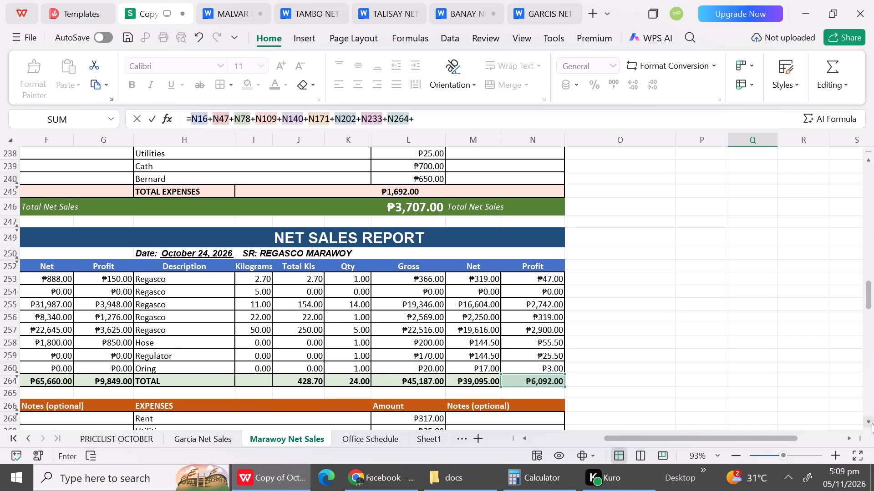
Add N295, the October 25 Profit total, to the profit formula in Q2.
triple_click(872, 423)
triple_click(872, 423)
triple_click(872, 423)
triple_click(872, 423)
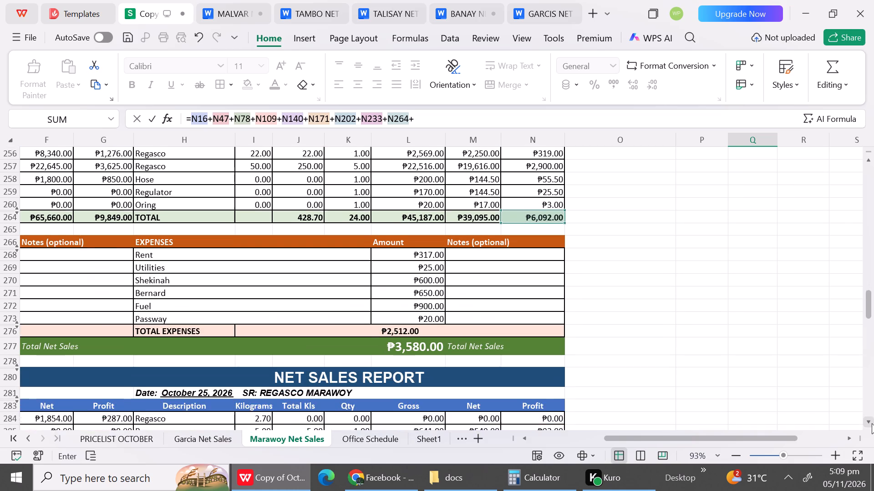
triple_click(872, 423)
triple_click(872, 423)
triple_click(872, 423)
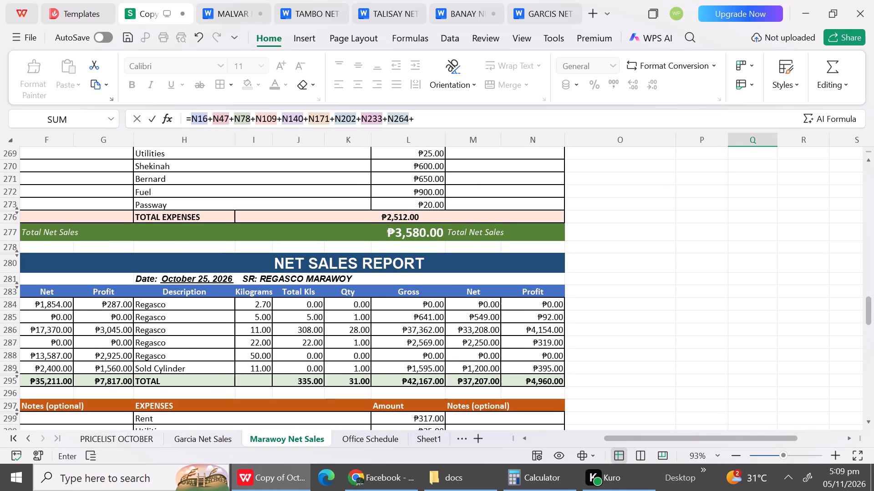
click(553, 384)
key(shift+plus)
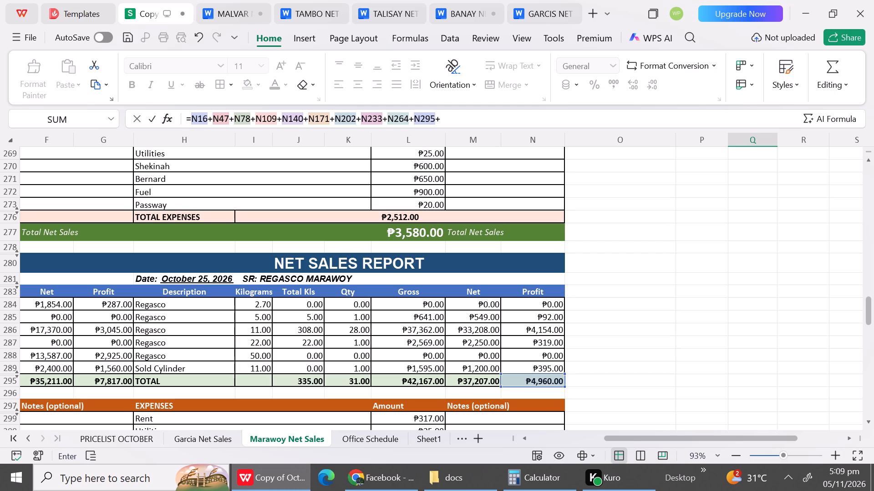
Add N326, the October 26 Profit total, to the profit formula in Q2.
triple_click(869, 424)
triple_click(869, 424)
triple_click(869, 424)
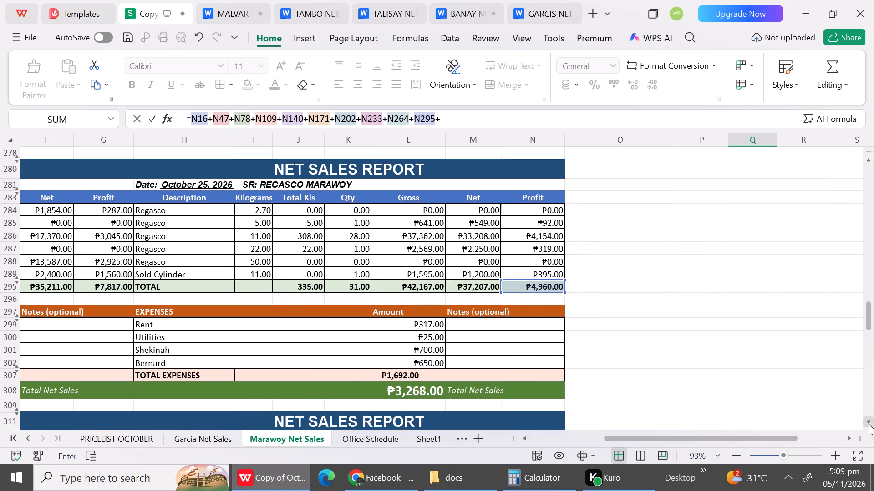
triple_click(869, 424)
triple_click(869, 424)
triple_click(869, 424)
triple_click(869, 424)
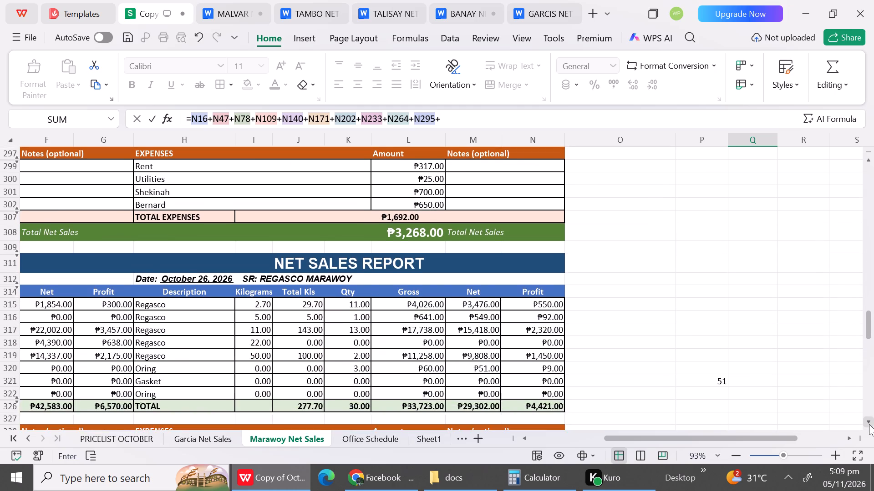
triple_click(869, 424)
triple_click(869, 424)
double_click(869, 424)
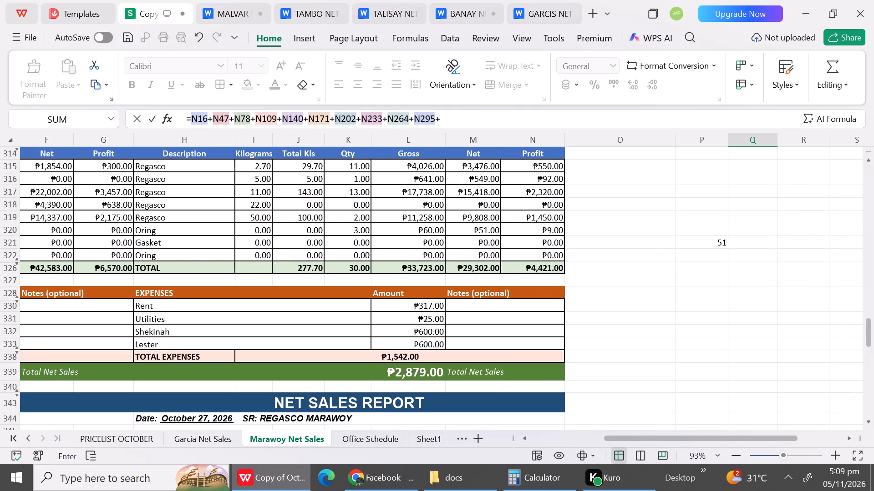
click(546, 263)
key(shift+plus)
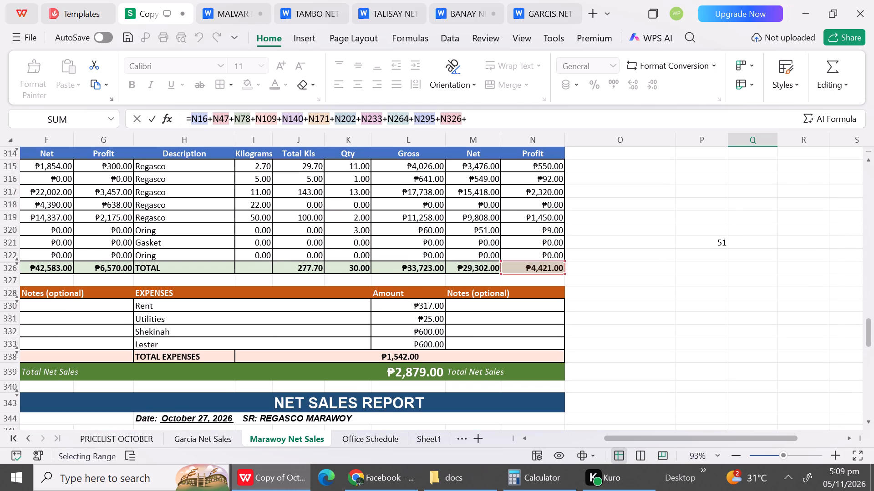
Add N358, the October 27 Profit total, to the profit formula in Q2.
triple_click(868, 421)
triple_click(868, 421)
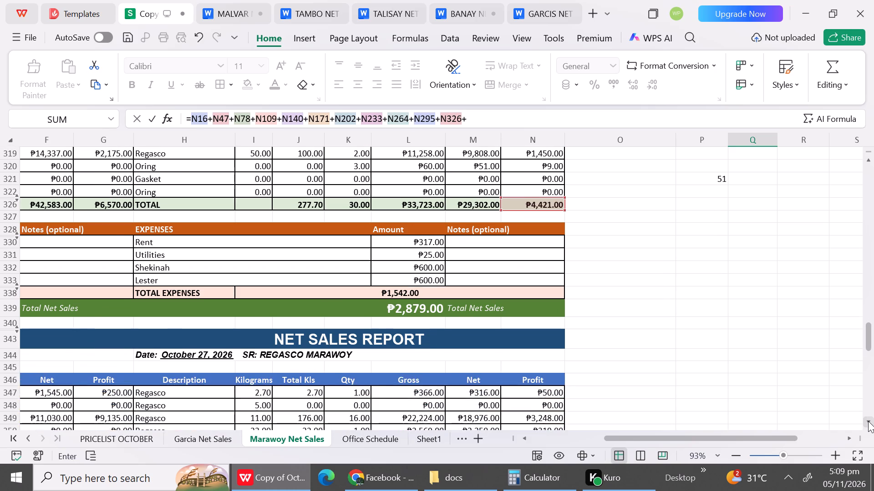
triple_click(868, 421)
triple_click(868, 421)
click(868, 421)
drag(868, 421, 544, 331)
click(543, 342)
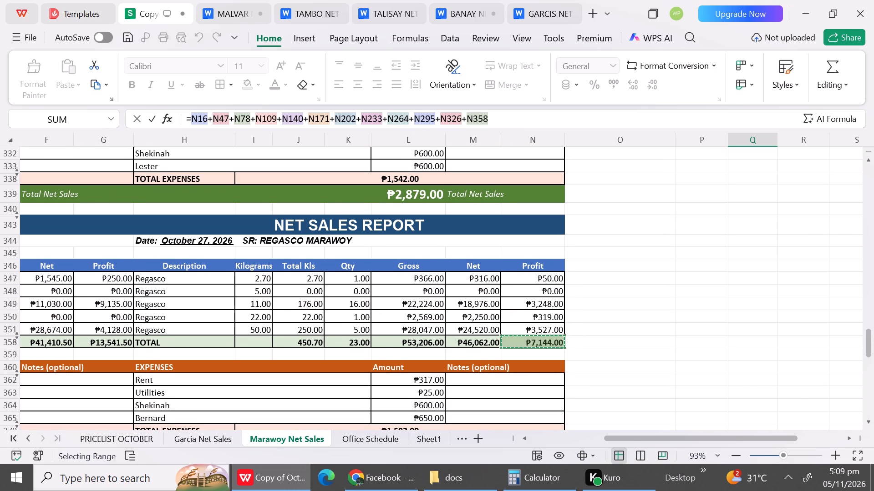
key(shift+plus)
Add N389, the October 28 Profit total, to the profit formula in Q2.
triple_click(873, 419)
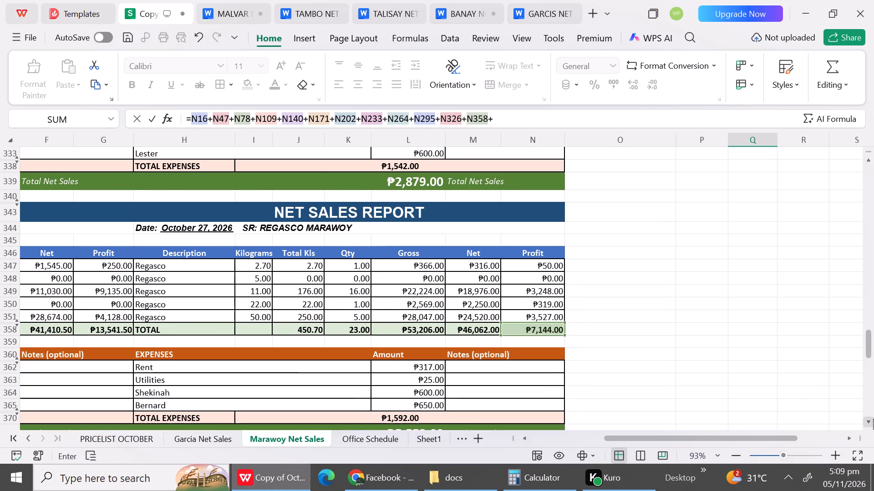
triple_click(873, 419)
triple_click(873, 419)
triple_click(873, 419)
triple_click(873, 419)
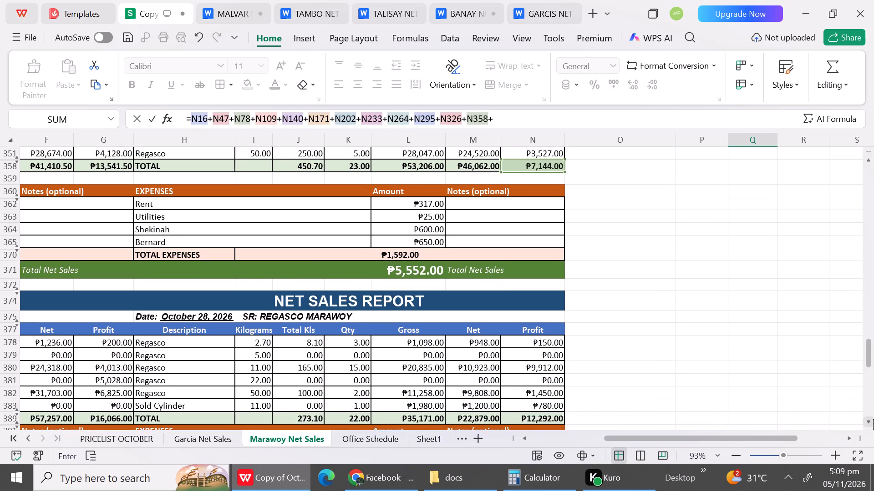
click(535, 392)
key(shift+plus)
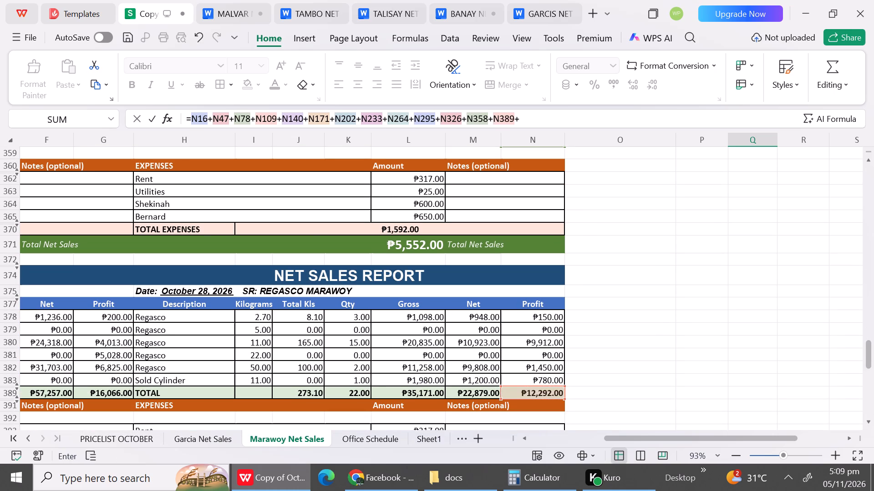
Add N420, the October 29 Profit total, to the profit formula in Q2.
triple_click(872, 421)
triple_click(872, 421)
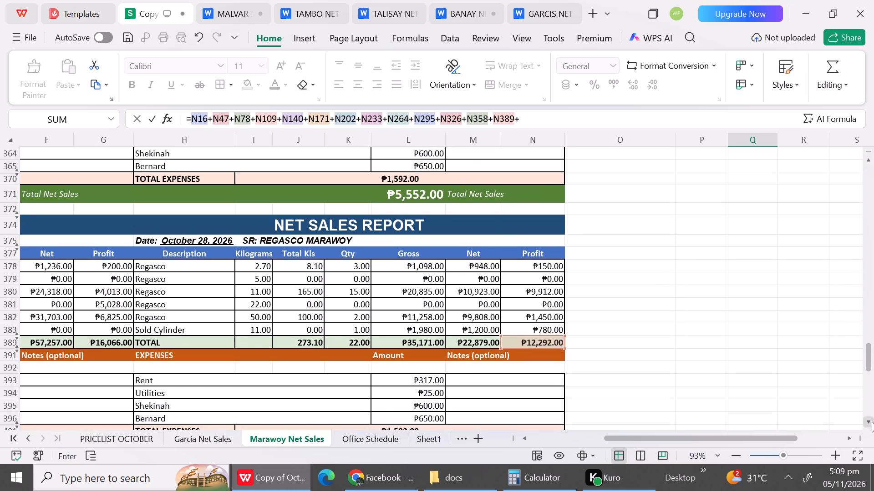
triple_click(872, 421)
triple_click(872, 421)
triple_click(872, 421)
triple_click(872, 421)
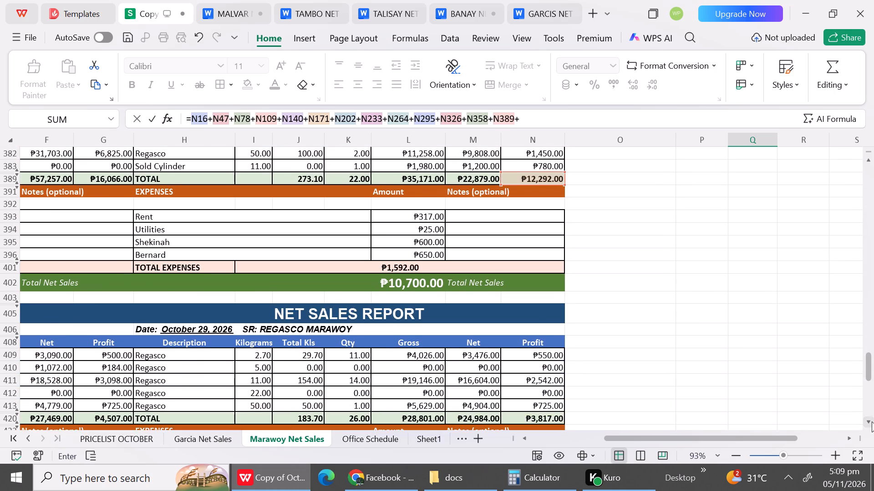
triple_click(872, 421)
double_click(872, 421)
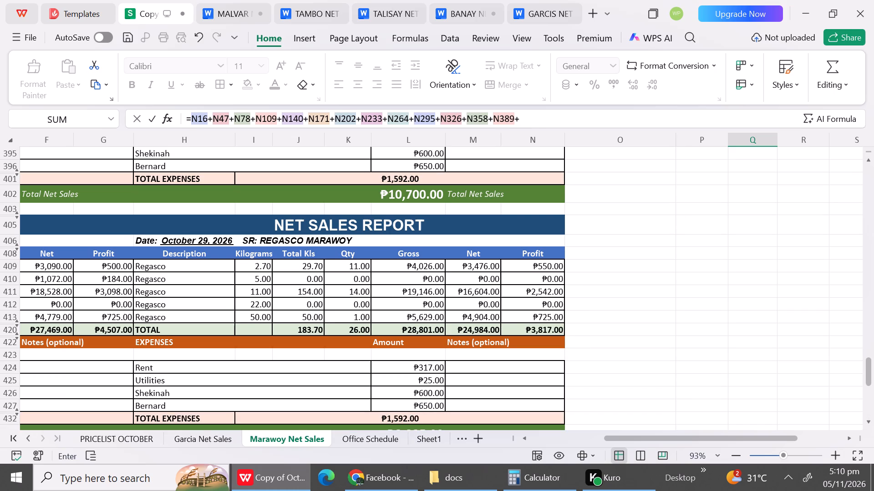
click(544, 329)
key(shift+plus)
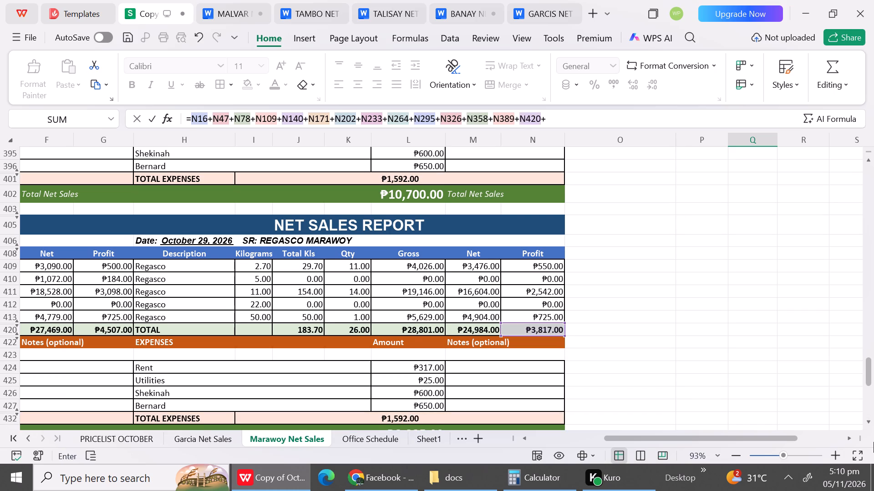
Add N451, the October 30 Profit total, as the last term of the Q2 profit formula and complete the formula.
triple_click(869, 416)
triple_click(869, 416)
triple_click(869, 416)
triple_click(869, 416)
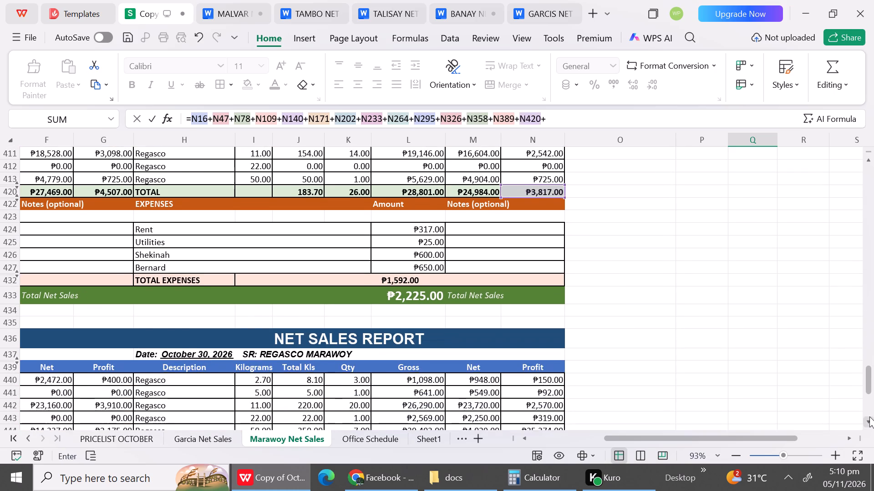
triple_click(869, 416)
drag(869, 416, 531, 362)
click(531, 362)
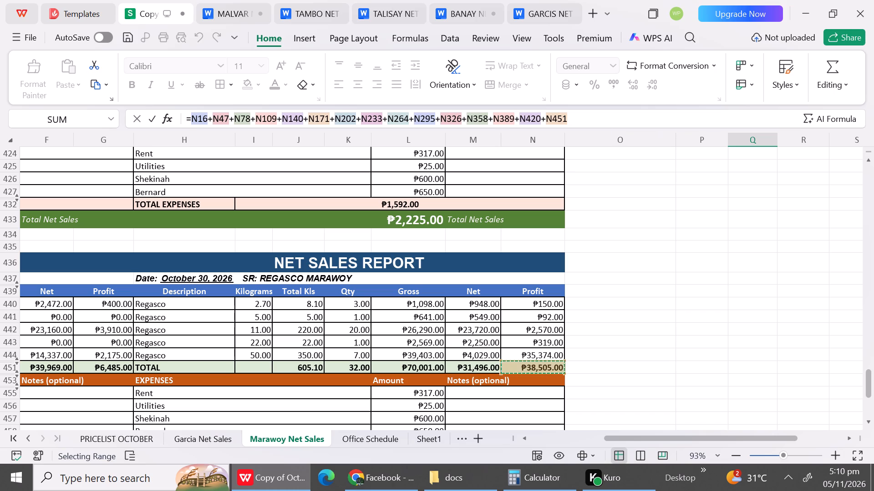
triple_click(869, 163)
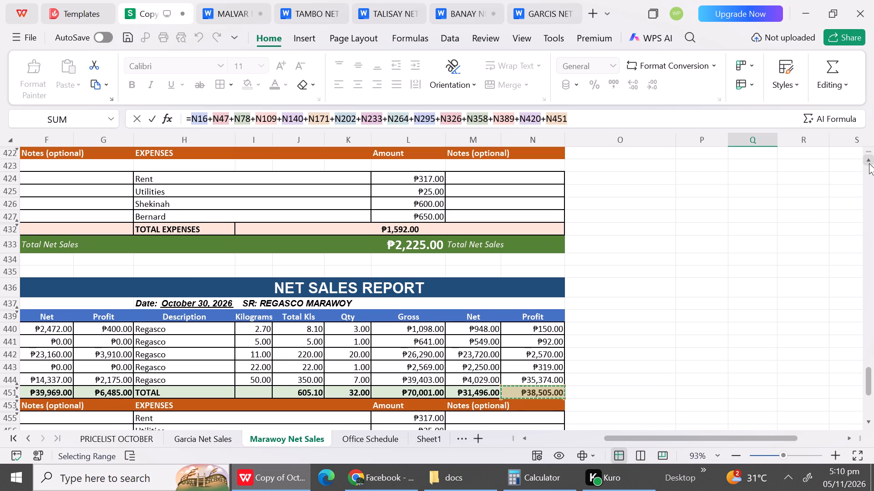
triple_click(869, 163)
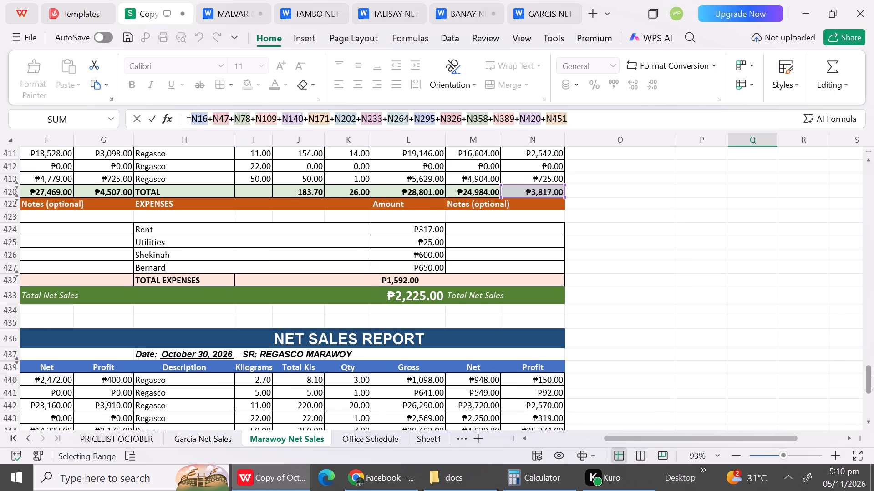
click(585, 118)
key(Return)
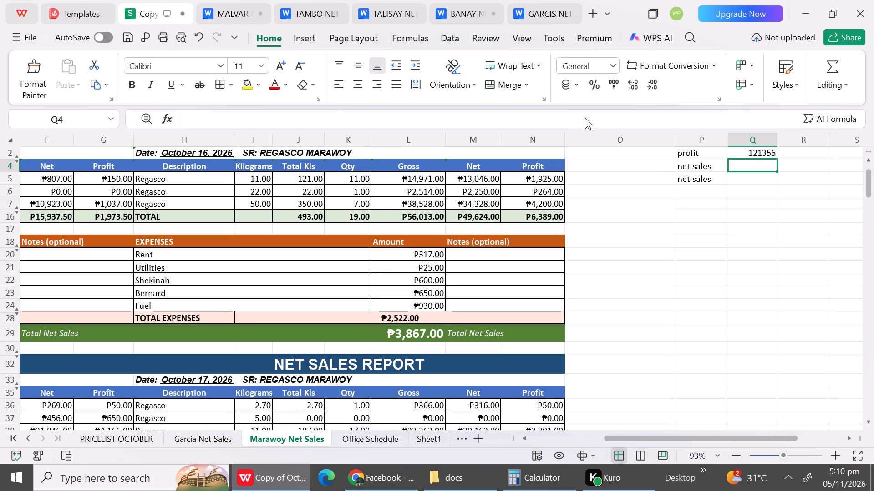
Review the profit, expenses and net sales figures in Marawoy's daily reports from October 16 through October 31.
click(778, 261)
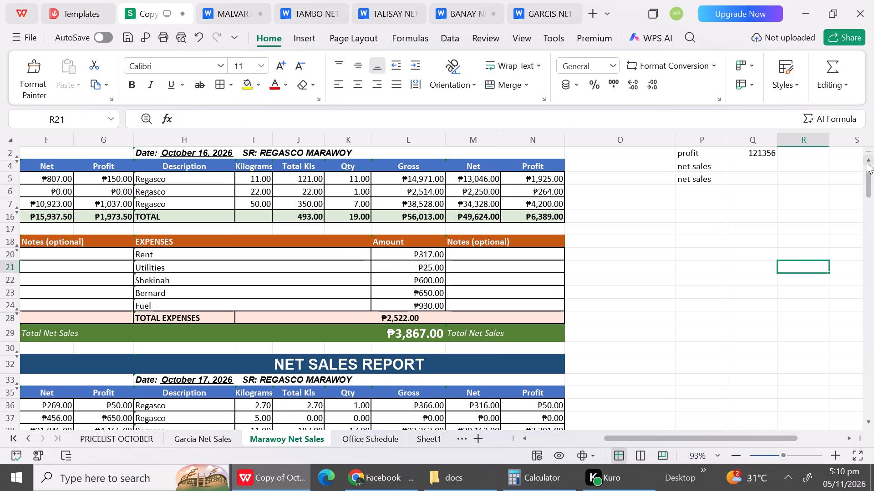
triple_click(865, 421)
triple_click(865, 421)
triple_click(865, 421)
triple_click(865, 421)
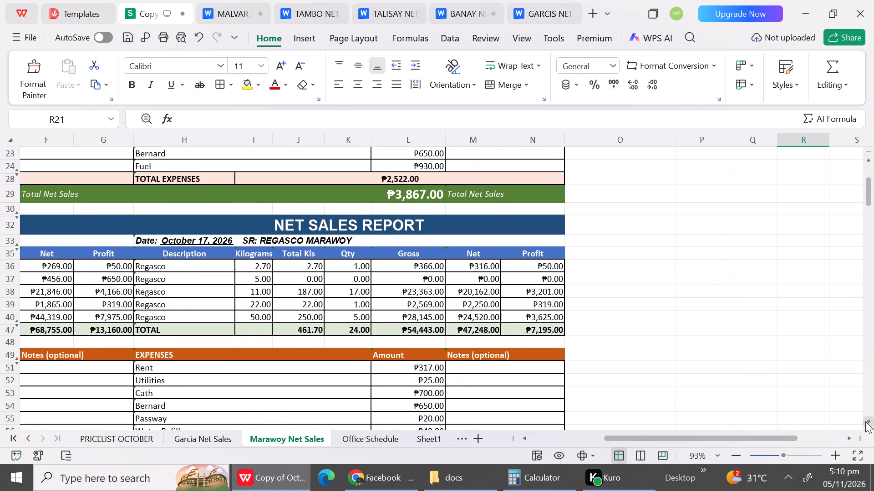
triple_click(865, 421)
triple_click(865, 421)
triple_click(865, 421)
triple_click(865, 421)
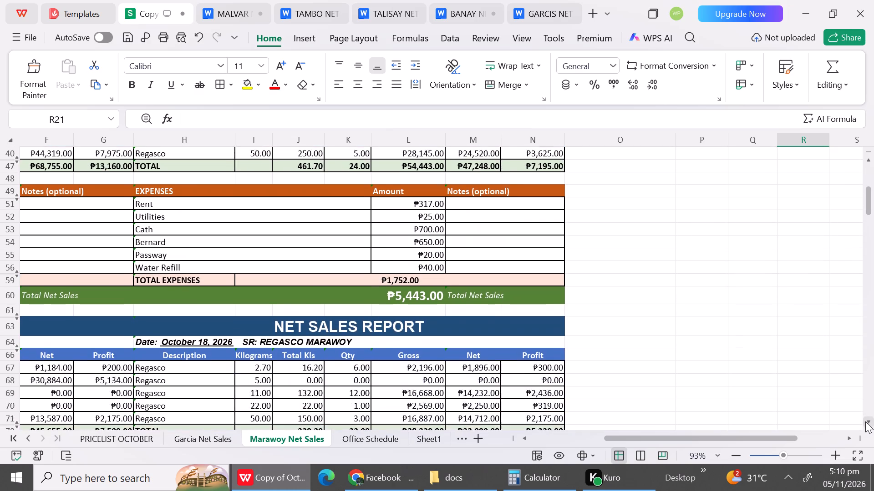
triple_click(865, 421)
triple_click(865, 421)
triple_click(865, 421)
triple_click(865, 421)
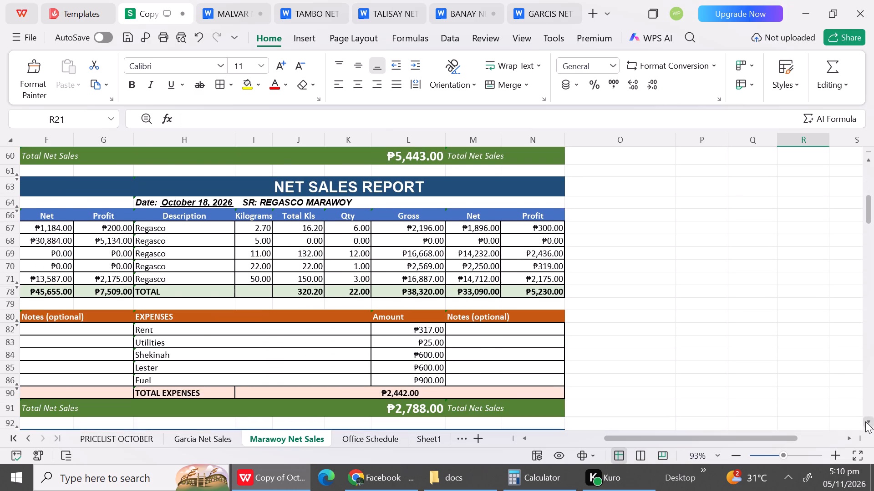
triple_click(865, 421)
triple_click(865, 421)
double_click(865, 421)
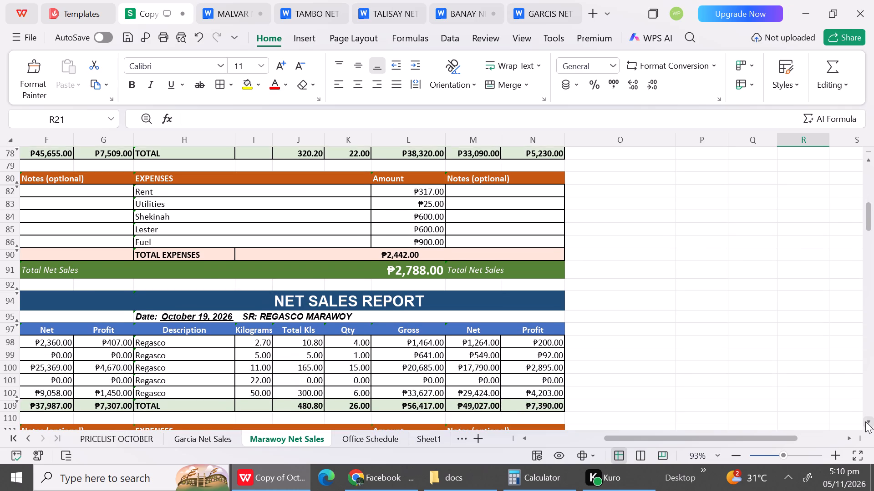
click(865, 421)
triple_click(865, 421)
triple_click(865, 421)
triple_click(865, 421)
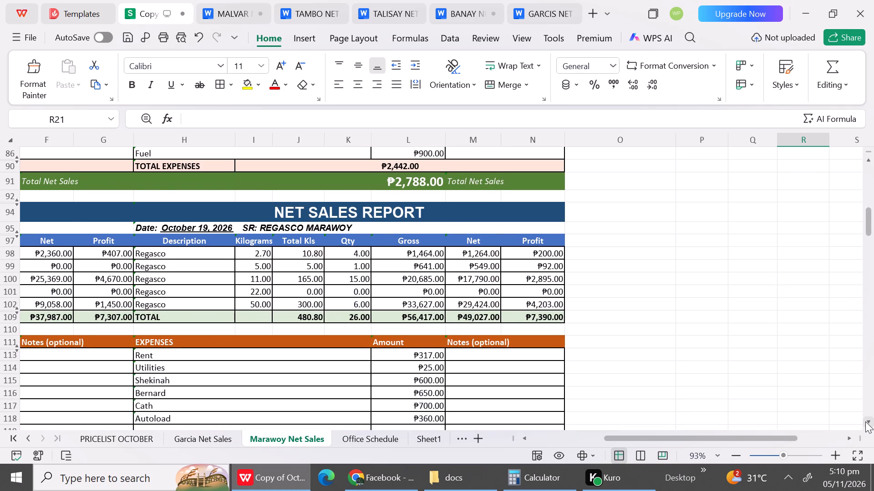
triple_click(865, 421)
triple_click(865, 421)
triple_click(865, 421)
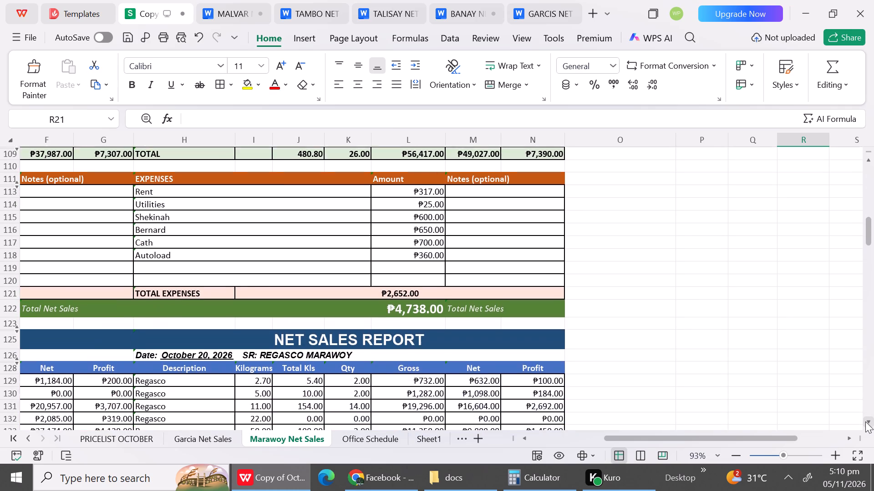
triple_click(865, 421)
triple_click(865, 421)
triple_click(865, 421)
triple_click(865, 421)
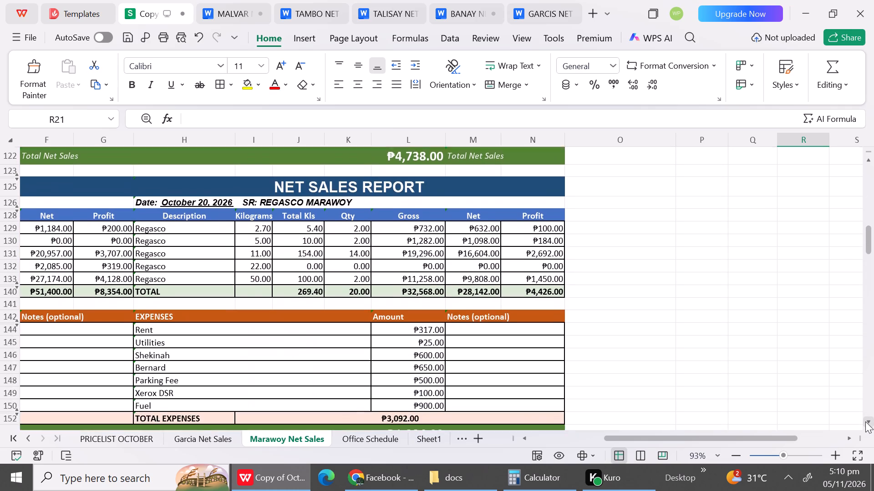
triple_click(865, 421)
triple_click(865, 421)
triple_click(865, 421)
triple_click(865, 421)
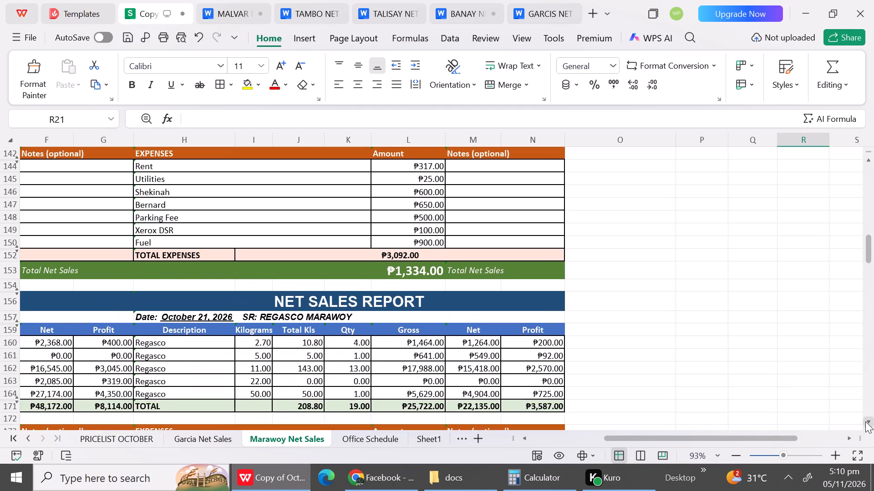
triple_click(865, 421)
triple_click(865, 421)
triple_click(865, 421)
triple_click(865, 421)
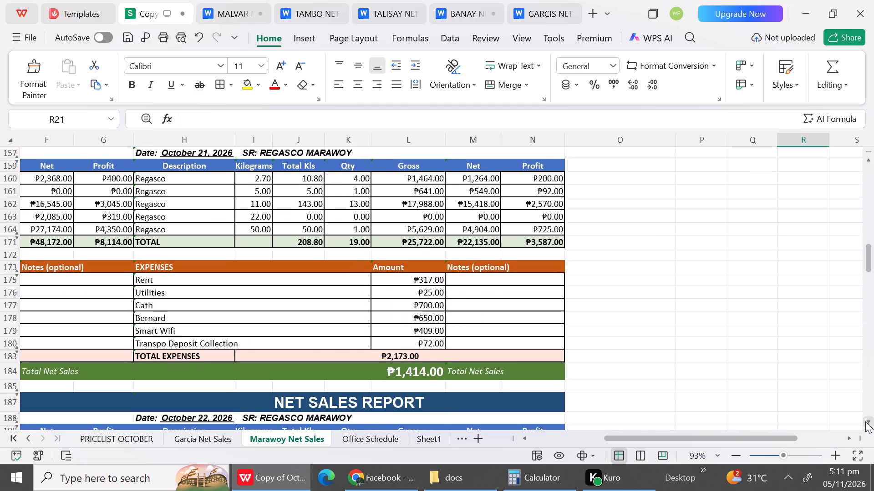
triple_click(865, 421)
triple_click(865, 421)
triple_click(865, 421)
triple_click(865, 421)
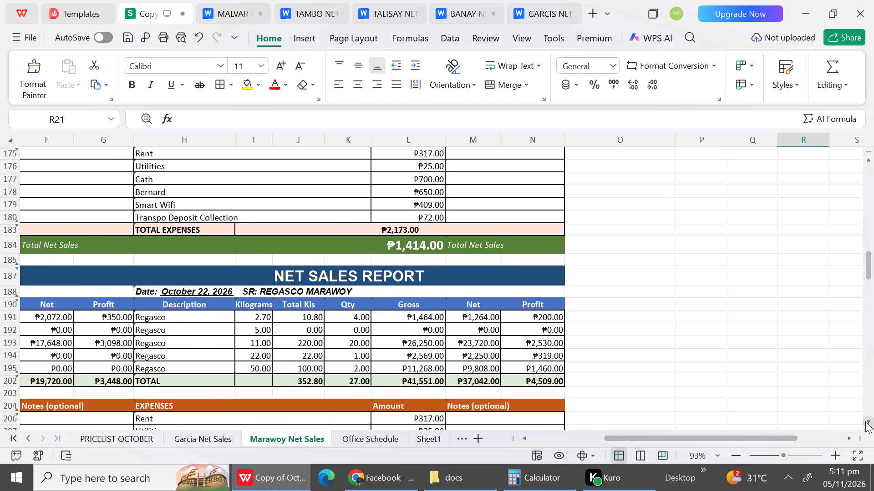
triple_click(865, 421)
double_click(865, 421)
drag(865, 421, 870, 399)
click(870, 399)
click(870, 399)
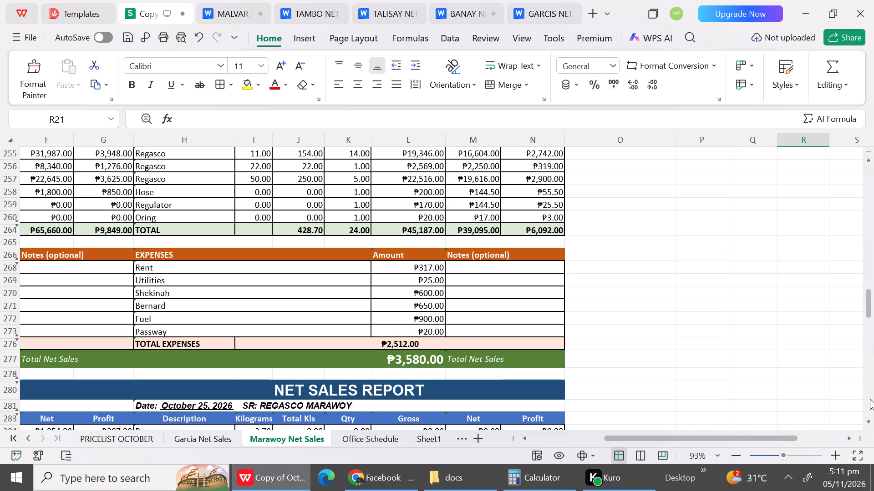
click(870, 399)
click(870, 399)
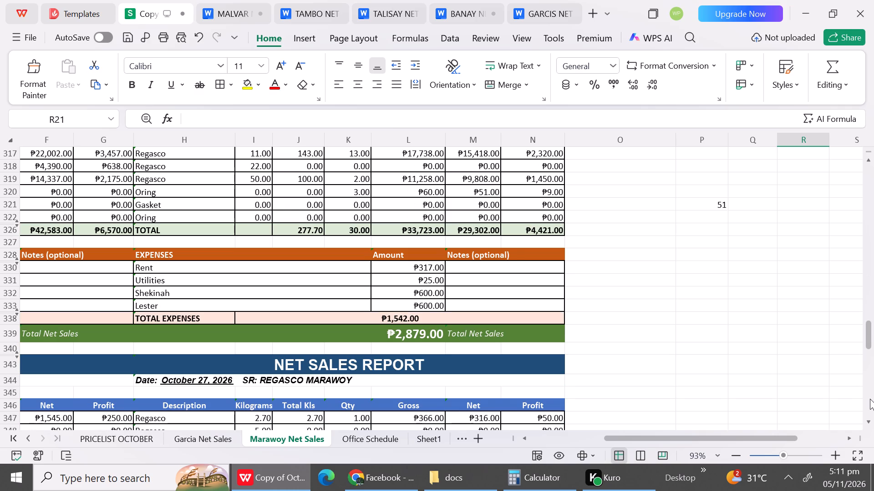
click(870, 399)
click(870, 399)
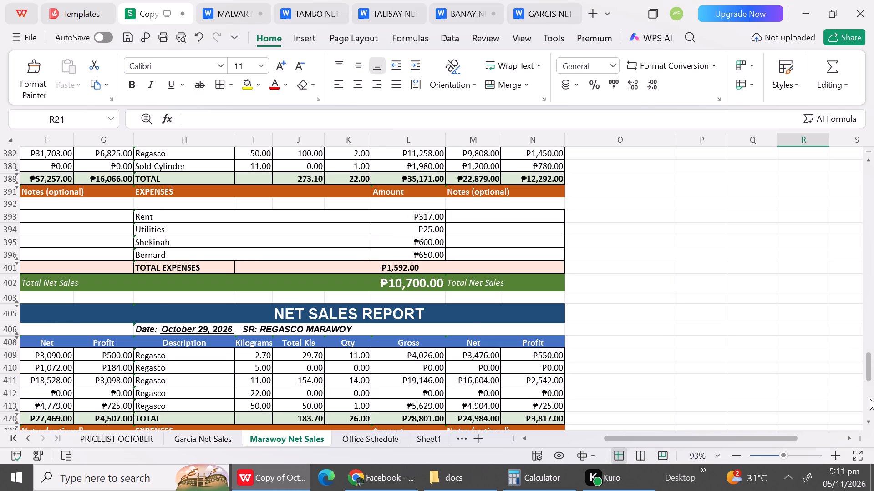
click(870, 399)
click(870, 399)
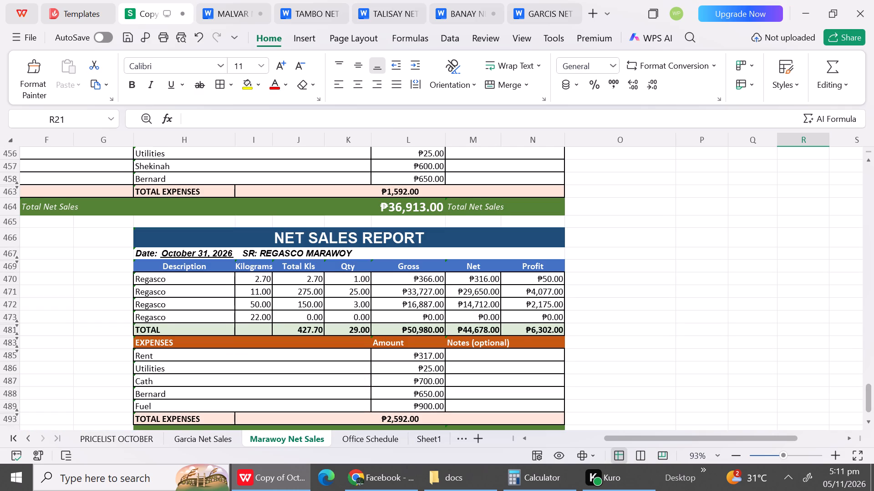
Set the Net amount of the 50 kg Regasco row in Marawoy's October 30 report to 34328.
click(870, 164)
triple_click(870, 164)
triple_click(870, 164)
triple_click(870, 164)
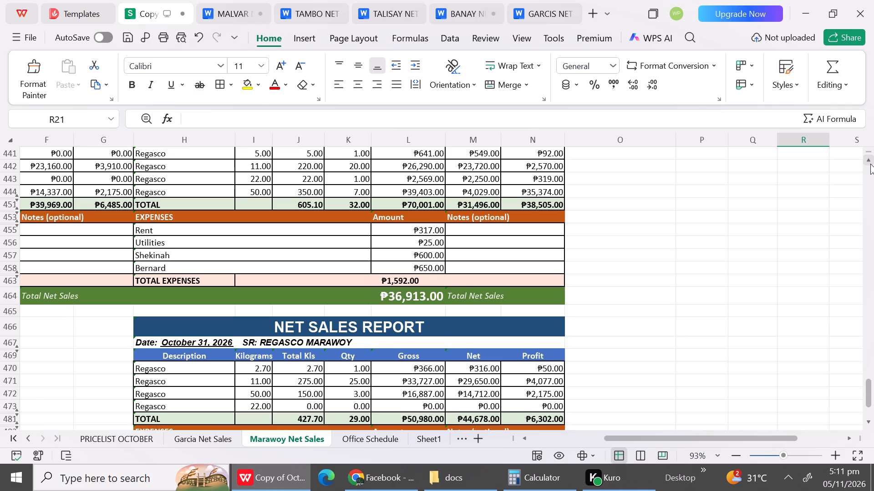
triple_click(870, 164)
drag(870, 164, 554, 302)
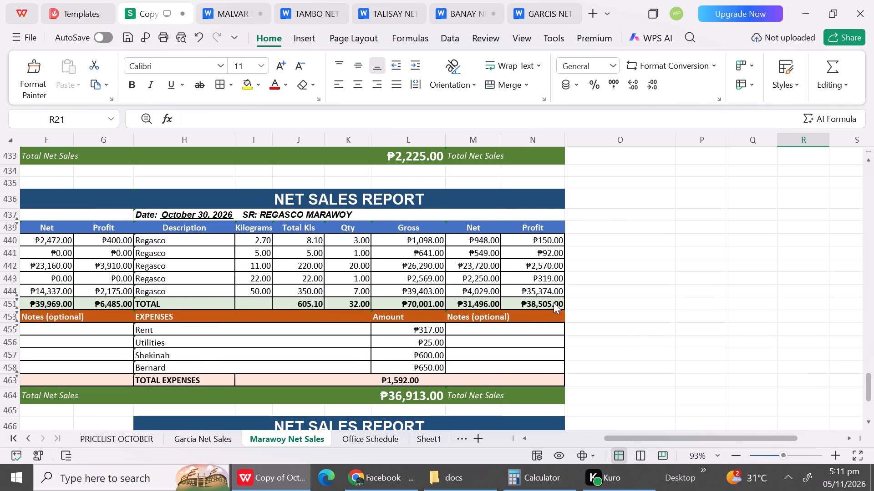
click(554, 302)
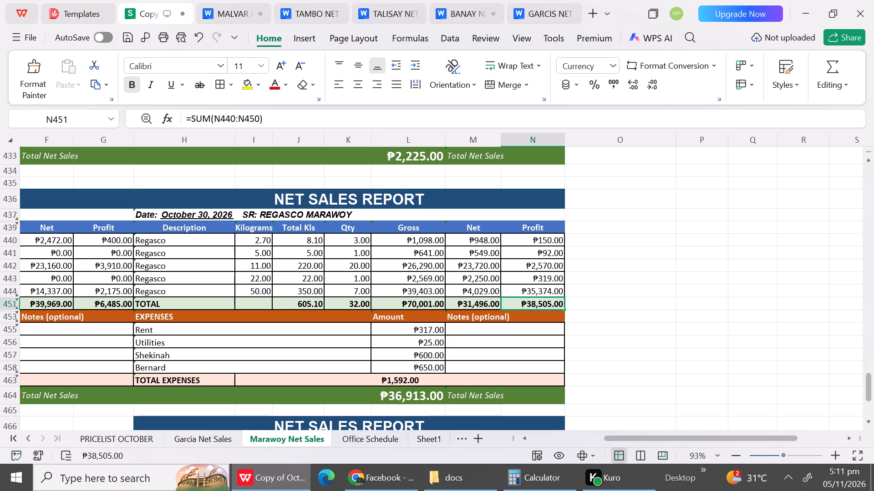
click(480, 291)
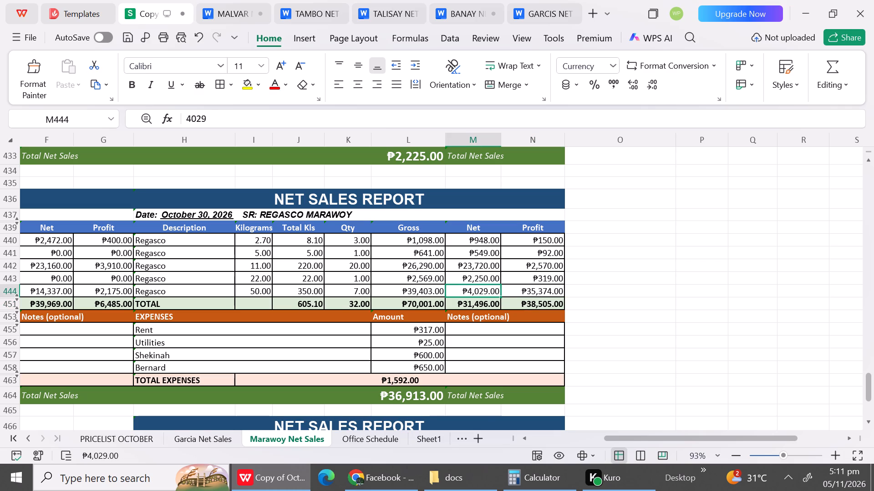
text(34)
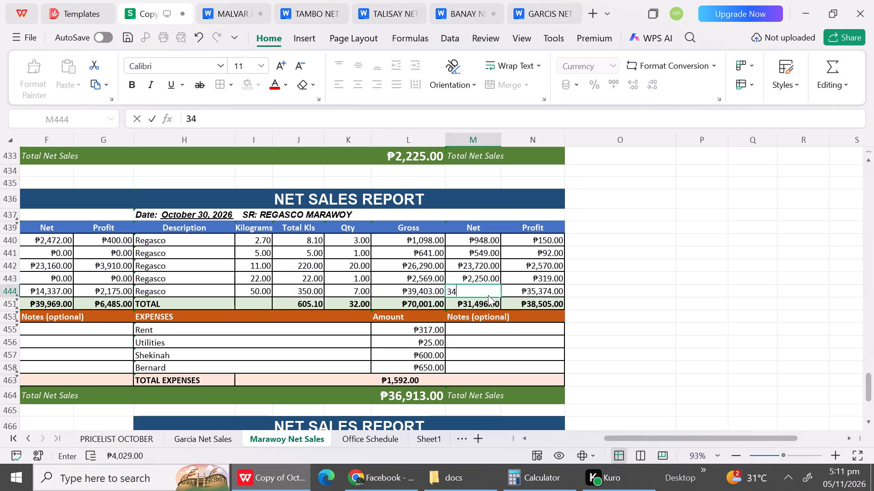
text(32)
key(8)
key(Return)
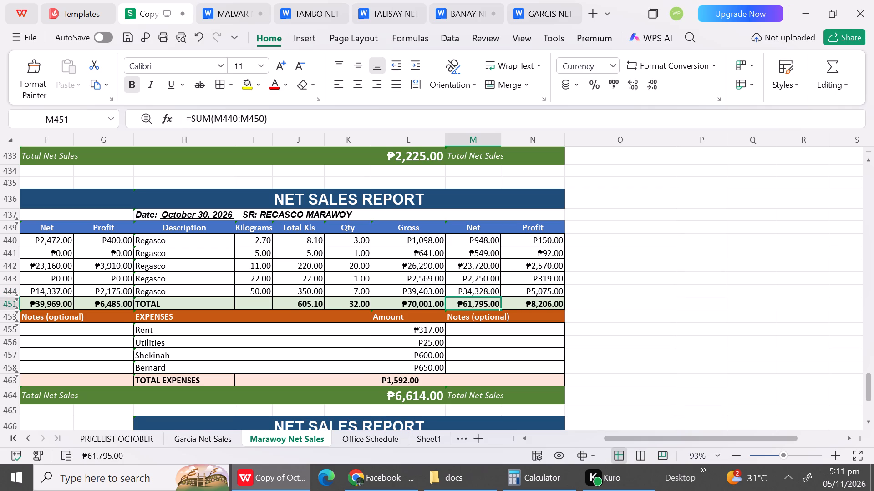
Reopen the profit formula in Q2 and add N481, the October 31 Profit total, to it.
triple_click(866, 235)
click(866, 235)
drag(866, 235, 873, 273)
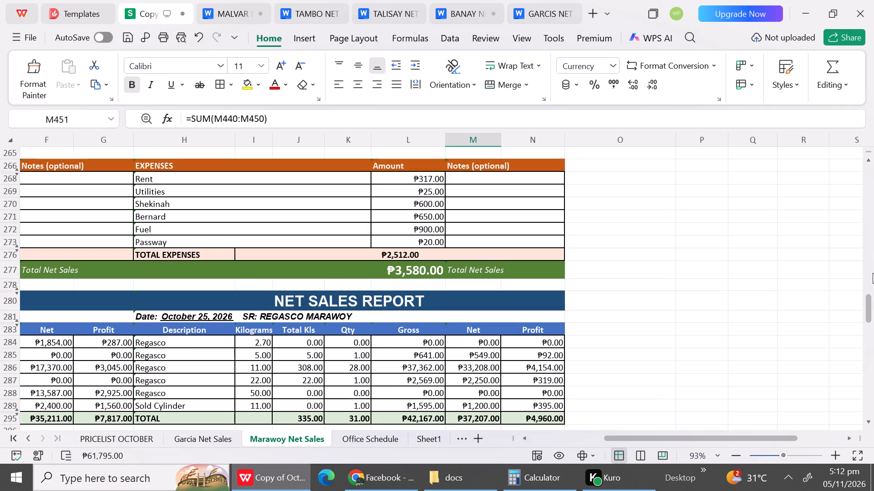
drag(873, 273, 854, 171)
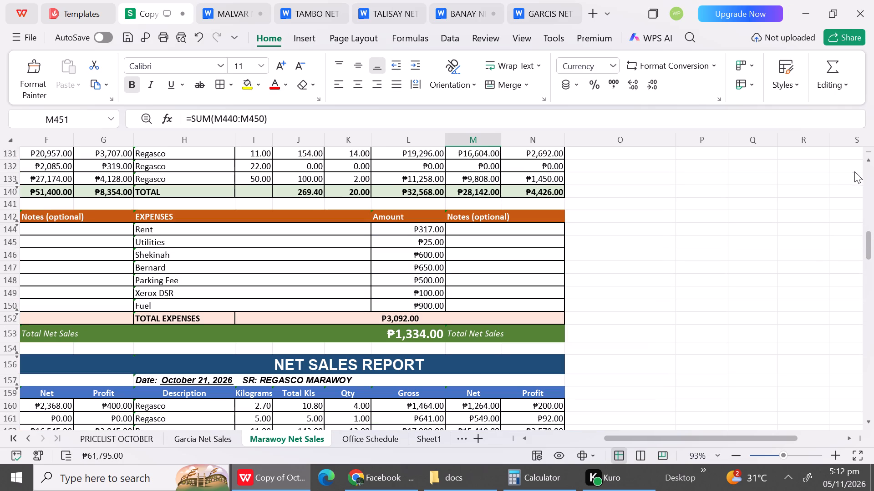
drag(854, 171, 870, 195)
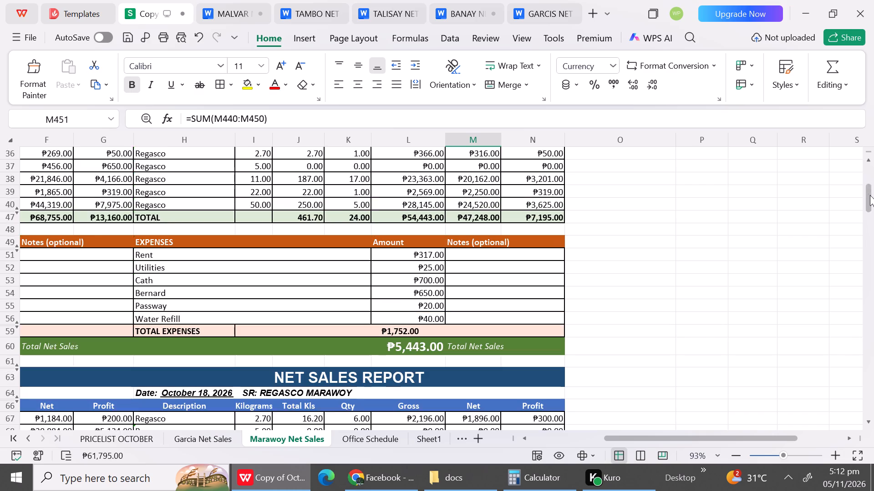
drag(870, 195, 864, 164)
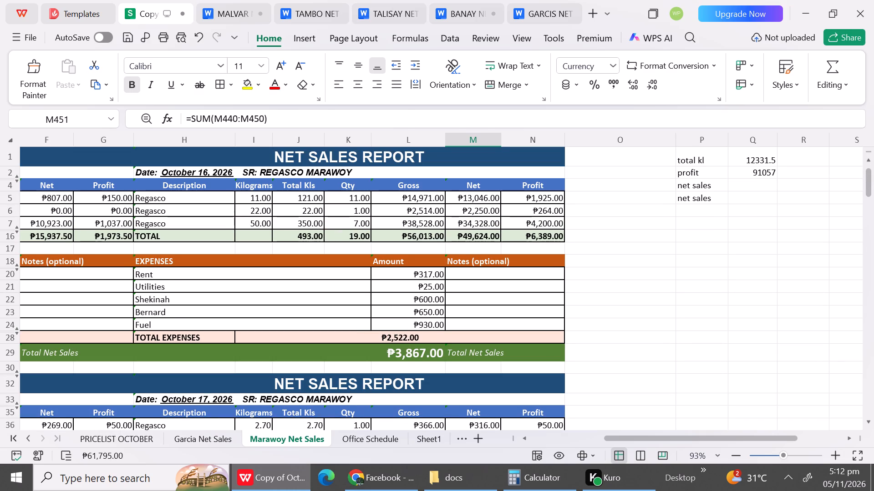
double_click(773, 175)
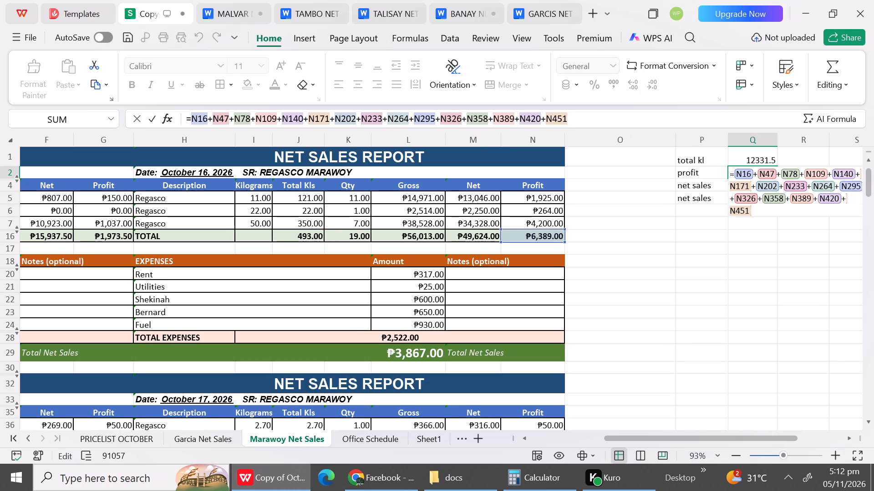
click(620, 121)
key(ctrl+equal)
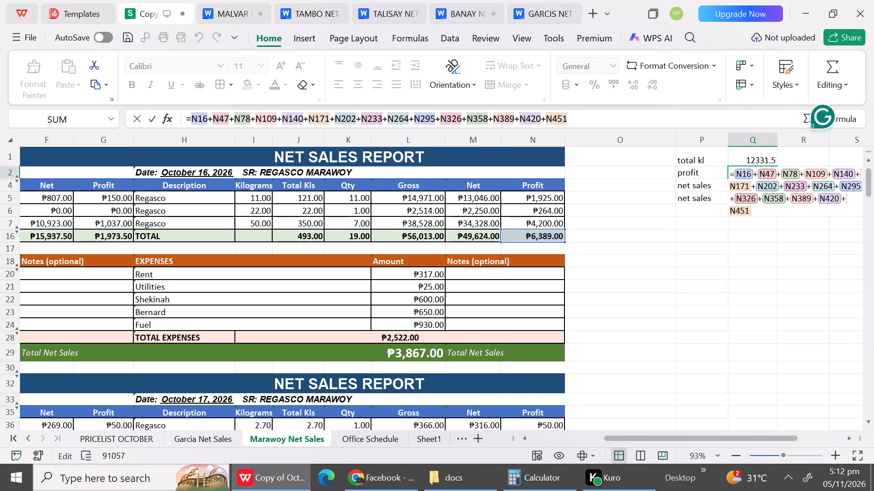
click(763, 213)
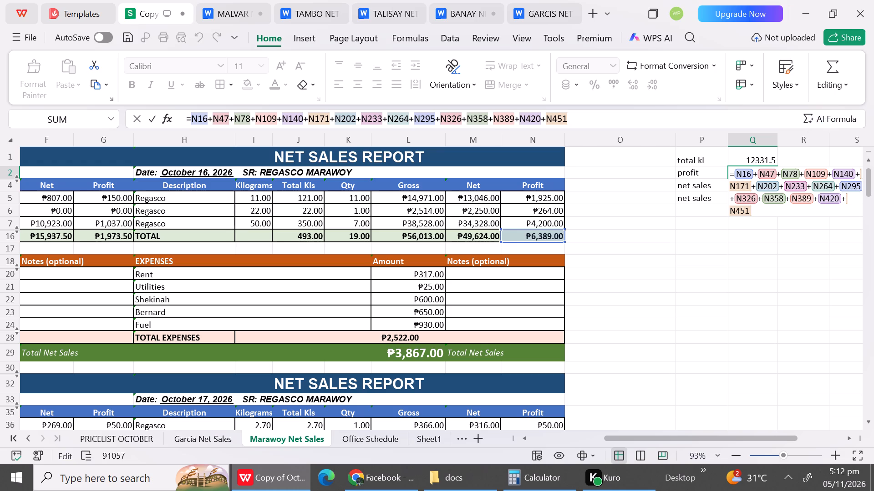
key(ctrl+equal)
key(BackSpace)
key(shift+plus)
click(869, 365)
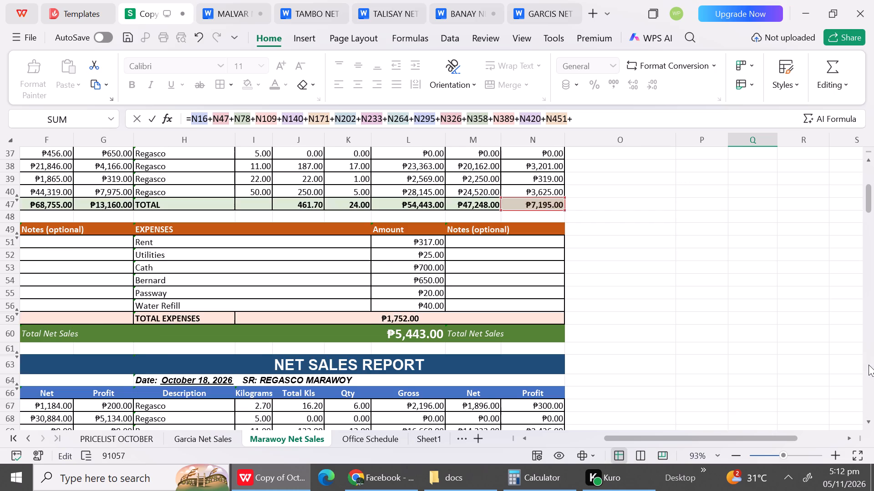
triple_click(869, 365)
triple_click(869, 365)
triple_click(869, 365)
triple_click(869, 365)
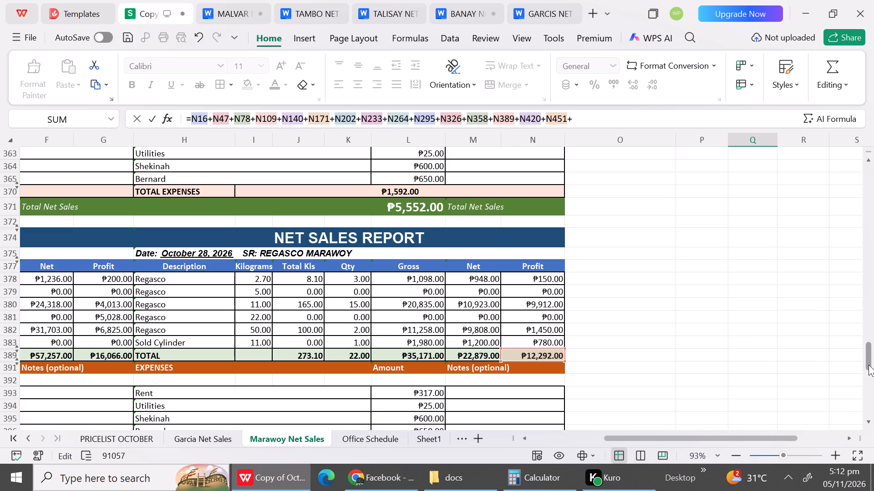
click(869, 365)
click(869, 382)
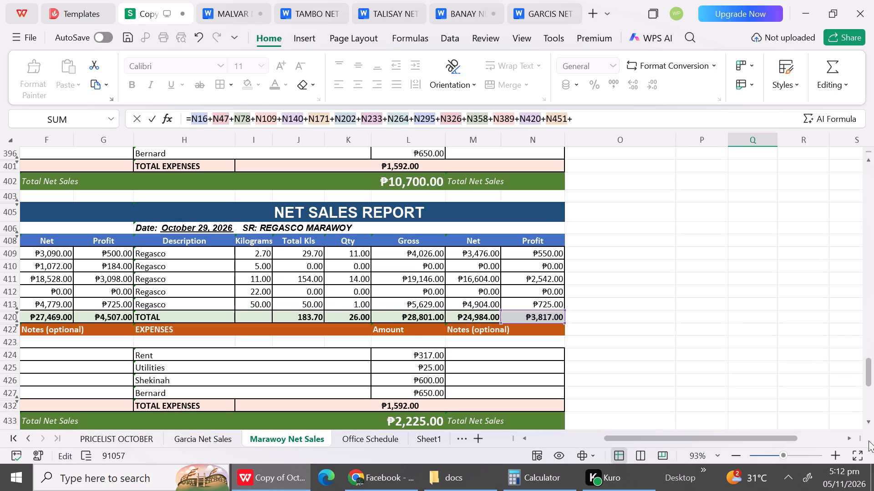
triple_click(869, 426)
triple_click(869, 426)
triple_click(869, 426)
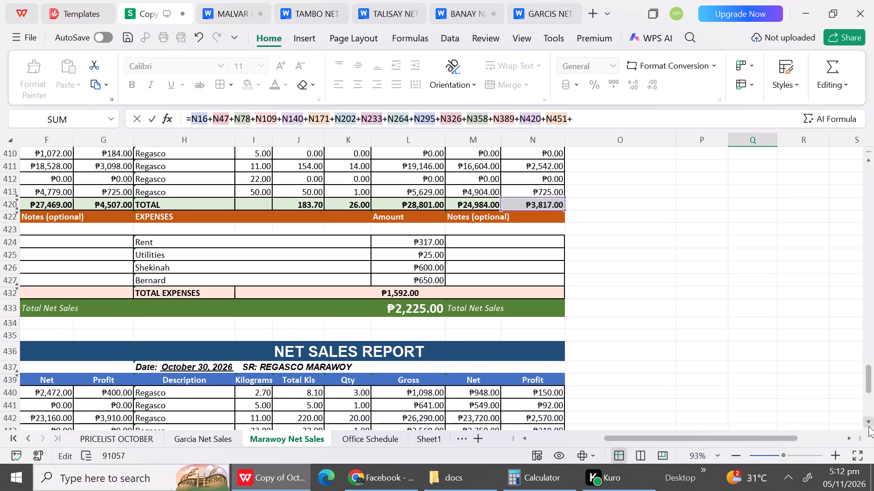
triple_click(869, 426)
triple_click(869, 426)
click(869, 426)
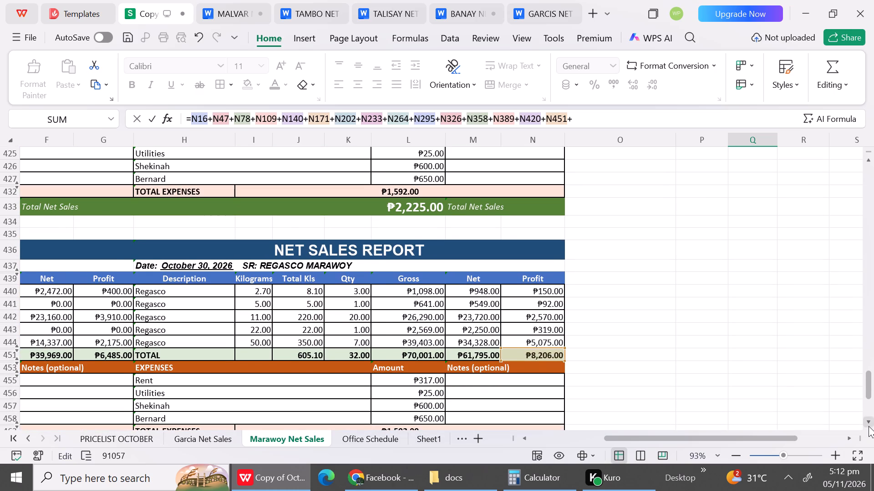
click(869, 426)
triple_click(869, 426)
triple_click(869, 426)
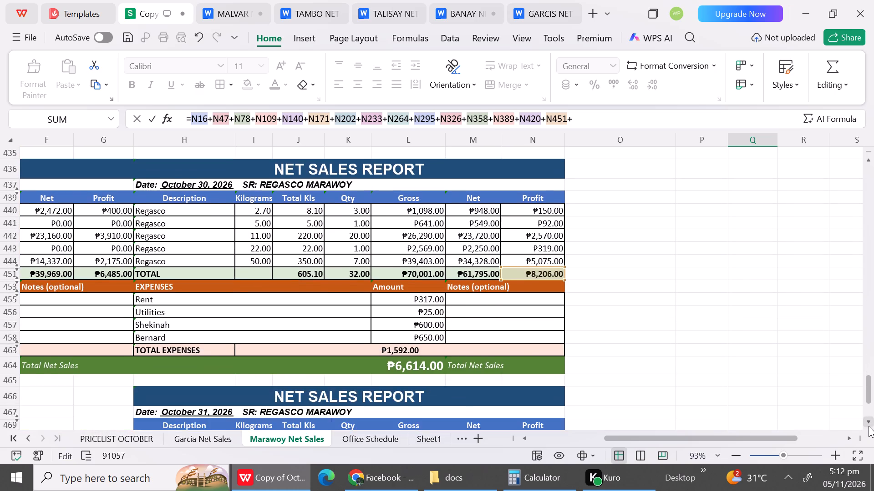
triple_click(869, 426)
double_click(869, 426)
triple_click(869, 426)
click(869, 426)
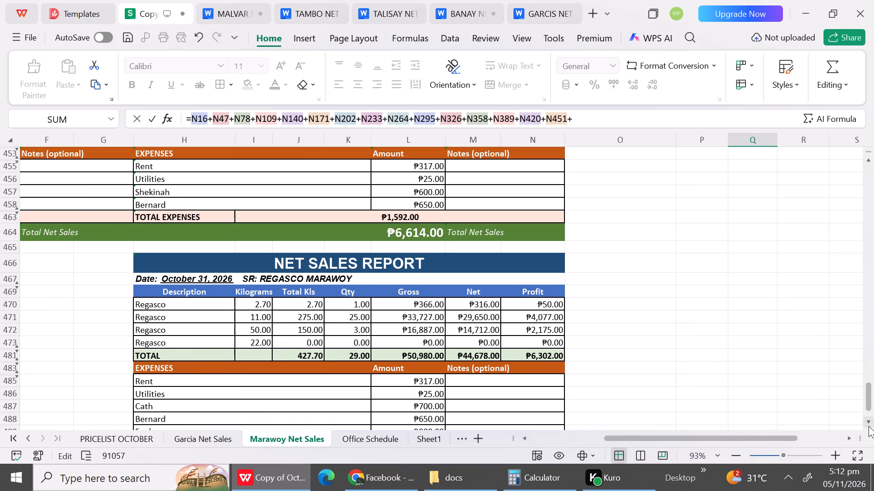
click(523, 356)
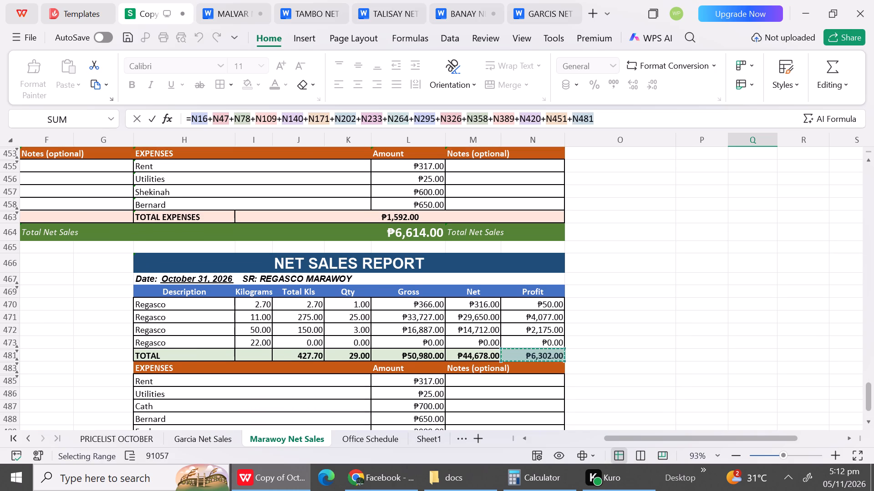
Add G451, the October 15 Profit total, to the Q2 profit formula with a plus sign.
key(ctrl+equal)
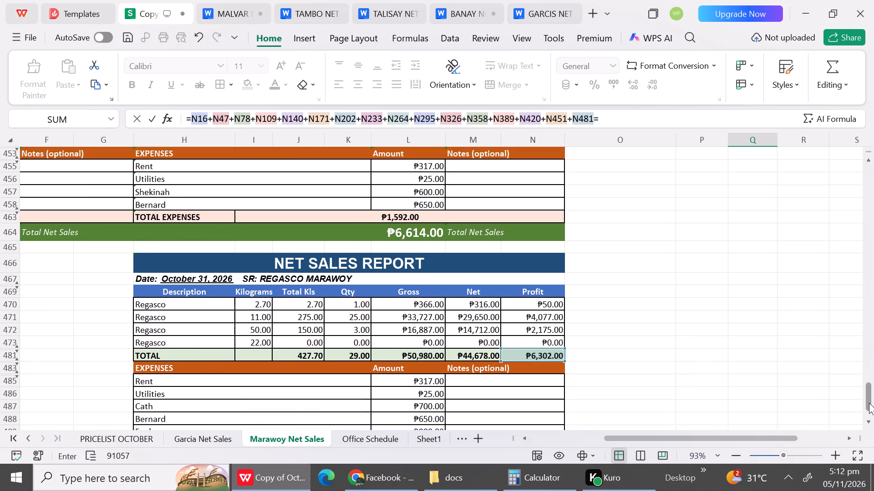
drag(869, 403, 869, 421)
drag(743, 436, 501, 462)
triple_click(867, 165)
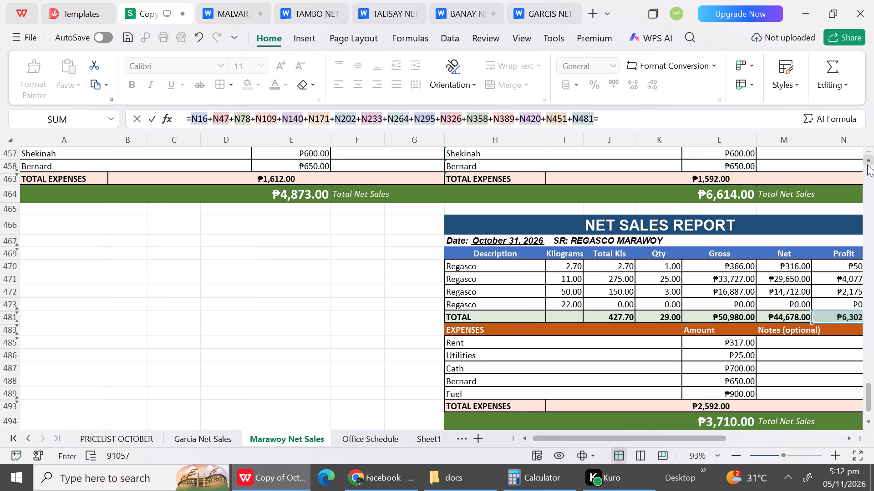
triple_click(867, 165)
triple_click(867, 165)
double_click(867, 165)
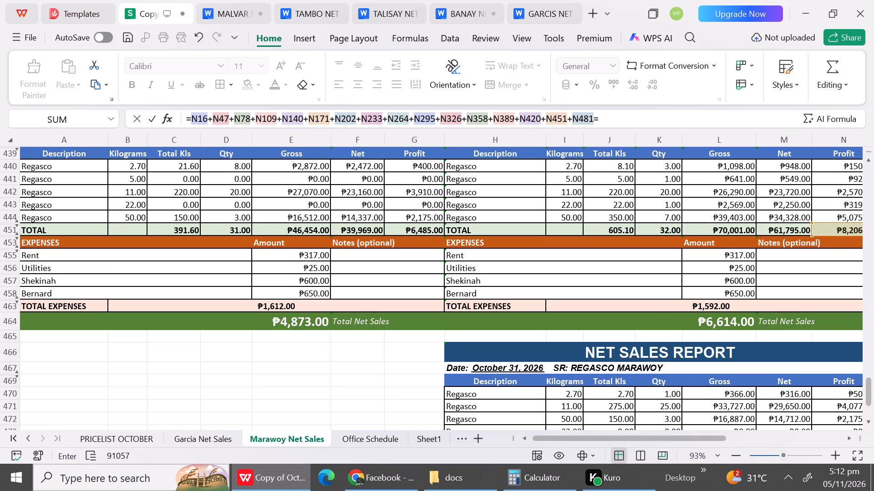
click(422, 232)
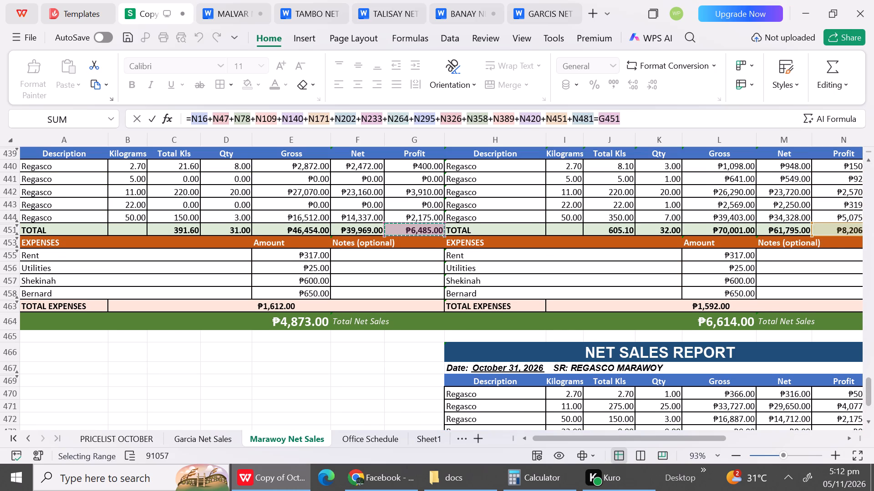
click(644, 117)
key(BackSpace)
key(BackSpace)
key(BackSpace)
key(BackSpace)
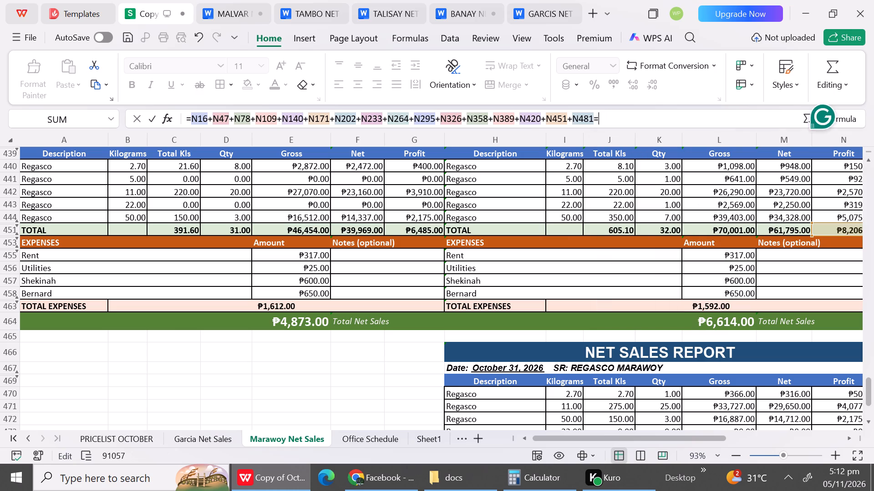
key(BackSpace)
key(shift+plus)
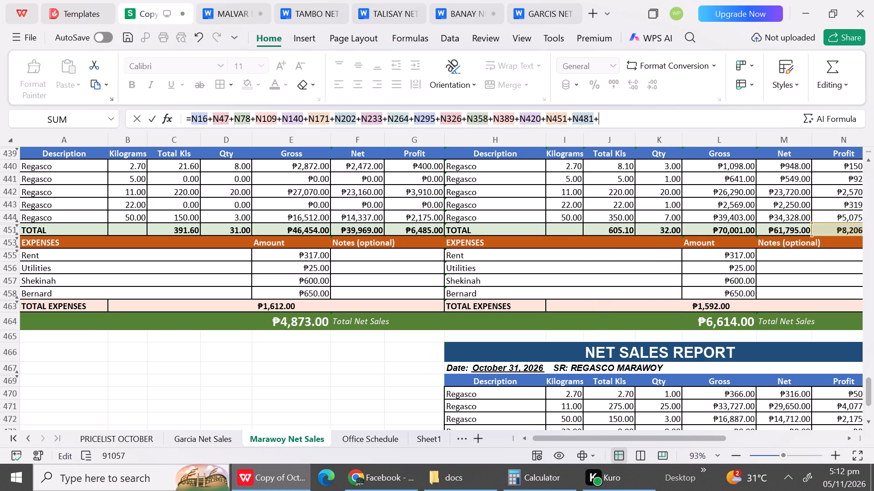
click(422, 229)
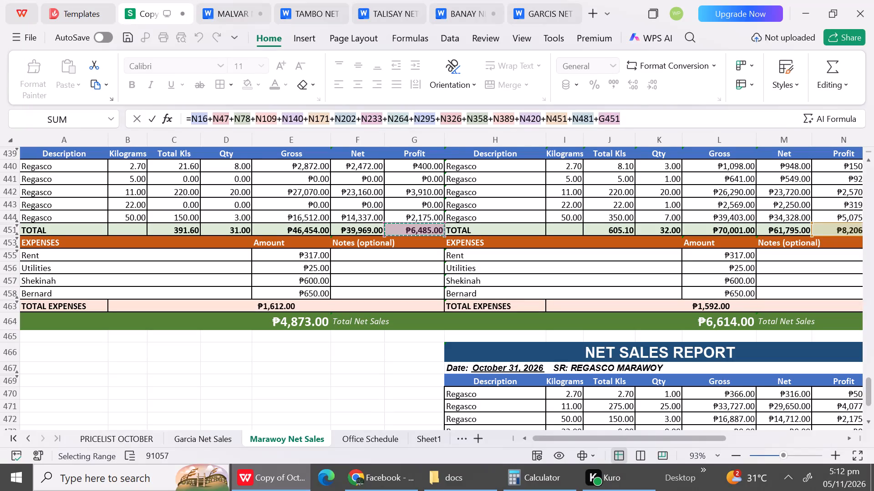
Add G420, the October 14 Profit total, to the Q2 profit formula.
key(shift+plus)
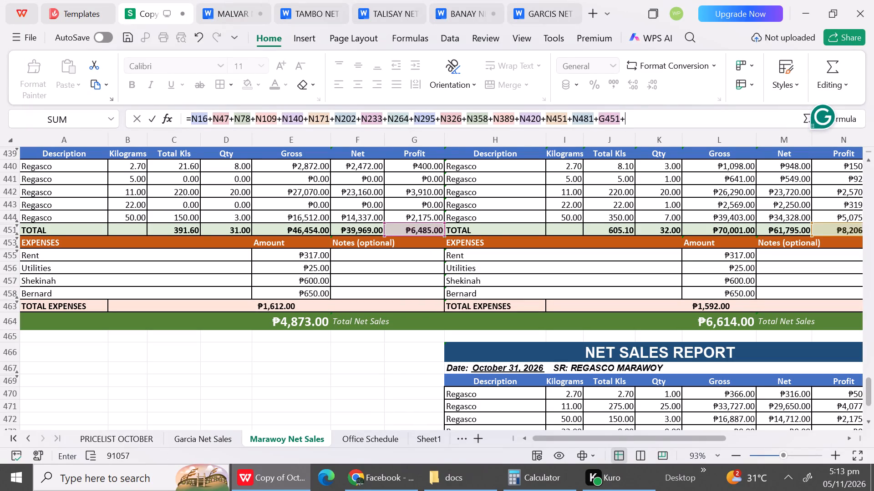
triple_click(867, 161)
triple_click(867, 161)
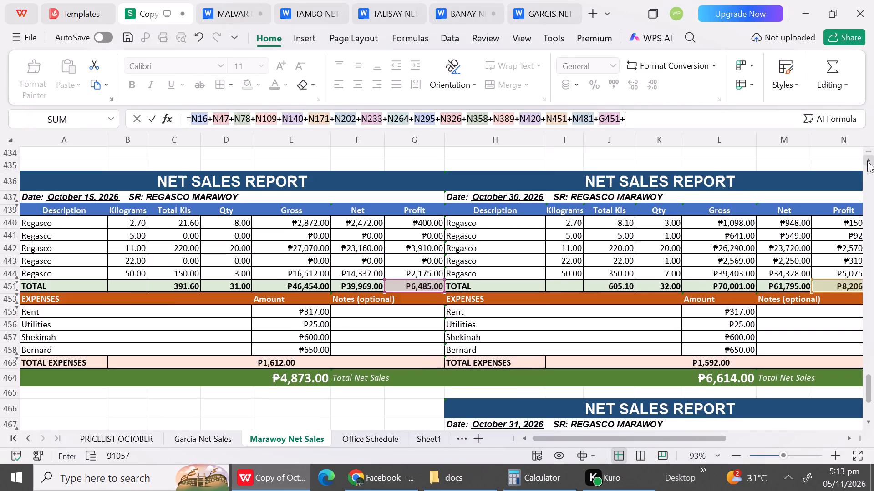
click(867, 161)
triple_click(867, 161)
triple_click(867, 161)
triple_click(867, 161)
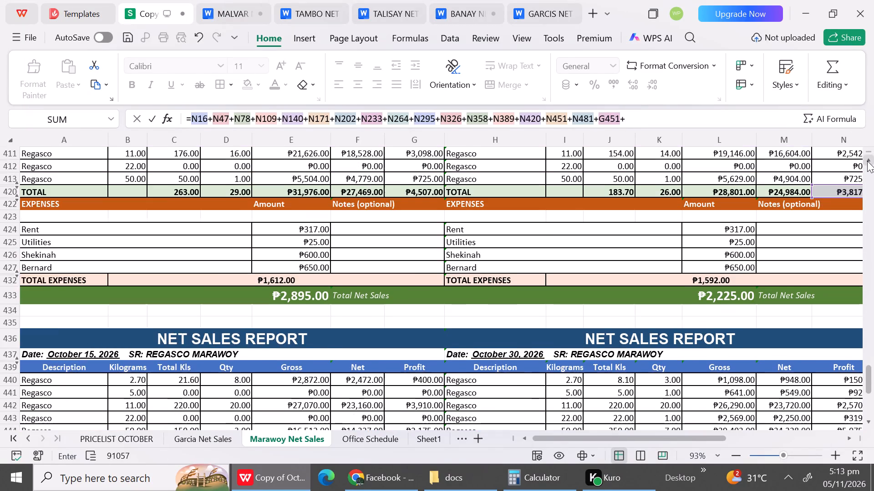
double_click(867, 161)
drag(867, 161, 414, 232)
click(414, 232)
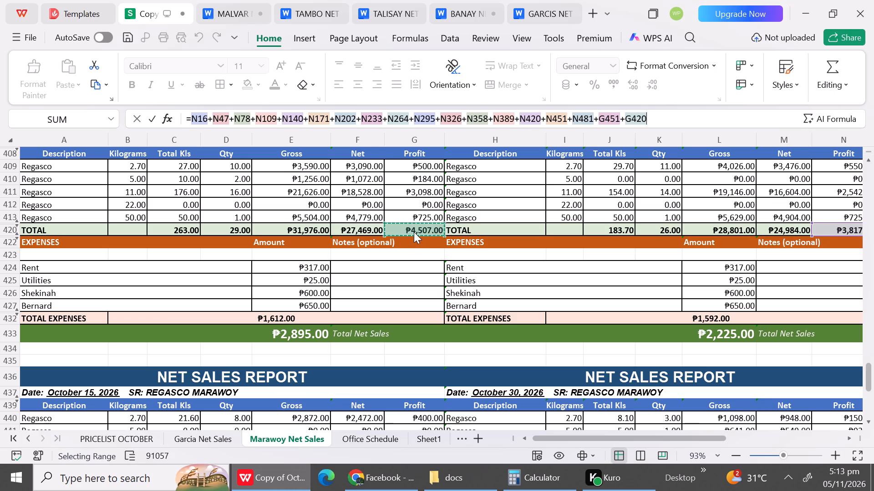
Add G389, the October 13 Profit total, to the Q2 profit formula.
key(shift+plus)
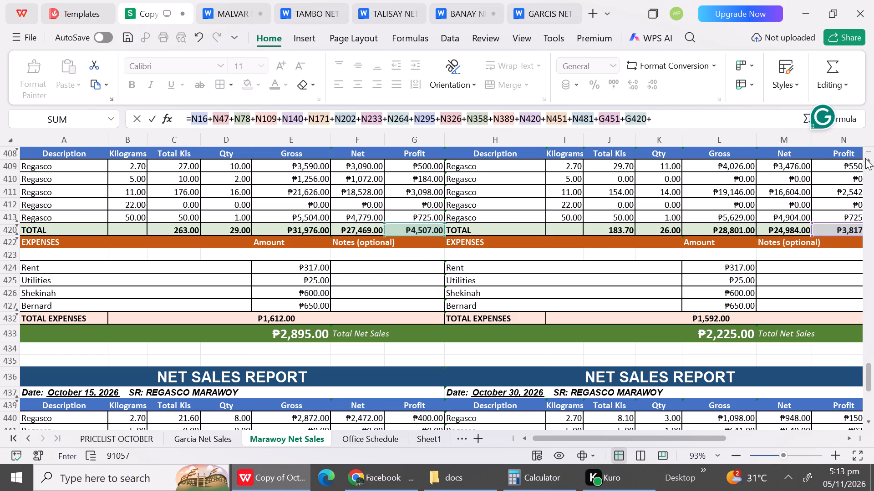
triple_click(868, 161)
triple_click(868, 161)
triple_click(868, 161)
triple_click(868, 161)
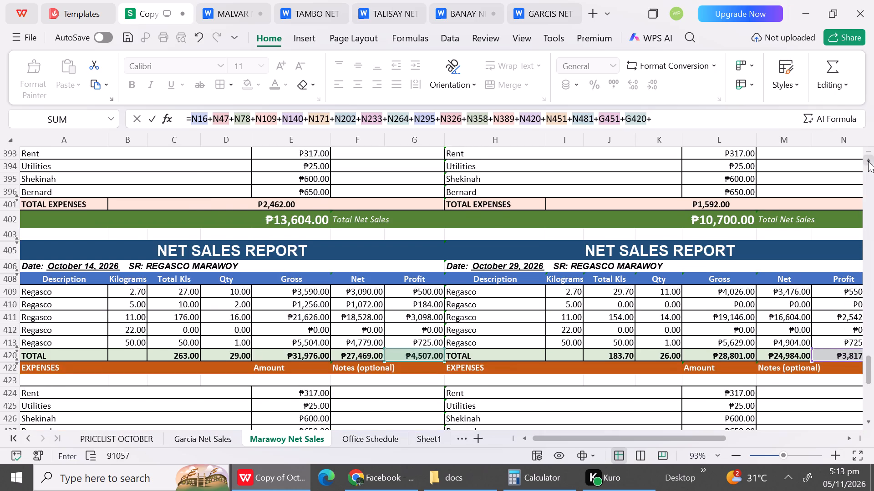
triple_click(868, 161)
click(868, 161)
drag(868, 161, 397, 187)
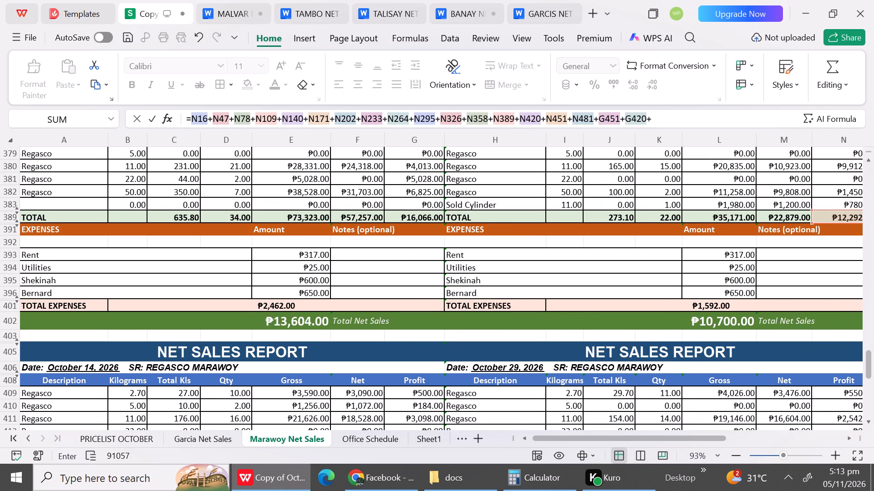
click(411, 220)
Add G358, the October 12 Profit total, to the Q2 profit formula.
key(shift+plus)
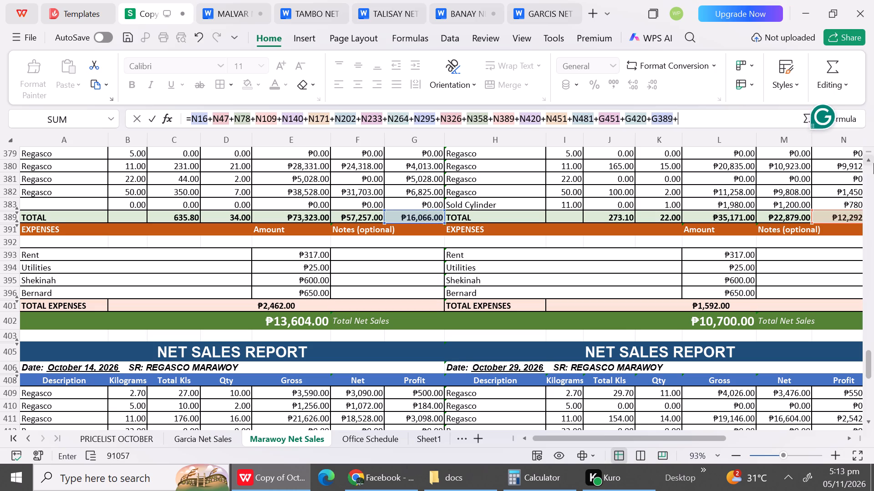
triple_click(866, 160)
triple_click(866, 160)
triple_click(866, 160)
triple_click(866, 160)
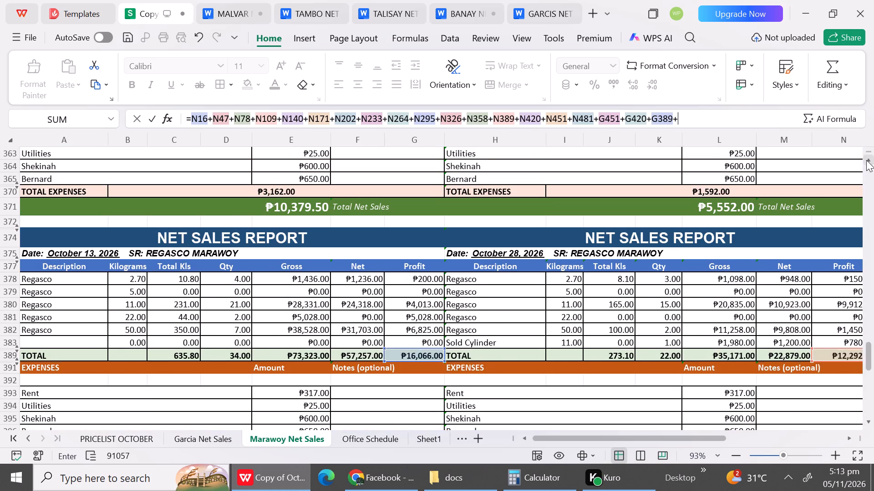
triple_click(866, 160)
triple_click(866, 160)
drag(866, 160, 422, 214)
click(422, 214)
Add G326, the October 11 Profit total, to the Q2 profit formula.
key(shift+plus)
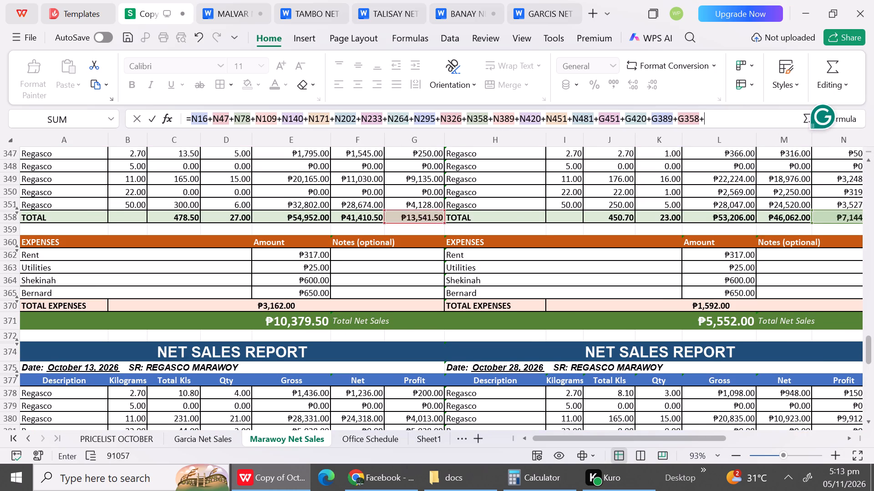
double_click(867, 163)
triple_click(867, 163)
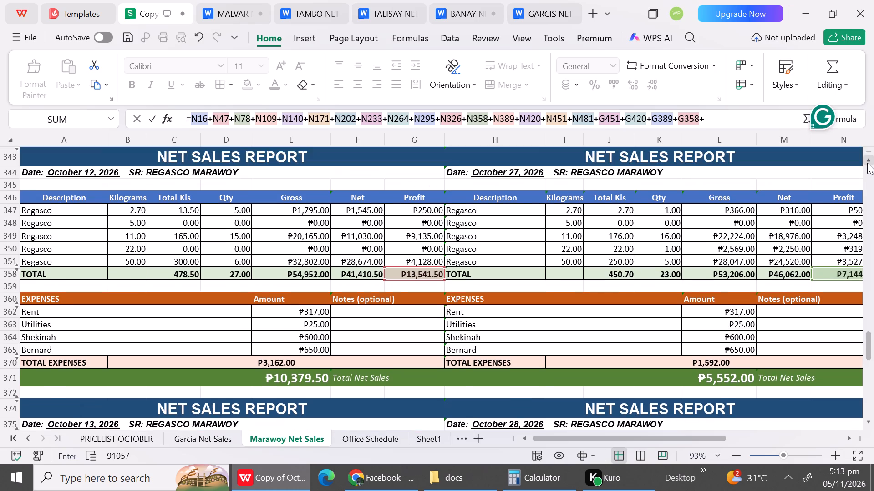
triple_click(867, 163)
triple_click(867, 163)
triple_click(867, 163)
triple_click(867, 163)
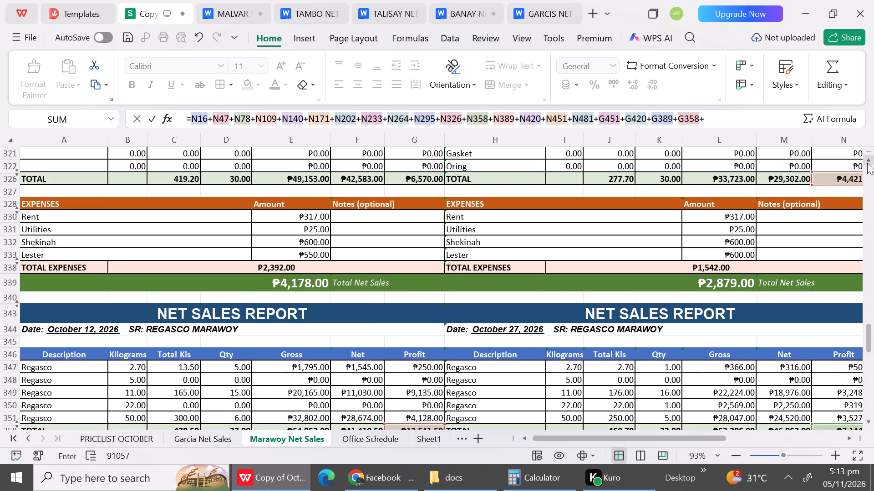
drag(867, 163, 443, 261)
click(400, 207)
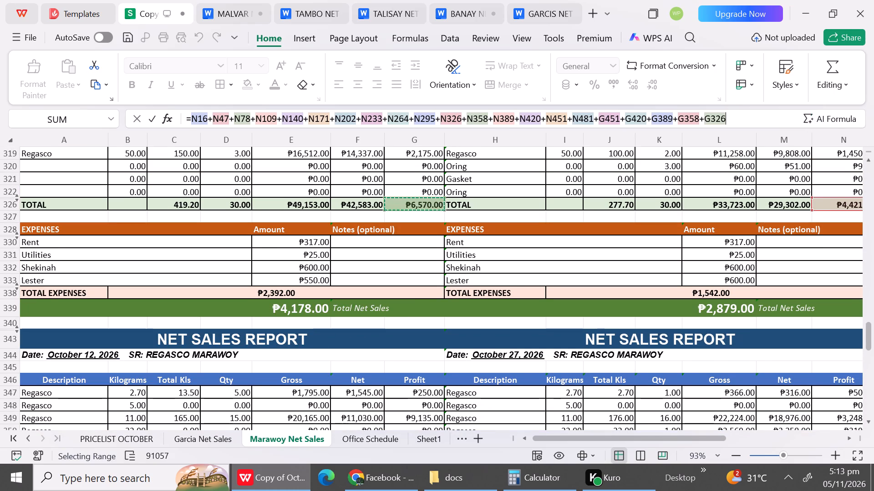
Add G295, the October 10 Profit total, to the Q2 profit formula.
key(shift+plus)
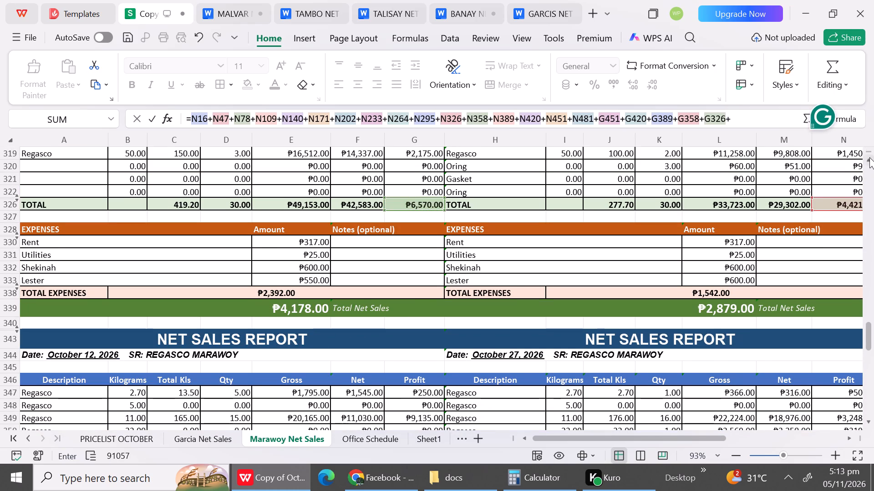
triple_click(869, 160)
triple_click(869, 160)
triple_click(869, 160)
triple_click(869, 160)
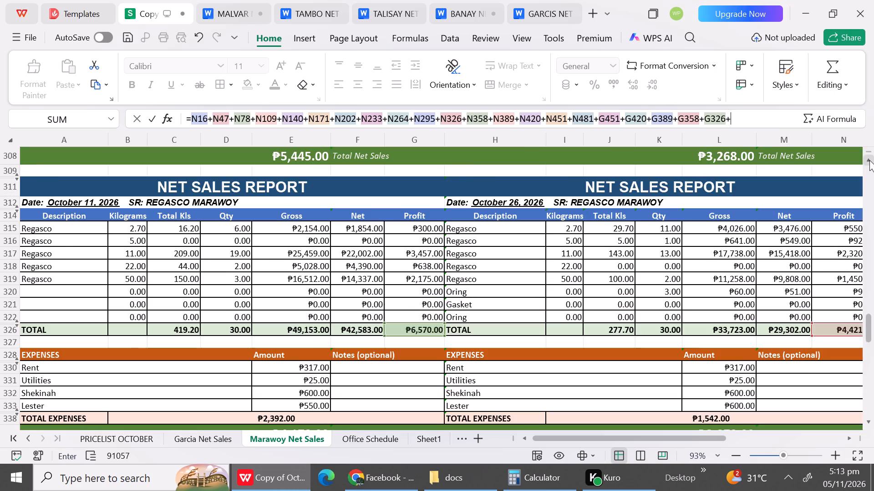
triple_click(869, 160)
triple_click(869, 160)
double_click(869, 160)
drag(869, 160, 378, 212)
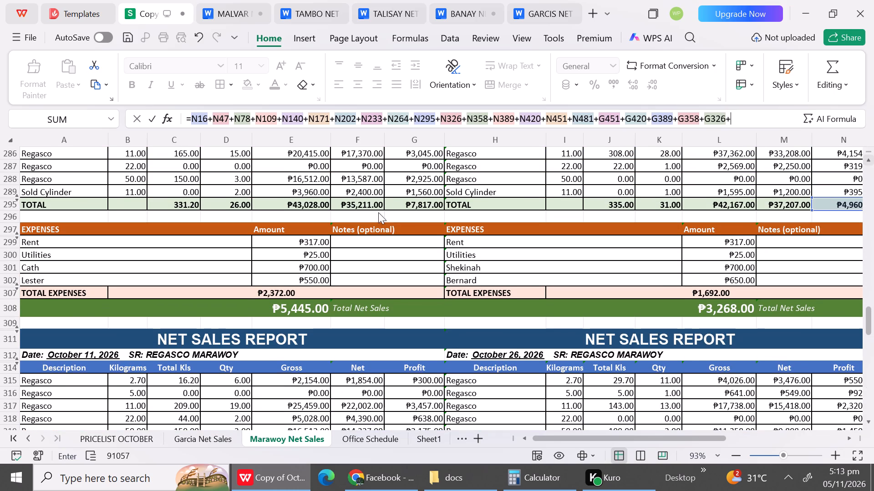
drag(378, 212, 415, 195)
click(415, 195)
click(417, 209)
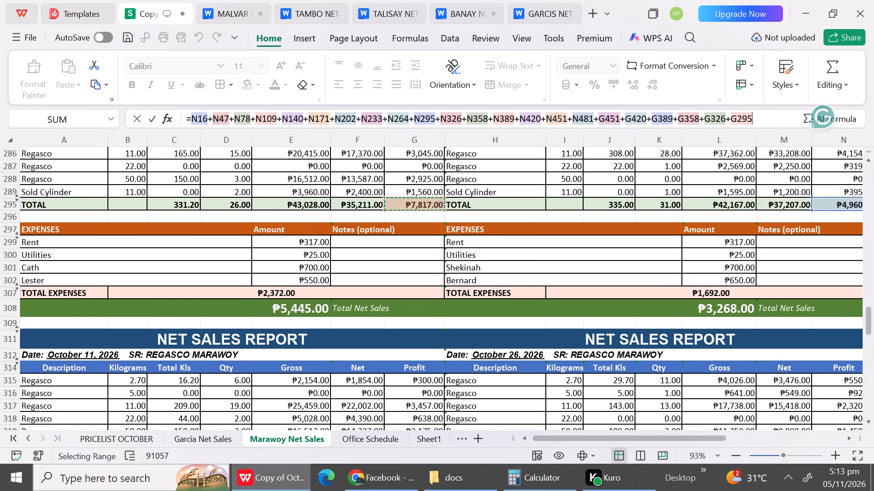
Add G264, the October 9 Profit total, to the Q2 profit formula.
key(shift+plus)
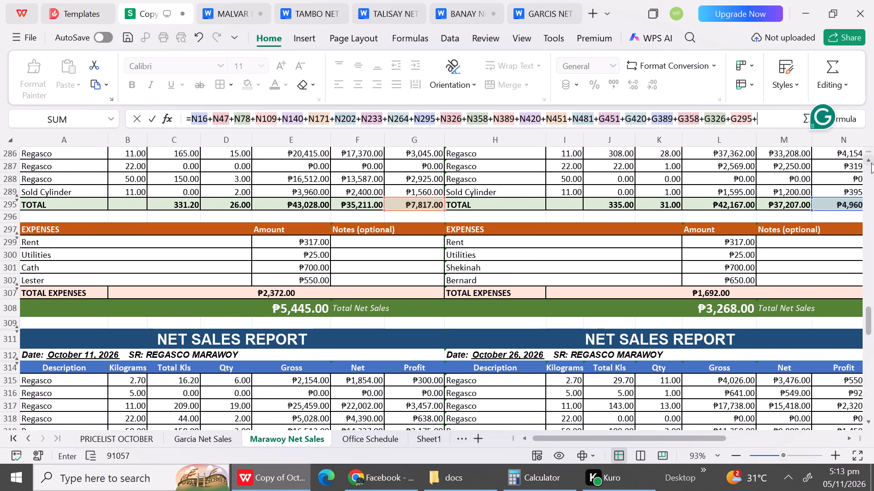
triple_click(871, 163)
triple_click(871, 163)
triple_click(871, 163)
triple_click(871, 163)
triple_click(871, 163)
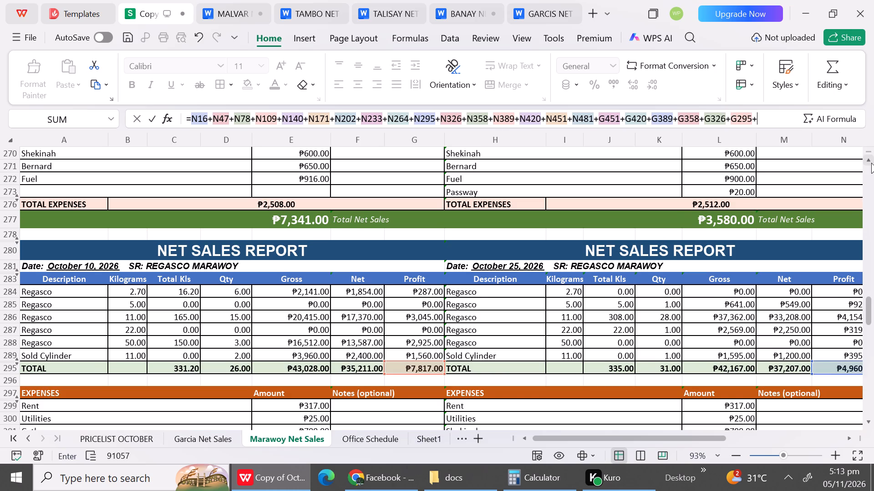
triple_click(871, 163)
triple_click(871, 163)
click(871, 163)
drag(871, 163, 447, 199)
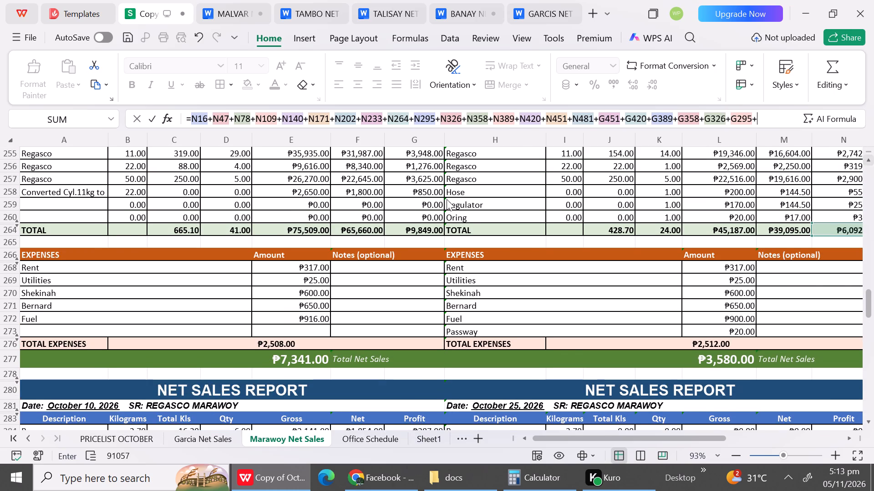
drag(447, 199, 426, 230)
click(426, 230)
Add G233, the October 8 Profit total, to the Q2 profit formula.
key(shift+plus)
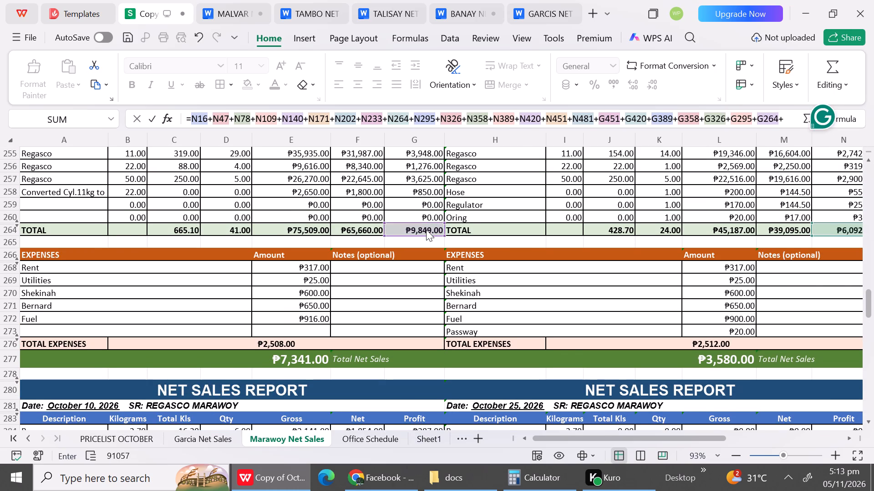
triple_click(871, 160)
triple_click(871, 160)
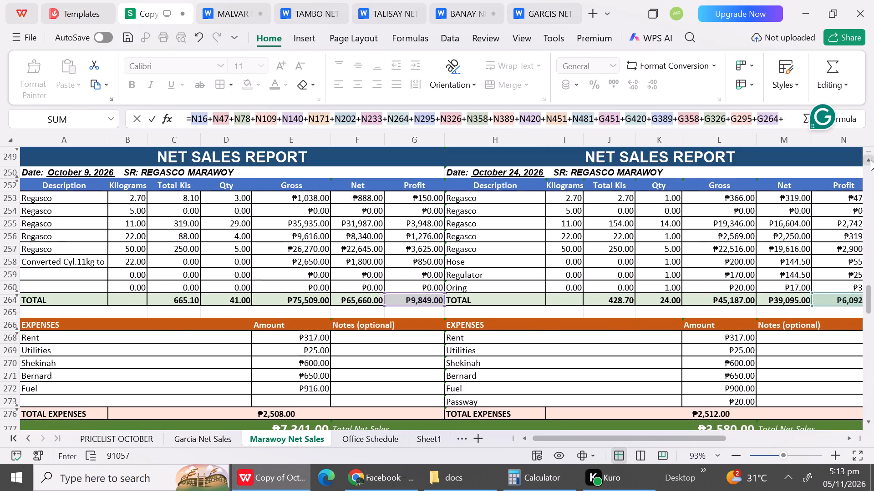
triple_click(871, 160)
triple_click(871, 160)
triple_click(871, 160)
triple_click(871, 160)
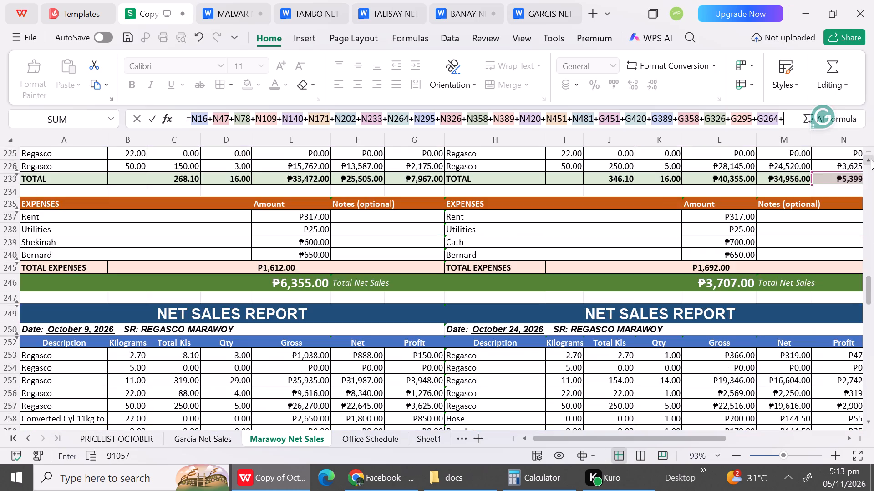
click(871, 160)
click(431, 201)
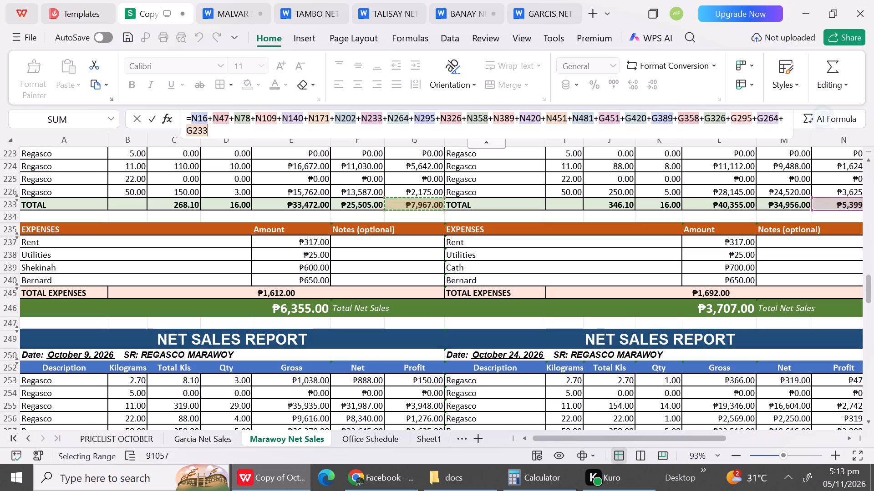
Add G202, the October 7 Profit total, to the Q2 profit formula.
key(shift+plus)
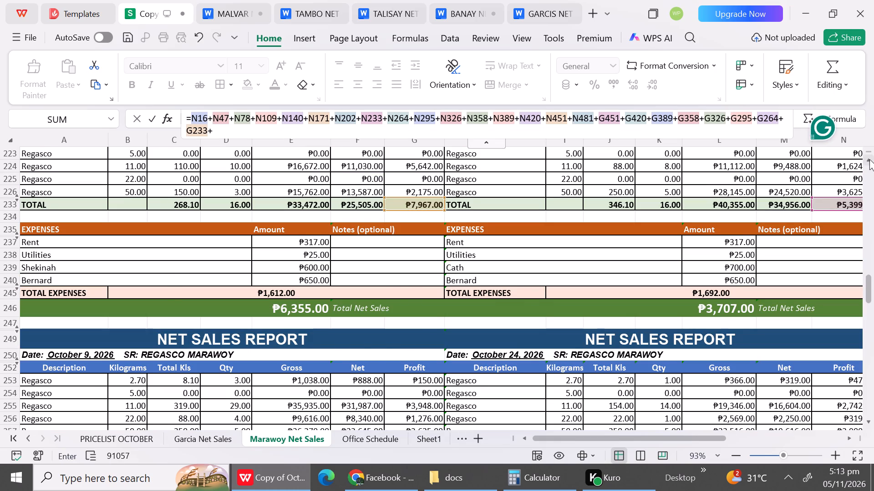
triple_click(868, 159)
triple_click(868, 159)
triple_click(868, 159)
triple_click(868, 159)
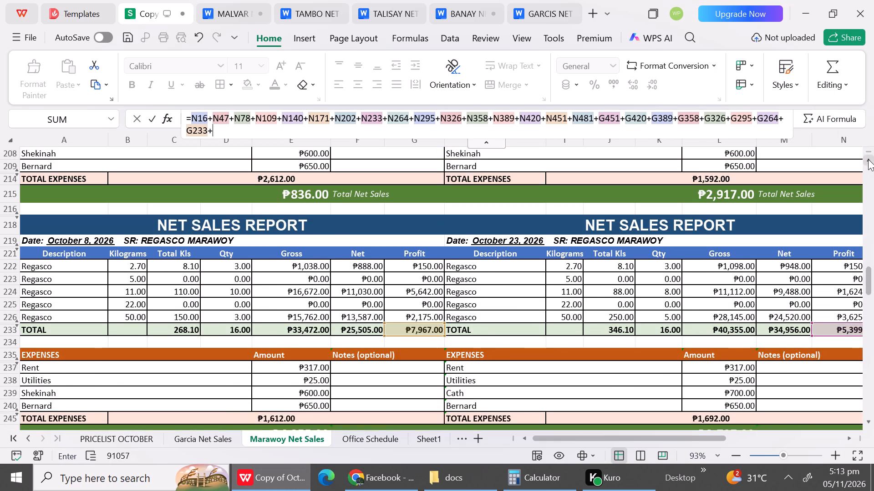
click(868, 159)
drag(868, 159, 545, 227)
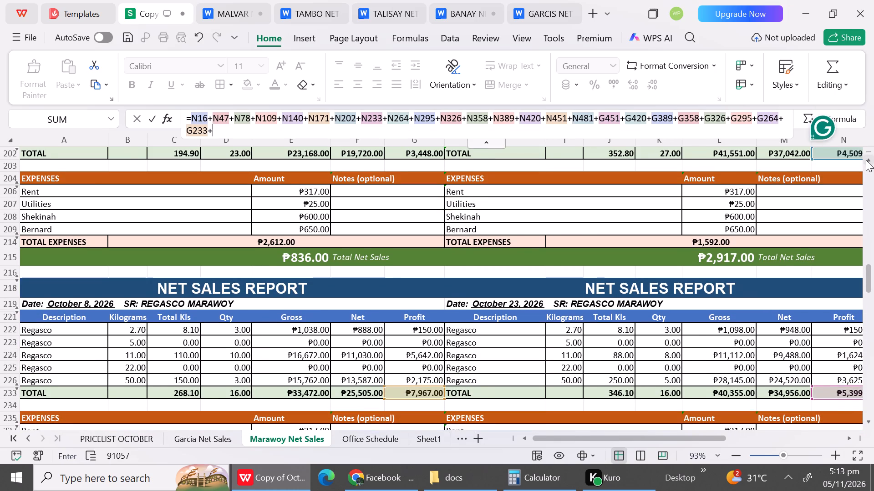
double_click(866, 160)
drag(866, 160, 405, 171)
click(434, 195)
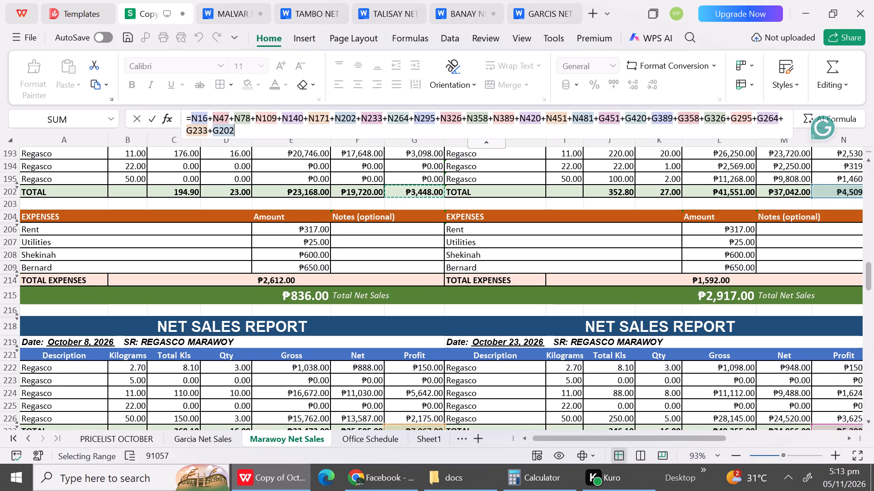
Add G171, the October 6 Profit total, to the Q2 profit formula.
key(shift+plus)
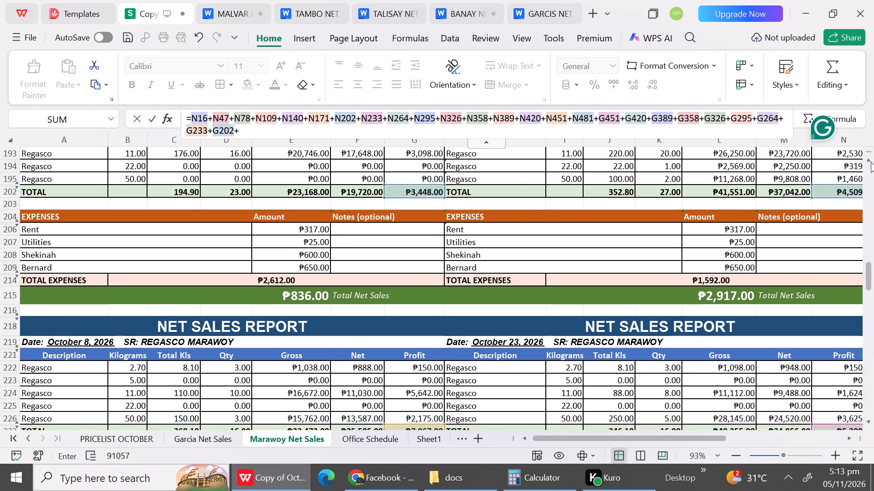
triple_click(869, 160)
triple_click(869, 160)
triple_click(869, 160)
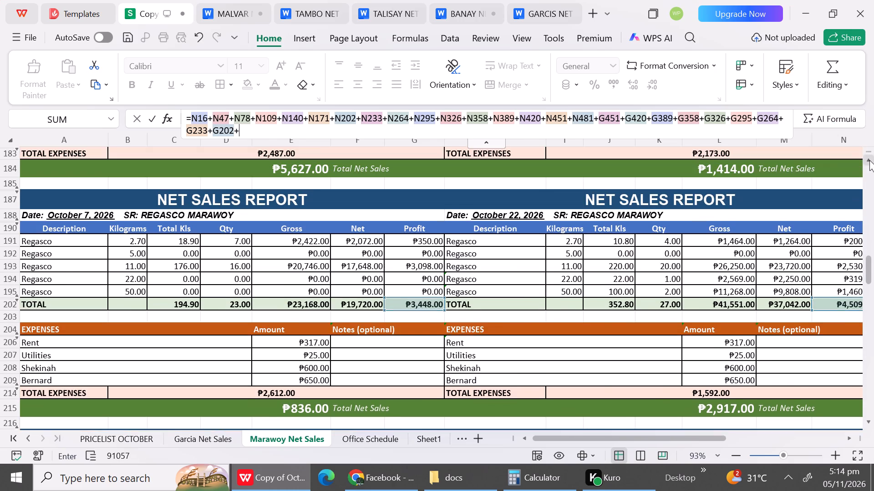
triple_click(869, 160)
triple_click(869, 160)
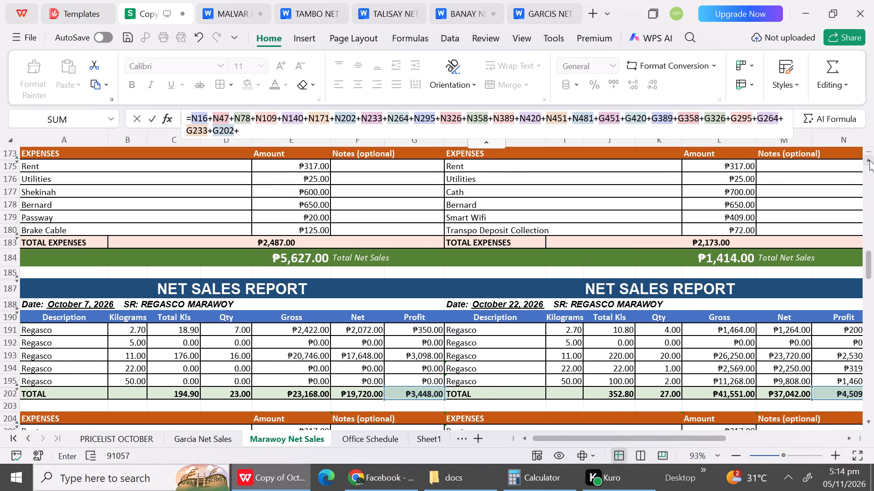
triple_click(869, 160)
click(869, 160)
drag(869, 160, 501, 177)
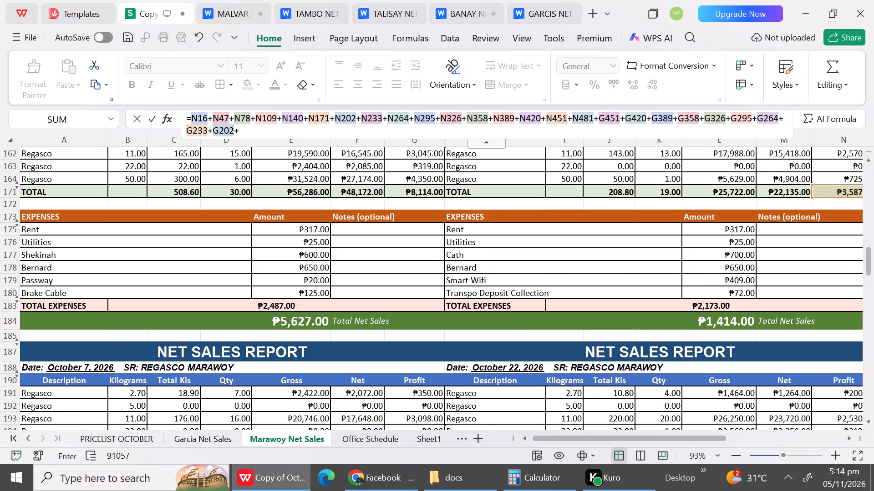
click(426, 193)
Add G140, the October 5 Profit total, to the Q2 profit formula.
key(shift+plus)
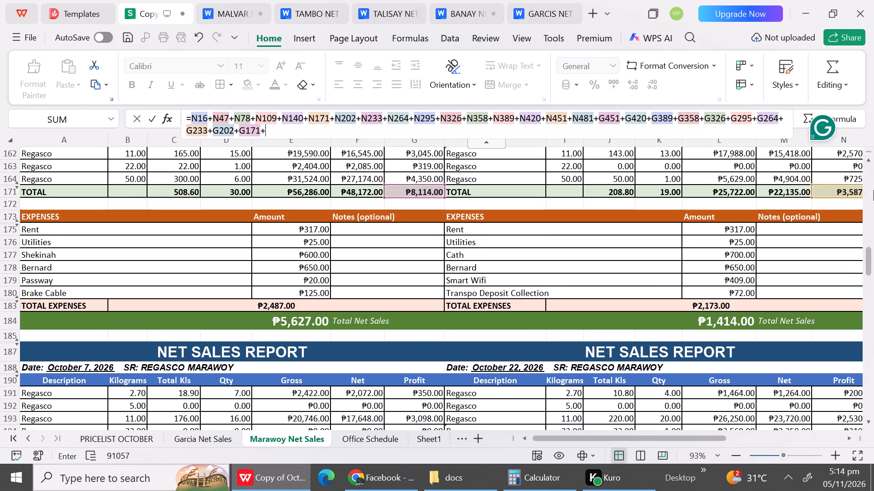
triple_click(869, 158)
triple_click(869, 158)
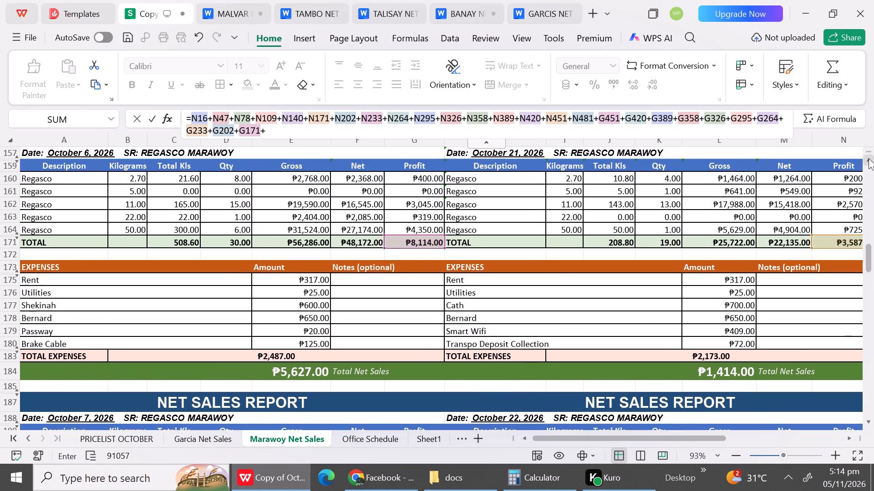
triple_click(869, 158)
click(869, 158)
double_click(869, 158)
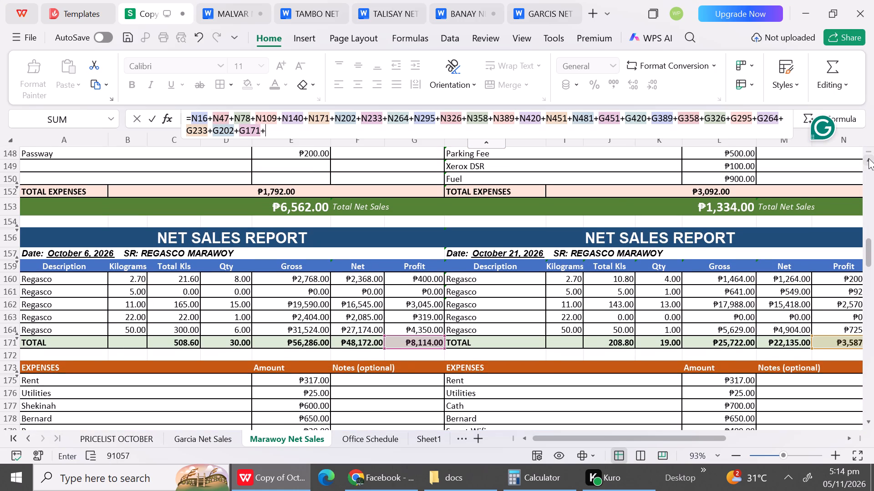
triple_click(869, 158)
triple_click(869, 158)
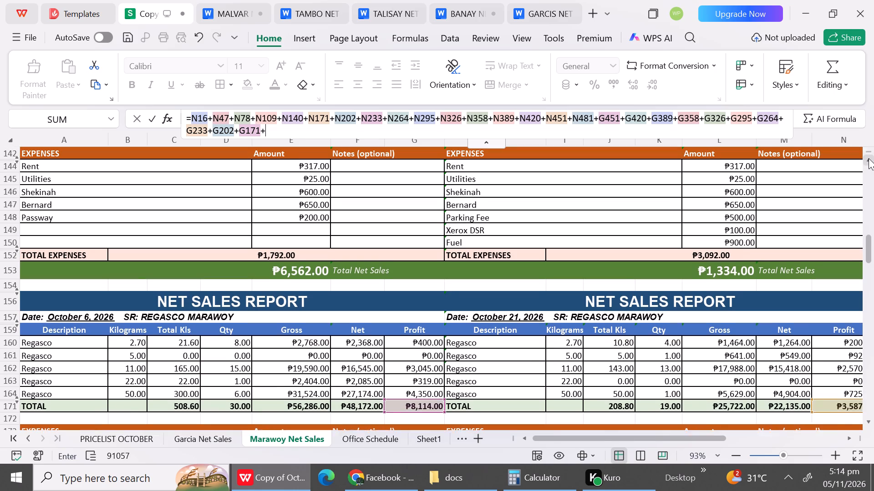
triple_click(869, 158)
drag(869, 158, 528, 199)
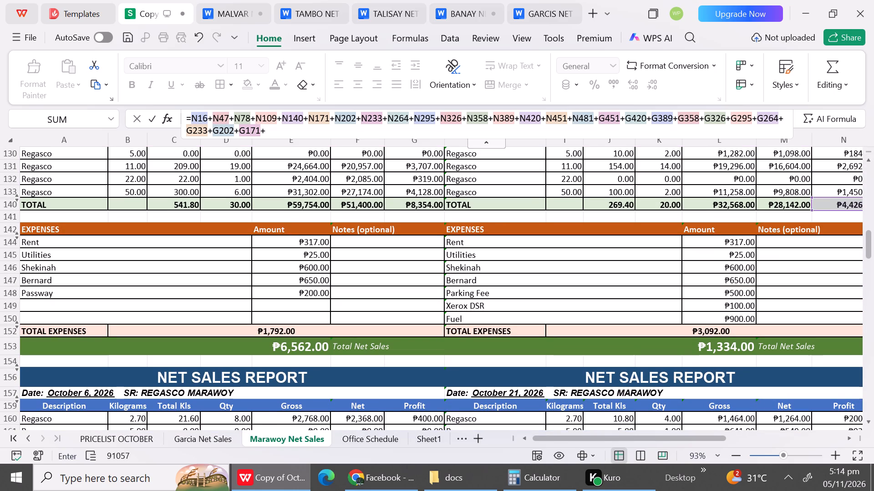
click(417, 206)
Add G109, the October 4 Profit total, to the Q2 profit formula.
key(shift+plus)
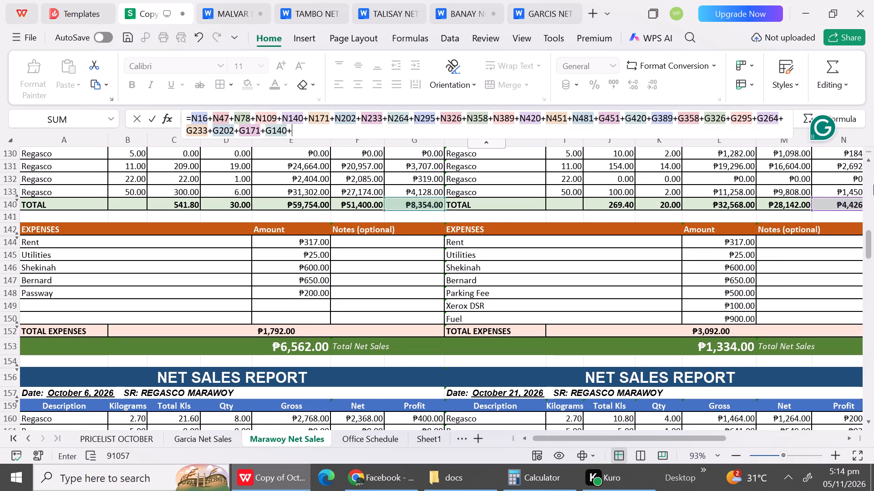
triple_click(871, 160)
triple_click(871, 160)
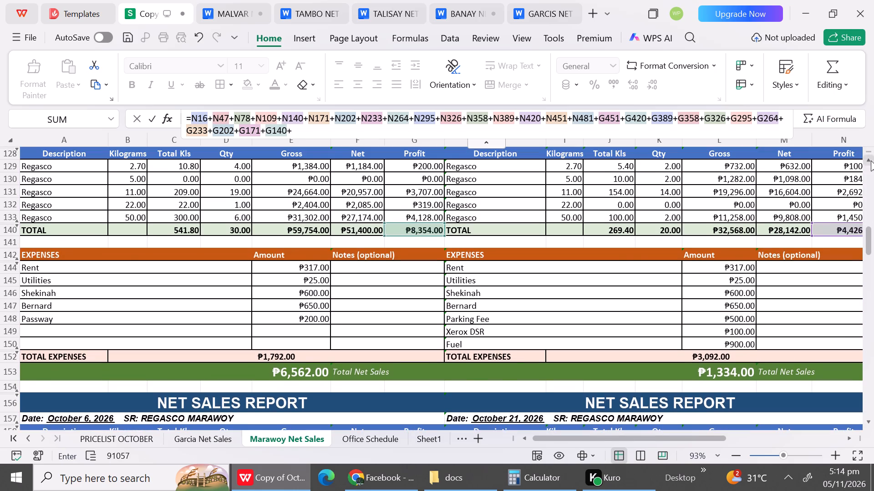
triple_click(871, 160)
click(871, 160)
triple_click(871, 160)
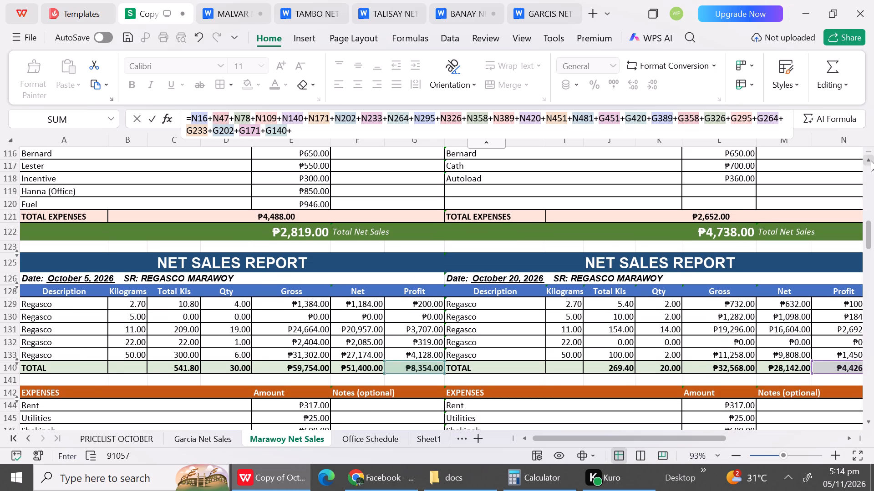
double_click(871, 160)
triple_click(871, 160)
click(871, 160)
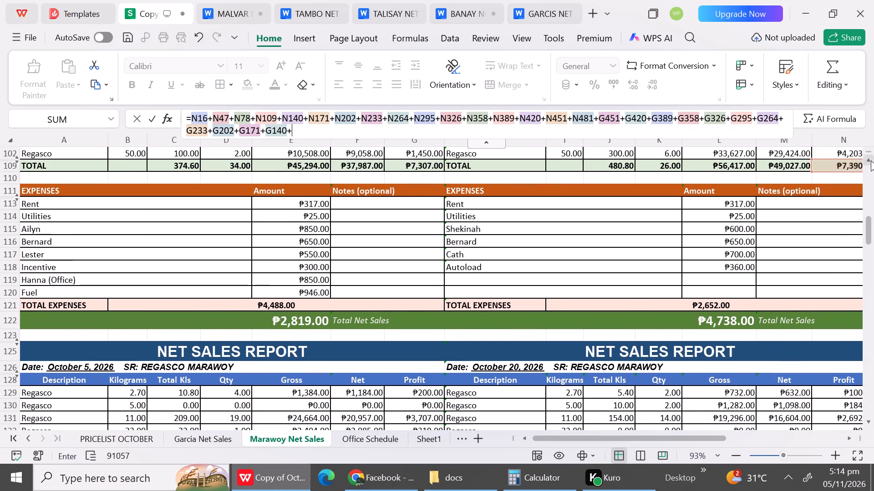
drag(871, 160, 403, 219)
click(415, 179)
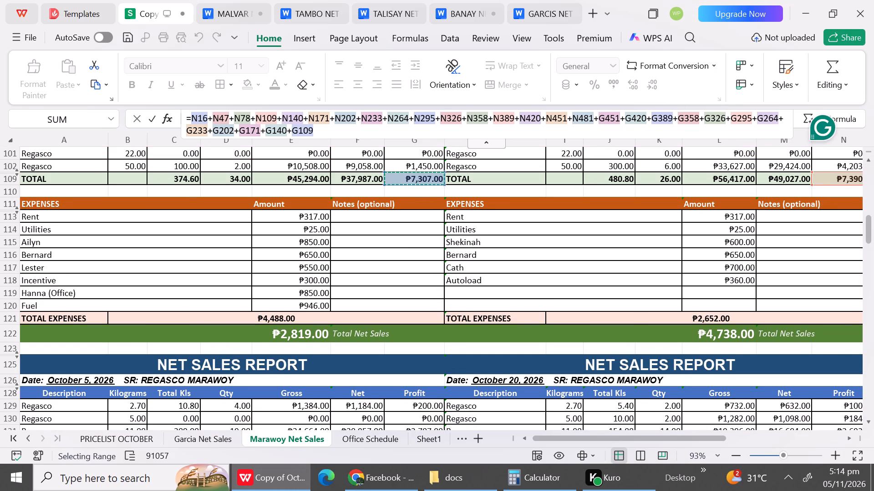
Add G78, the October 3 Profit total, to the Q2 profit formula.
key(shift+plus)
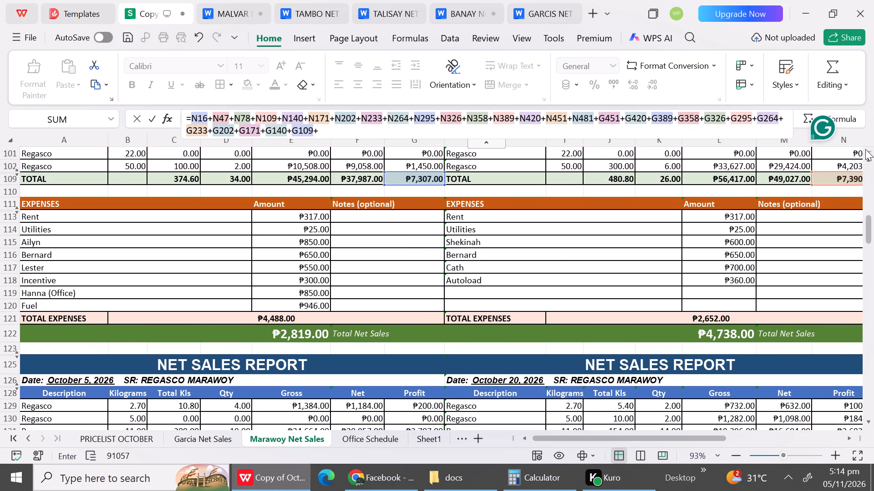
click(865, 156)
double_click(865, 156)
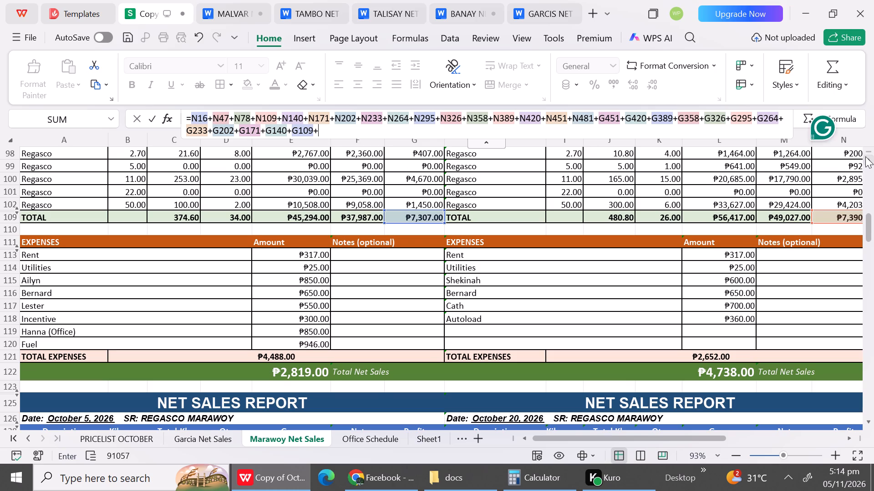
click(865, 156)
click(867, 159)
click(867, 159)
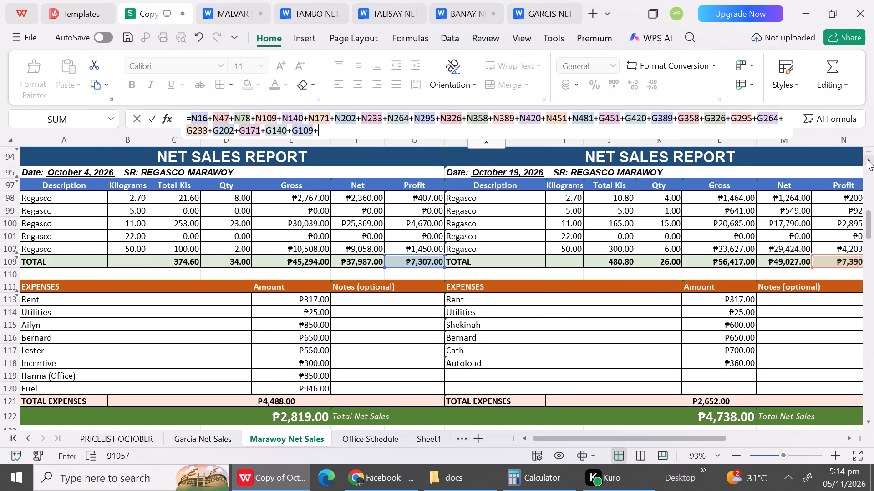
triple_click(867, 159)
triple_click(867, 159)
triple_click(867, 159)
triple_click(867, 159)
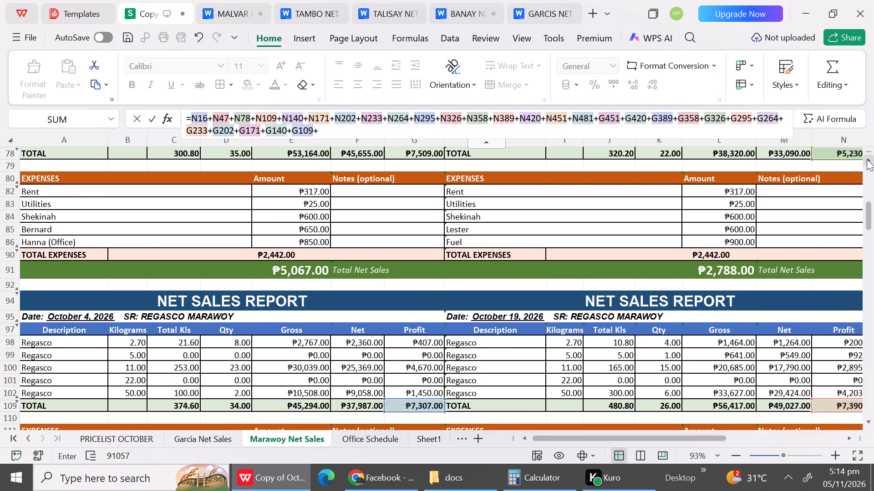
double_click(867, 159)
click(429, 195)
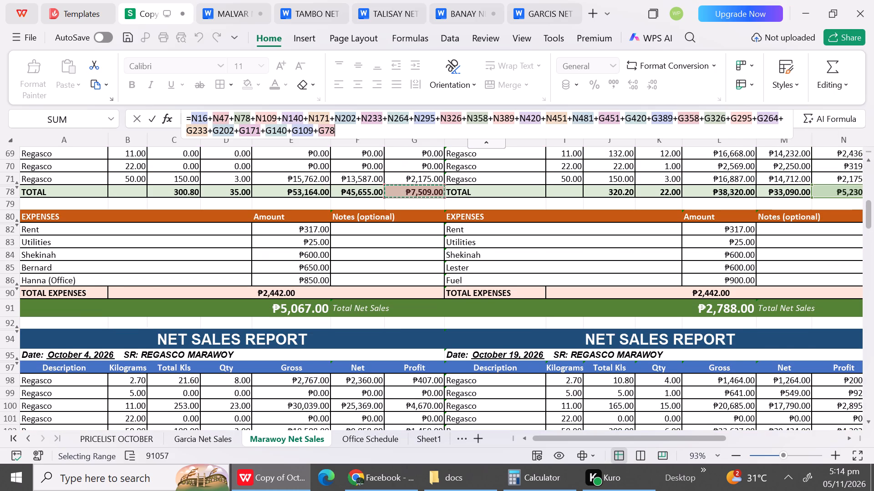
Add G47, the October 2 Profit total, to the Q2 profit formula.
key(shift+plus)
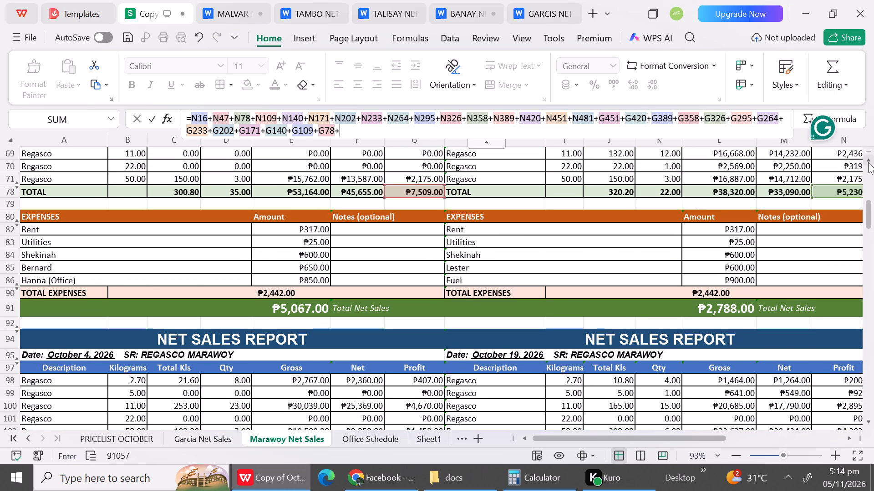
triple_click(868, 162)
click(868, 162)
click(868, 162)
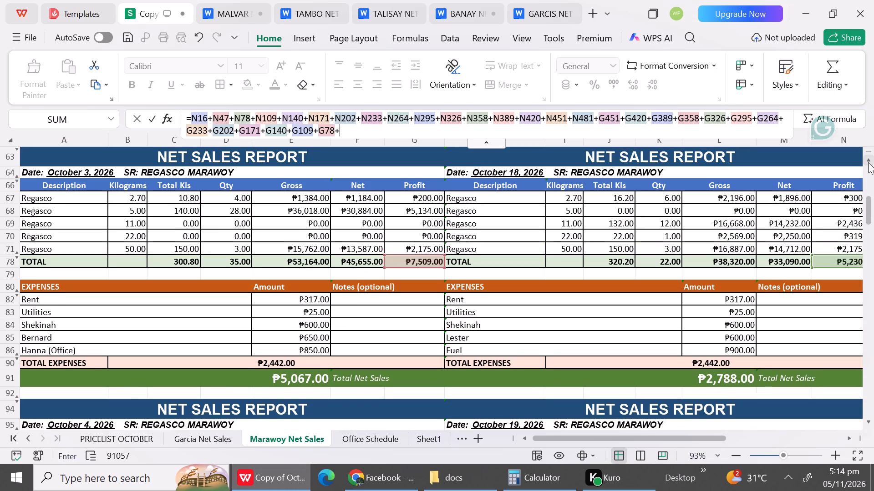
triple_click(868, 162)
triple_click(868, 162)
triple_click(868, 162)
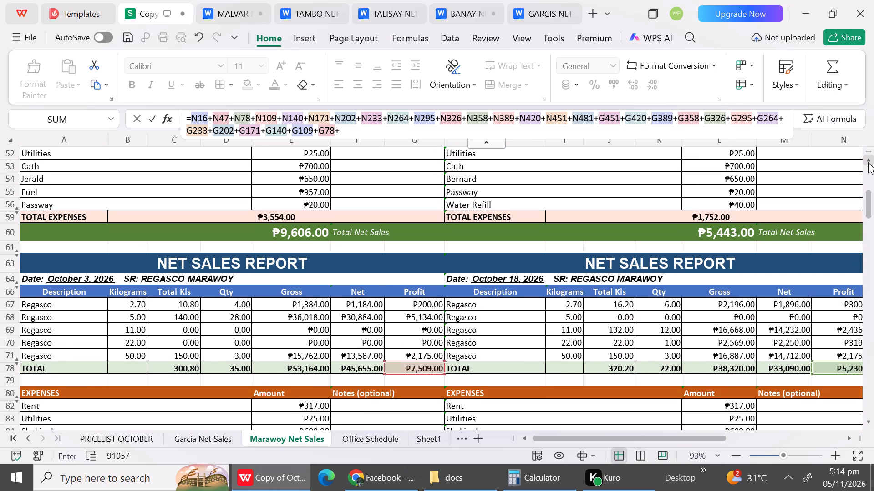
triple_click(868, 162)
double_click(868, 162)
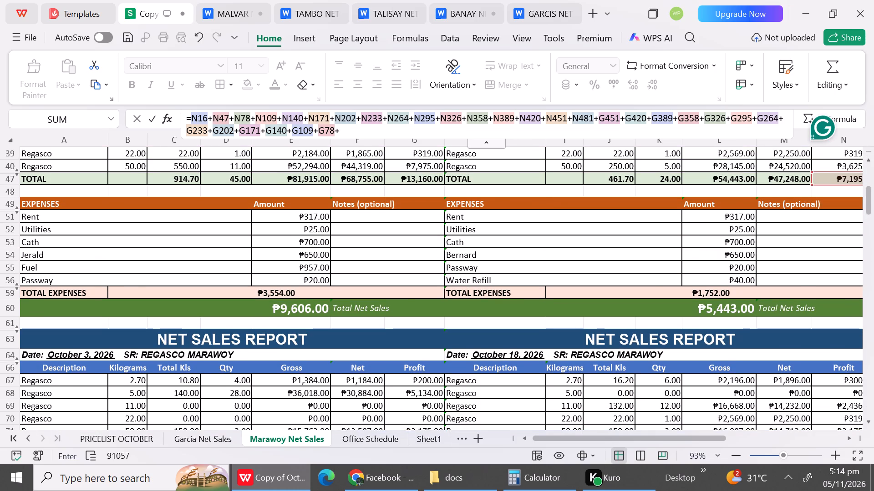
click(419, 179)
Add G16, the October 1 Profit total, to the Q2 profit formula and complete the formula.
key(shift+plus)
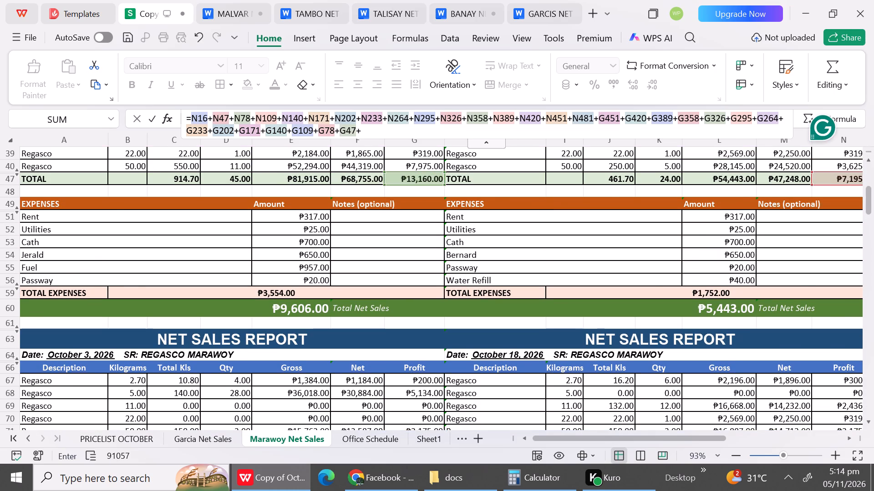
click(868, 166)
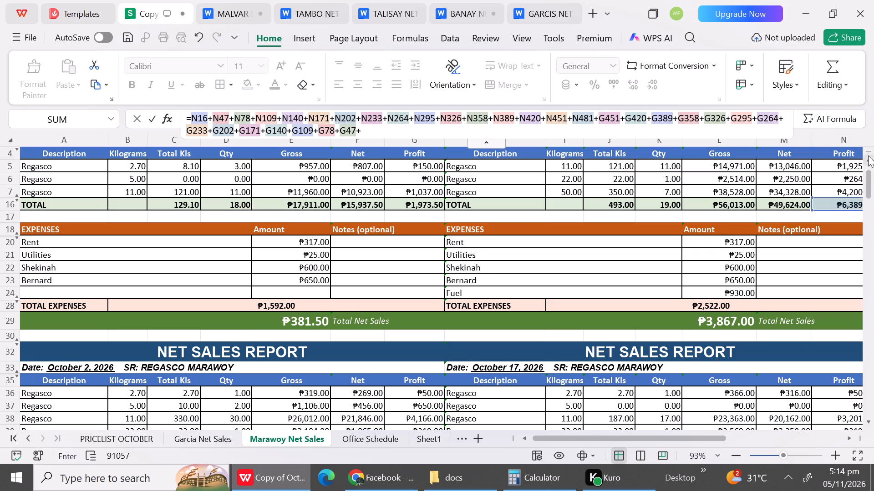
triple_click(867, 155)
triple_click(867, 155)
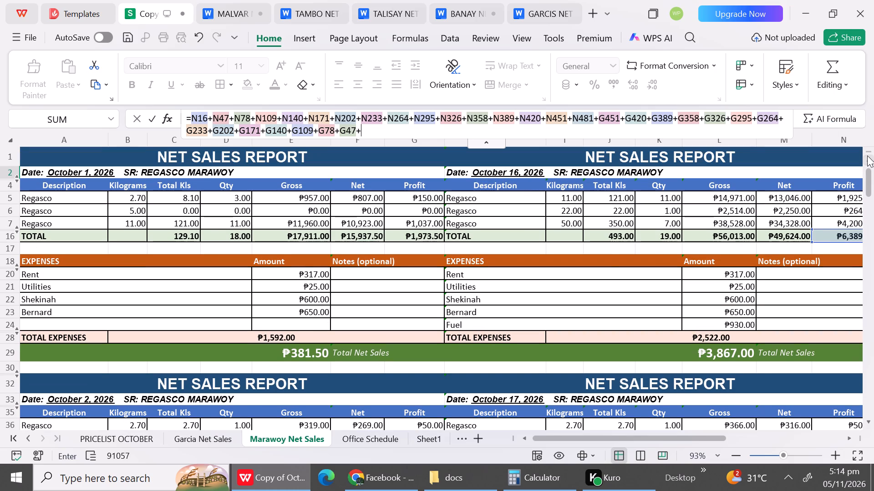
triple_click(867, 422)
triple_click(867, 422)
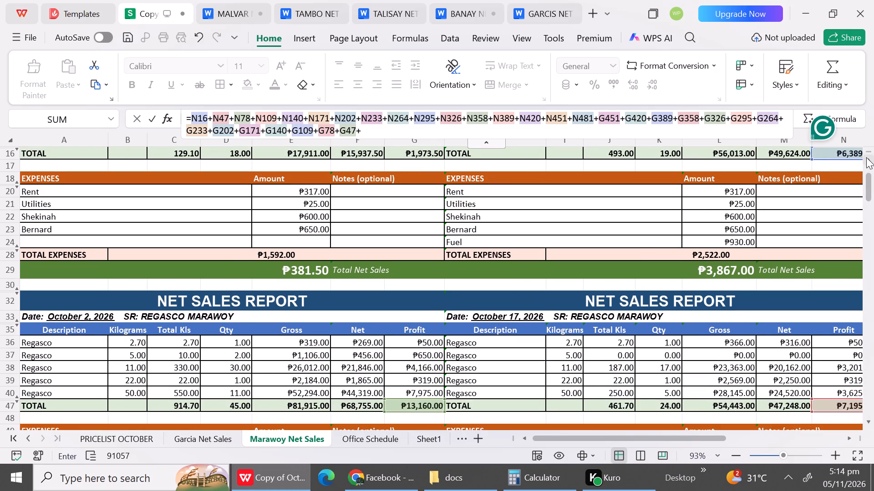
triple_click(866, 157)
double_click(866, 157)
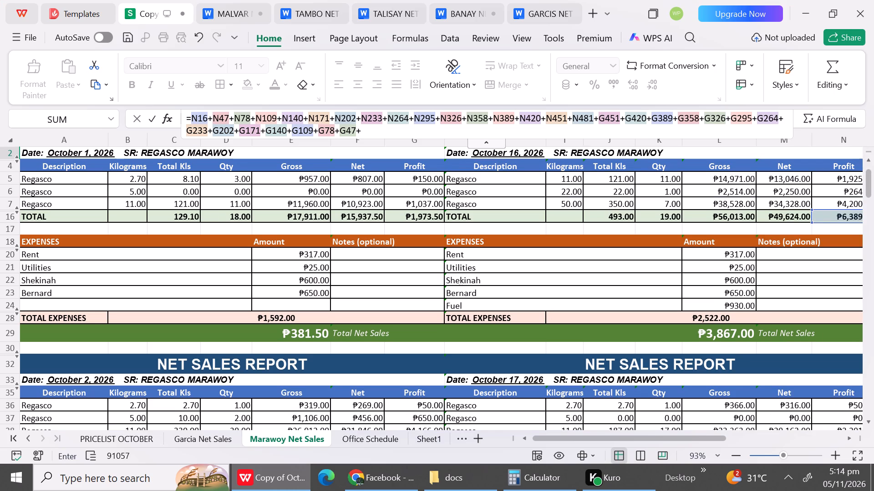
click(417, 222)
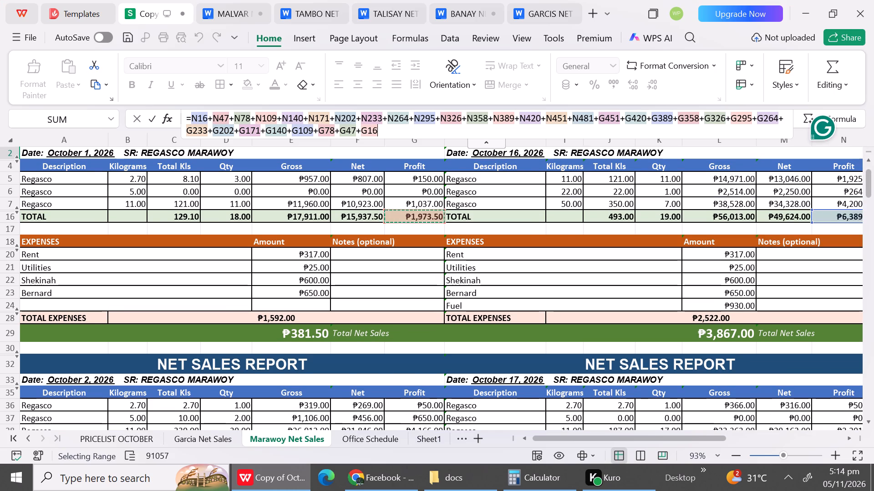
key(Return)
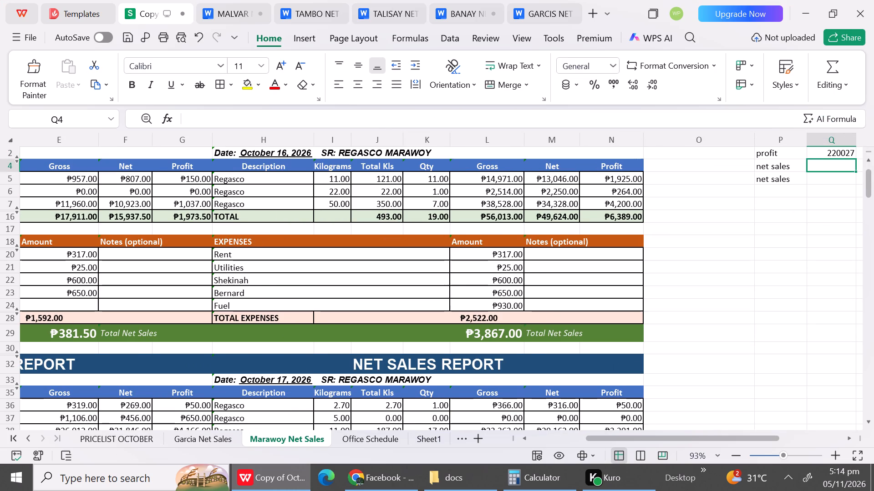
Review the total kl and profit formulas, and relabel P4 as expenses.
click(867, 158)
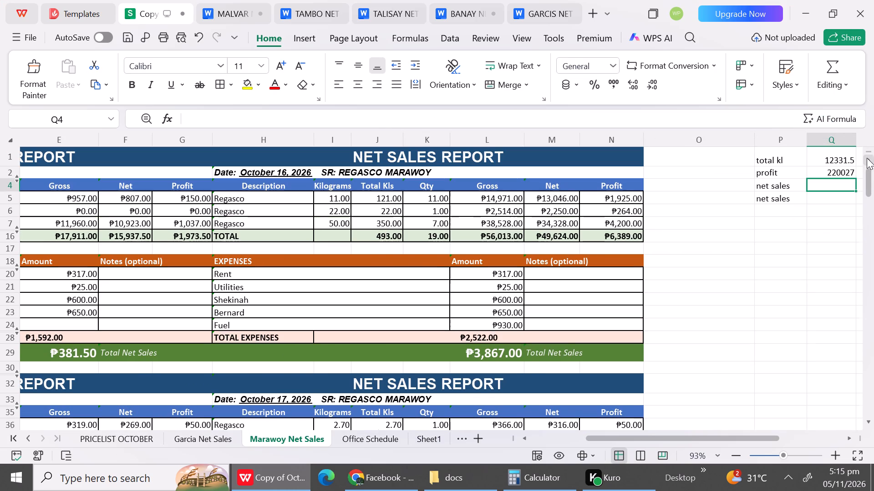
click(847, 166)
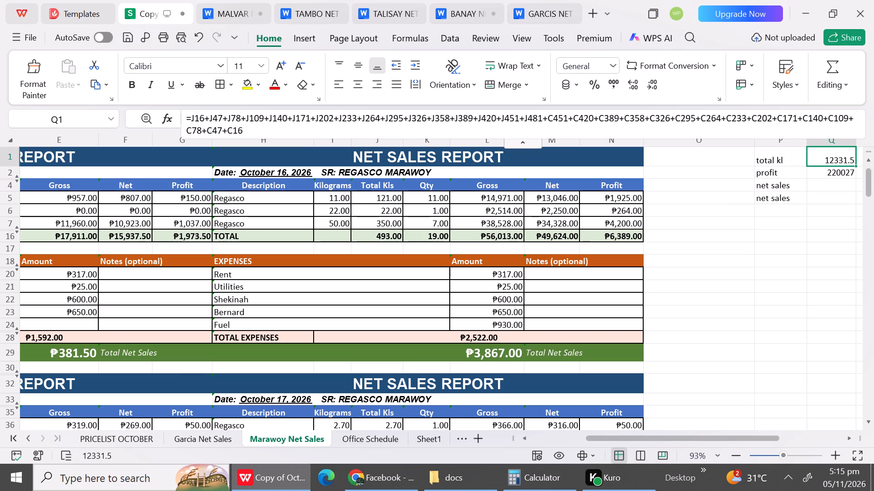
click(841, 176)
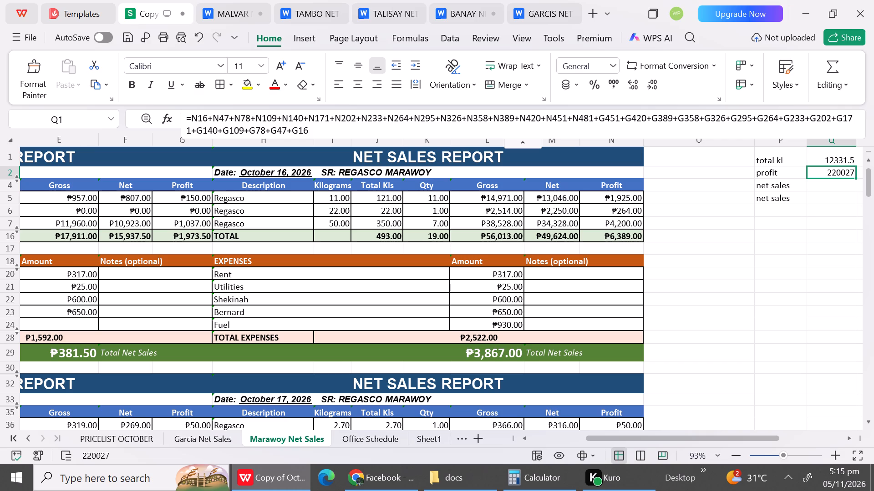
click(823, 194)
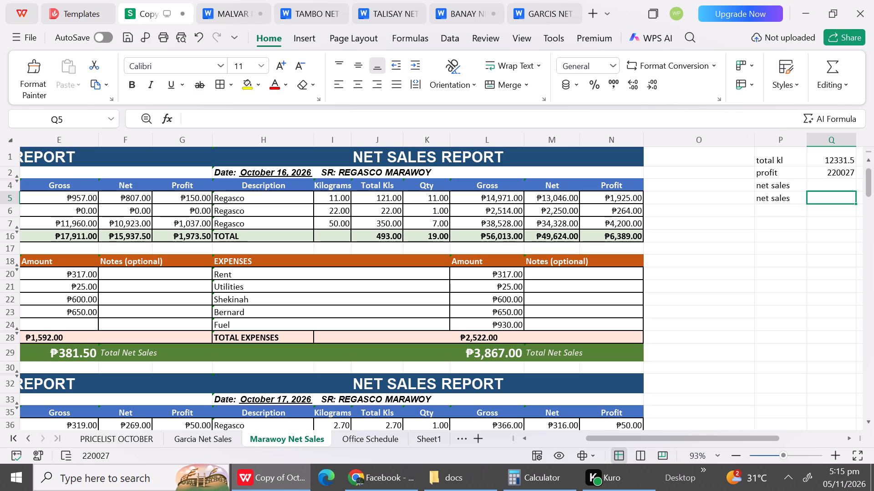
click(780, 188)
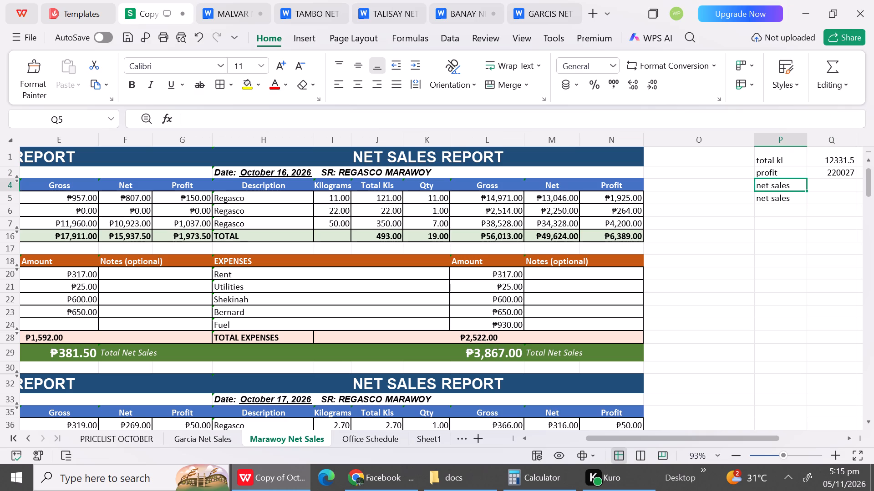
text(ex)
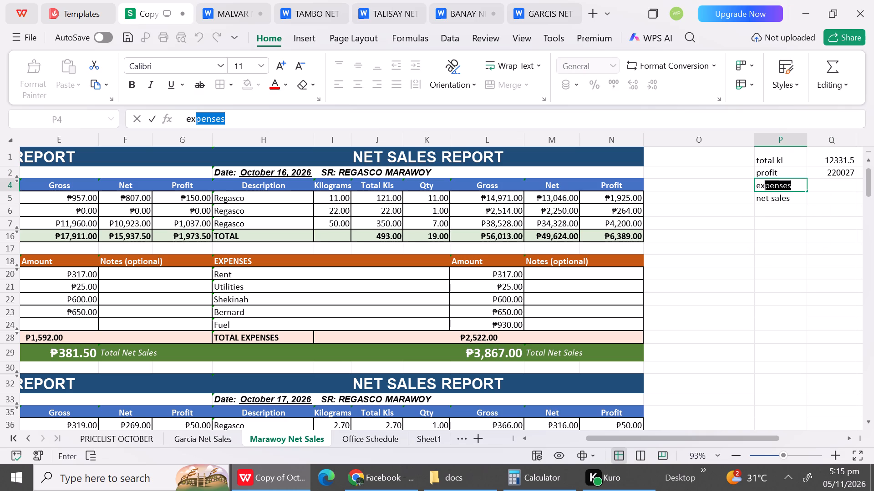
click(820, 213)
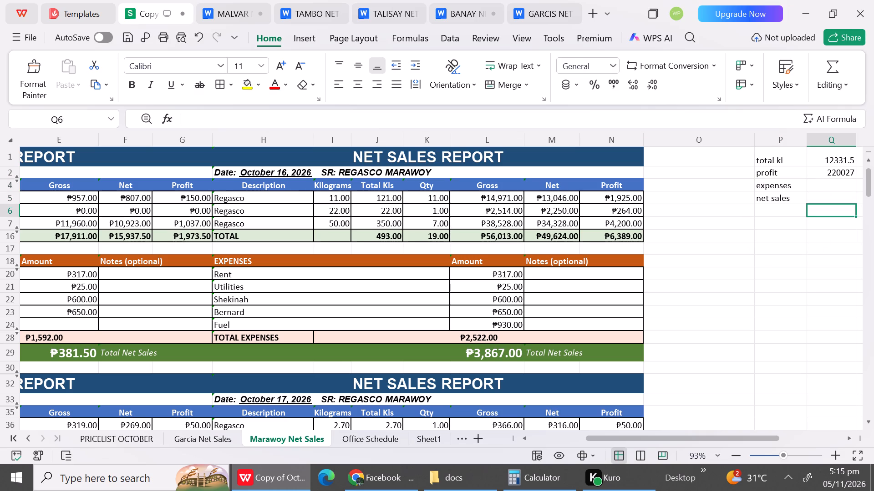
Start the monthly expenses formula in Q4, beside the expenses label.
click(828, 191)
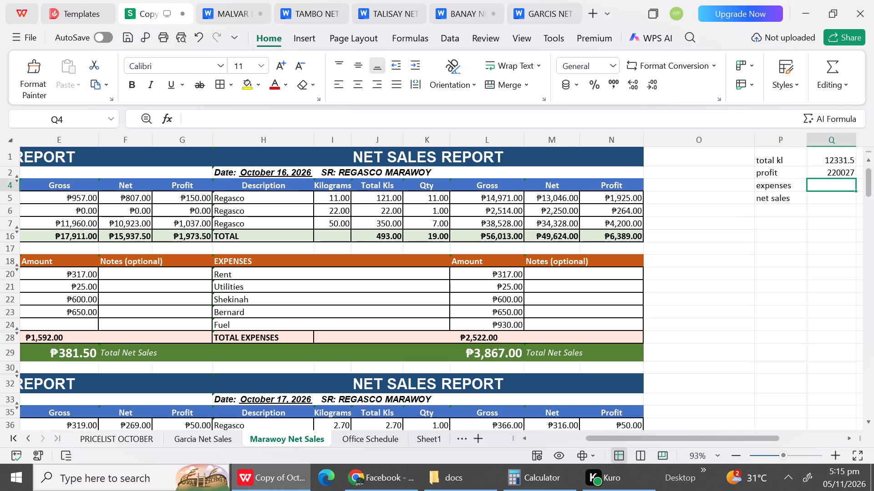
click(818, 187)
key(shift+plus)
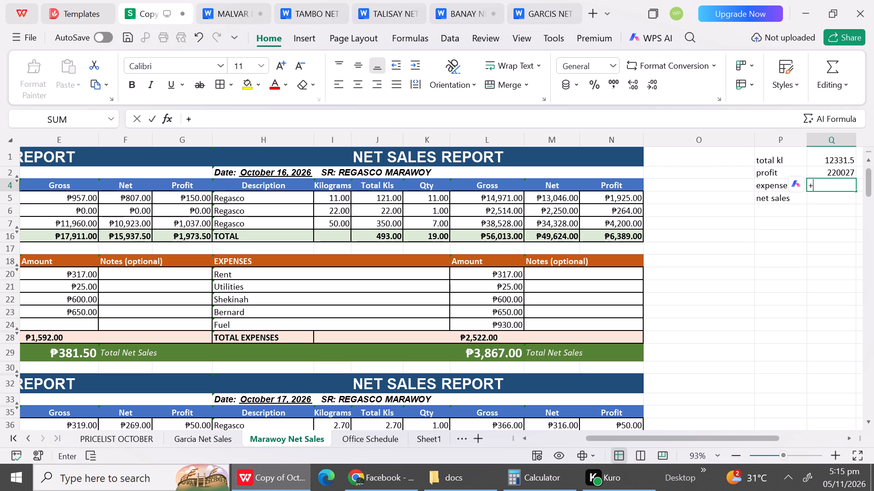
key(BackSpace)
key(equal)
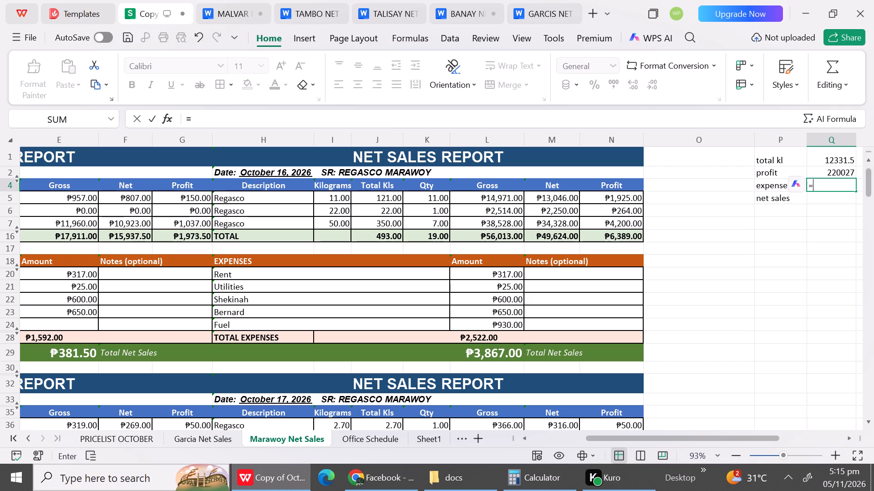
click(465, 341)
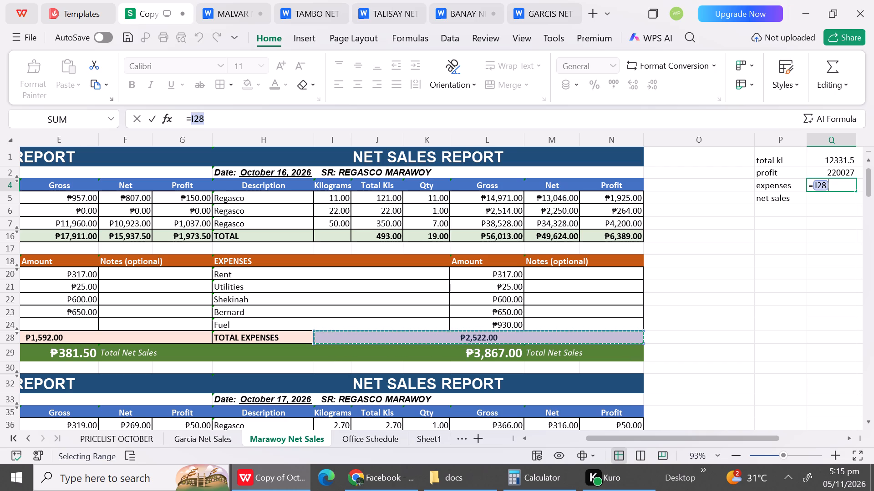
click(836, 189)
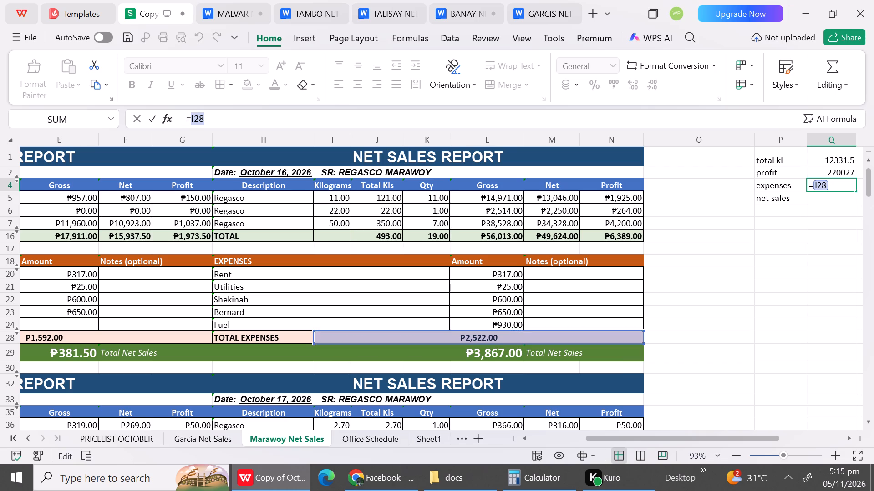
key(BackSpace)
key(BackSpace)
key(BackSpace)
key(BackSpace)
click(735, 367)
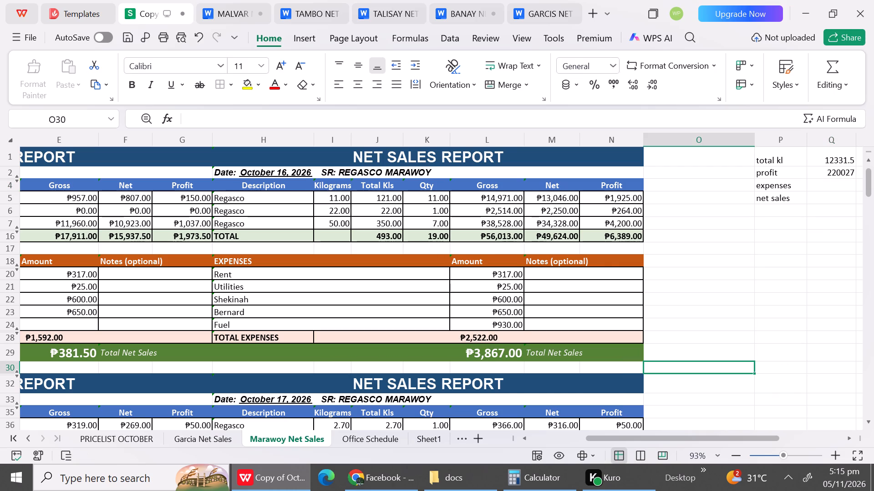
Switch to Facebook in Chrome and open the Messenger chat containing the MALVAR and TALISAY net sales PDFs.
click(395, 486)
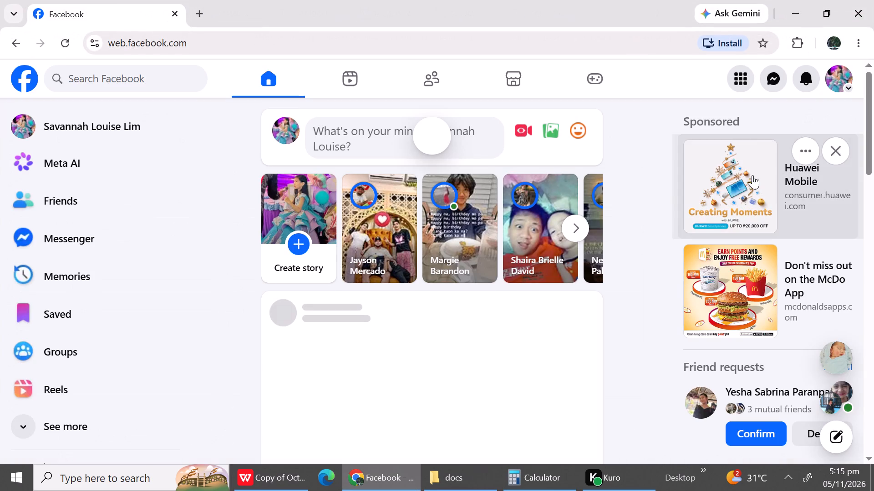
click(778, 80)
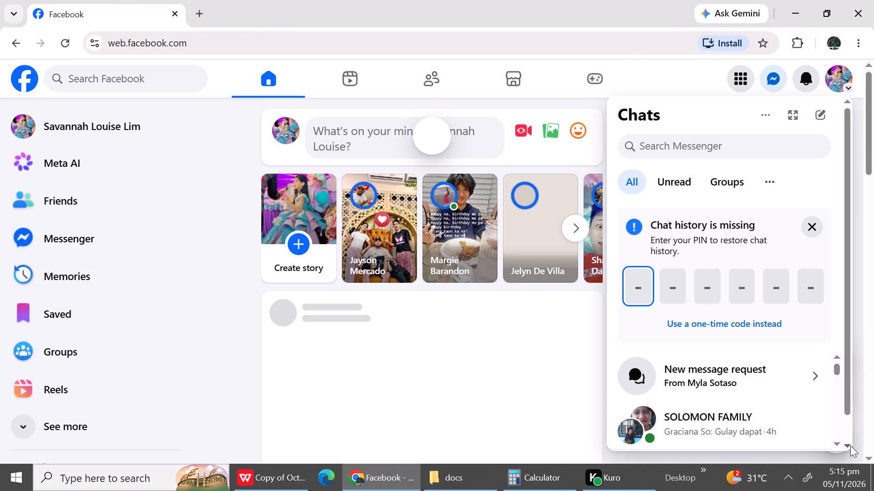
click(834, 440)
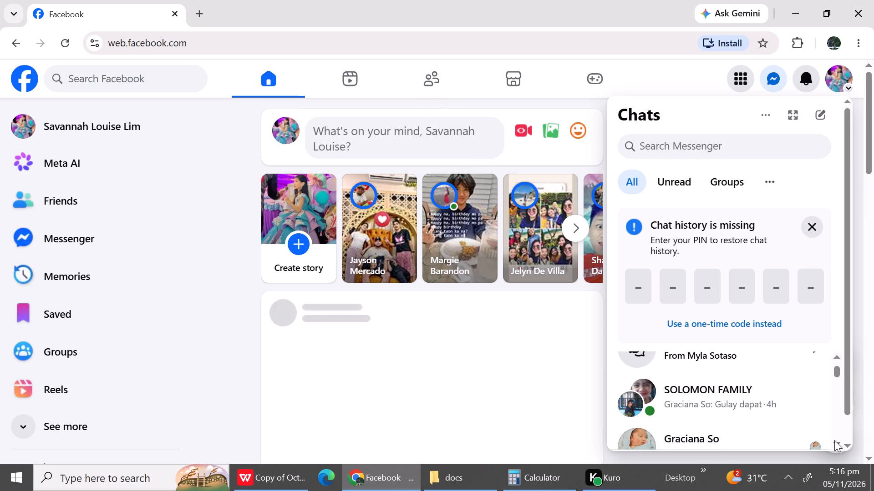
click(834, 440)
click(724, 422)
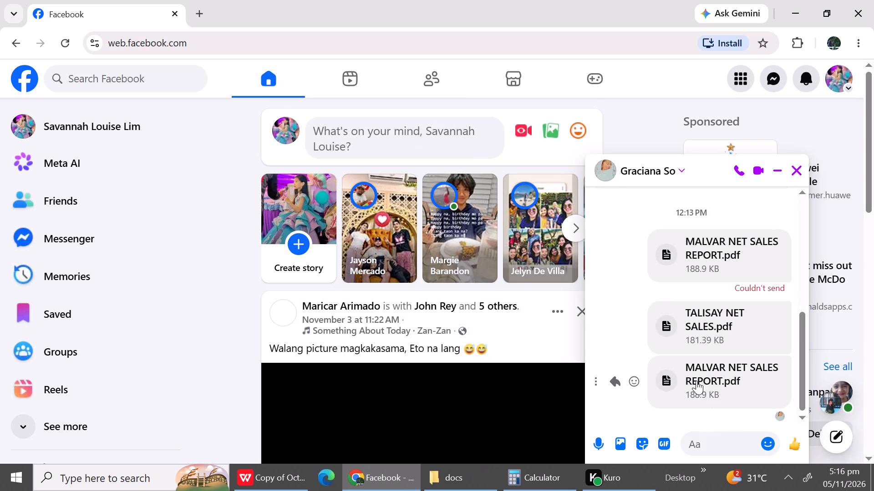
Attach the PDFs BANAY NET SALES REPORT 2 and TAMBO NET SALES REPORT from the docs folder to the chat.
click(625, 444)
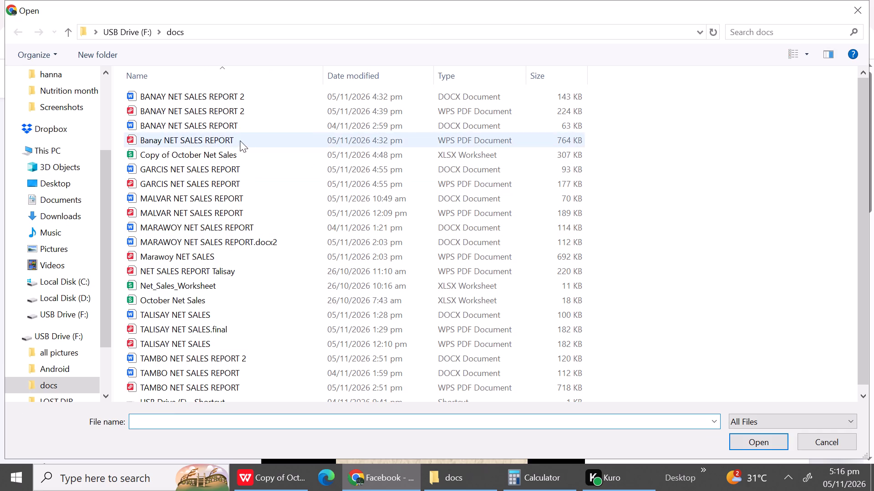
click(229, 108)
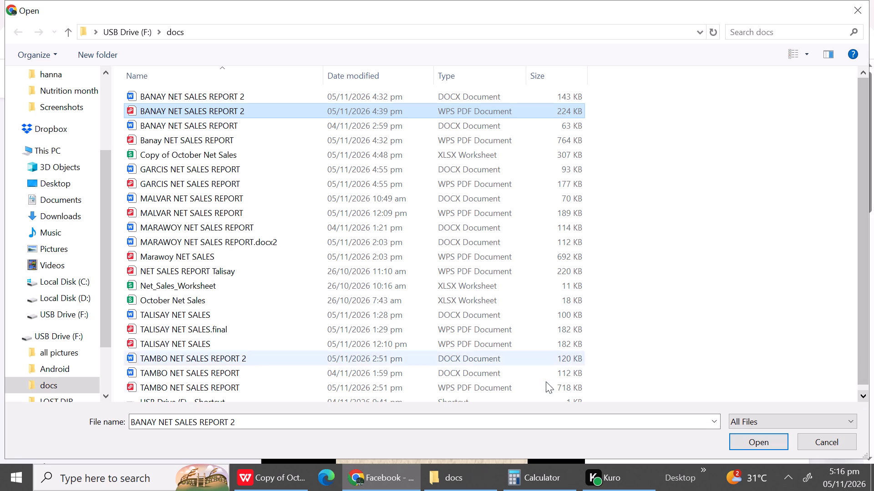
ctrl+click(318, 386)
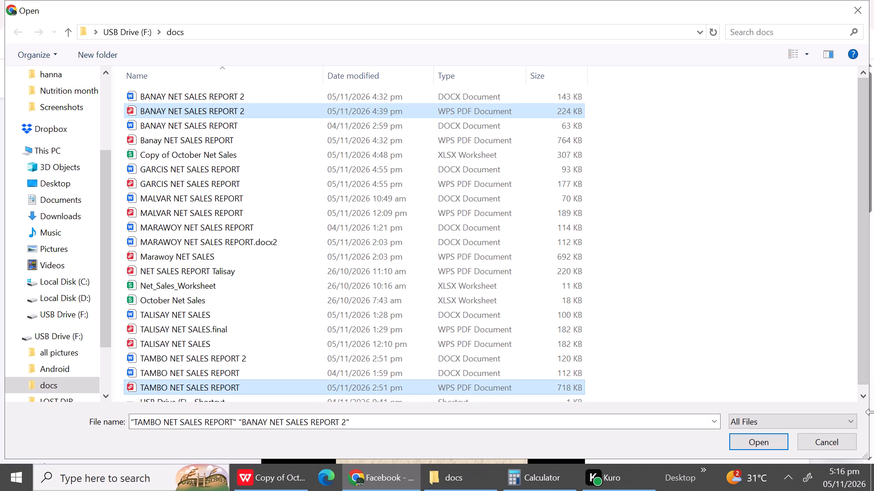
In Chrome's Open dialog, look through the docs folder for the net sales report files.
ctrl+click(862, 394)
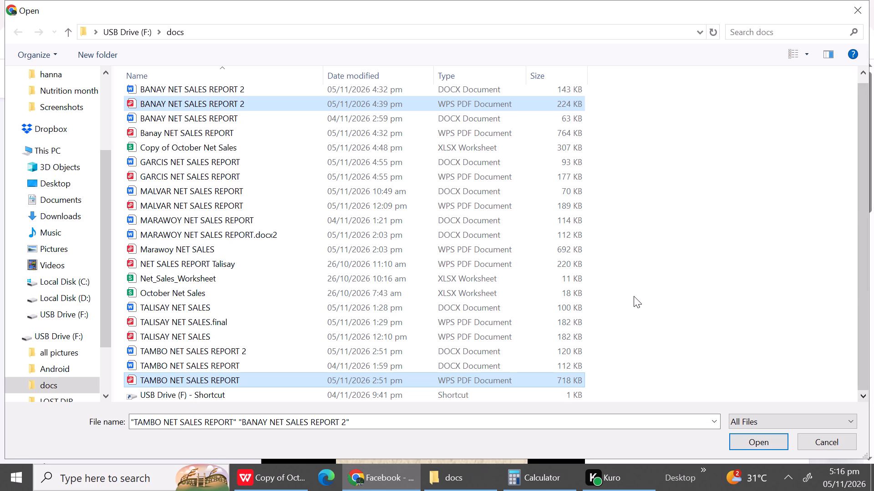
Add the Marawoy NET SALES and GARCIS NET SALES REPORT PDFs to the selected Banay and Tambo PDFs, attach all four and send them in the open chat.
ctrl+click(385, 245)
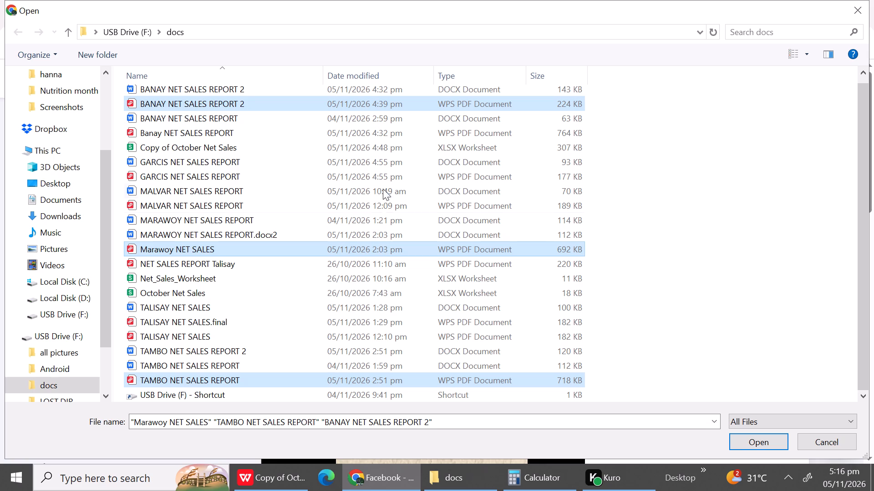
ctrl+click(265, 171)
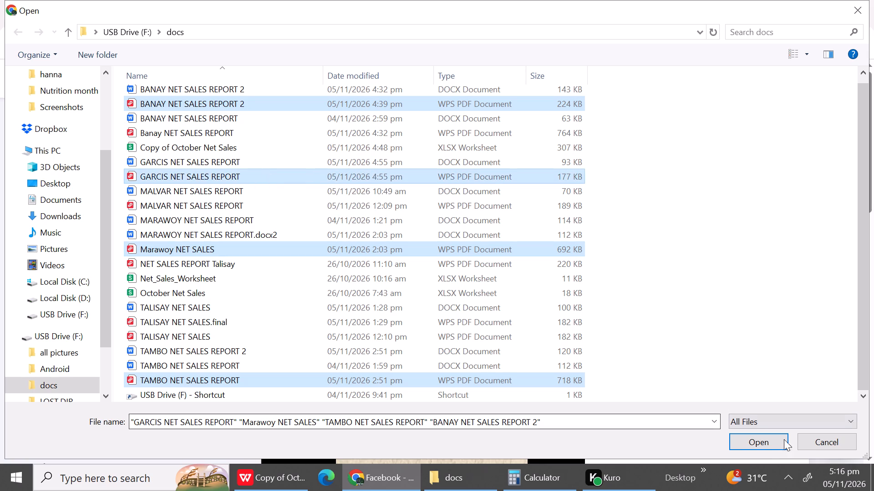
click(742, 446)
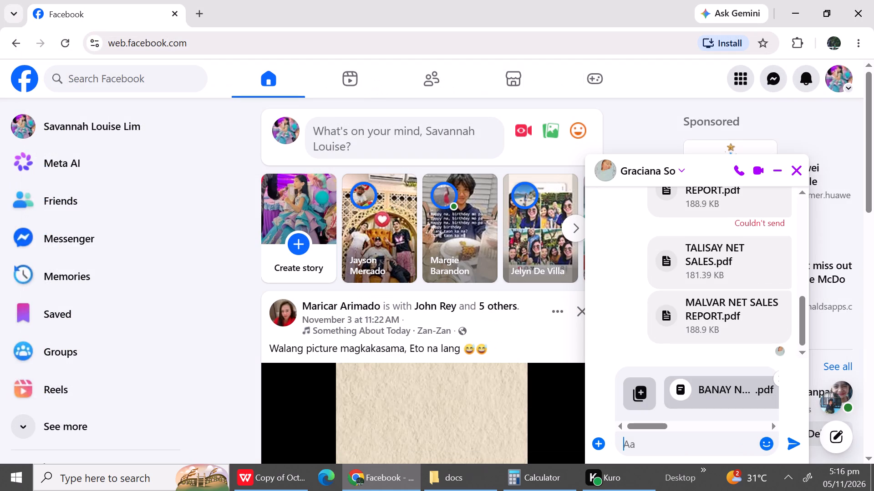
click(796, 441)
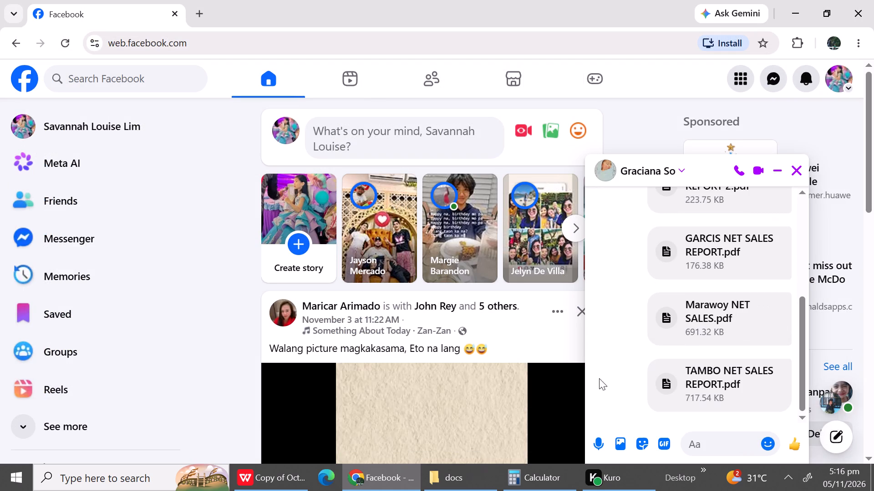
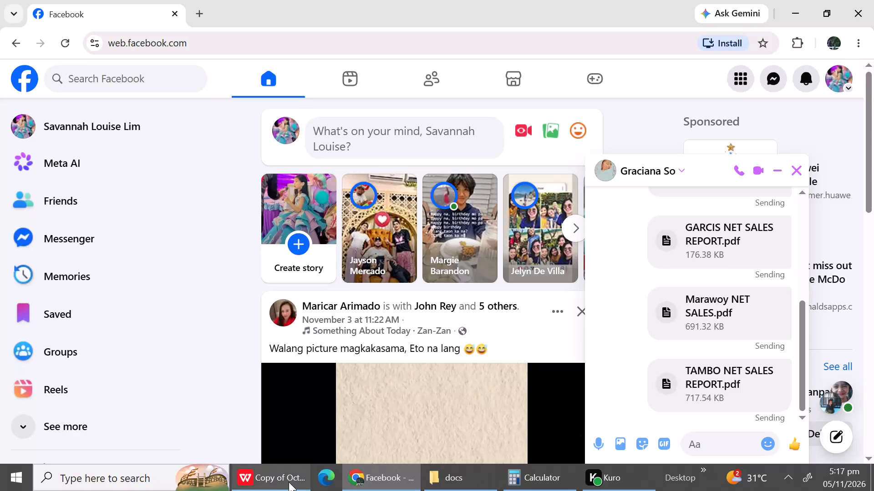
Switch to the Marawoy Net Sales sheet in WPS Office and start a formula in Q4, beside the expenses label.
click(289, 482)
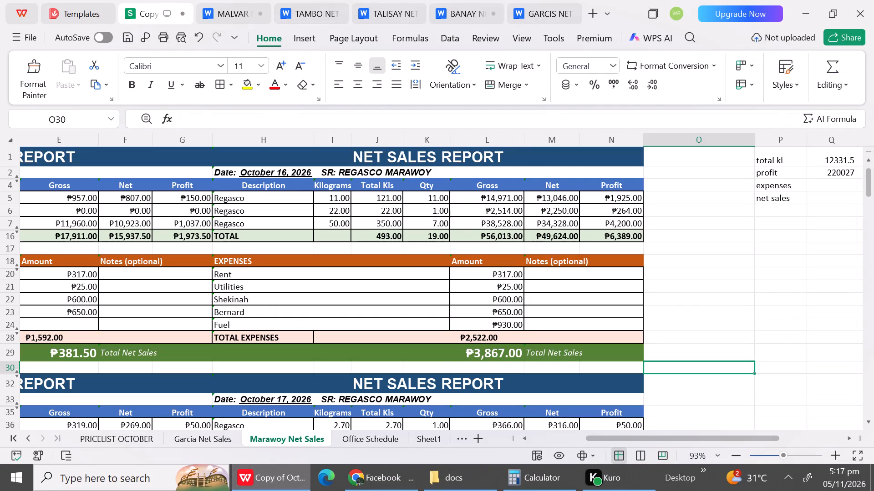
double_click(828, 188)
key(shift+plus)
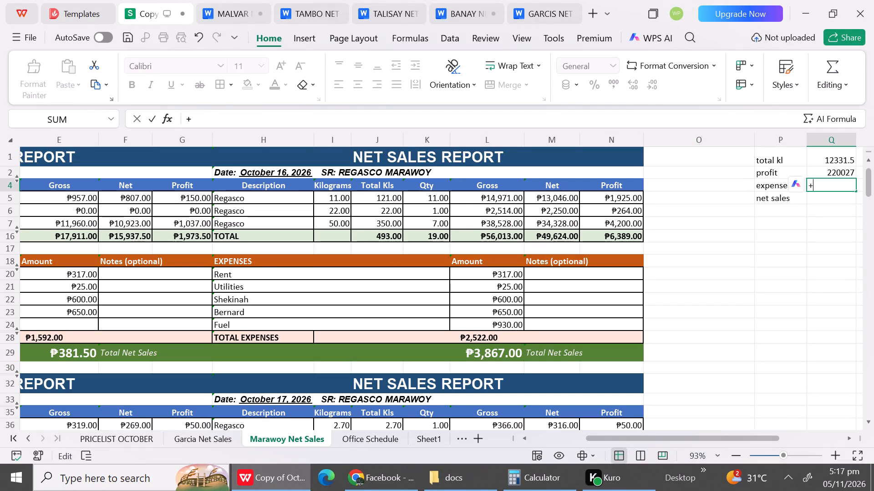
key(BackSpace)
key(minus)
key(BackSpace)
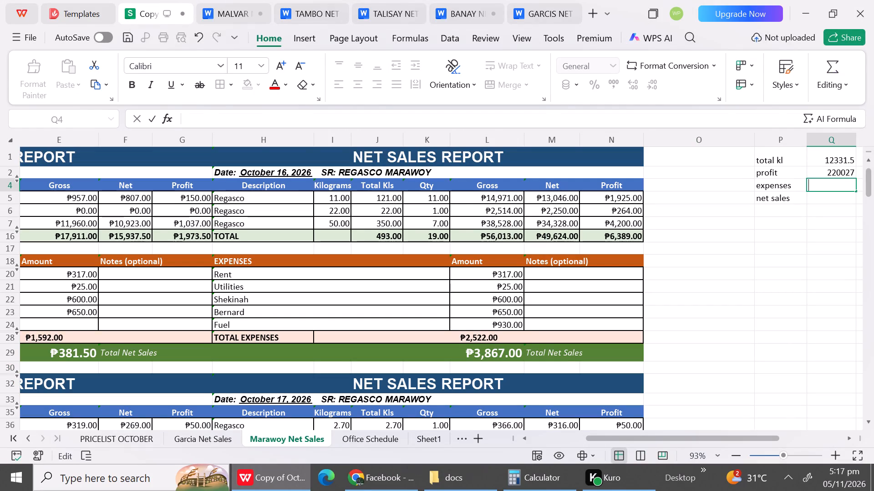
key(equal)
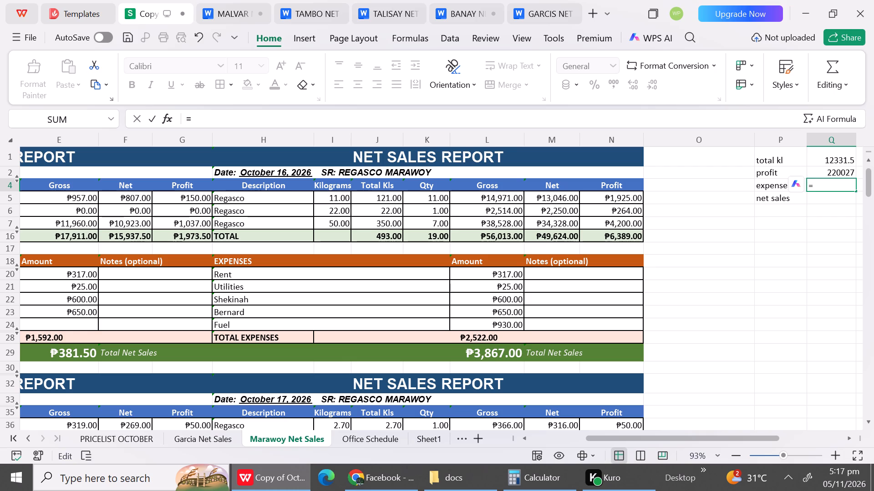
Start the expenses formula in Q4 by adding the Marawoy TOTAL EXPENSES cells I28 (October 16) and I59 (October 17).
click(457, 341)
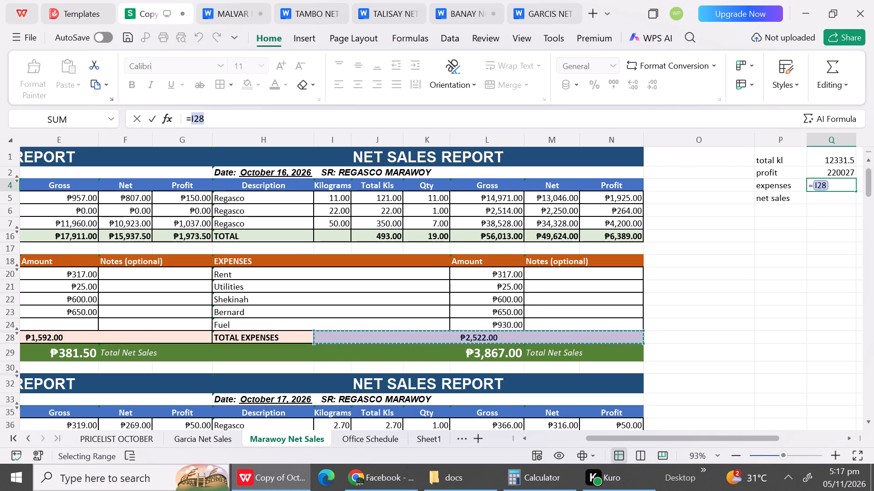
key(shift+plus)
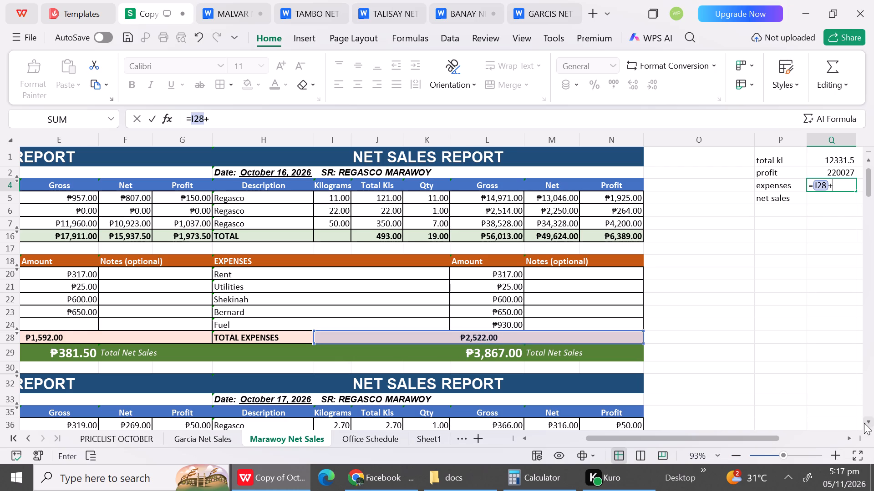
triple_click(872, 423)
triple_click(872, 423)
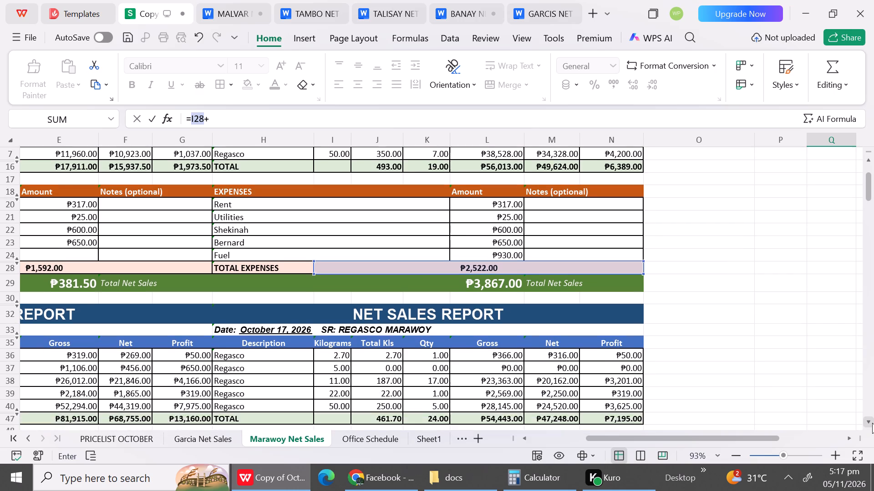
triple_click(872, 423)
triple_click(872, 423)
double_click(872, 423)
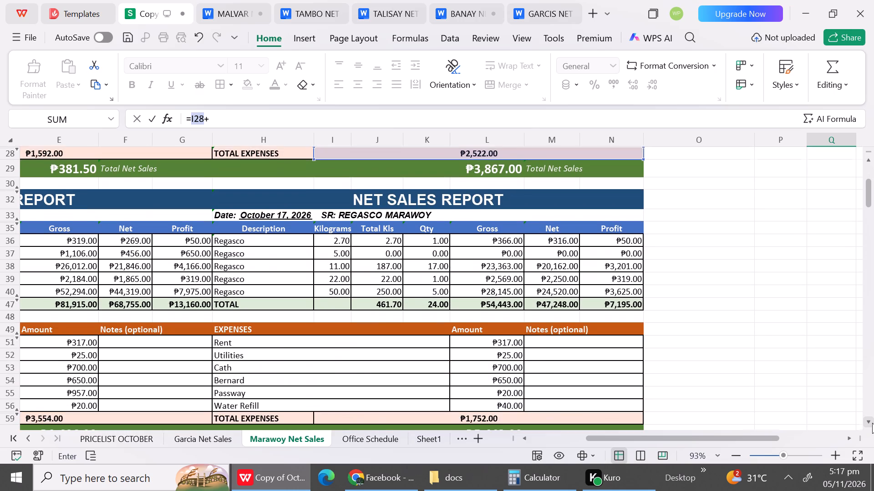
double_click(872, 423)
click(539, 386)
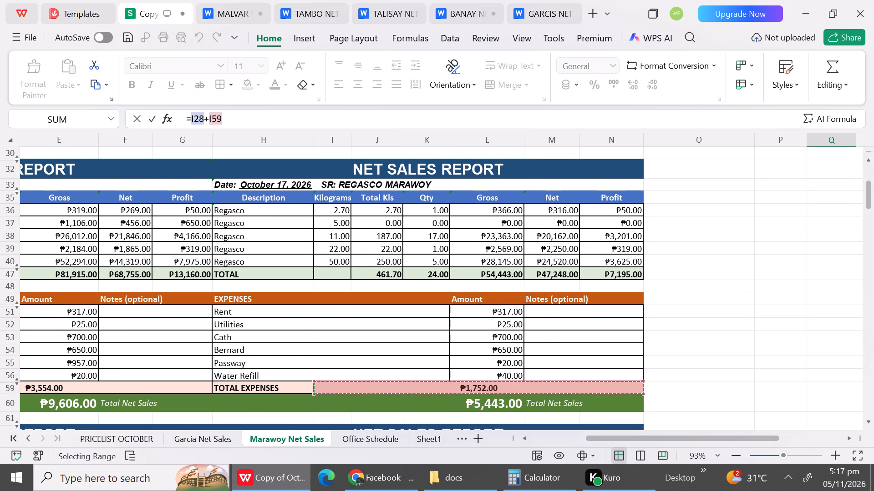
key(shift+plus)
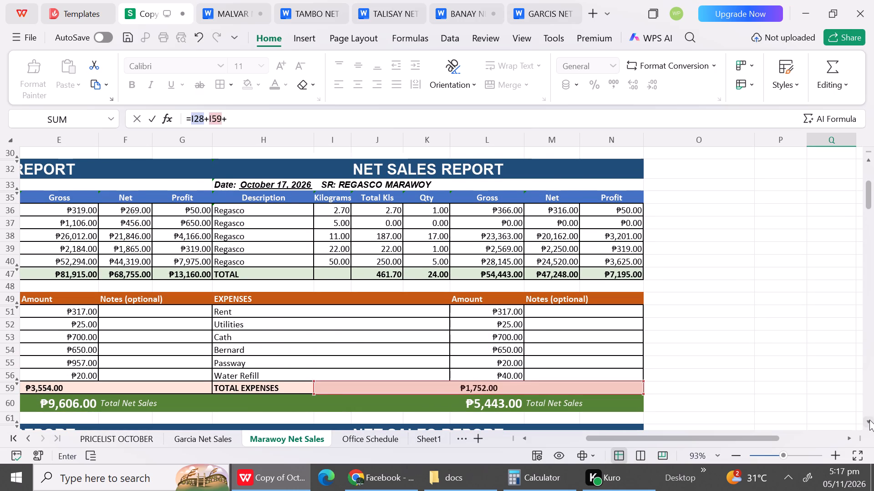
Add the October 18 Marawoy total expenses cell I90 to the expenses formula.
triple_click(869, 420)
triple_click(869, 420)
triple_click(869, 420)
triple_click(869, 420)
triple_click(869, 420)
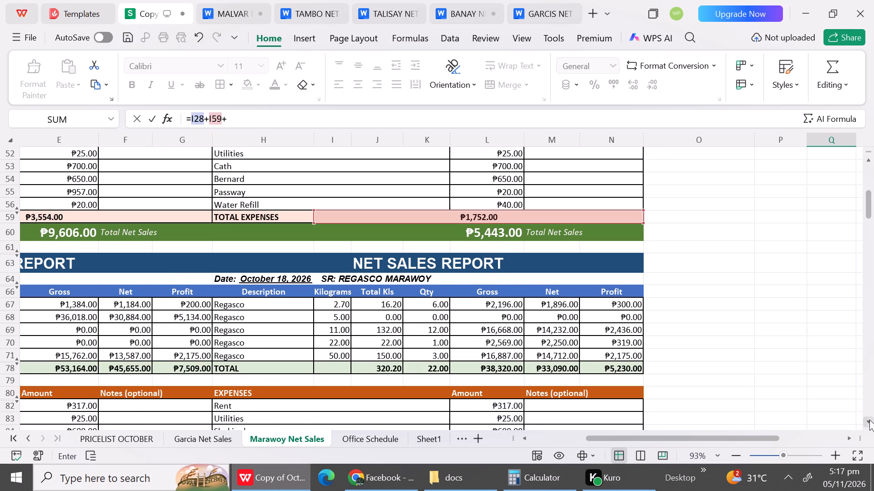
triple_click(869, 420)
click(869, 420)
drag(869, 420, 529, 372)
click(529, 372)
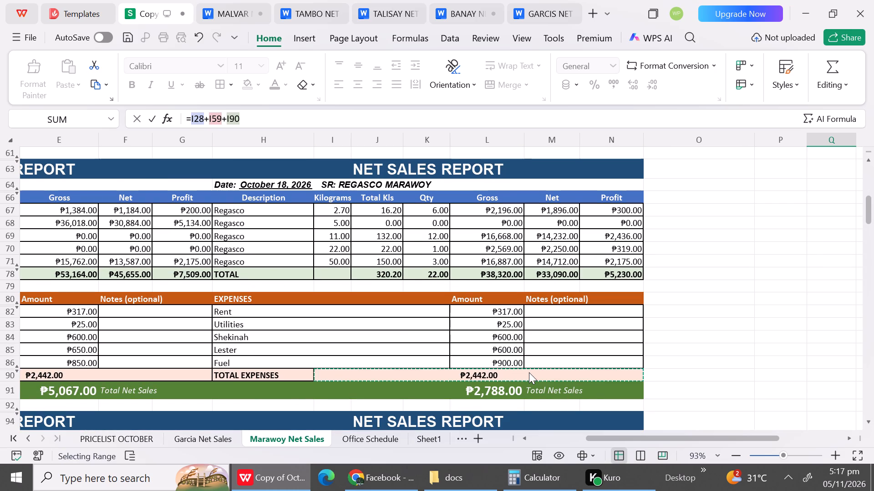
key(shift+plus)
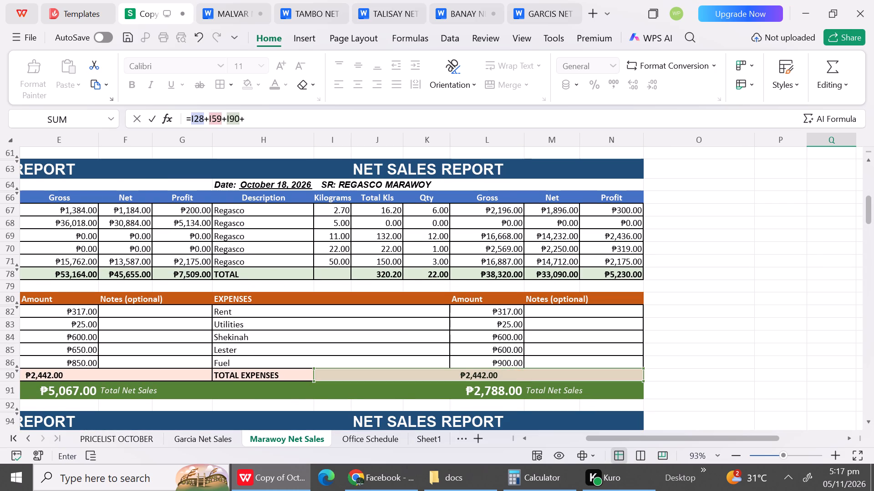
Extend the expenses formula with the October 19 Marawoy total expenses cell I121.
triple_click(868, 422)
triple_click(868, 422)
triple_click(868, 422)
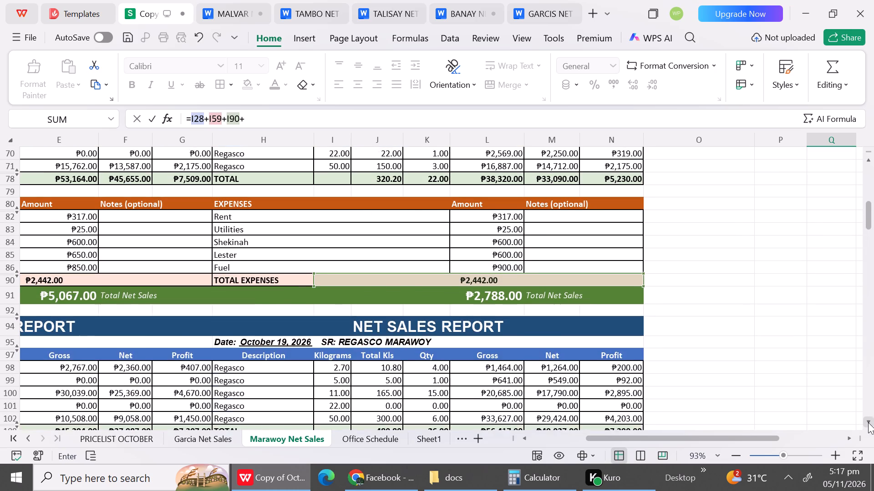
triple_click(868, 422)
triple_click(868, 422)
triple_click(868, 422)
double_click(868, 422)
drag(868, 422, 505, 376)
click(505, 376)
key(shift+plus)
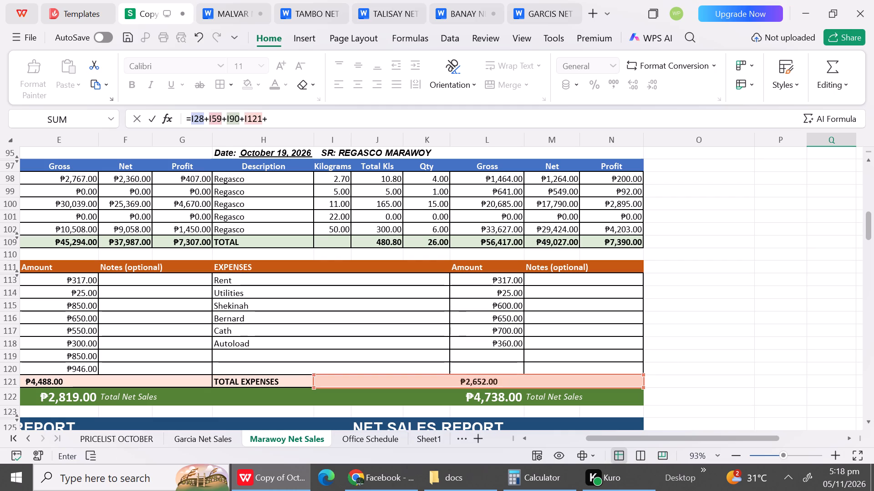
Add the October 20 Marawoy total expenses cell I152 to the expenses sum.
triple_click(865, 424)
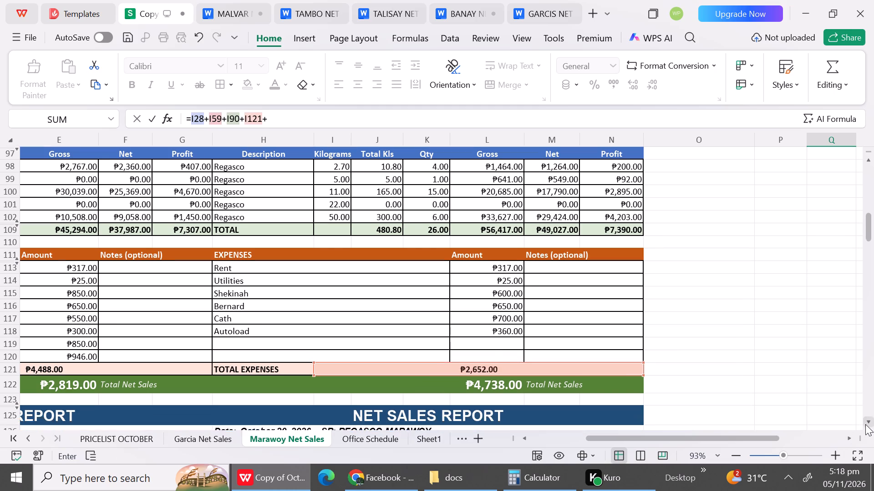
triple_click(865, 424)
triple_click(865, 424)
triple_click(865, 424)
triple_click(865, 424)
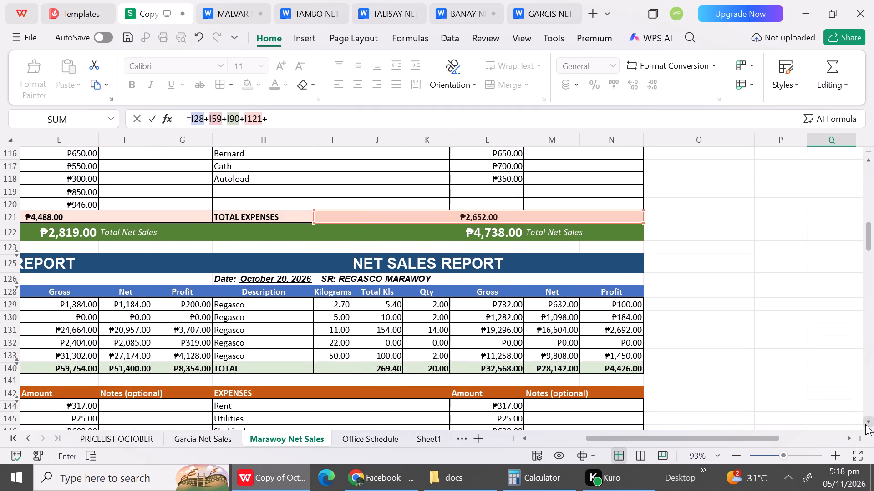
triple_click(865, 424)
triple_click(865, 424)
drag(865, 424, 554, 365)
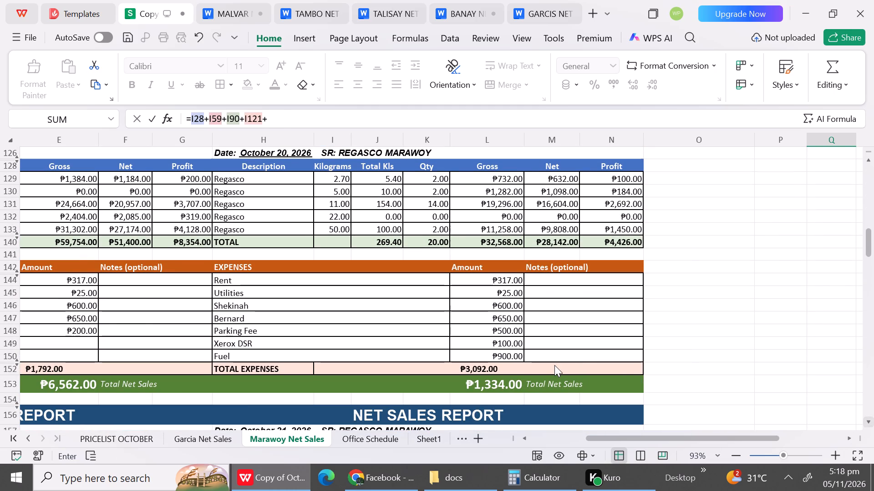
drag(554, 365, 554, 365)
click(554, 365)
key(shift+plus)
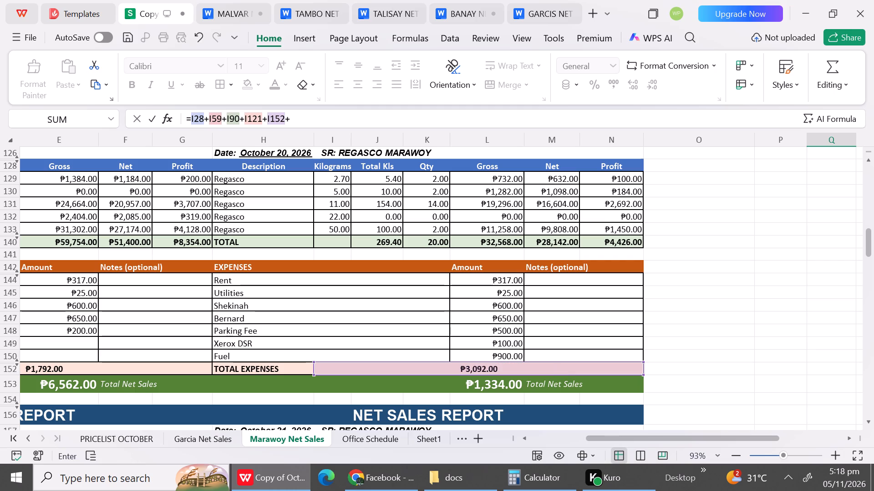
Include the October 21 Marawoy total expenses cell I183 in the expenses formula.
triple_click(866, 422)
triple_click(866, 422)
triple_click(866, 422)
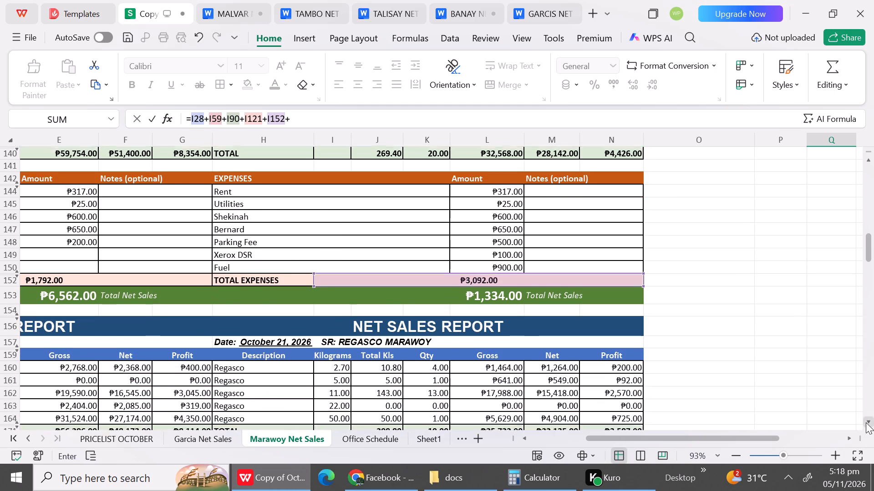
triple_click(866, 422)
triple_click(866, 422)
triple_click(866, 422)
click(866, 422)
drag(866, 422, 650, 364)
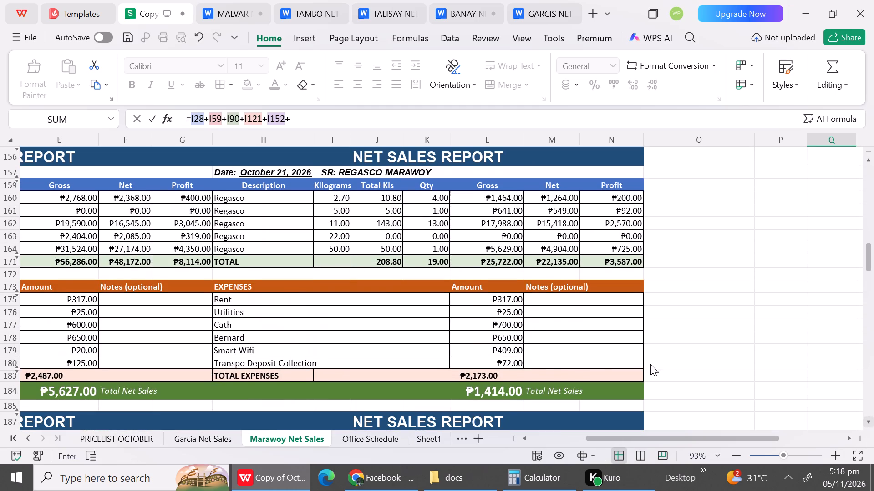
drag(650, 364, 467, 360)
click(474, 374)
key(shift+plus)
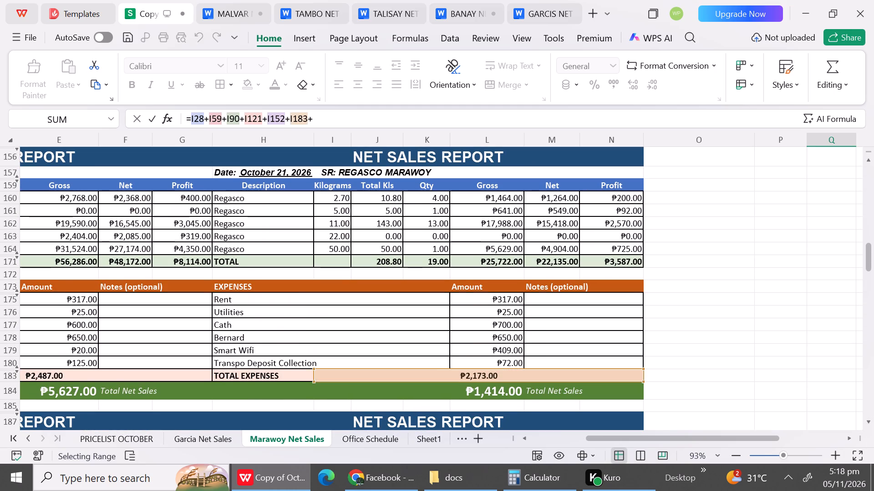
Add the October 22 Marawoy total expenses cell I214 to the expenses formula.
triple_click(870, 424)
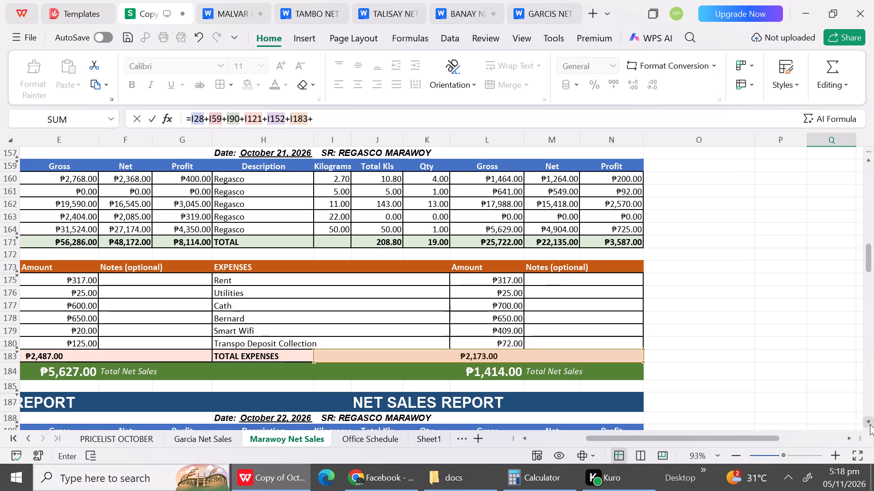
triple_click(870, 424)
triple_click(870, 424)
triple_click(870, 424)
triple_click(870, 424)
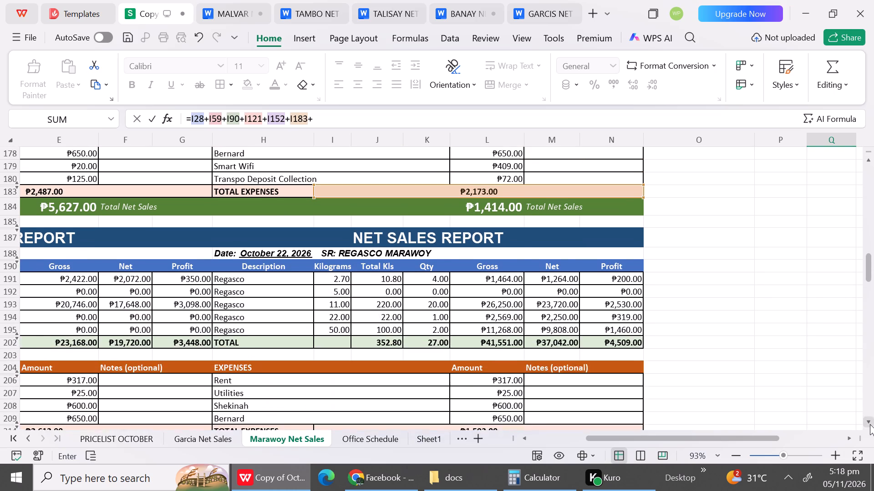
double_click(870, 424)
click(458, 391)
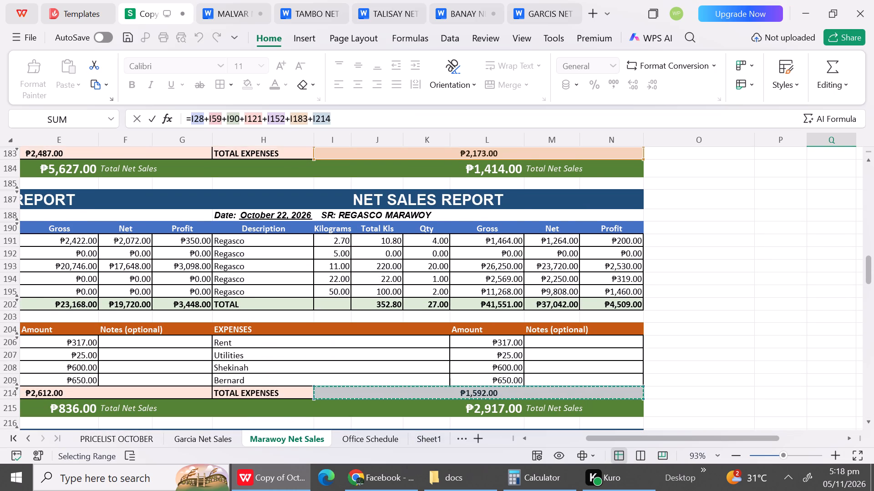
key(shift+plus)
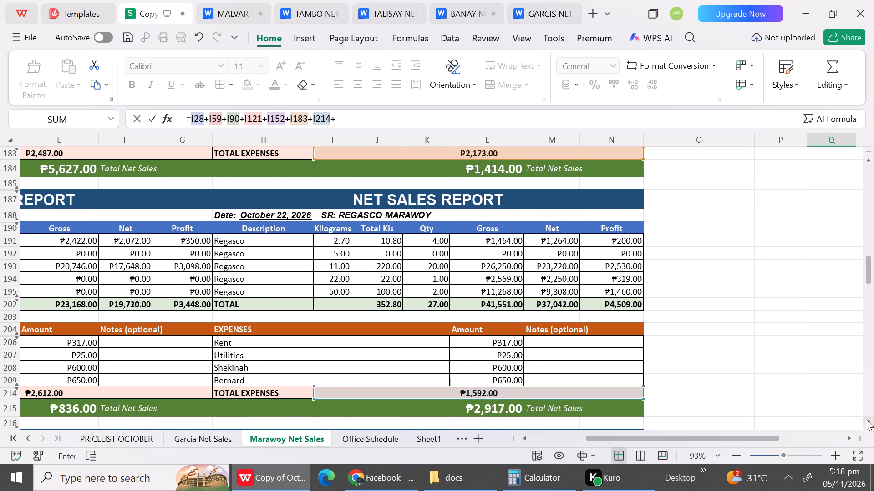
Extend the expenses sum with the October 23 Marawoy total expenses cell I245.
triple_click(866, 419)
triple_click(866, 419)
triple_click(866, 419)
triple_click(866, 419)
triple_click(866, 419)
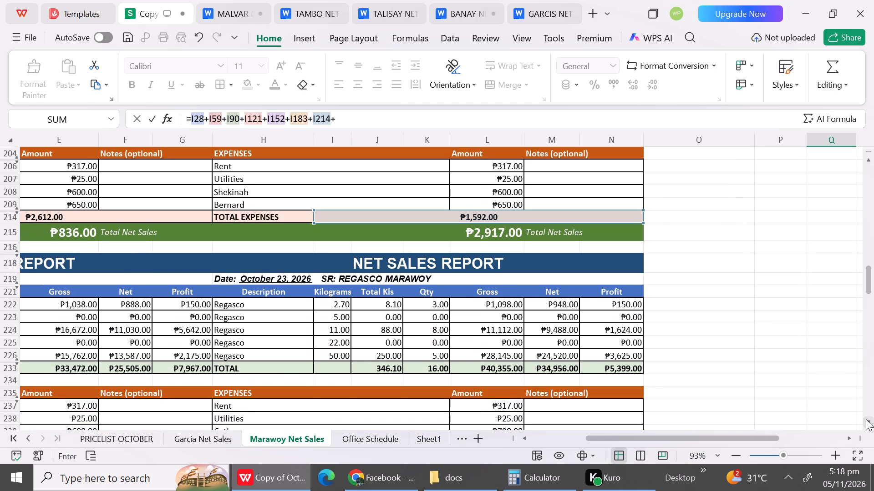
double_click(866, 419)
drag(866, 419, 515, 393)
click(515, 393)
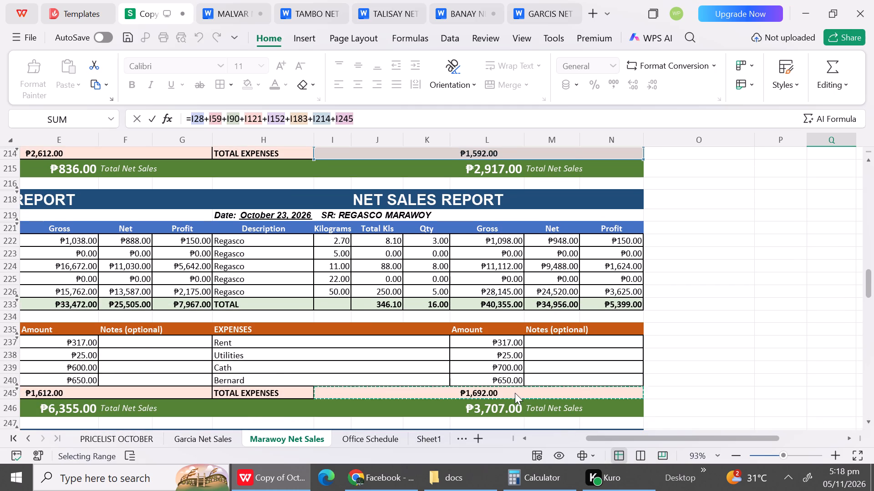
key(shift+plus)
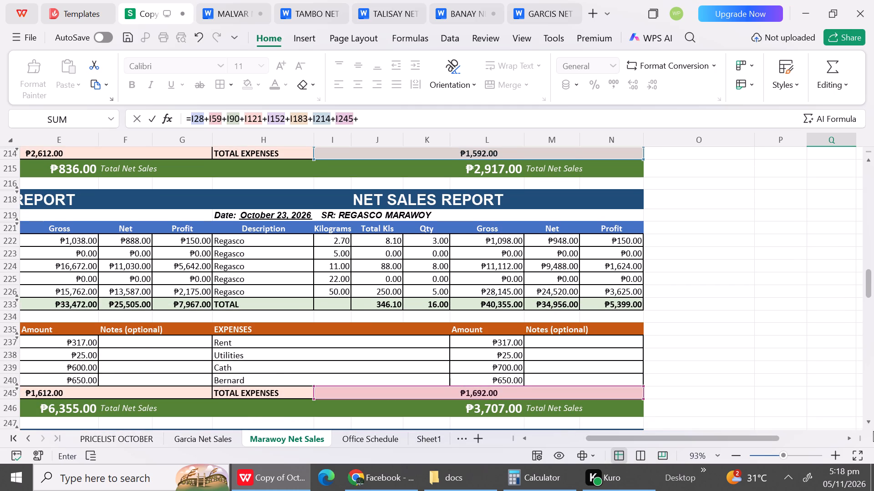
Add the October 24 Marawoy total expenses cell I276 to the expenses formula.
triple_click(869, 421)
triple_click(869, 421)
triple_click(869, 421)
triple_click(869, 421)
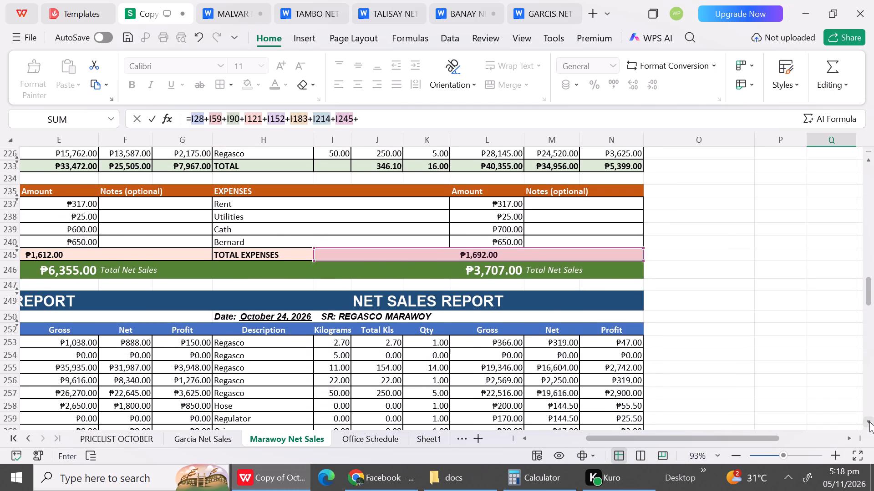
triple_click(869, 421)
triple_click(869, 421)
triple_click(869, 421)
double_click(869, 421)
drag(869, 421, 514, 368)
click(514, 368)
key(shift+plus)
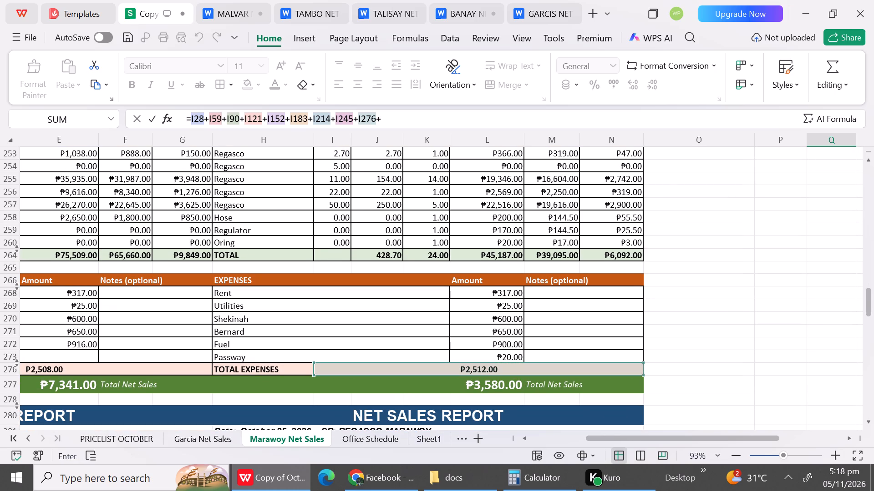
Include the October 25 Marawoy total expenses cell I307 in the expenses sum.
triple_click(868, 422)
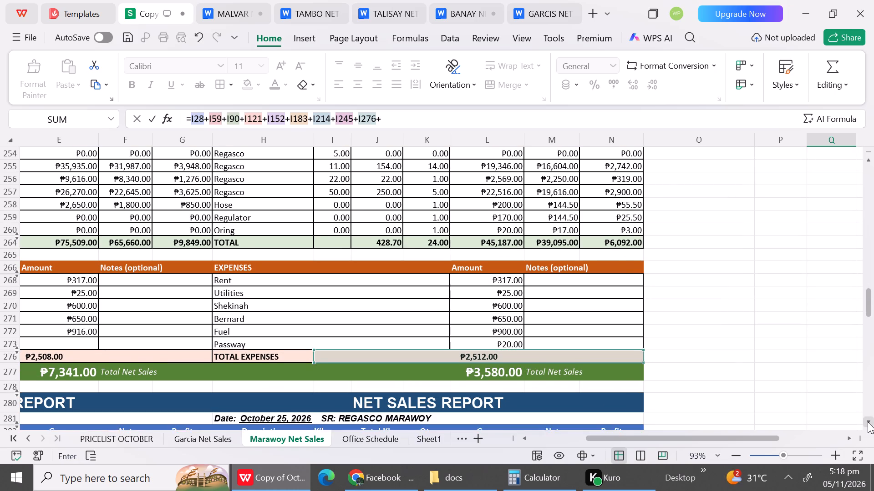
triple_click(868, 422)
triple_click(868, 422)
triple_click(868, 422)
triple_click(868, 422)
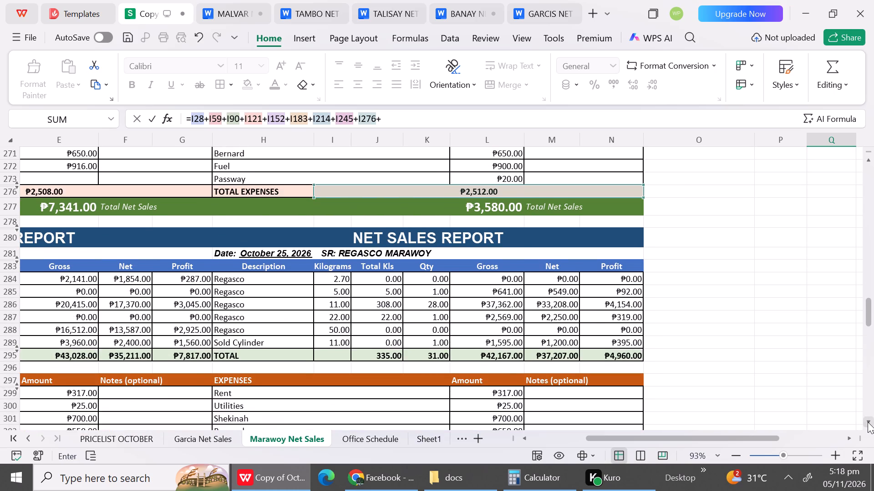
triple_click(868, 422)
double_click(868, 422)
click(457, 367)
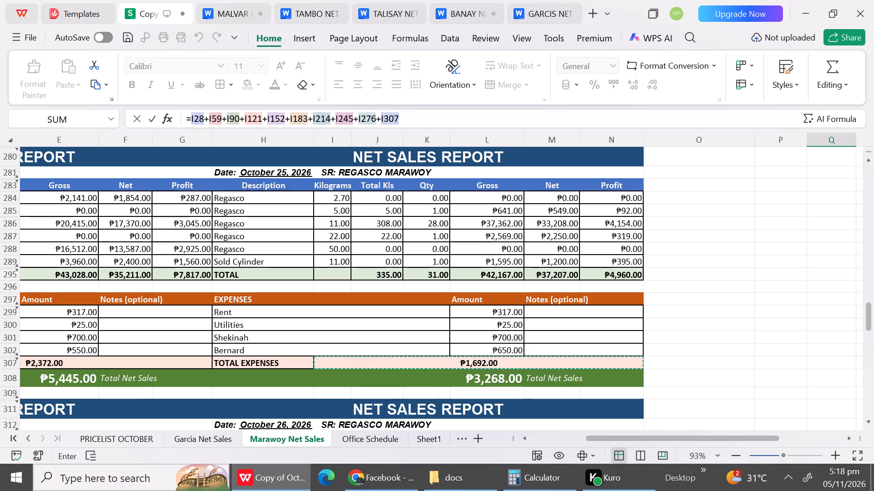
key(shift+plus)
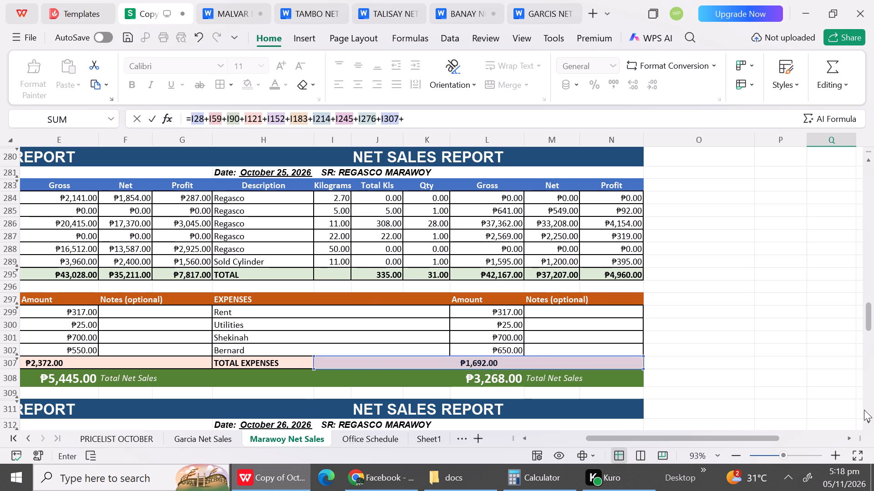
Add the October 26 Marawoy total expenses cell I338 to the expenses formula.
triple_click(866, 419)
triple_click(866, 419)
triple_click(866, 419)
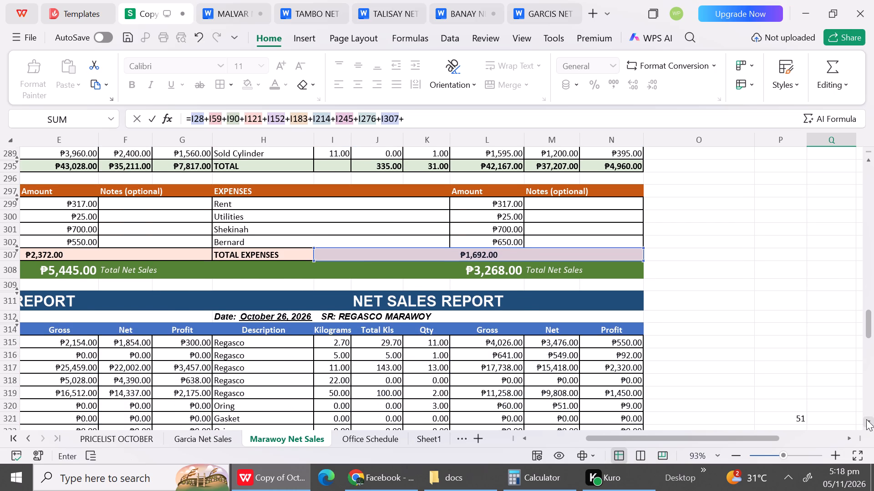
triple_click(866, 419)
triple_click(866, 419)
click(866, 419)
double_click(866, 419)
drag(866, 419, 501, 391)
click(501, 391)
key(shift+plus)
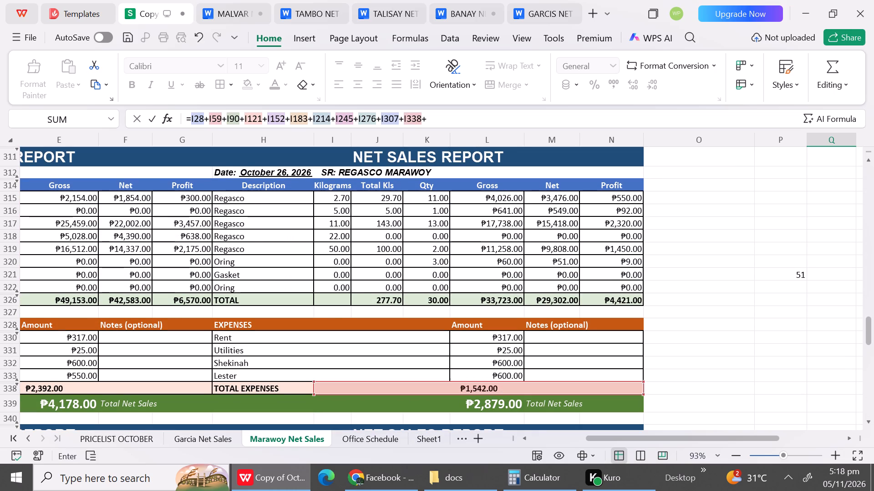
Add the October 27 Marawoy total expenses cell I370 to the expenses formula.
triple_click(868, 421)
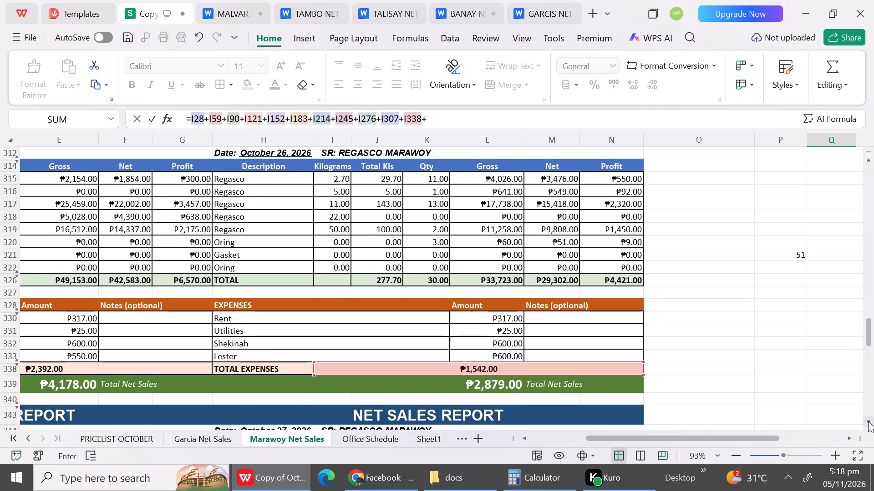
triple_click(868, 421)
double_click(868, 421)
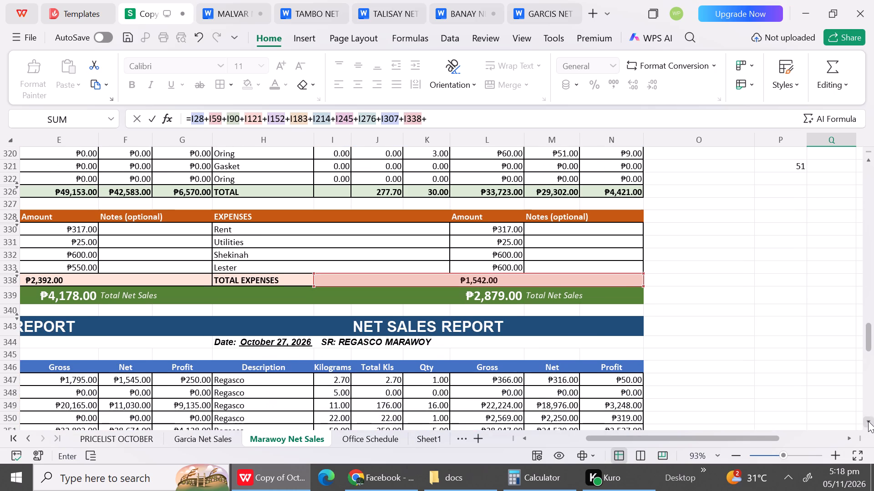
click(868, 421)
triple_click(868, 421)
triple_click(868, 421)
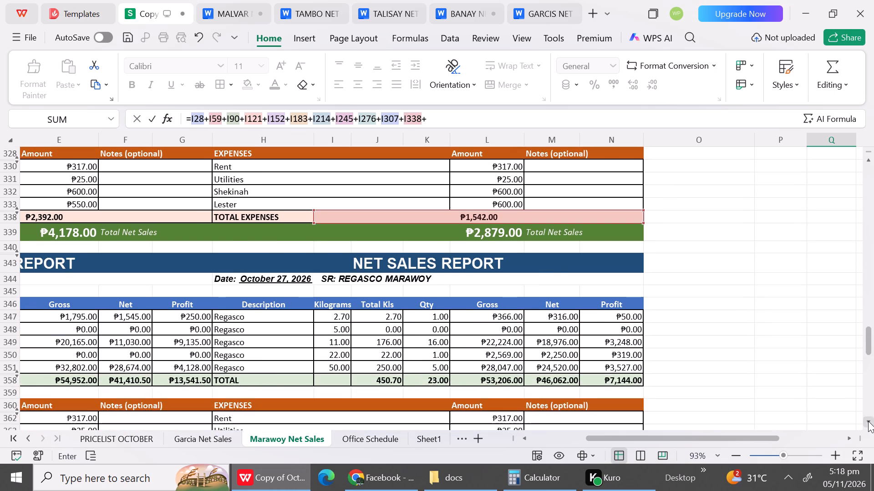
triple_click(868, 421)
triple_click(868, 421)
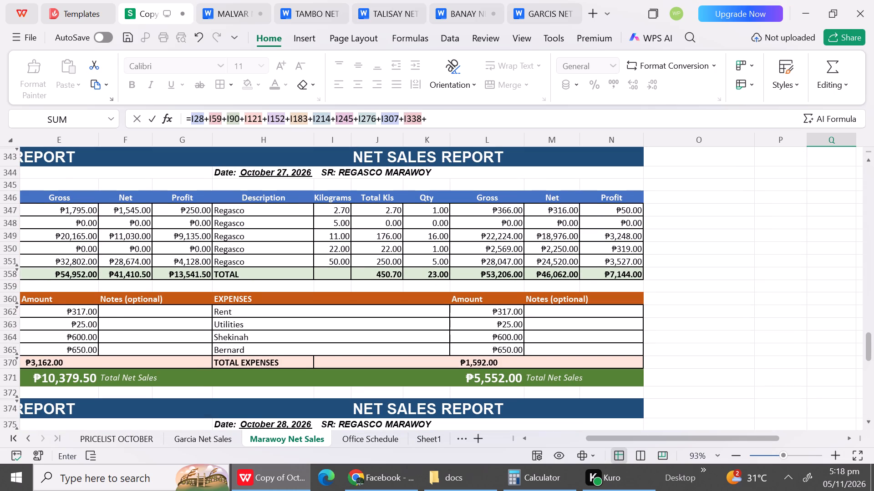
click(528, 366)
key(shift+plus)
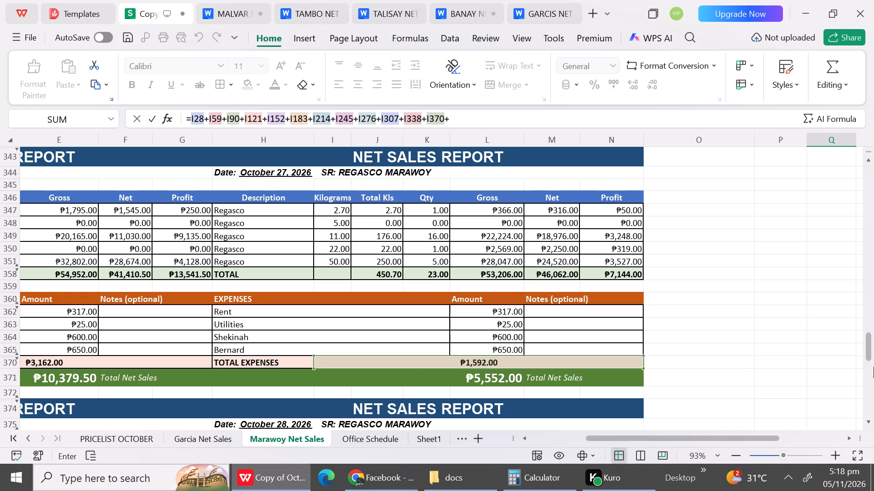
Extend the expenses sum with the October 28 Marawoy total expenses cell I401.
triple_click(869, 421)
triple_click(869, 421)
triple_click(869, 421)
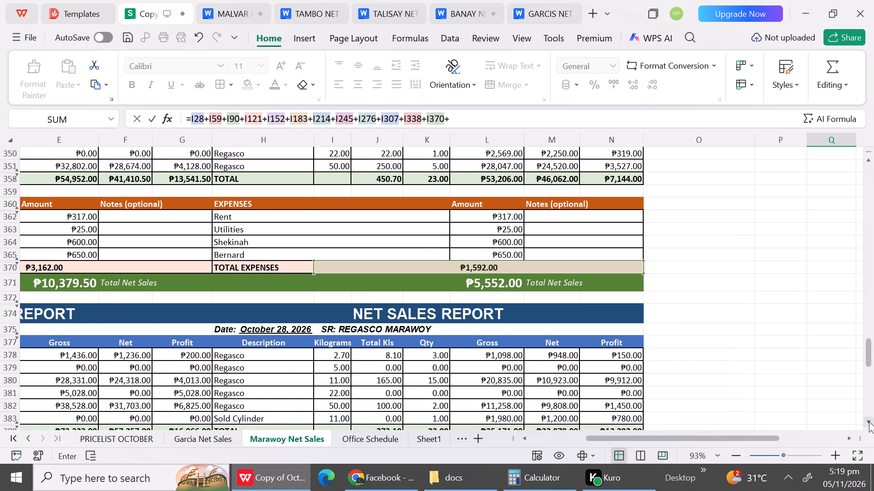
triple_click(869, 421)
triple_click(869, 421)
triple_click(869, 421)
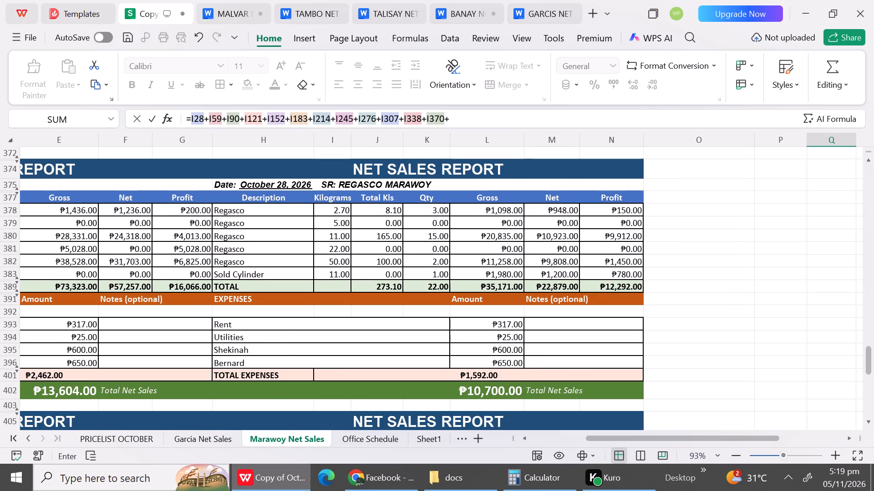
click(572, 374)
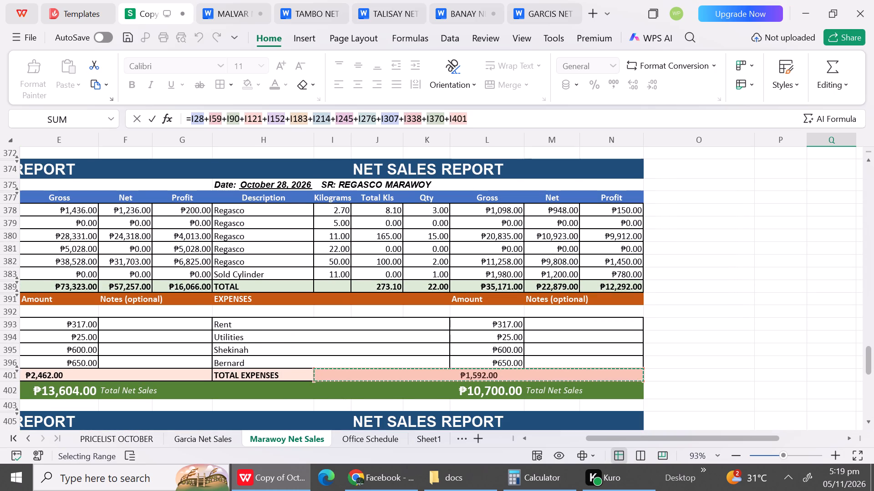
key(shift+plus)
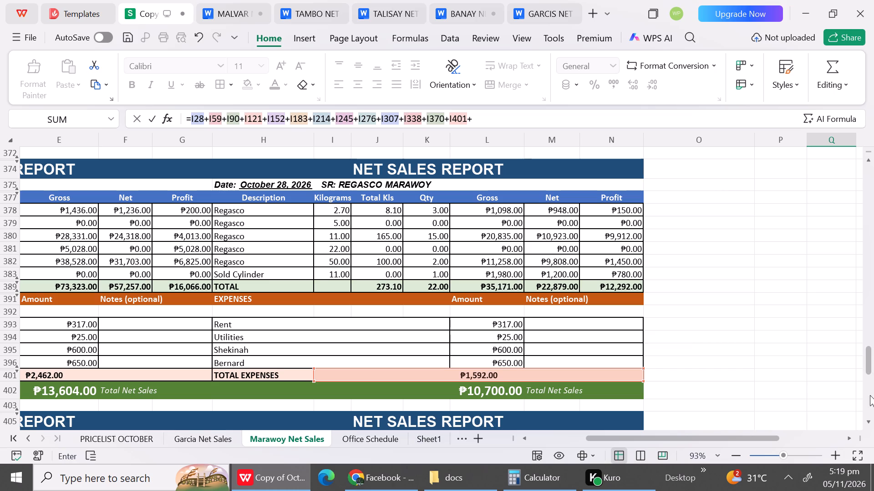
Include the October 29 Marawoy total expenses cell I432 in the expenses formula.
triple_click(873, 421)
triple_click(873, 421)
triple_click(873, 421)
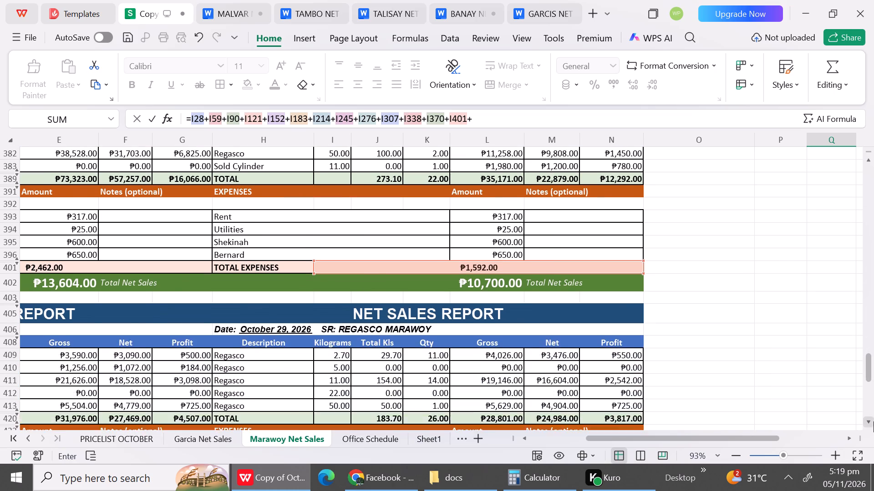
triple_click(873, 421)
triple_click(873, 421)
triple_click(873, 421)
click(873, 421)
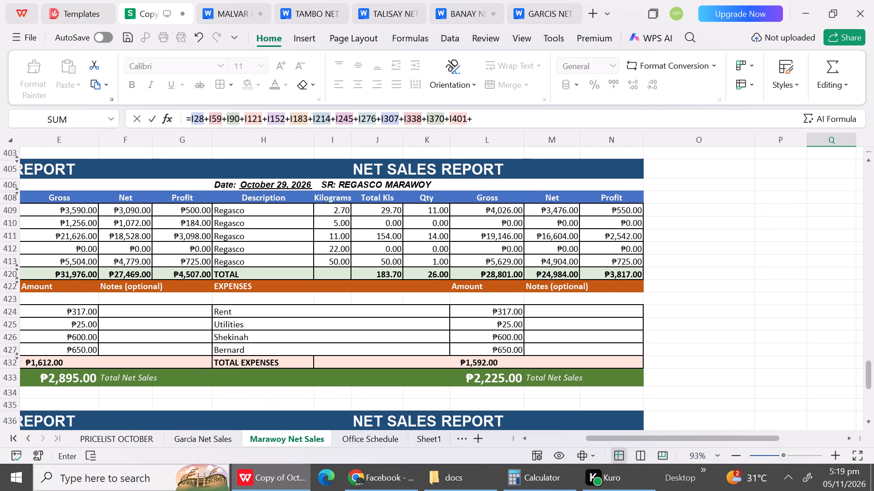
click(531, 361)
key(shift+plus)
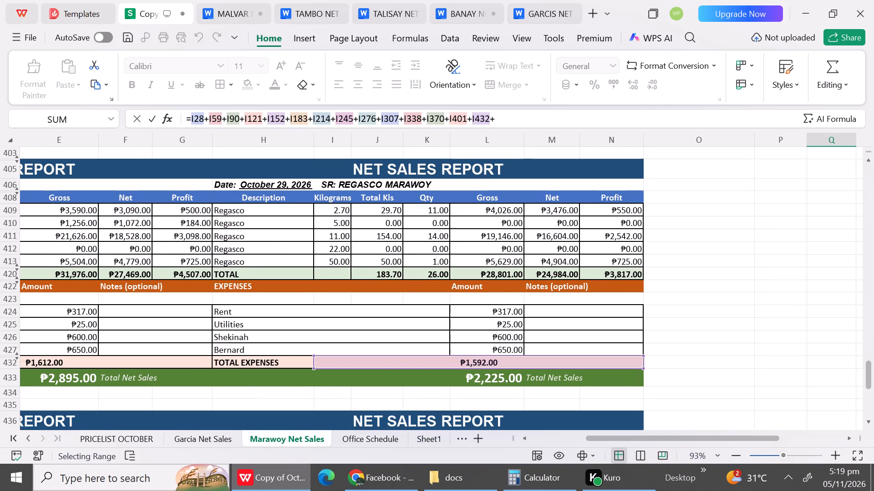
Add the October 30 Marawoy total expenses cell I463 to the expenses sum.
triple_click(869, 421)
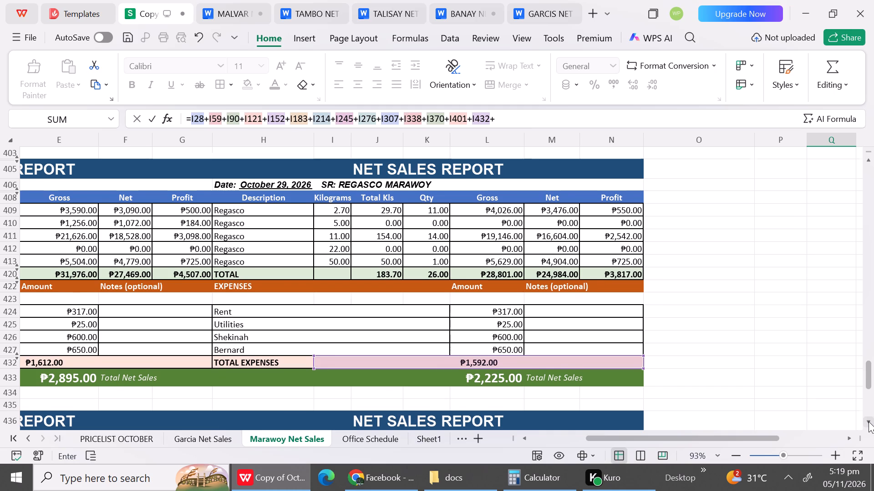
triple_click(869, 421)
triple_click(869, 421)
triple_click(869, 421)
triple_click(869, 421)
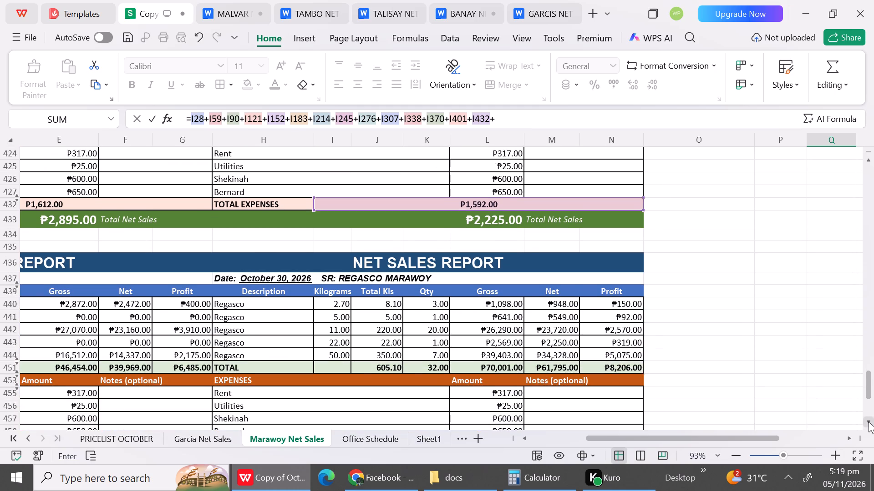
triple_click(869, 421)
double_click(869, 421)
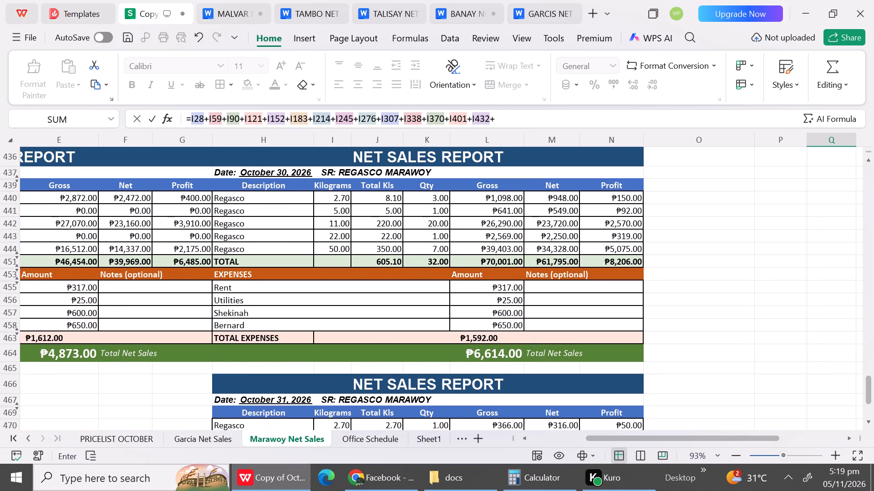
click(568, 340)
key(shift+plus)
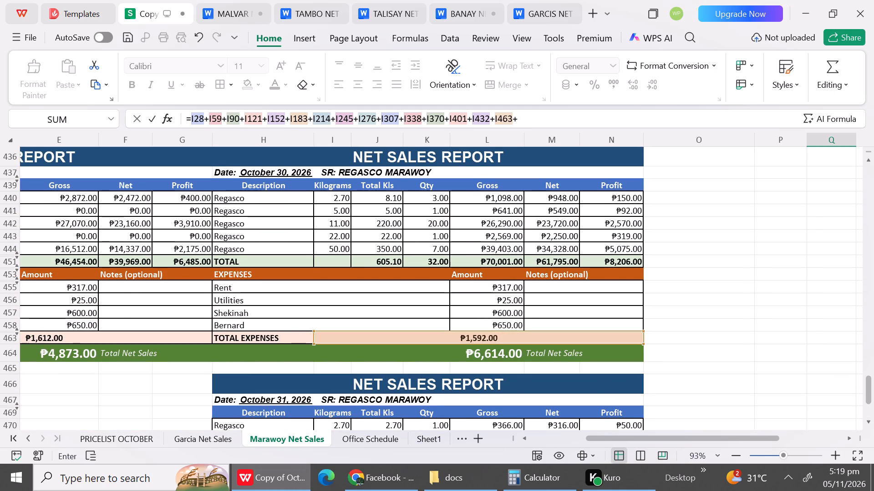
Extend the expenses formula with the October 31 Marawoy total expenses cell I493.
triple_click(870, 421)
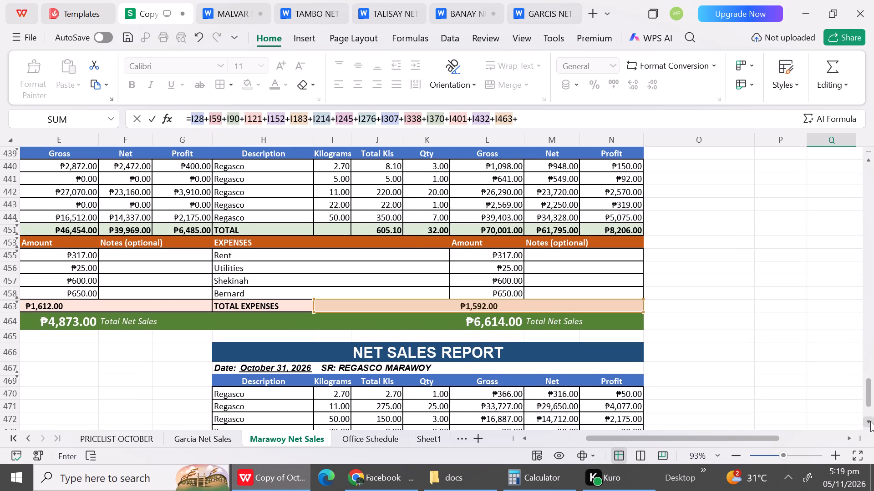
triple_click(870, 421)
triple_click(870, 421)
triple_click(870, 421)
click(870, 421)
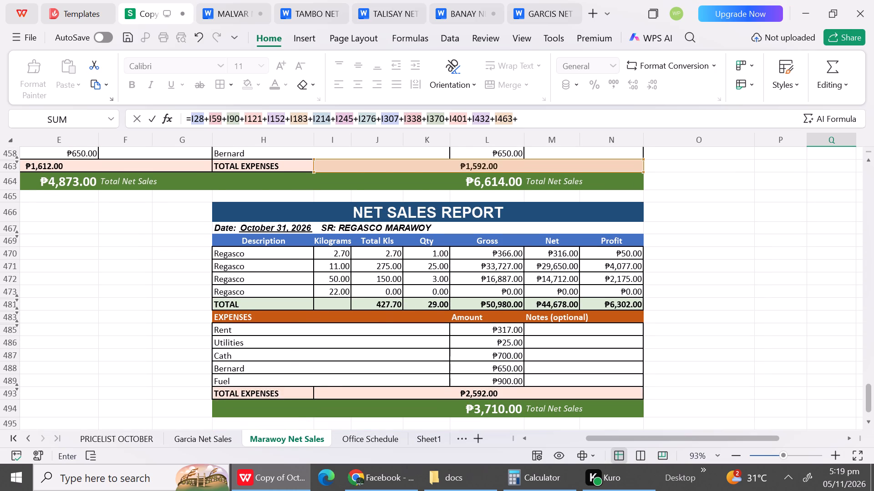
click(499, 394)
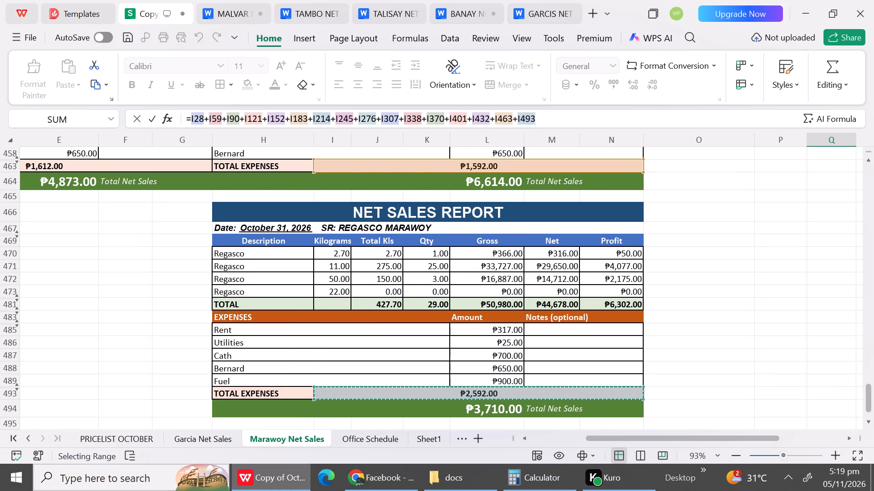
key(shift+plus)
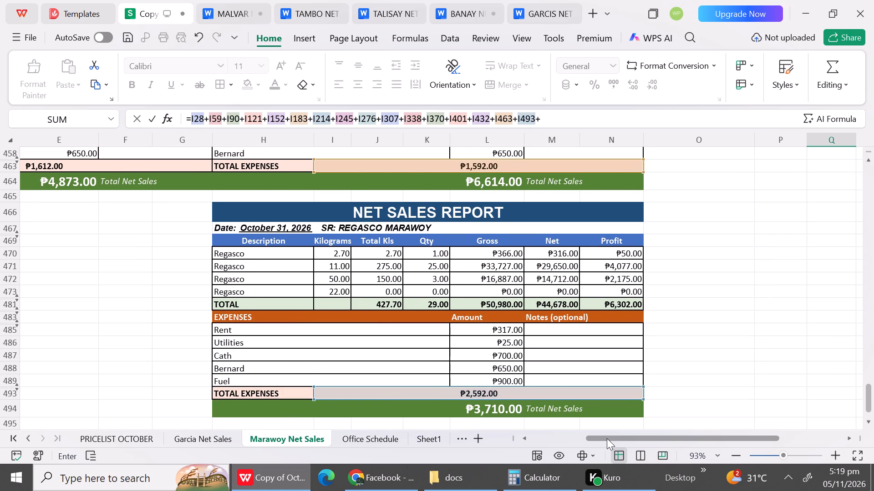
Return to the first daily report and add the October 1 total expenses cell B28 to the expenses formula.
drag(607, 438, 506, 436)
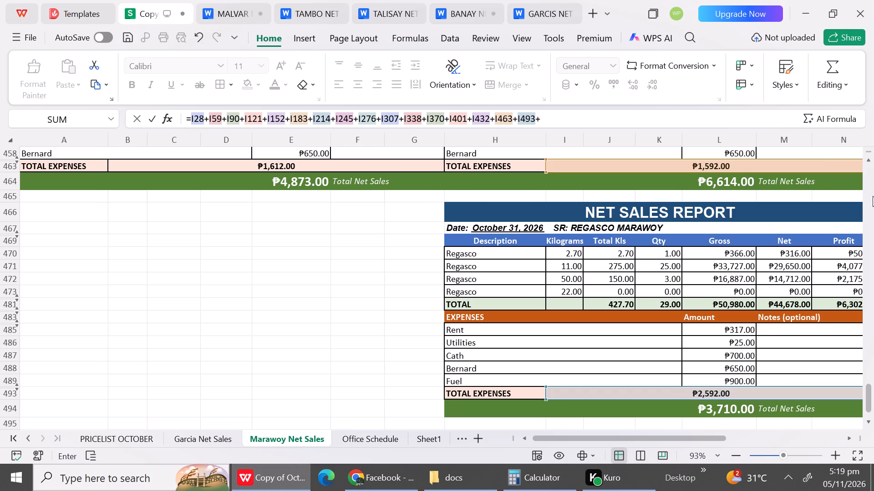
triple_click(873, 196)
triple_click(873, 196)
triple_click(873, 196)
click(873, 196)
drag(873, 196, 871, 189)
triple_click(868, 167)
double_click(868, 167)
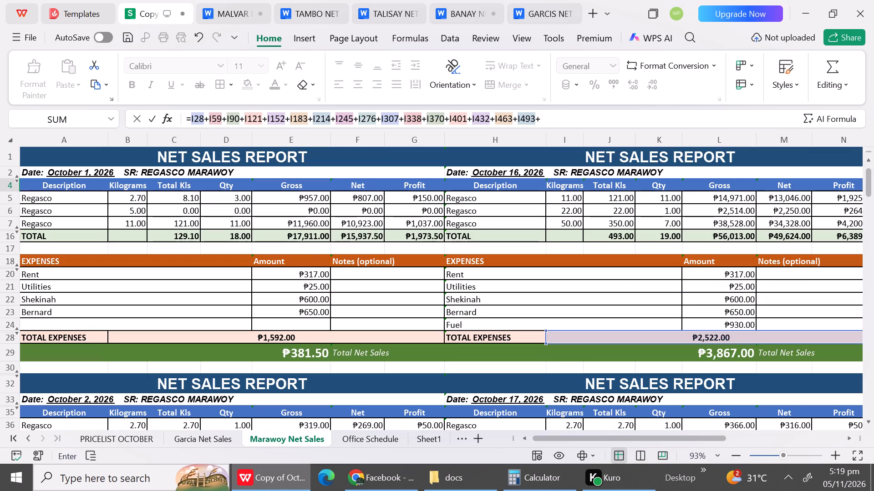
double_click(249, 337)
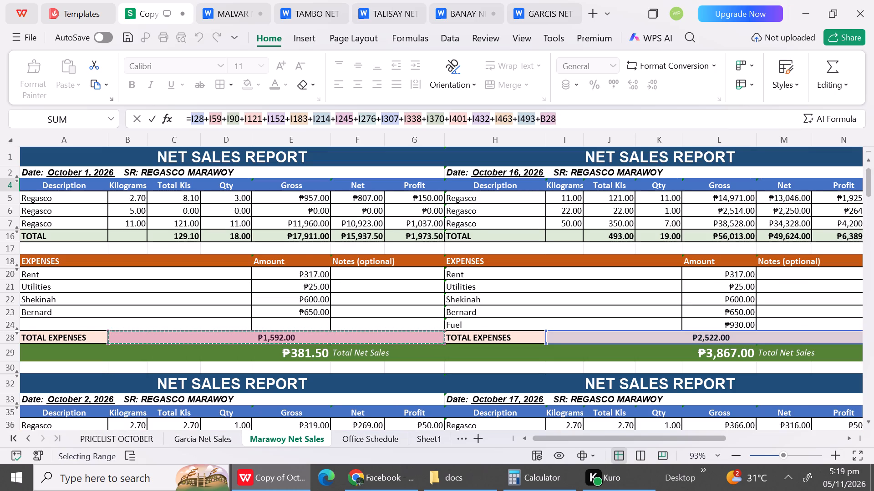
key(shift+plus)
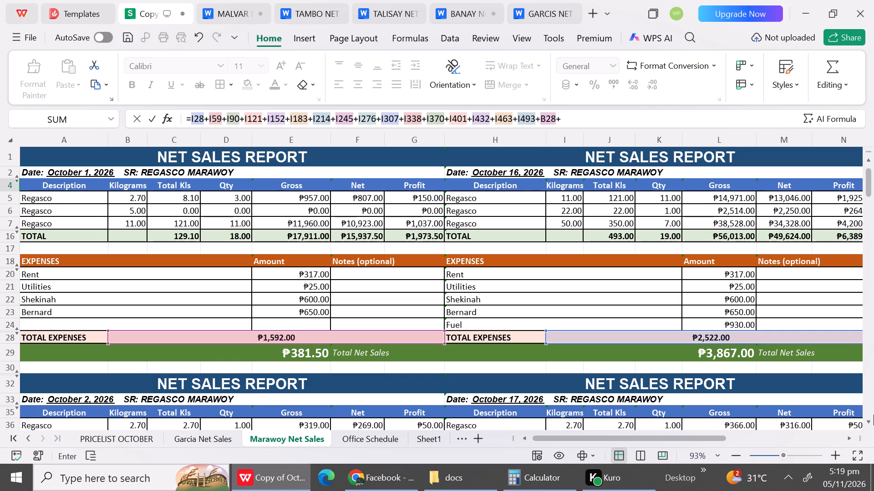
Include the October 2 Marawoy total expenses cell B59 in the expenses sum.
triple_click(869, 422)
triple_click(869, 422)
triple_click(869, 422)
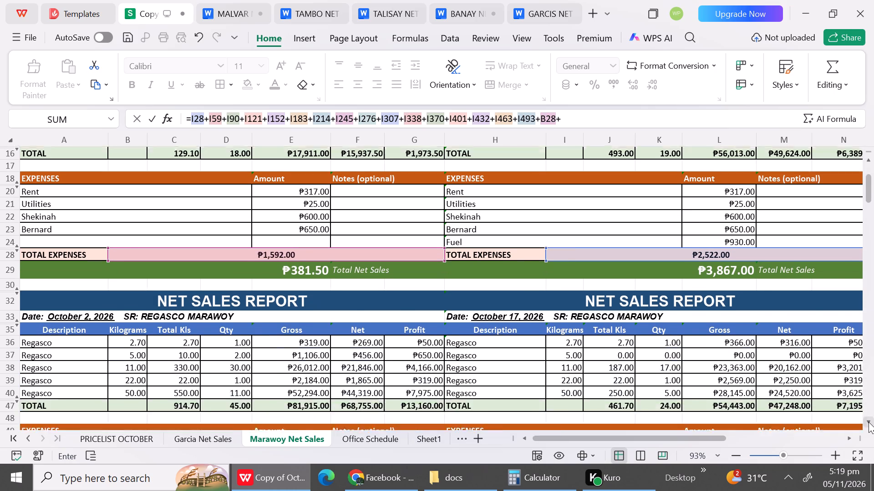
triple_click(869, 422)
triple_click(869, 422)
triple_click(869, 422)
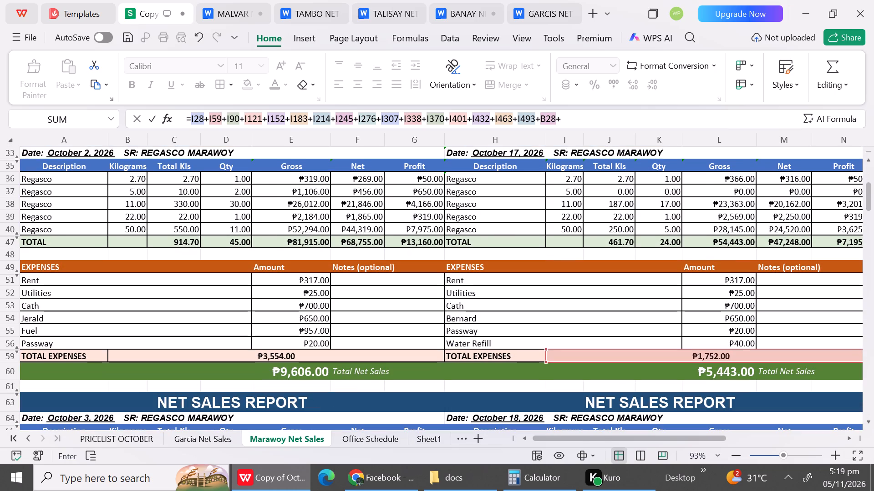
click(296, 357)
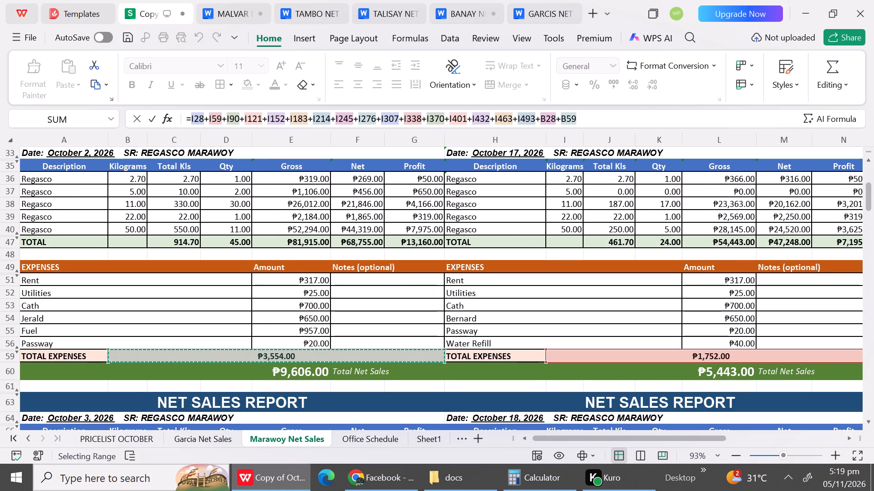
key(shift+plus)
Add the October 3 Marawoy total expenses cell B90 to the expenses formula.
triple_click(869, 422)
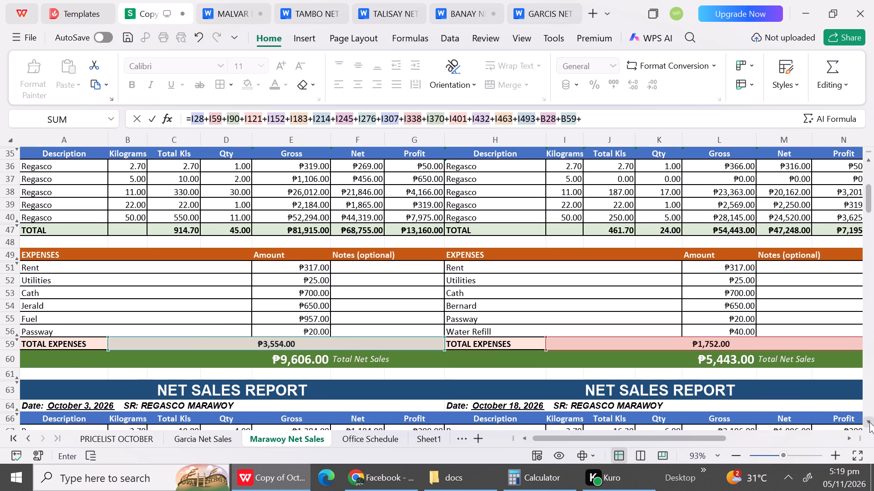
triple_click(869, 422)
triple_click(869, 422)
triple_click(869, 422)
triple_click(869, 422)
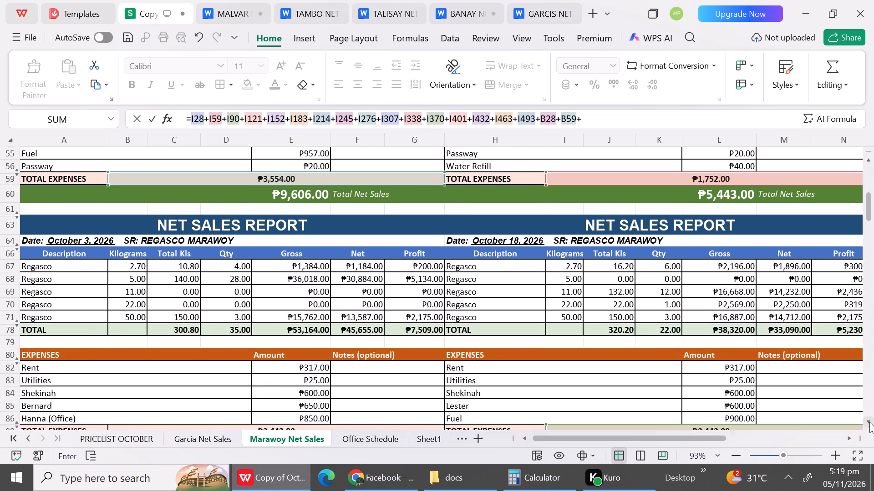
double_click(869, 422)
drag(869, 422, 320, 316)
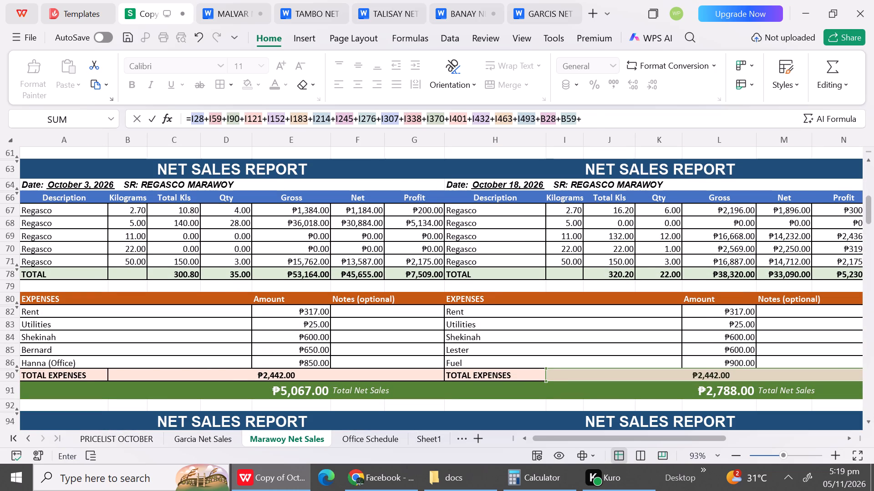
click(265, 376)
key(shift+plus)
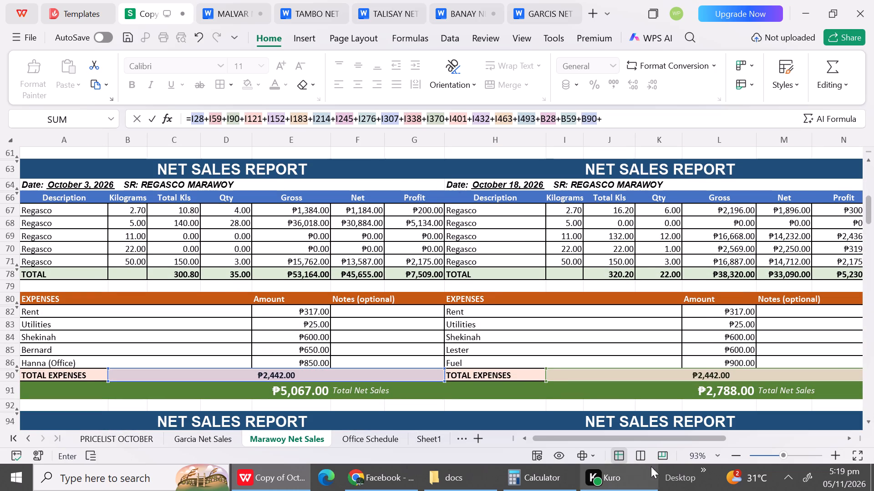
Extend the expenses sum with the October 4 Marawoy total expenses cell B121.
triple_click(868, 420)
triple_click(868, 420)
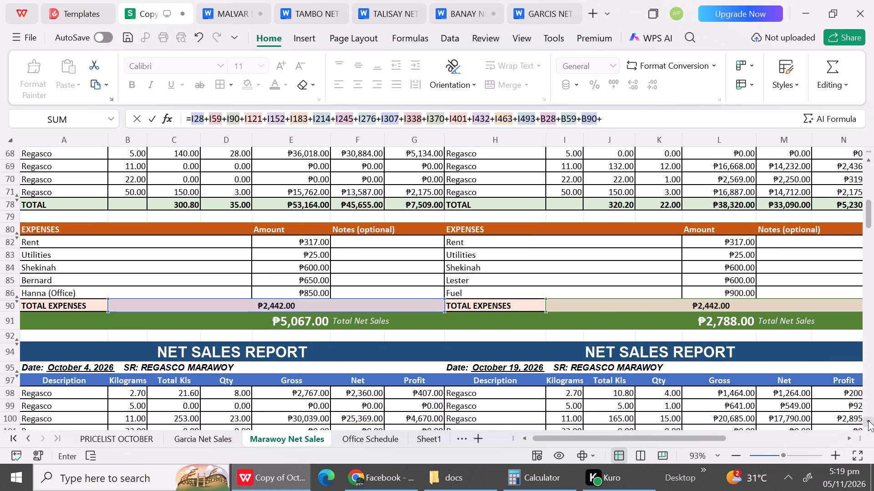
triple_click(868, 420)
triple_click(868, 420)
triple_click(868, 420)
triple_click(868, 420)
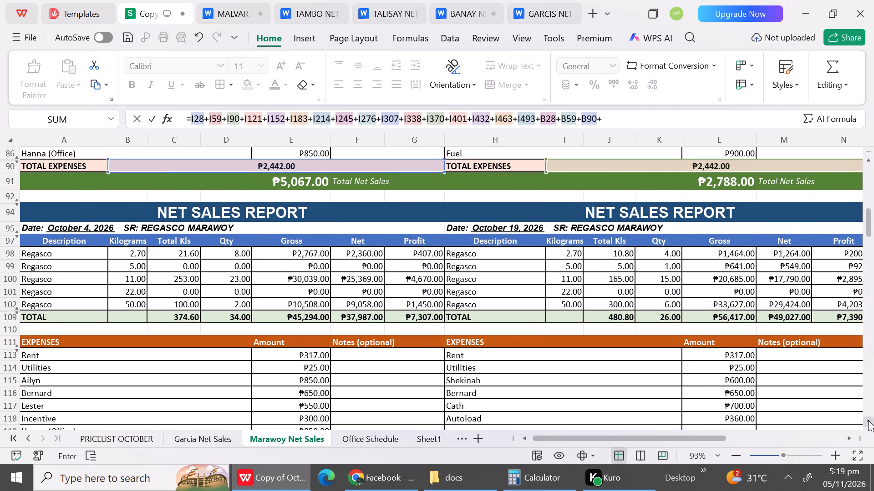
triple_click(868, 420)
click(868, 420)
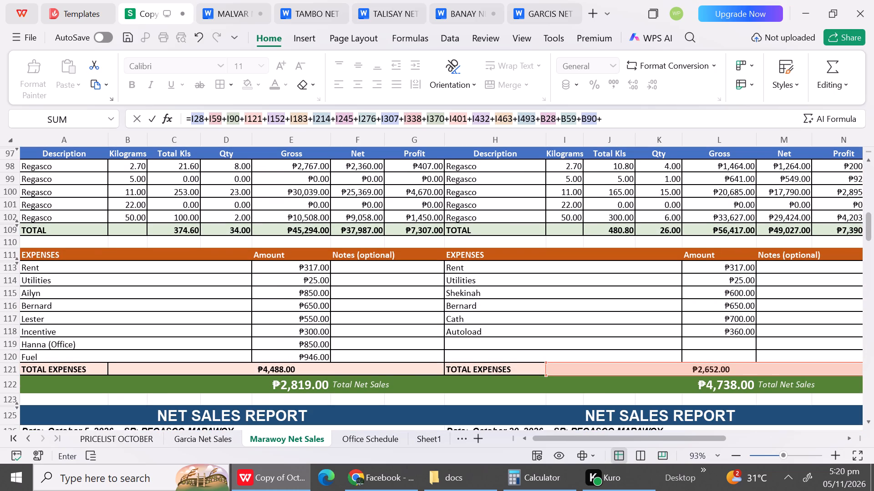
click(283, 374)
key(shift+plus)
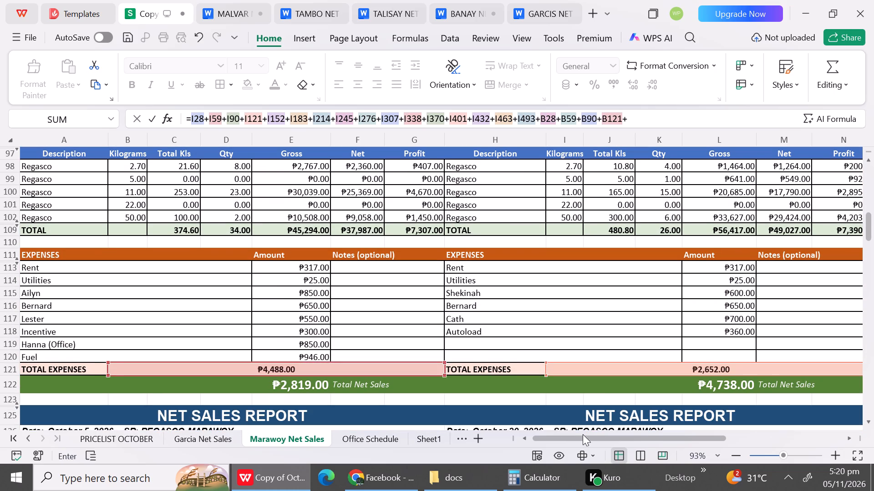
Add the October 5 Marawoy total expenses cell B152 to the expenses formula.
click(869, 423)
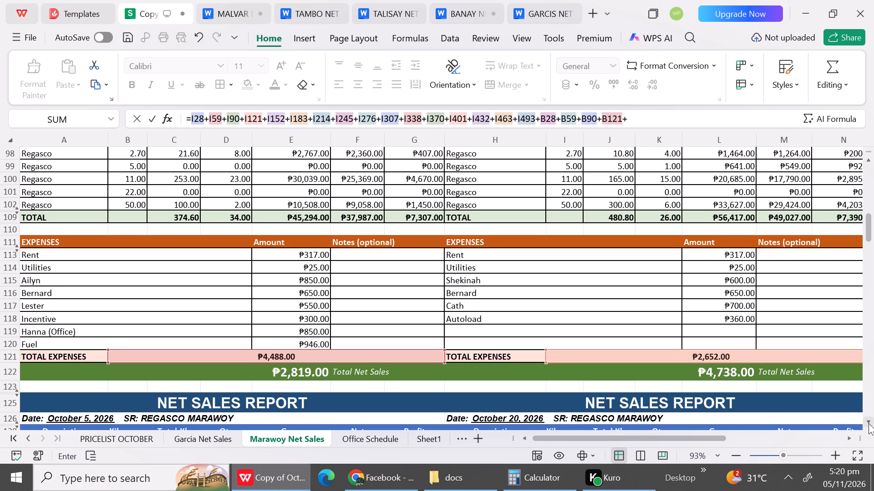
double_click(869, 423)
triple_click(869, 423)
triple_click(869, 423)
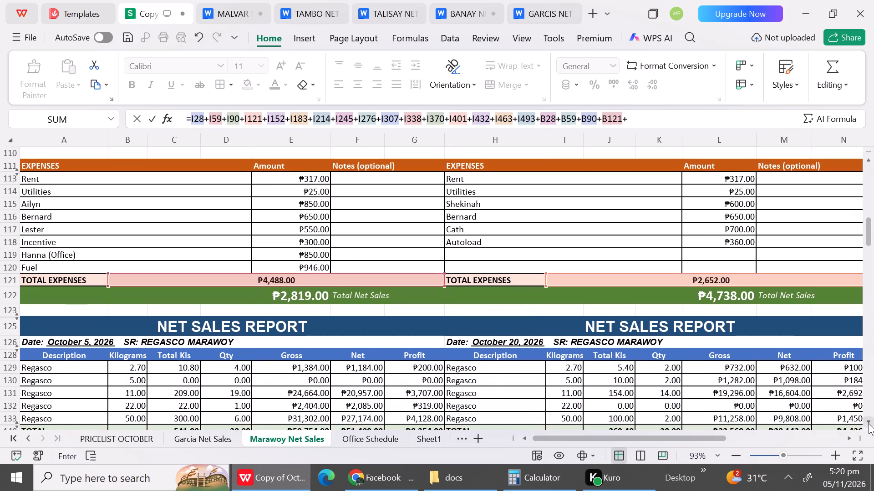
click(869, 423)
triple_click(869, 423)
triple_click(869, 423)
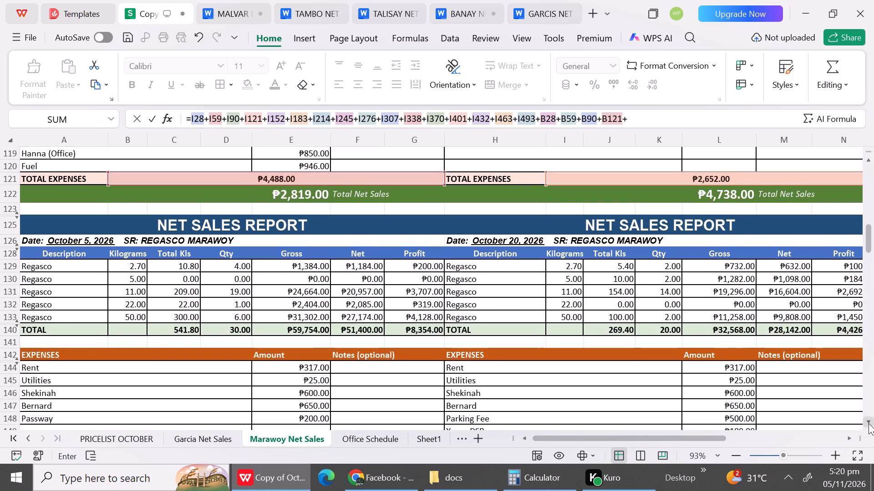
triple_click(869, 423)
drag(869, 423, 286, 402)
click(272, 390)
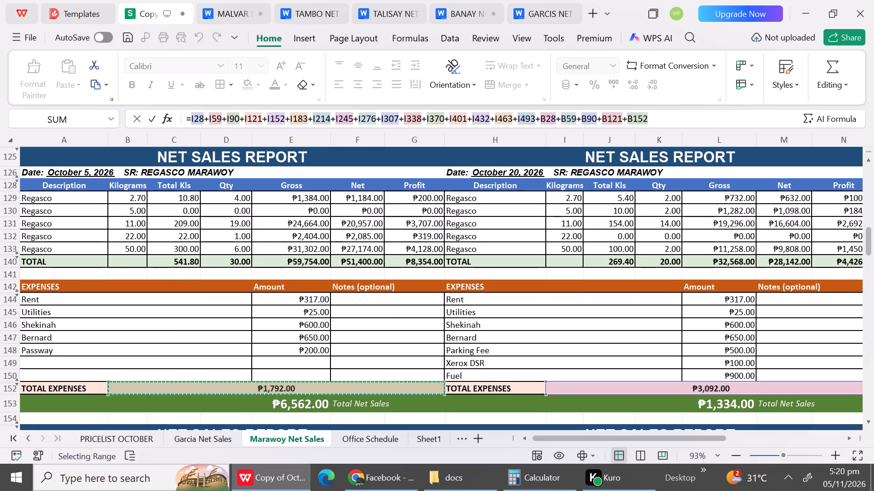
key(shift+plus)
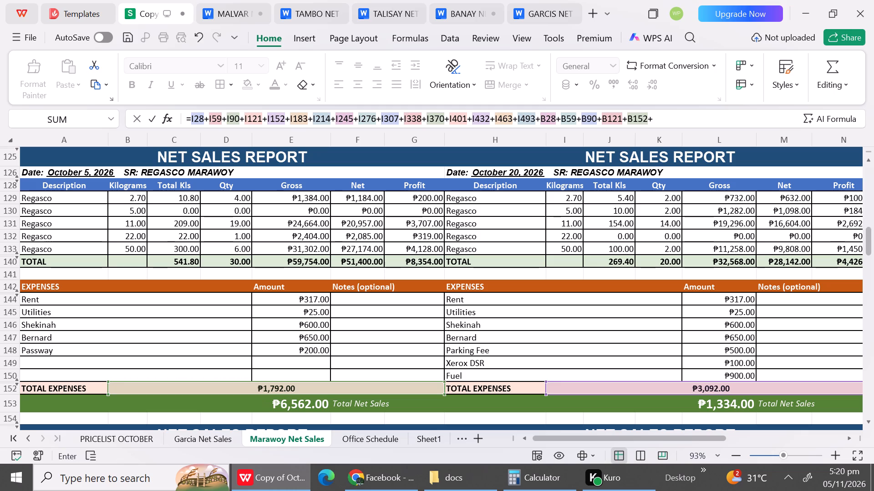
Include the October 6 Marawoy total expenses cell B183 in the expenses sum.
triple_click(869, 423)
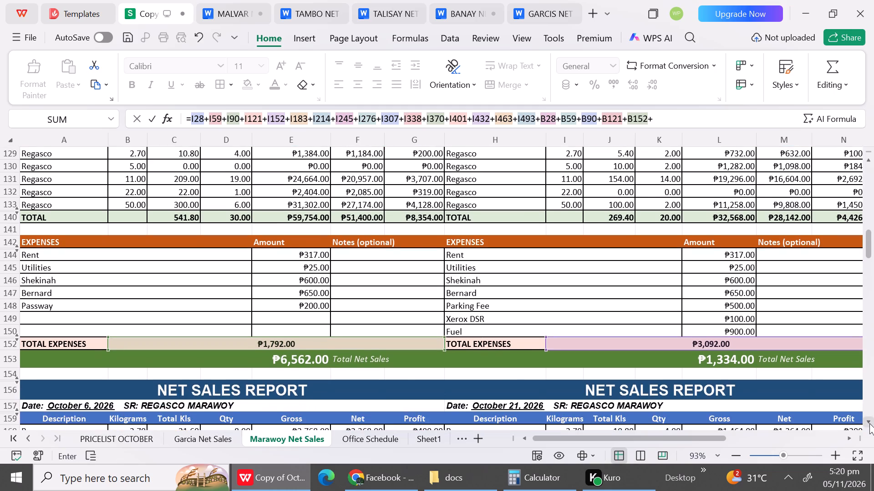
triple_click(869, 423)
triple_click(869, 423)
triple_click(869, 423)
triple_click(869, 423)
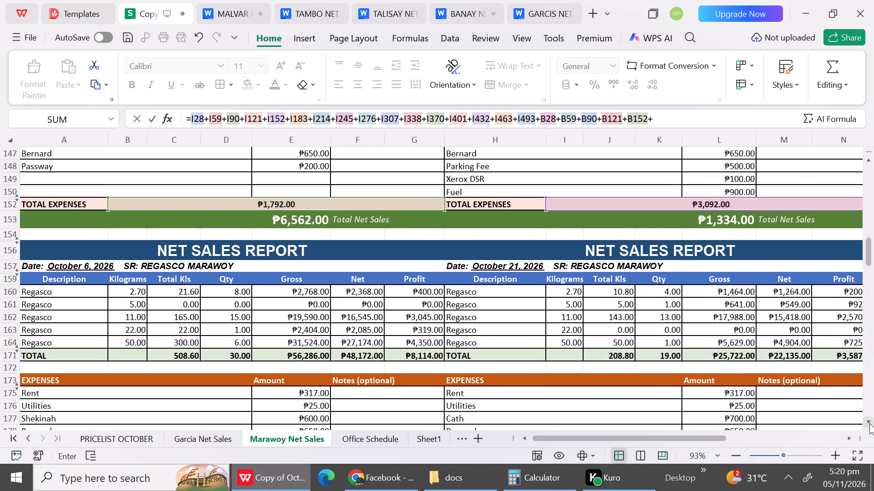
triple_click(869, 423)
triple_click(869, 423)
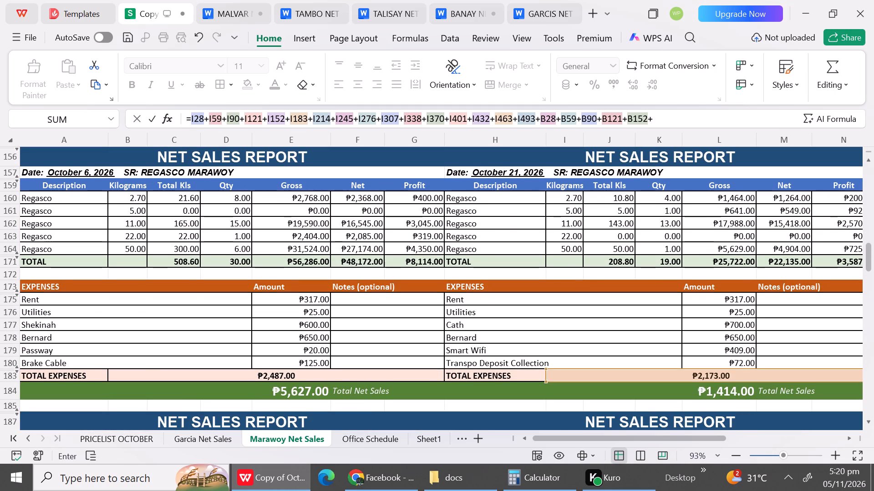
click(348, 380)
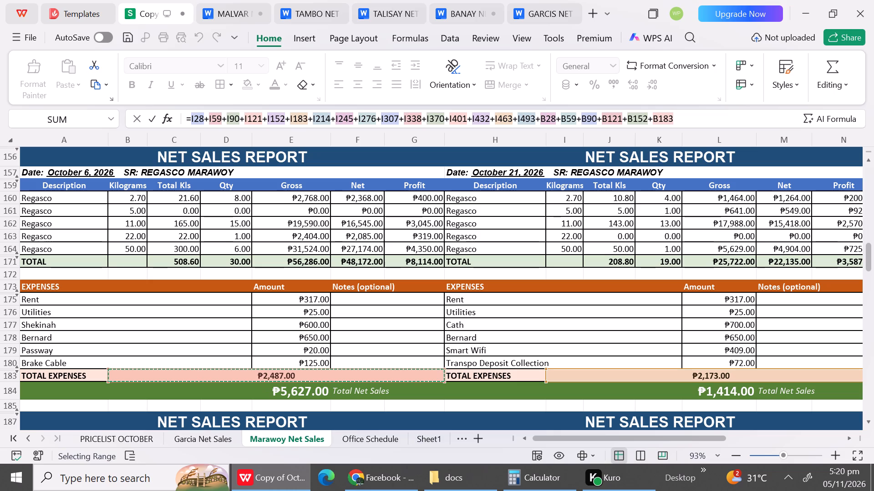
key(shift+plus)
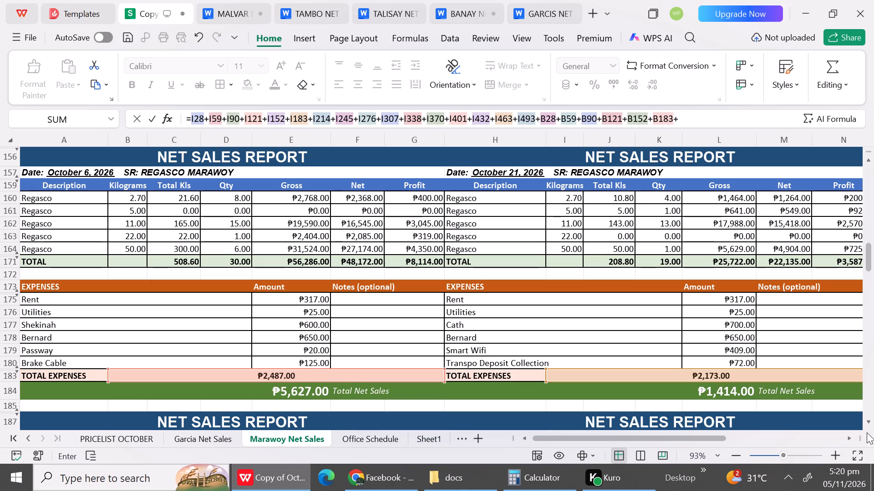
Extend the expenses formula with the October 7 Marawoy total expenses cell B214.
triple_click(867, 422)
double_click(867, 422)
triple_click(867, 422)
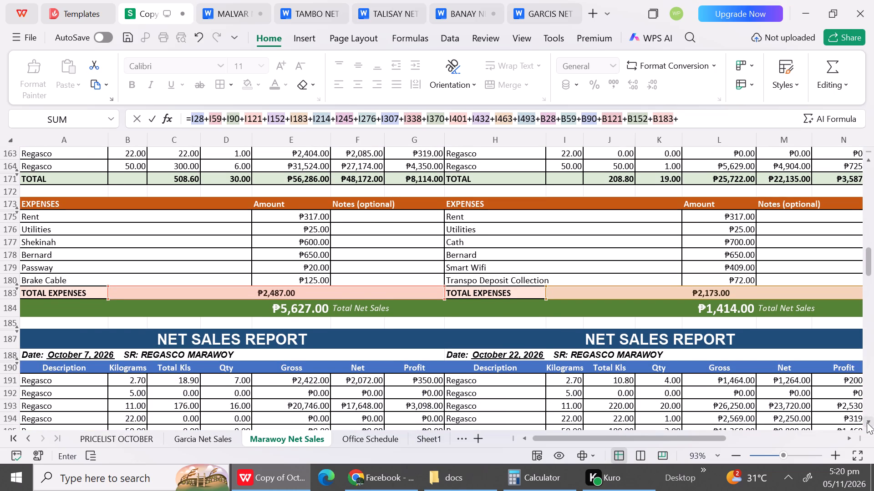
triple_click(867, 422)
triple_click(867, 422)
triple_click(867, 422)
triple_click(867, 422)
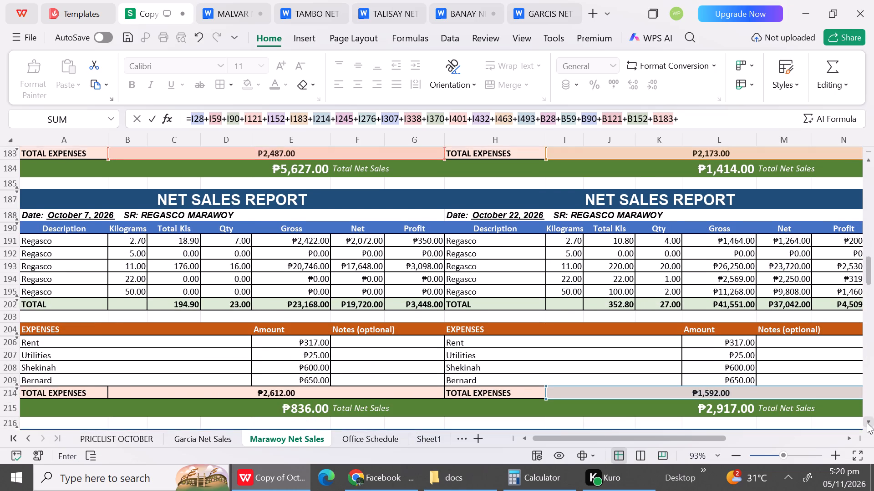
click(268, 349)
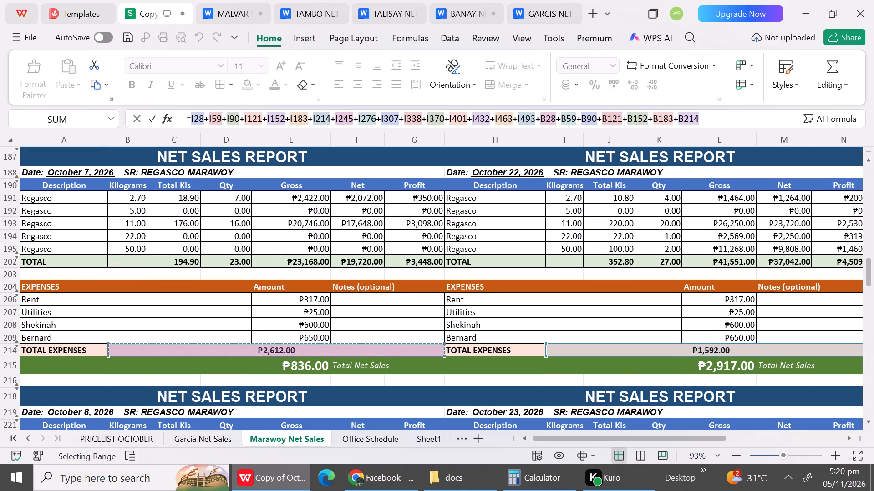
key(shift+plus)
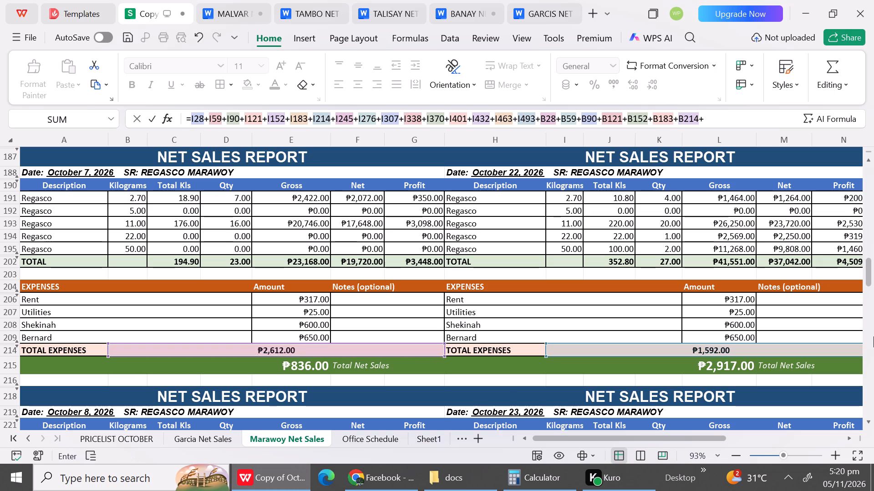
Add the October 8 Marawoy total expenses cell B245 to the running expenses sum.
click(871, 426)
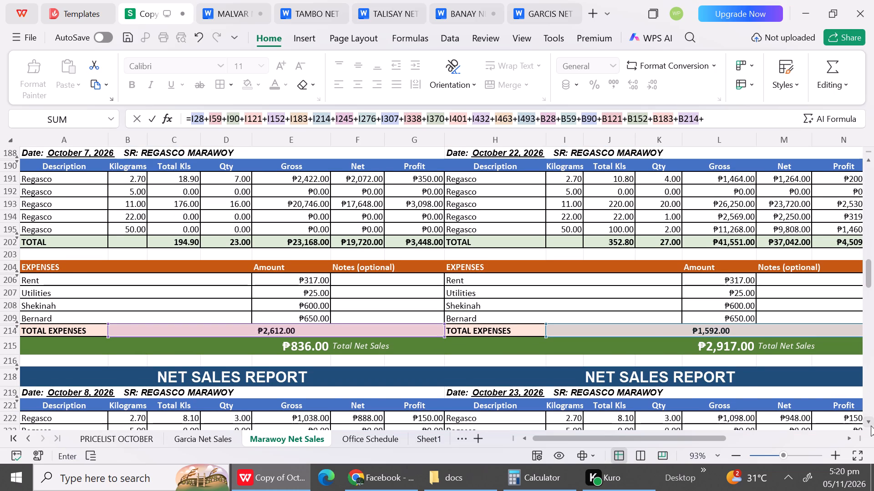
triple_click(871, 426)
triple_click(871, 426)
triple_click(871, 426)
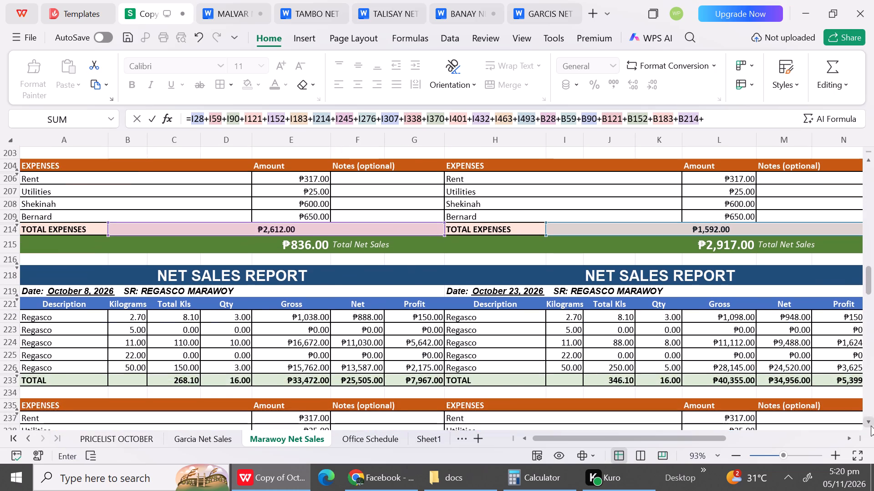
triple_click(871, 426)
triple_click(871, 426)
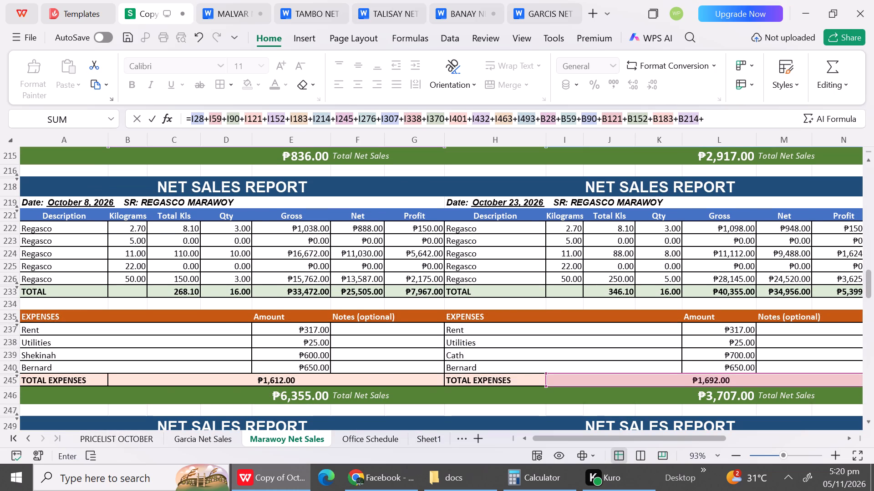
click(234, 380)
key(shift+plus)
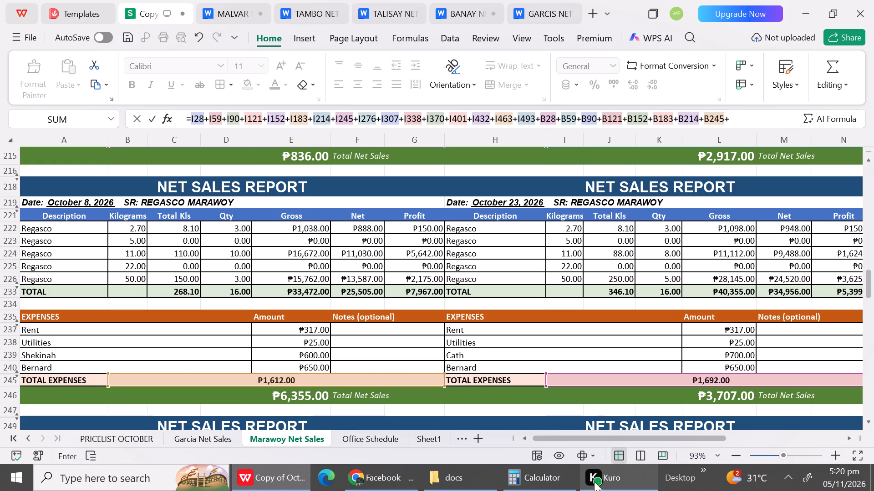
Include the October 9 Marawoy total expenses cell B276 in the expenses formula.
triple_click(870, 421)
triple_click(870, 421)
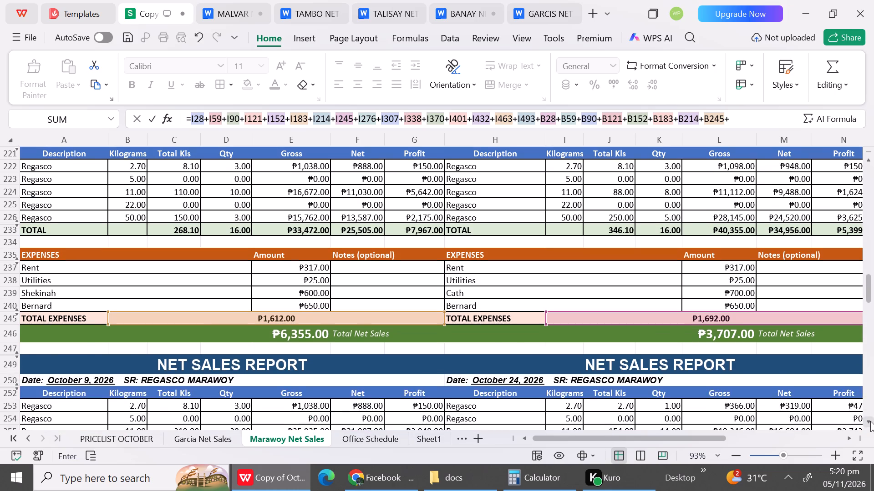
triple_click(870, 421)
triple_click(870, 421)
triple_click(870, 421)
triple_click(870, 421)
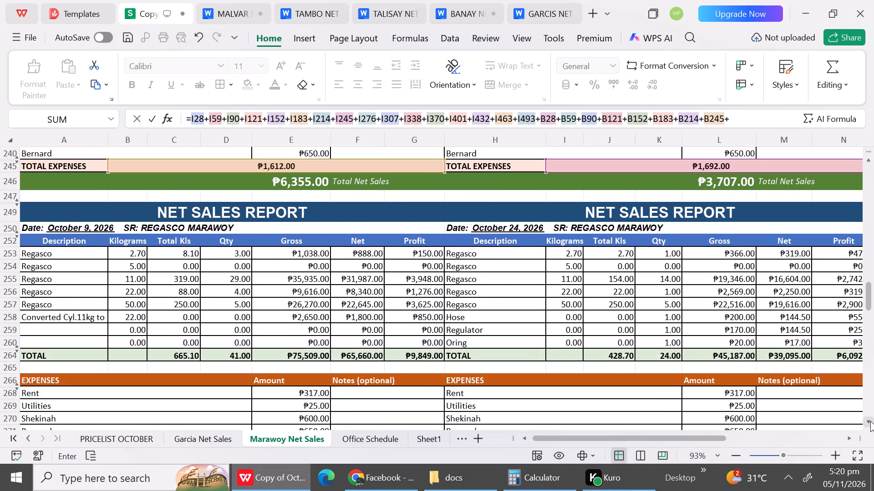
triple_click(870, 421)
triple_click(870, 421)
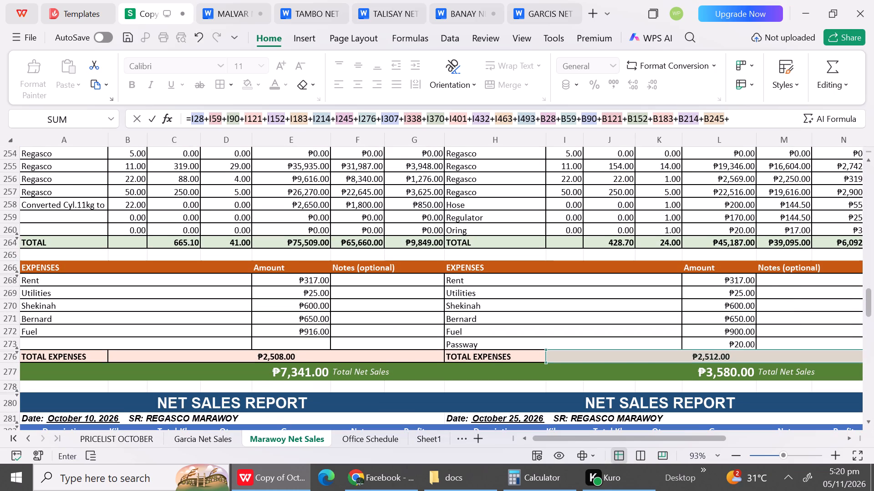
click(250, 359)
key(shift+plus)
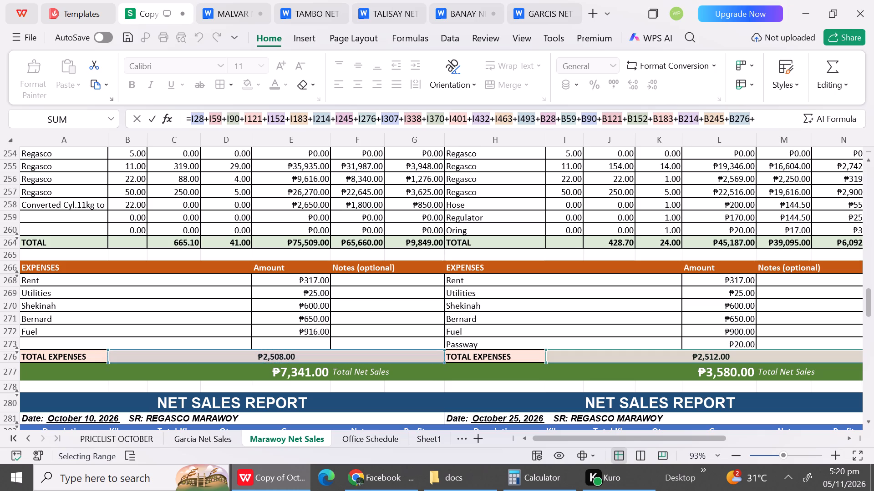
Add the October 10 Marawoy total expenses cell B307 to the expenses sum.
triple_click(867, 424)
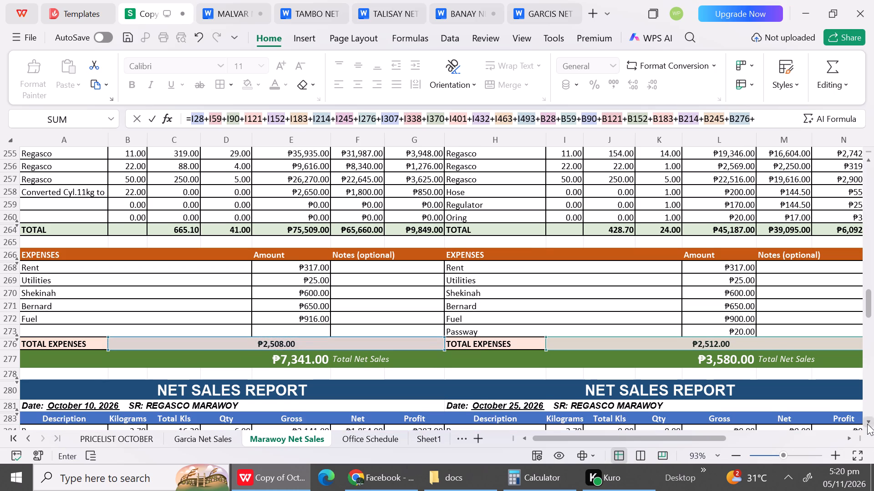
triple_click(867, 424)
triple_click(867, 424)
triple_click(867, 424)
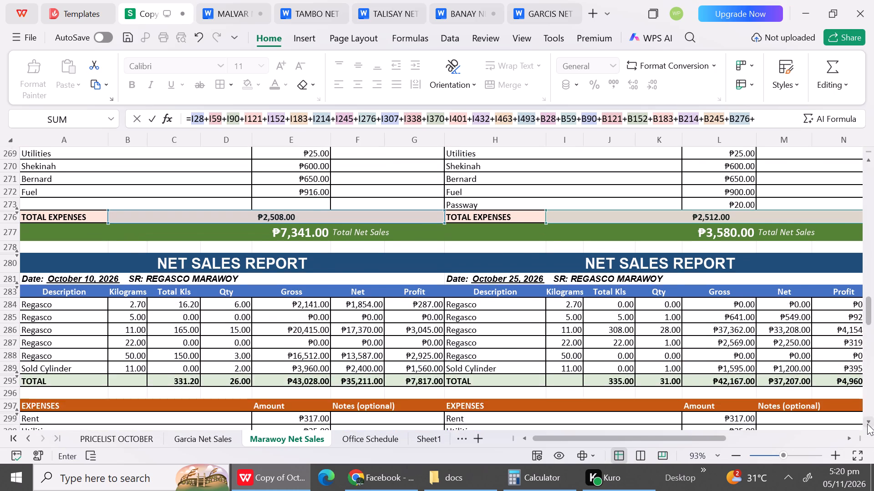
triple_click(867, 424)
triple_click(867, 424)
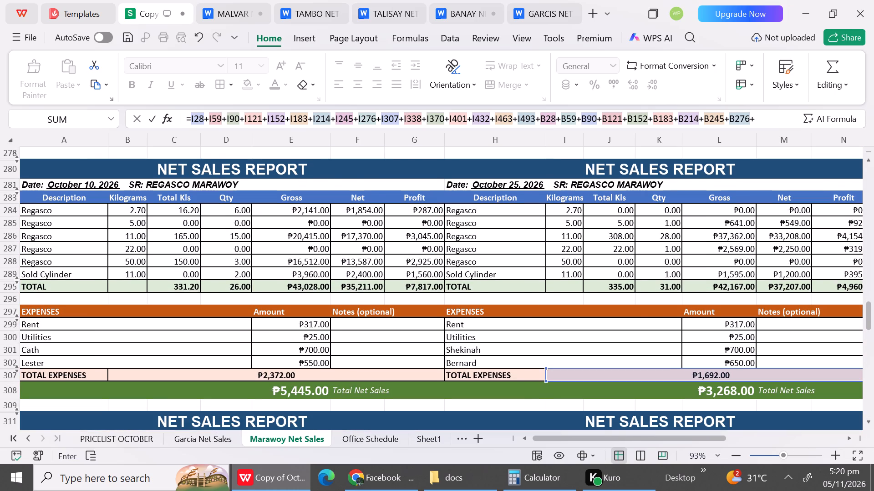
click(320, 383)
click(315, 377)
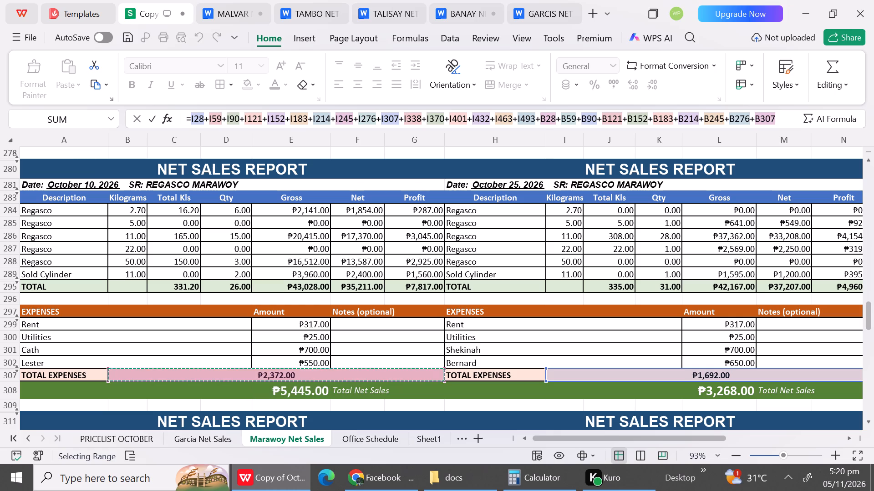
key(shift+plus)
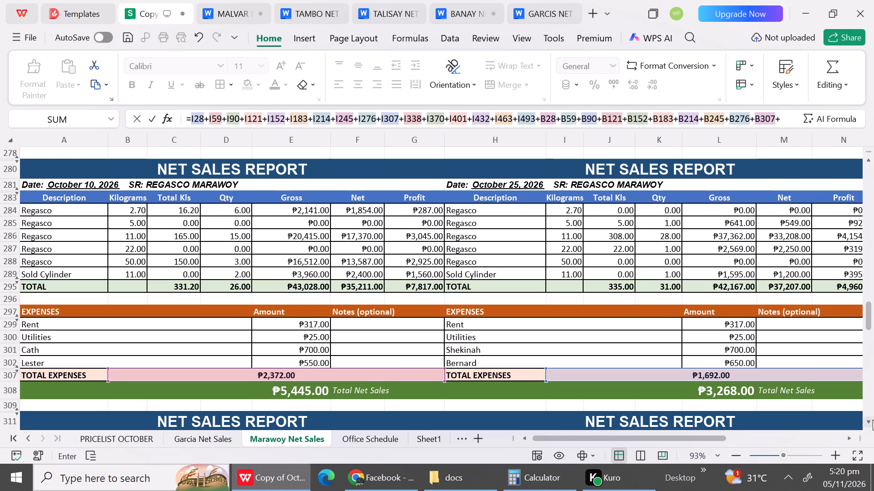
Extend the expenses sum with the October 11 Marawoy total expenses cell B338.
triple_click(873, 420)
triple_click(873, 420)
triple_click(873, 420)
triple_click(873, 420)
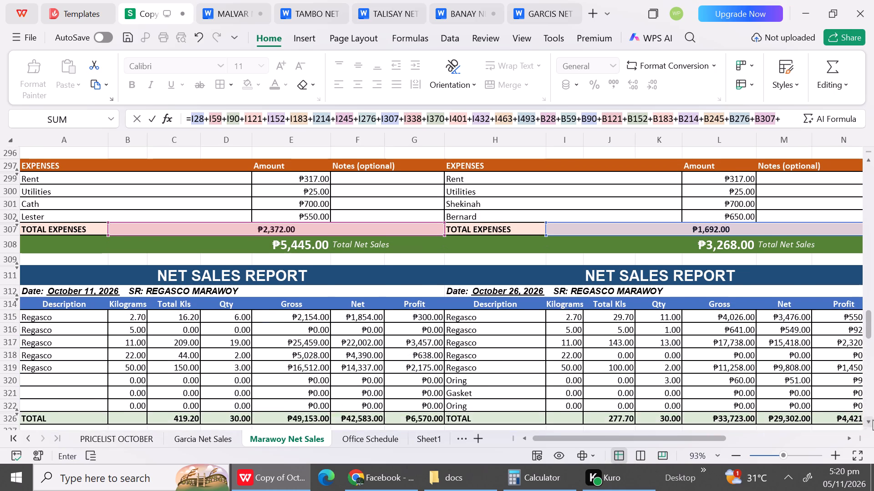
triple_click(873, 420)
triple_click(873, 420)
click(873, 420)
drag(873, 420, 342, 401)
click(303, 389)
key(shift+plus)
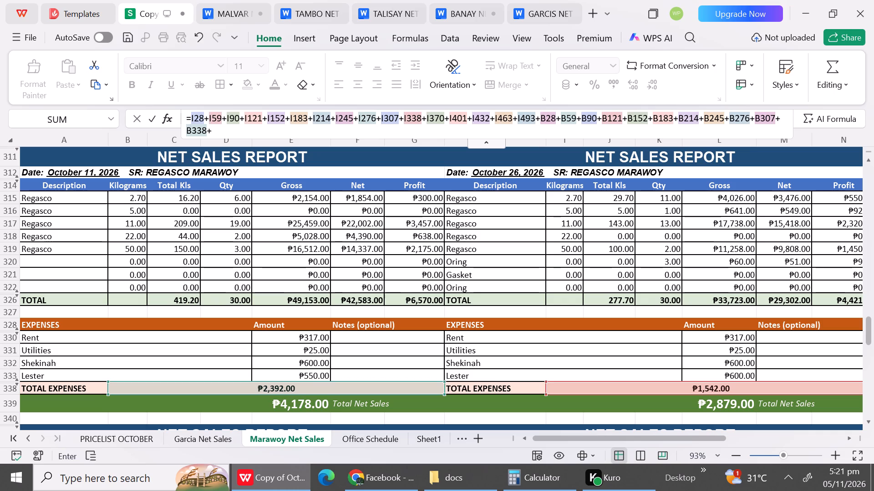
Add the October 12 Marawoy total expenses cell B370 to the expenses formula.
triple_click(869, 420)
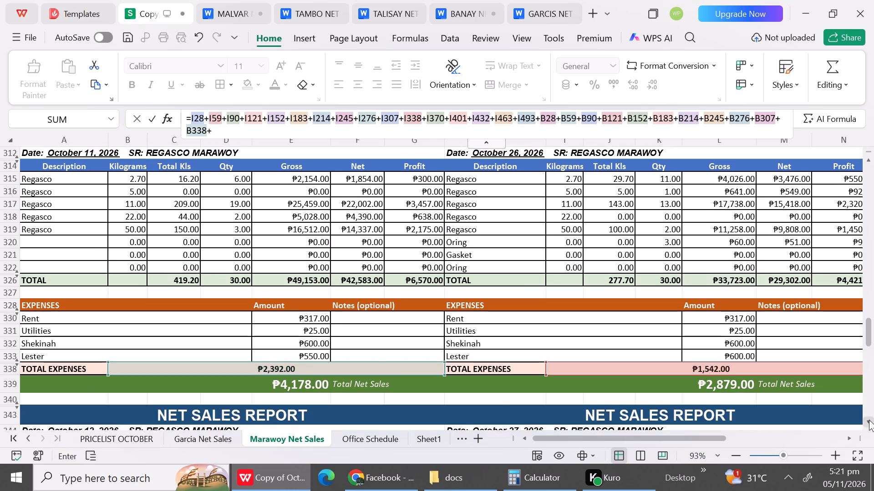
triple_click(869, 420)
triple_click(869, 420)
triple_click(869, 420)
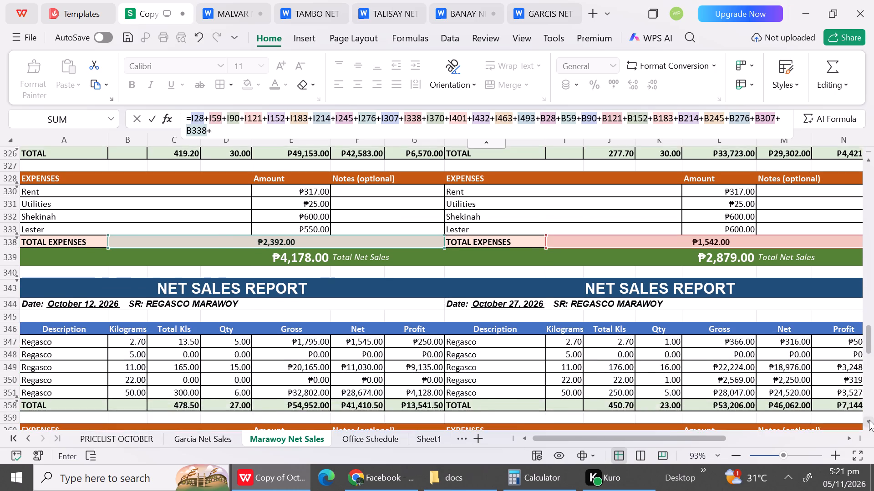
triple_click(869, 420)
triple_click(869, 420)
click(869, 420)
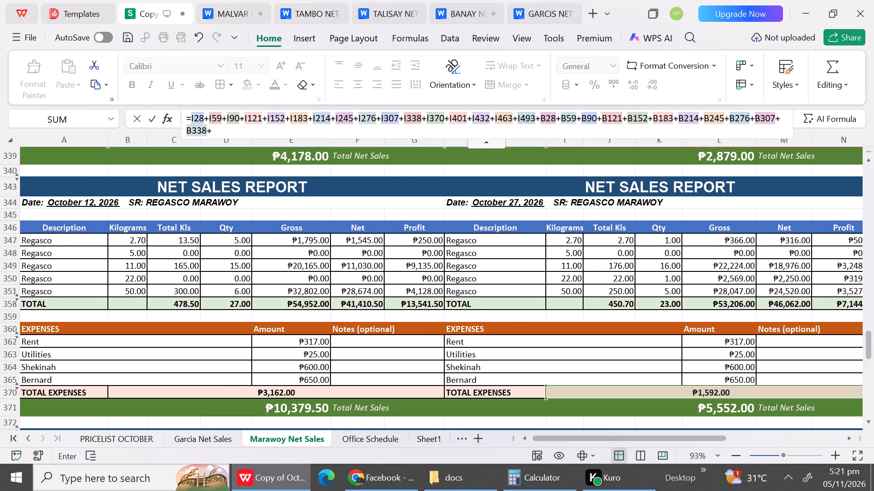
click(281, 393)
key(shift+plus)
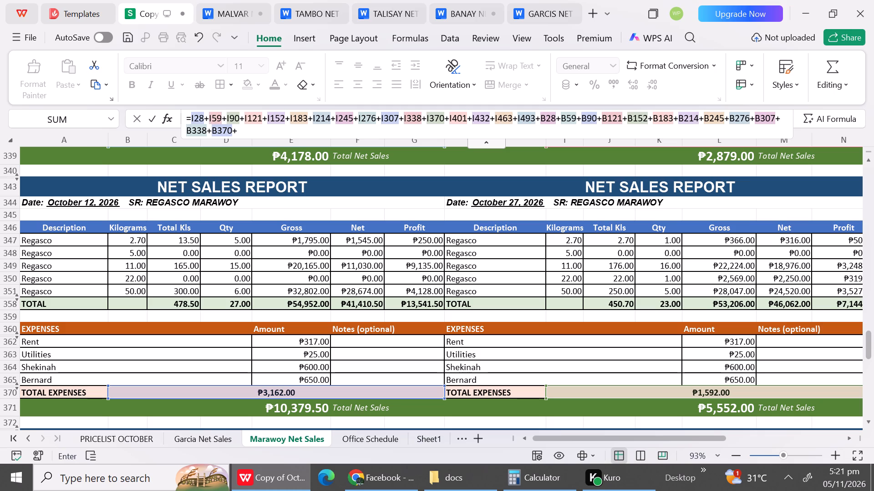
Include the October 13 Marawoy total expenses cell B401 in the expenses sum.
triple_click(867, 424)
triple_click(867, 424)
triple_click(867, 424)
triple_click(867, 424)
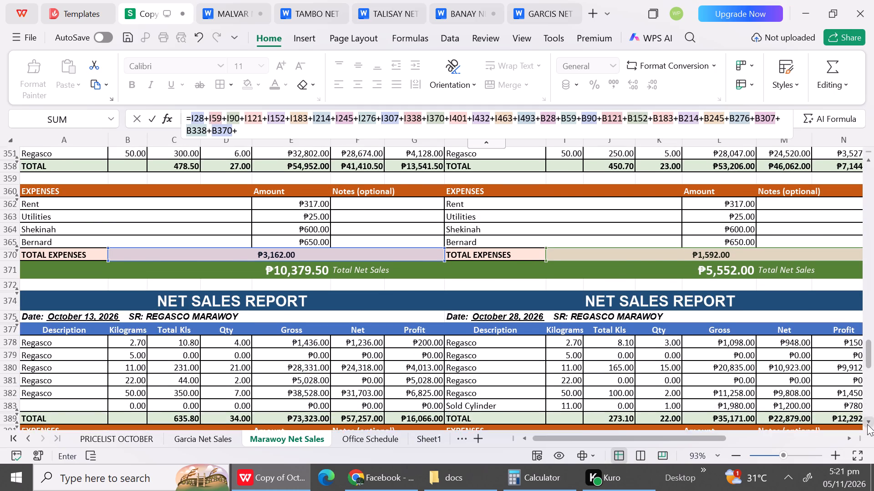
triple_click(867, 424)
triple_click(867, 424)
triple_click(867, 424)
click(867, 424)
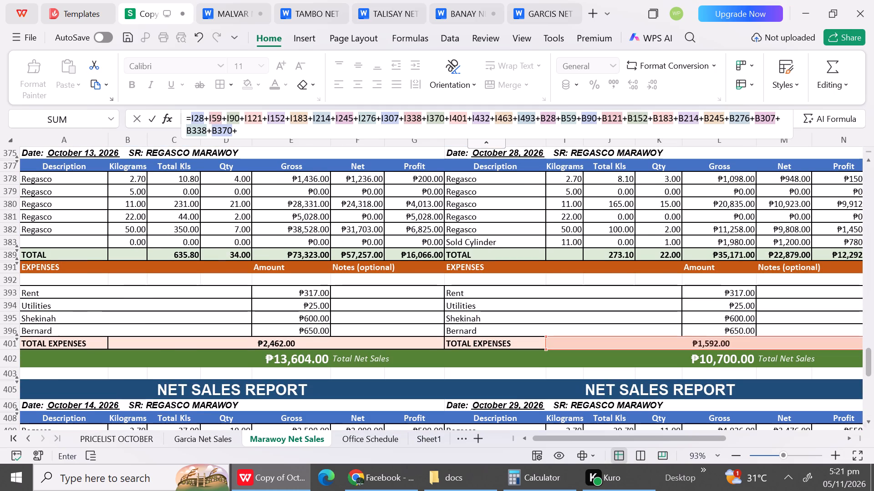
click(373, 341)
key(shift+plus)
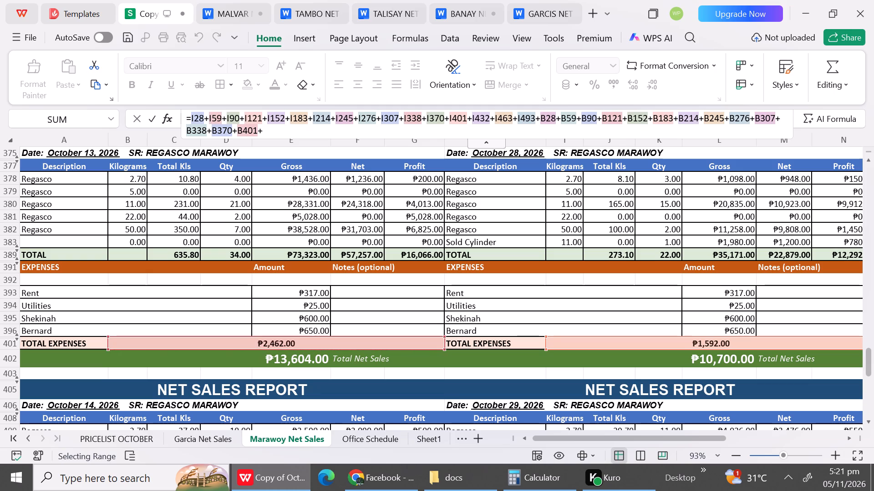
Go to the October 14 Marawoy report's total expenses in row 432 to continue the expenses formula.
triple_click(870, 422)
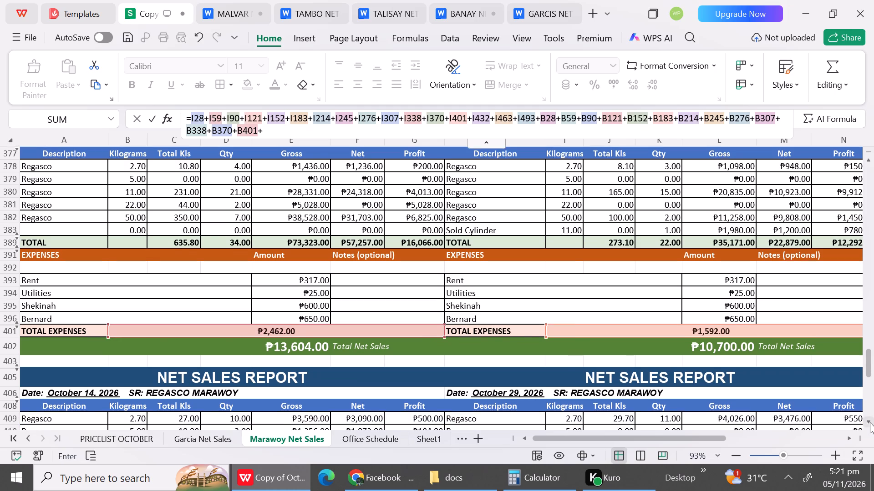
triple_click(870, 422)
triple_click(870, 422)
triple_click(870, 422)
triple_click(870, 422)
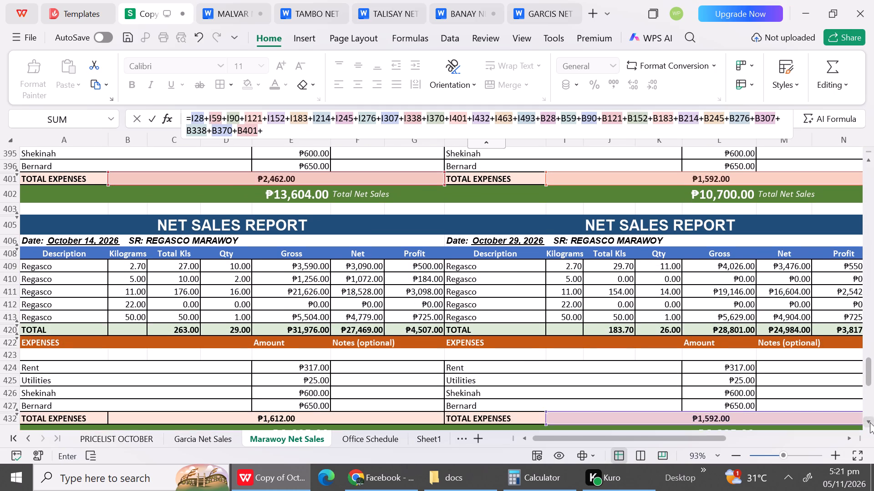
Add the October 14 Marawoy total expenses cell B432 to the expenses formula.
click(870, 422)
drag(870, 422, 356, 309)
click(269, 363)
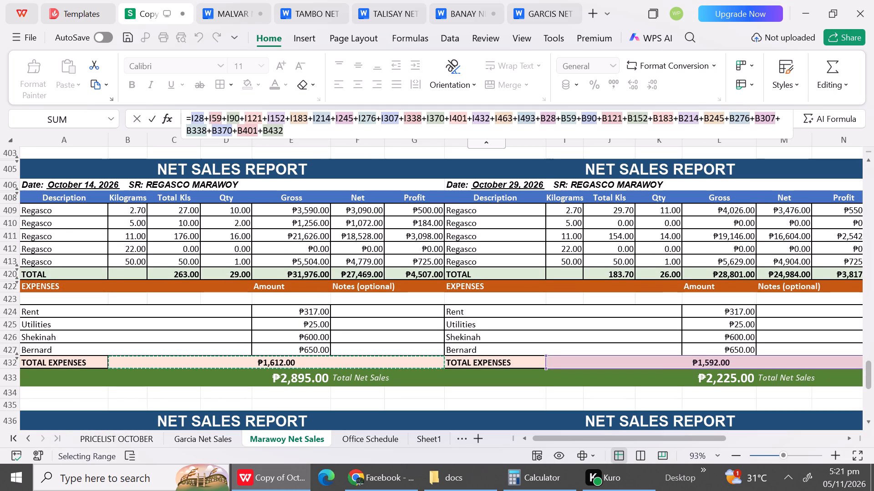
Add the October 15 Marawoy total expenses cell B463 as the last term and complete the expenses formula.
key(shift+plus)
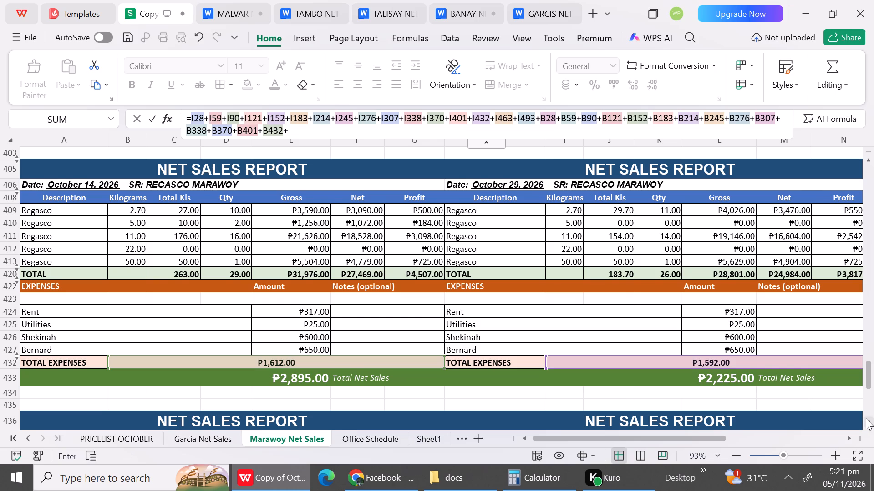
triple_click(868, 424)
triple_click(868, 424)
triple_click(868, 424)
triple_click(868, 424)
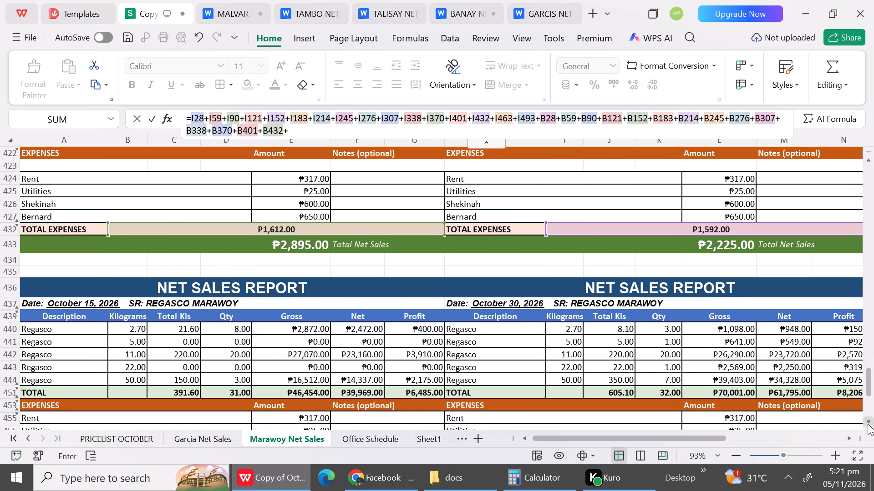
triple_click(868, 424)
double_click(868, 424)
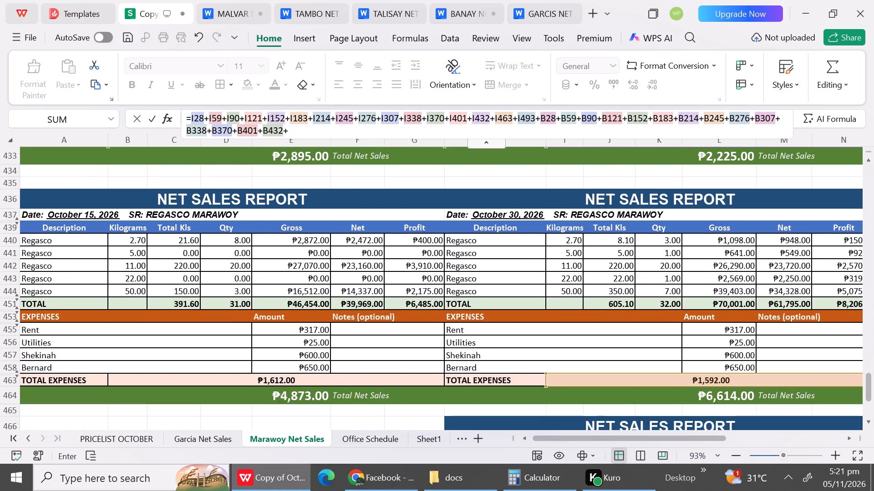
click(324, 378)
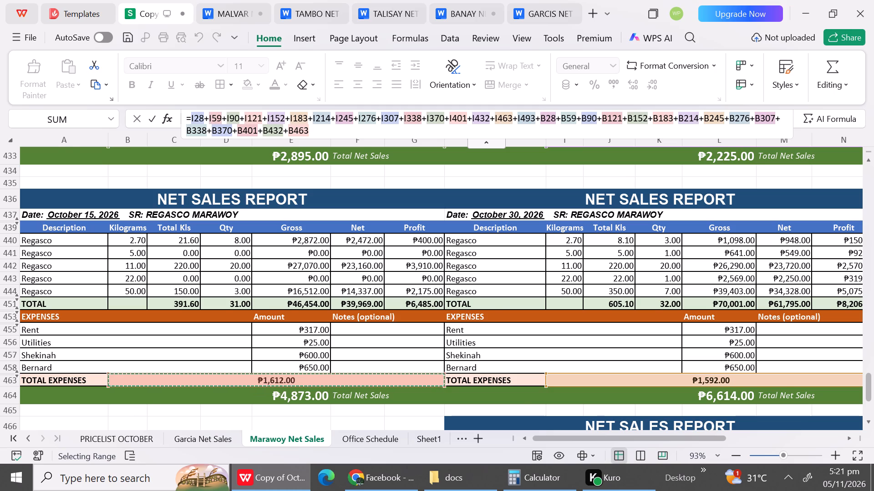
key(Return)
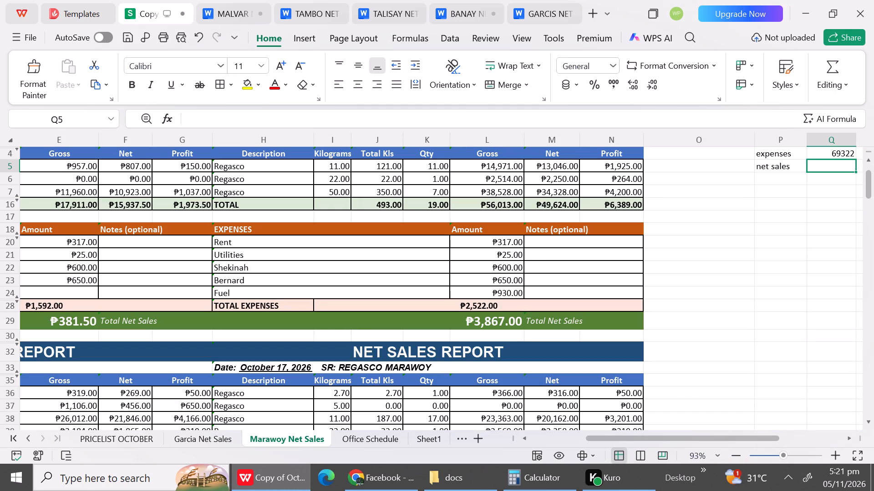
Switch to Facebook in Chrome to view the Messenger chat with the sent net sales report PDFs.
click(381, 487)
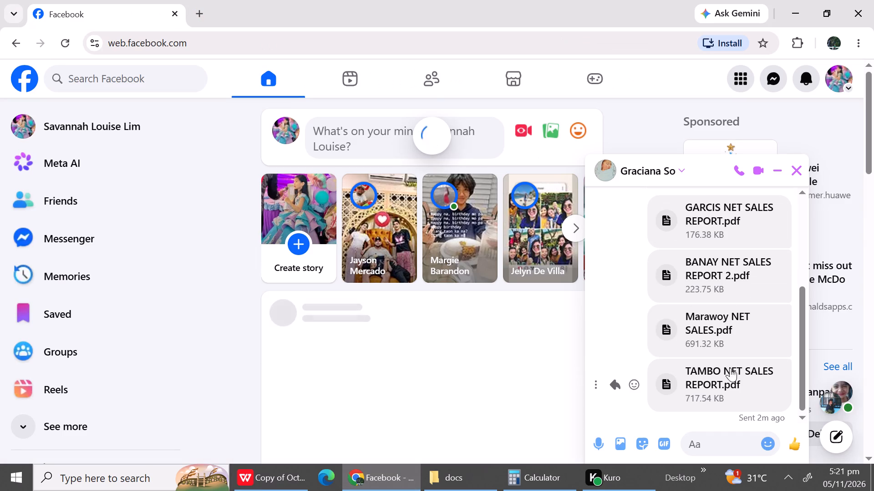
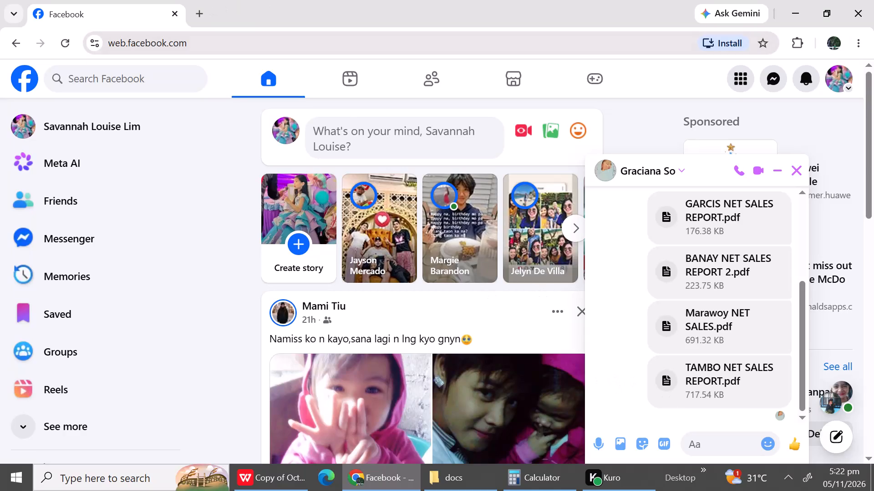
Switch back to the Marawoy Net Sales sheet in WPS Office and start a formula in net sales cell Q5.
click(276, 490)
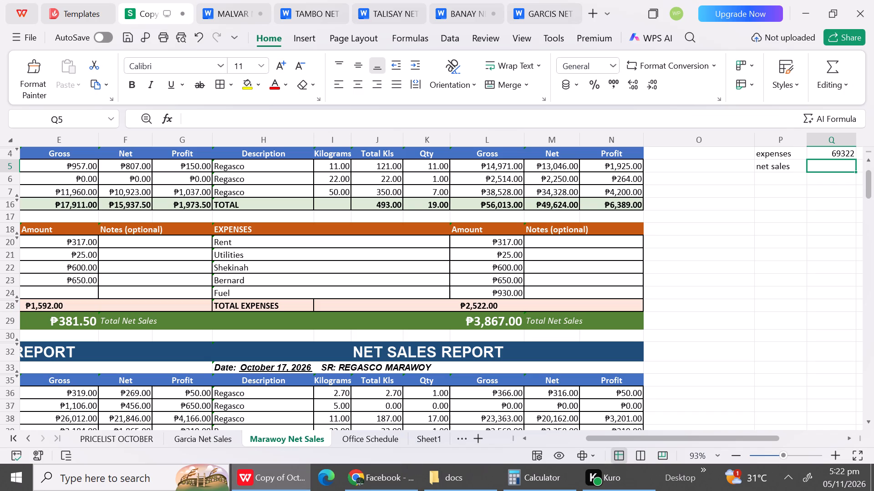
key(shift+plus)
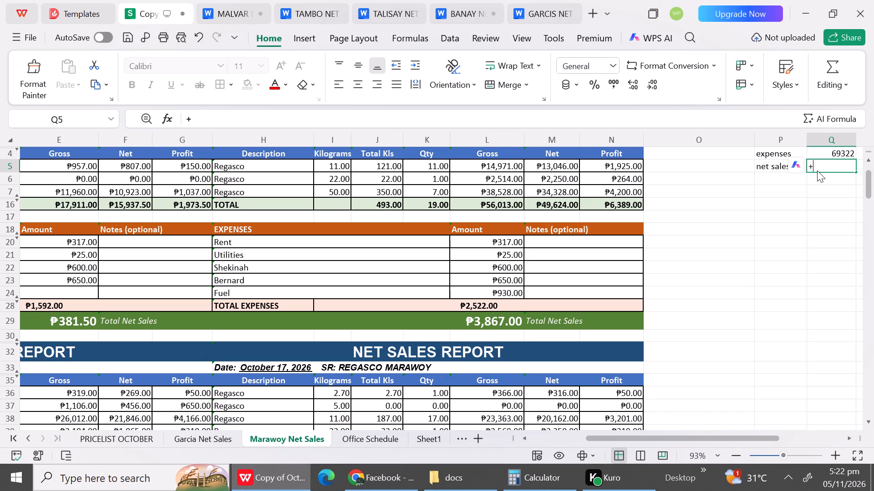
key(BackSpace)
key(equal)
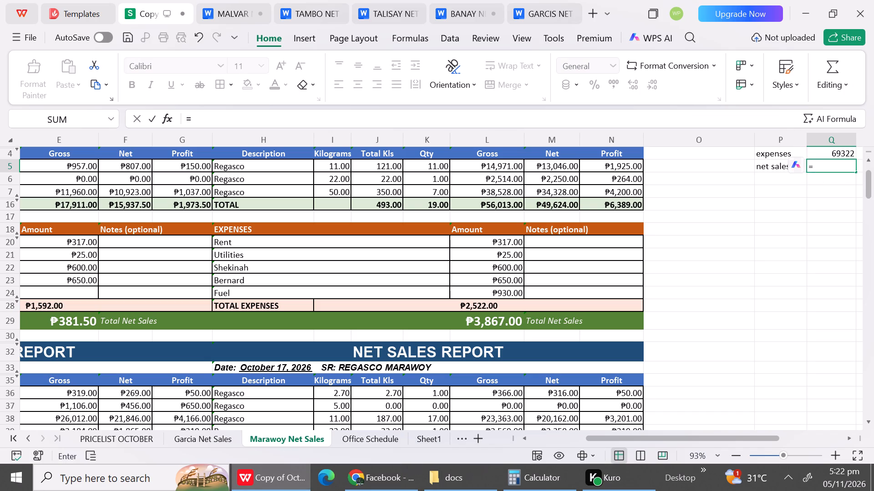
Start the net sales formula in Q5 with total net sales cell L29 plus the October 17 Marawoy cell L60.
click(504, 326)
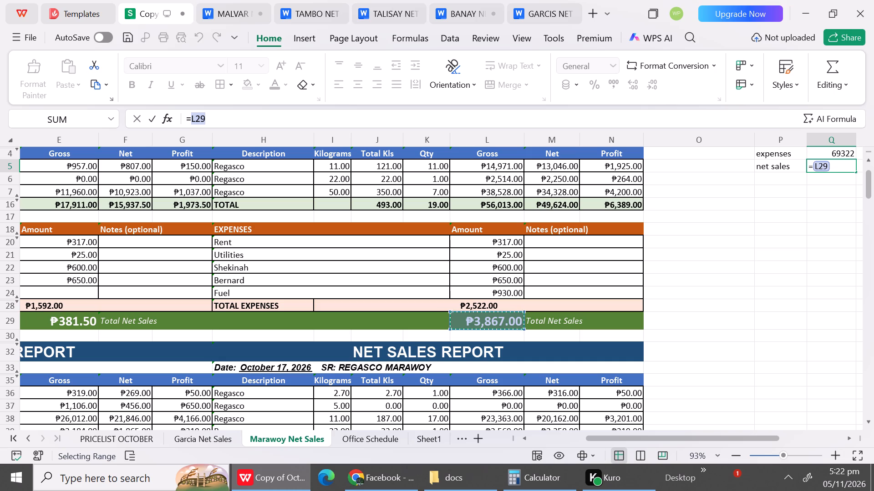
key(shift+plus)
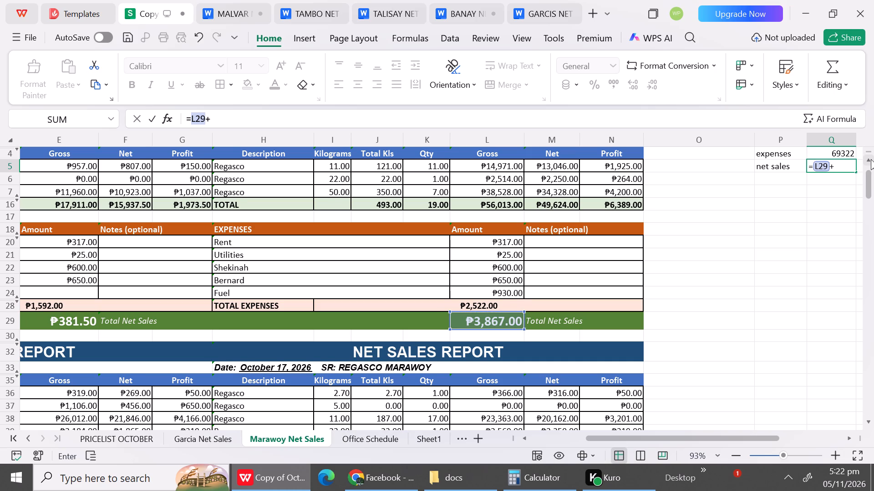
click(871, 159)
triple_click(869, 423)
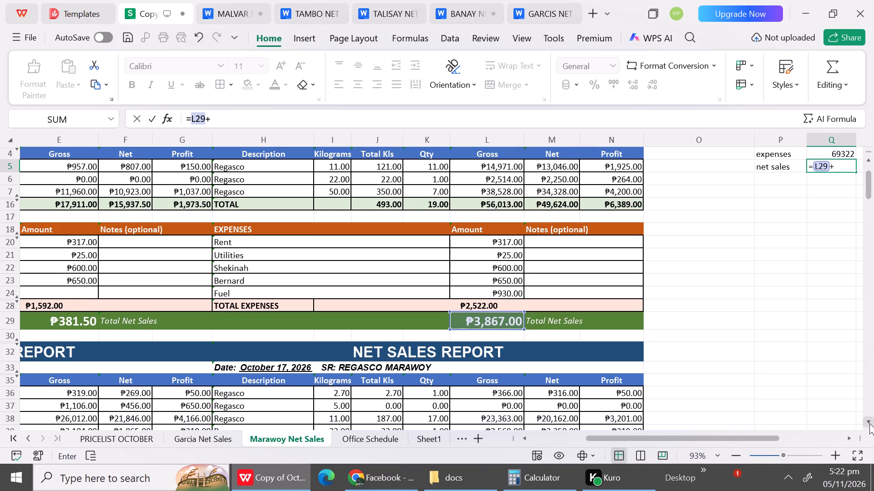
triple_click(869, 423)
triple_click(869, 423)
triple_click(869, 423)
triple_click(869, 423)
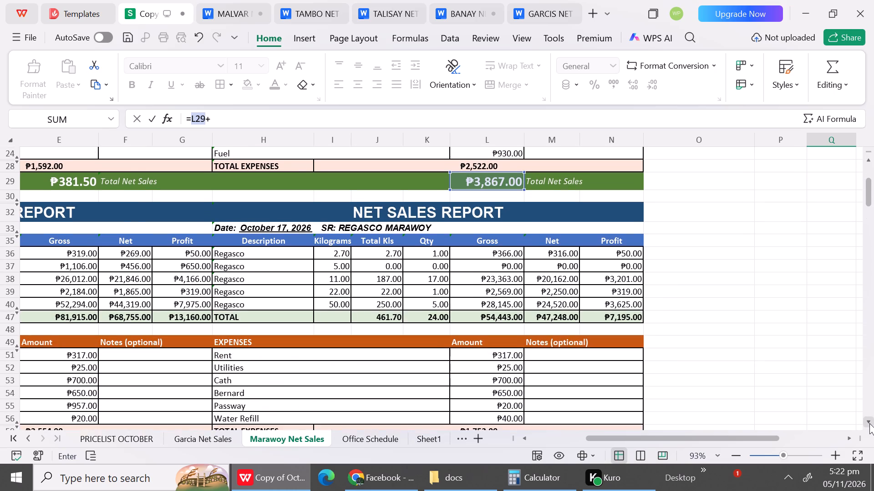
triple_click(869, 423)
click(471, 364)
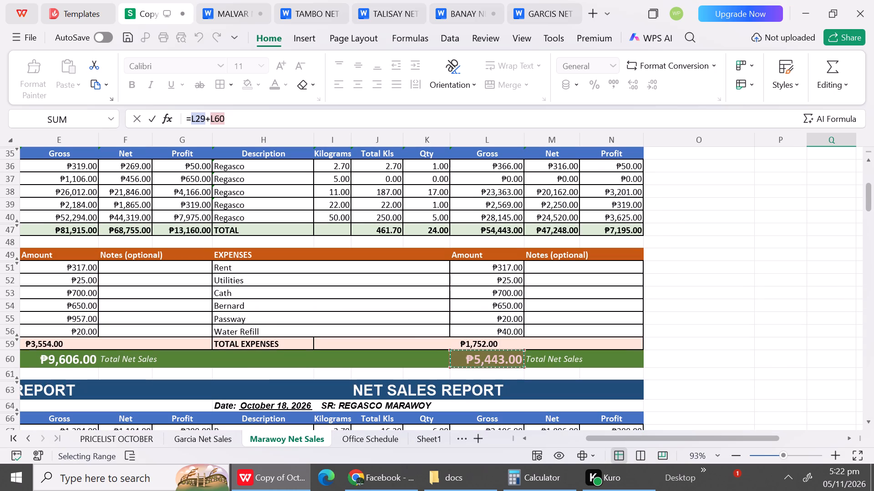
key(shift+plus)
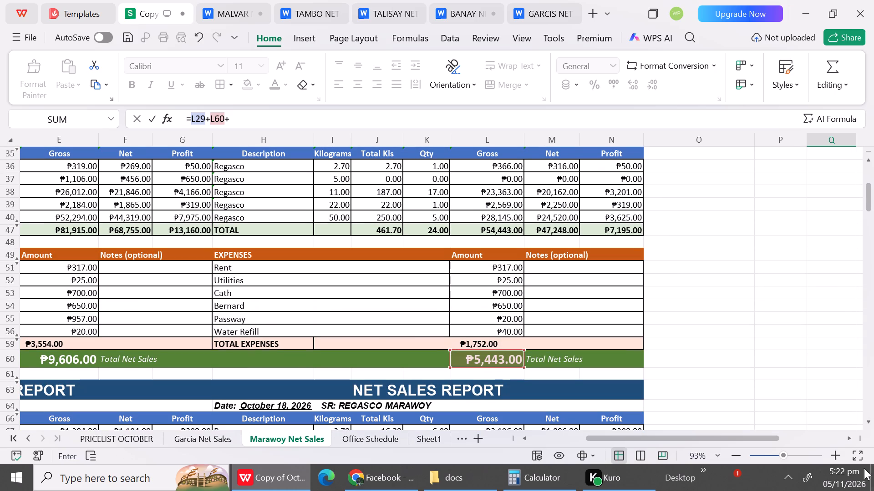
Add the October 18 Marawoy total net sales cell L91 to the net sales formula.
triple_click(865, 419)
triple_click(865, 419)
triple_click(865, 419)
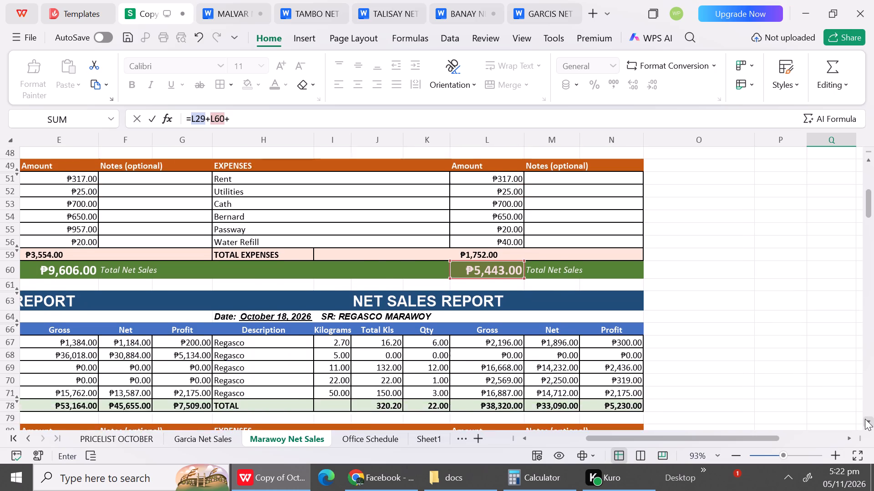
triple_click(865, 419)
triple_click(865, 419)
triple_click(865, 419)
drag(865, 419, 590, 431)
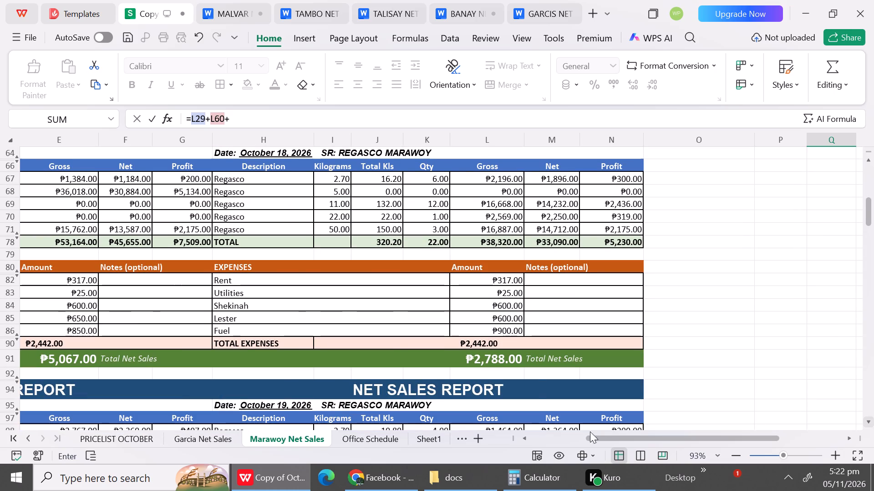
drag(590, 431, 490, 356)
click(490, 356)
key(shift+plus)
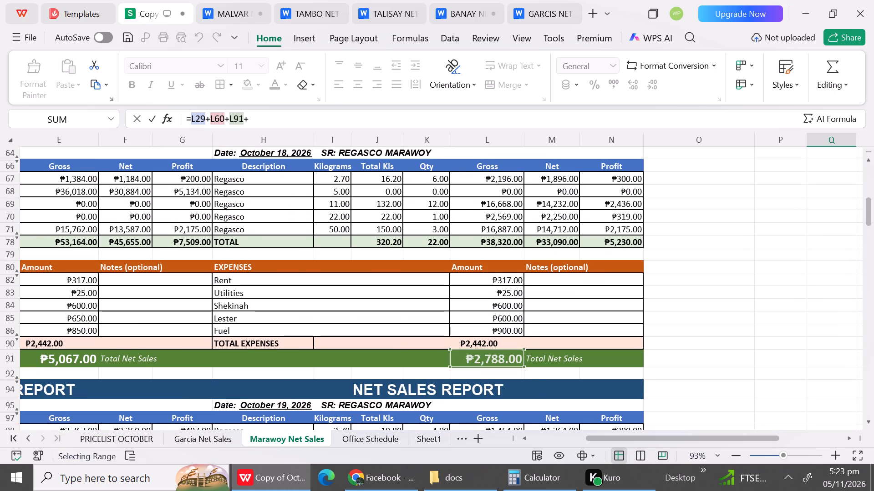
Extend the net sales sum with the October 19 Marawoy total net sales cell L122.
click(870, 429)
triple_click(869, 424)
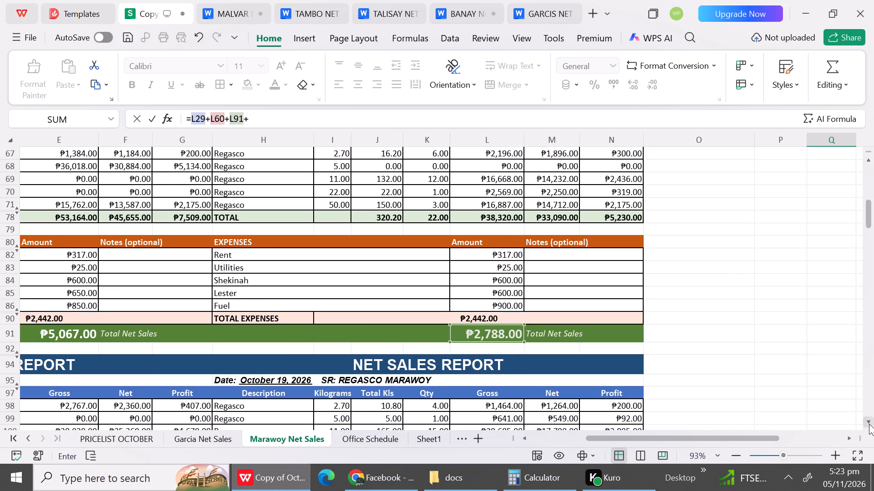
triple_click(869, 424)
triple_click(869, 424)
triple_click(869, 424)
triple_click(869, 424)
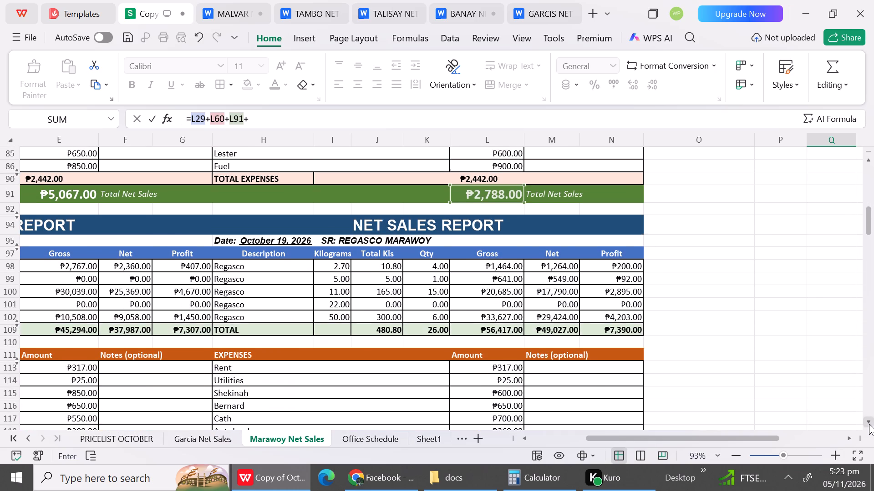
triple_click(869, 424)
triple_click(869, 424)
click(869, 424)
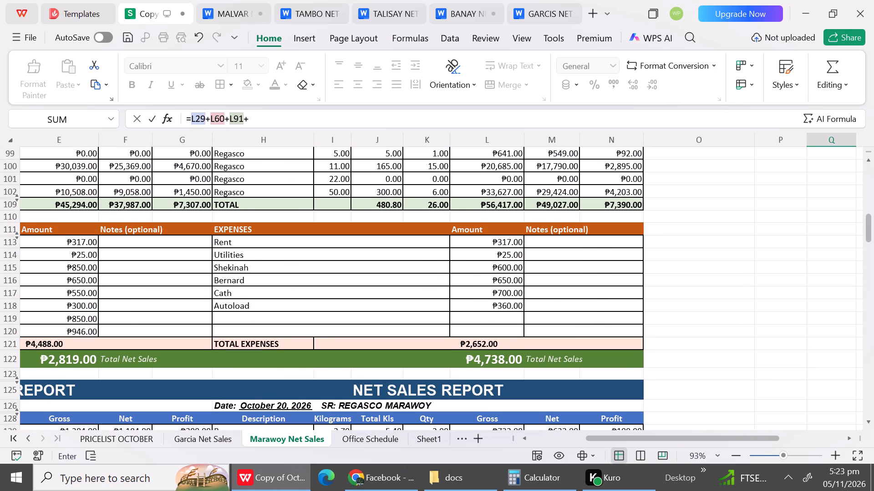
click(496, 369)
click(496, 364)
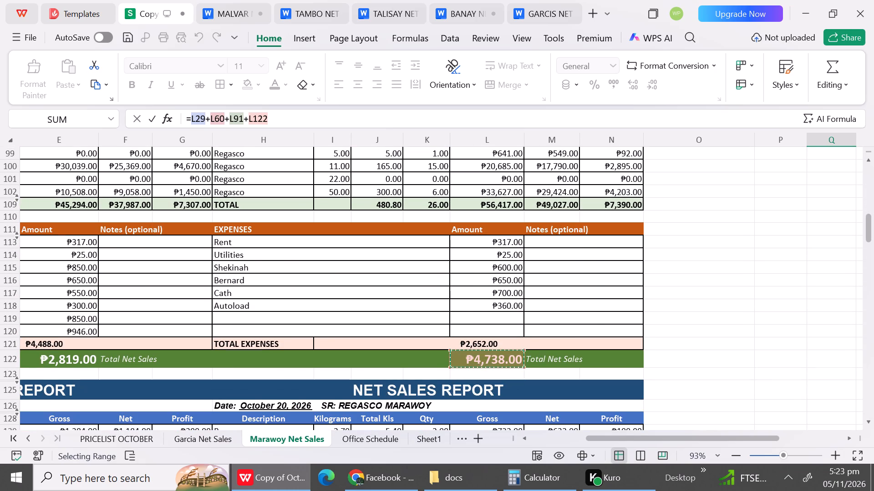
key(shift+plus)
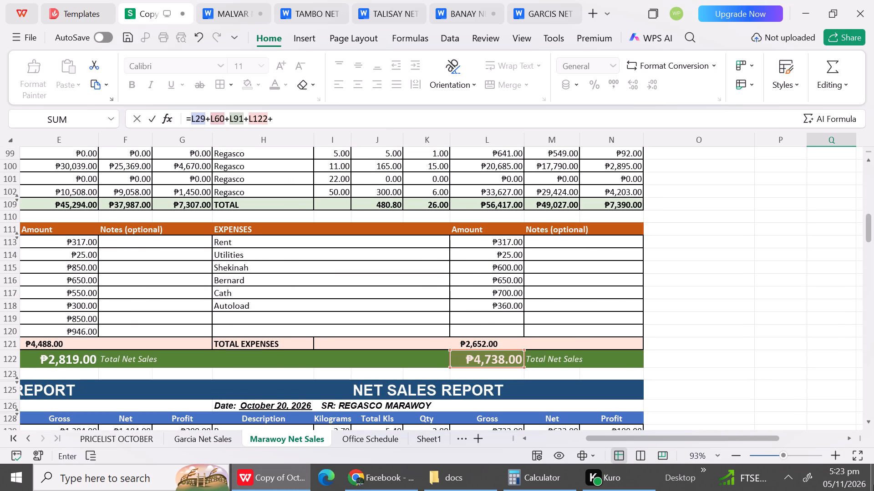
Include the October 20 Marawoy total net sales cell L153 in the net sales sum.
triple_click(872, 420)
triple_click(872, 420)
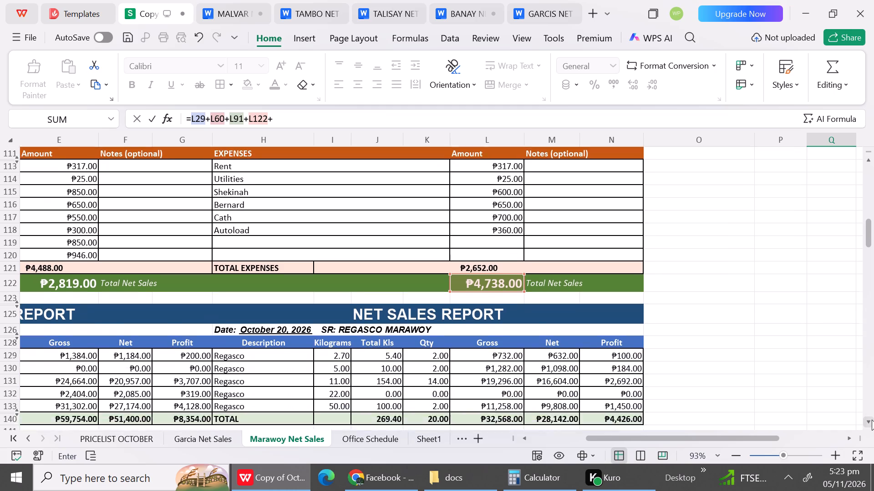
triple_click(872, 420)
triple_click(872, 420)
triple_click(872, 420)
triple_click(872, 420)
drag(872, 420, 652, 383)
click(493, 385)
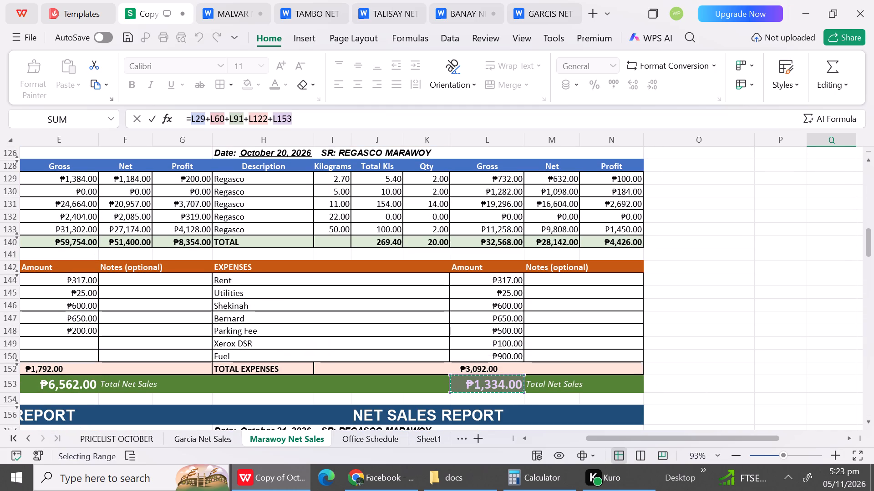
key(shift+plus)
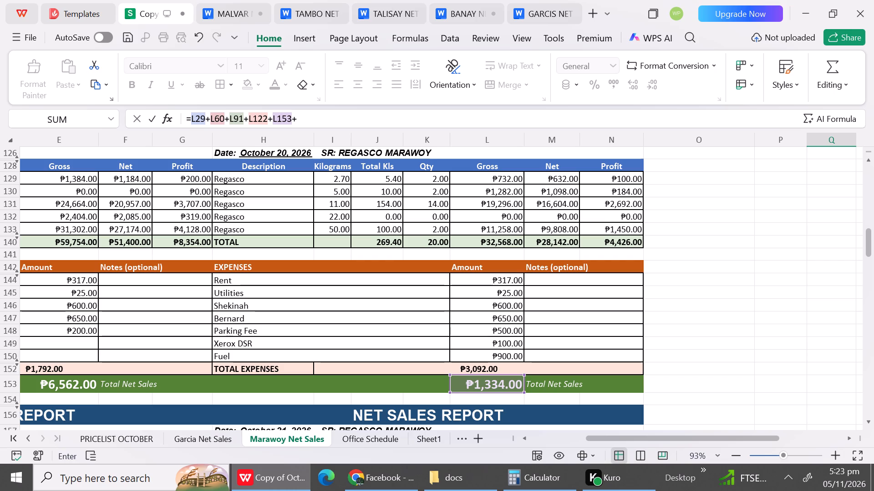
Add the October 21 Marawoy total net sales cell L184 to the net sales formula.
double_click(872, 422)
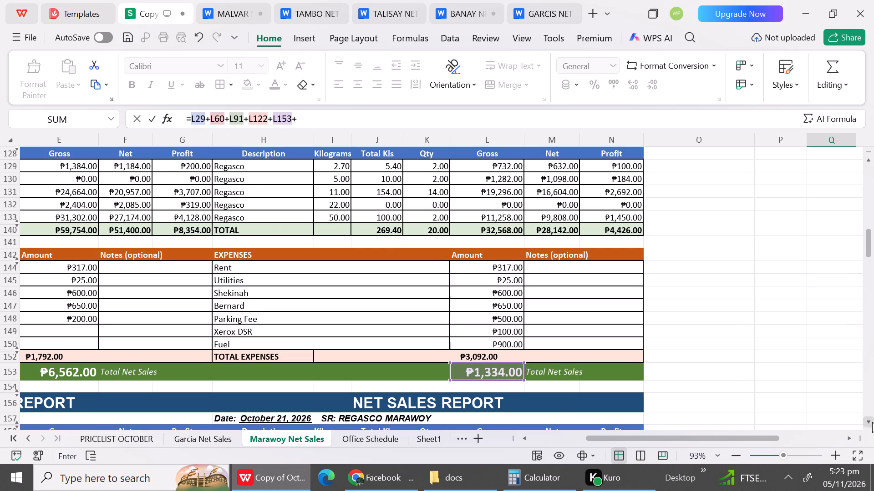
triple_click(872, 422)
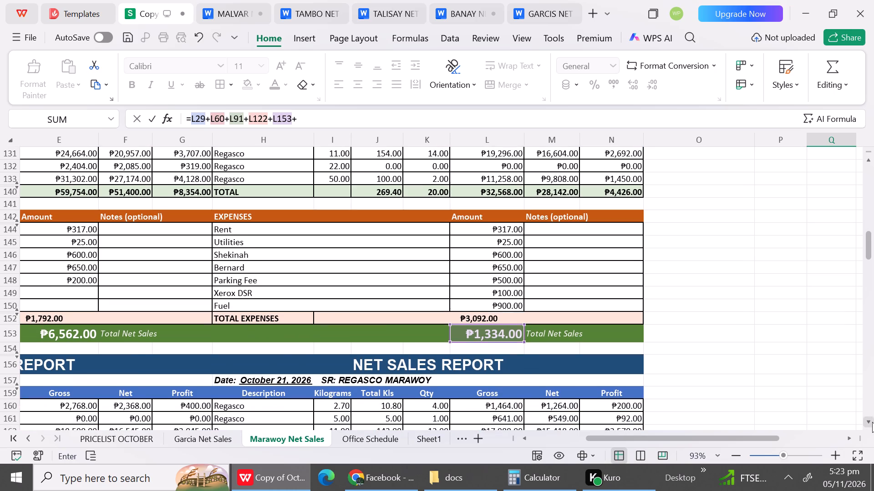
triple_click(872, 422)
triple_click(872, 422)
triple_click(872, 422)
triple_click(872, 422)
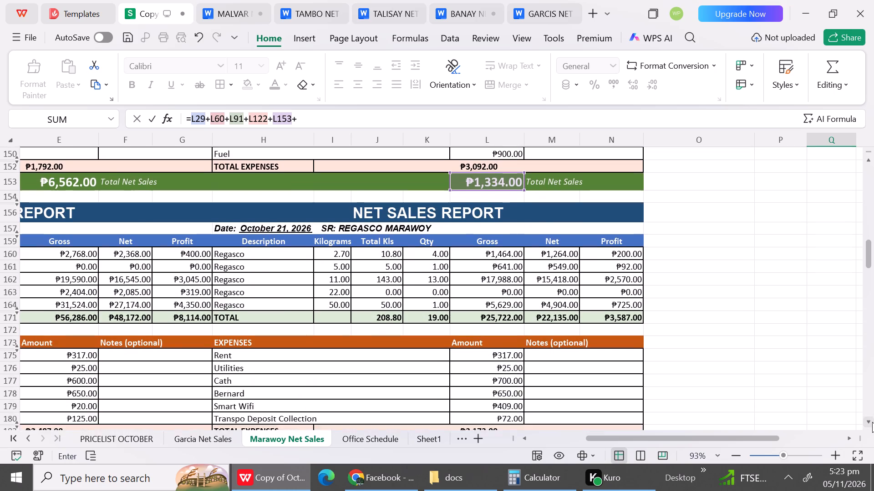
triple_click(872, 422)
double_click(872, 422)
click(484, 357)
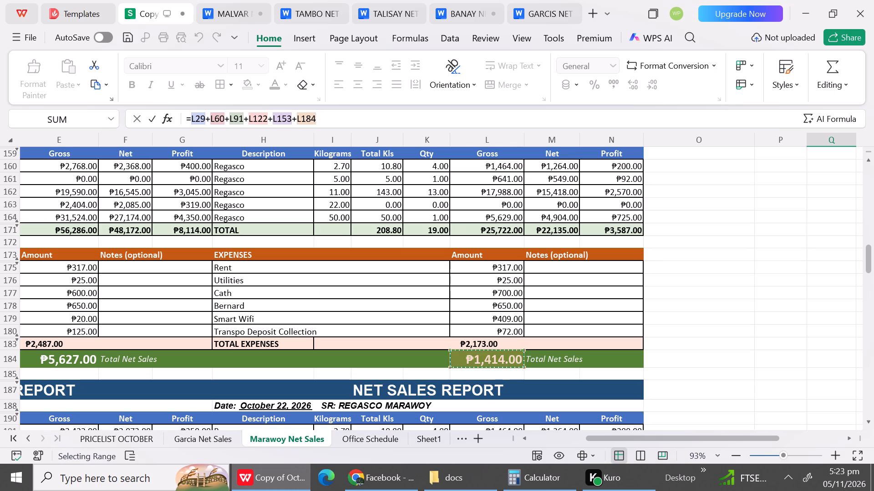
key(shift+plus)
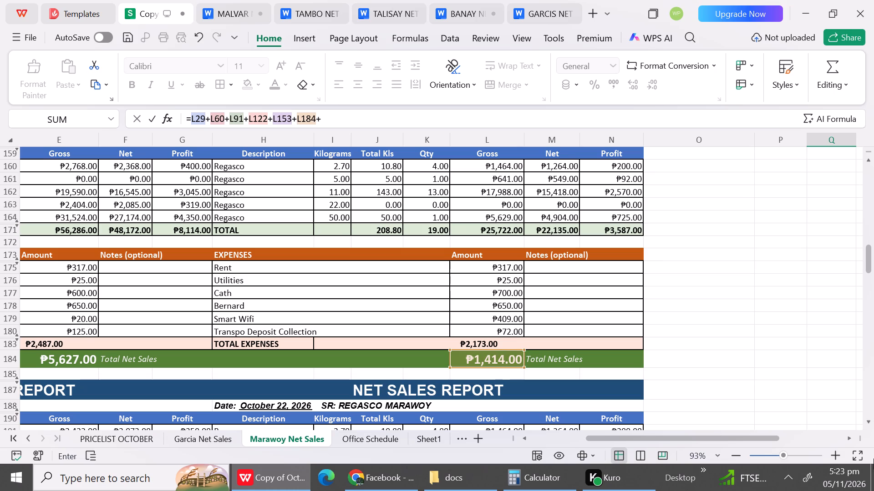
Extend the net sales formula with the October 22 Marawoy total net sales cell L215.
triple_click(866, 418)
triple_click(866, 418)
triple_click(866, 418)
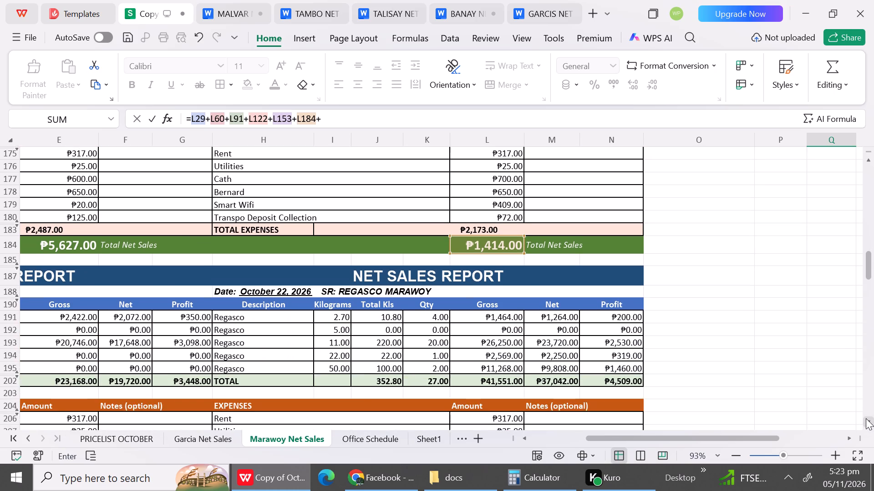
triple_click(866, 418)
triple_click(866, 418)
triple_click(866, 418)
triple_click(866, 418)
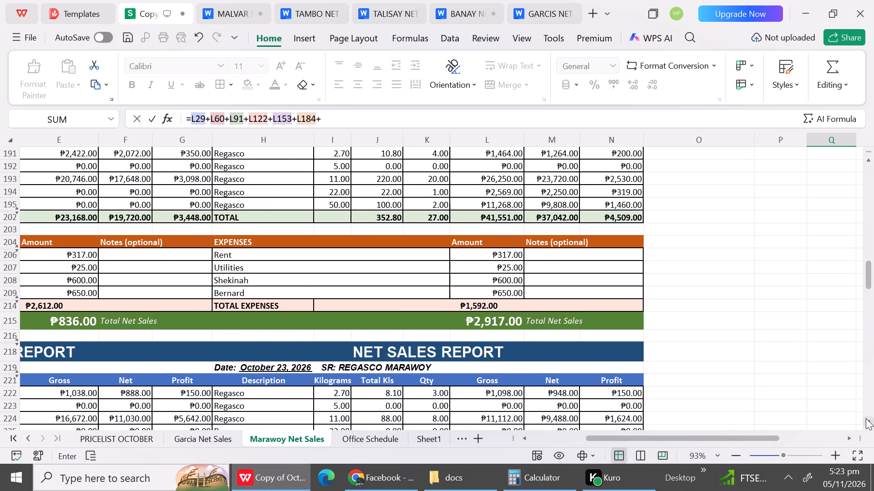
click(499, 324)
key(shift+plus)
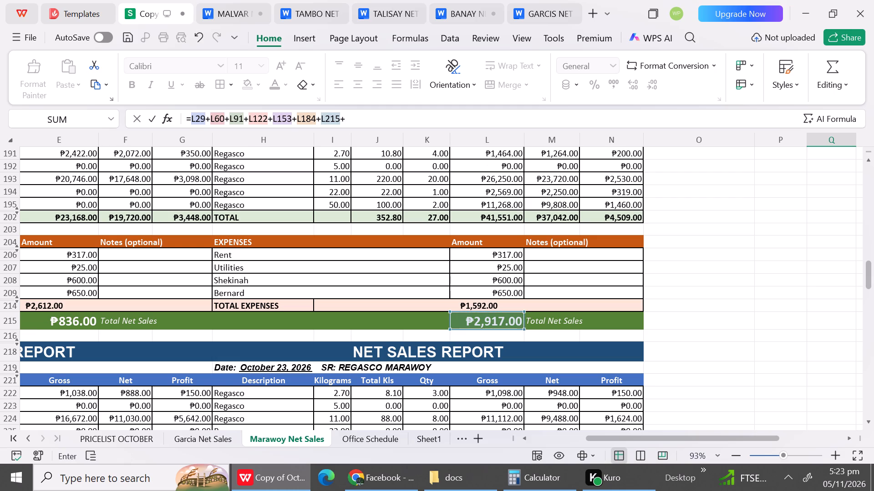
Add the October 23 Marawoy total net sales cell L246 to the net sales sum.
triple_click(873, 423)
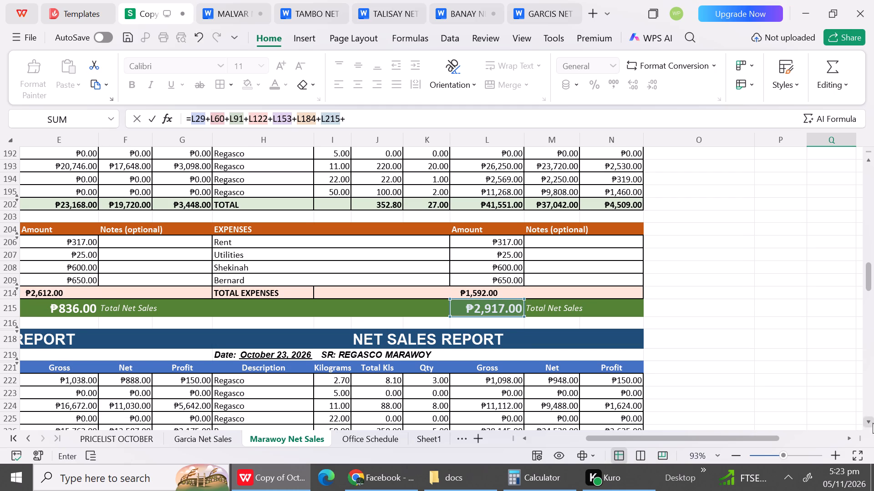
triple_click(873, 423)
triple_click(873, 423)
triple_click(873, 423)
triple_click(873, 423)
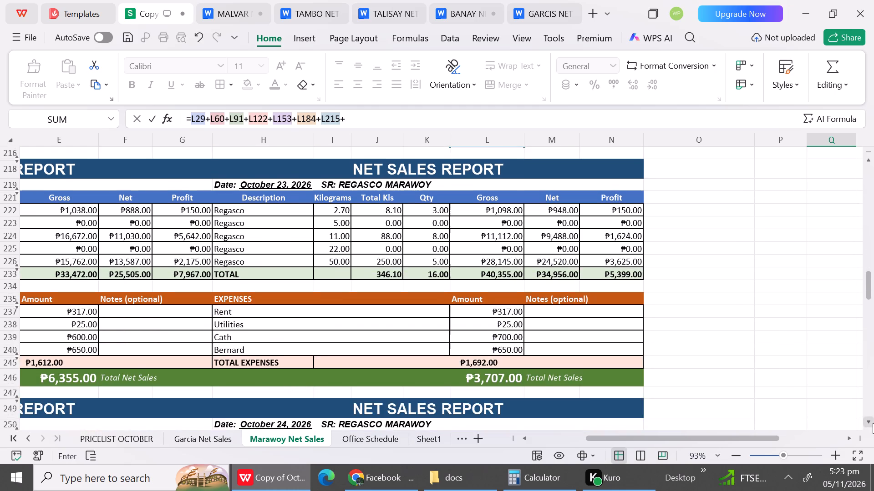
click(873, 423)
click(484, 351)
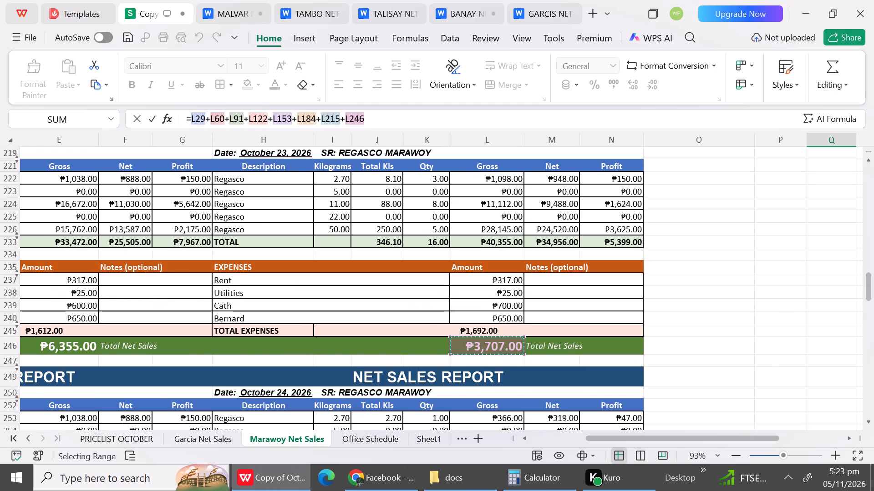
key(shift+plus)
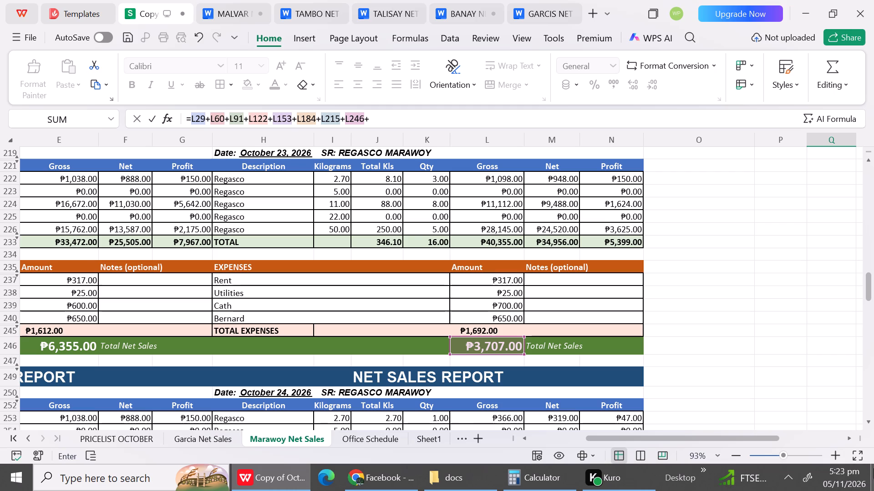
Include the October 24 Marawoy total net sales cell L277 in the net sales formula.
click(873, 429)
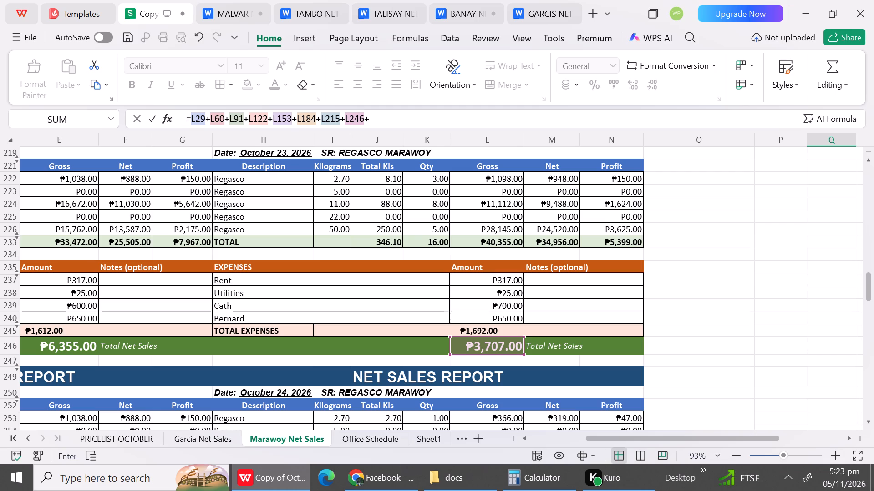
click(867, 424)
click(867, 424)
triple_click(867, 424)
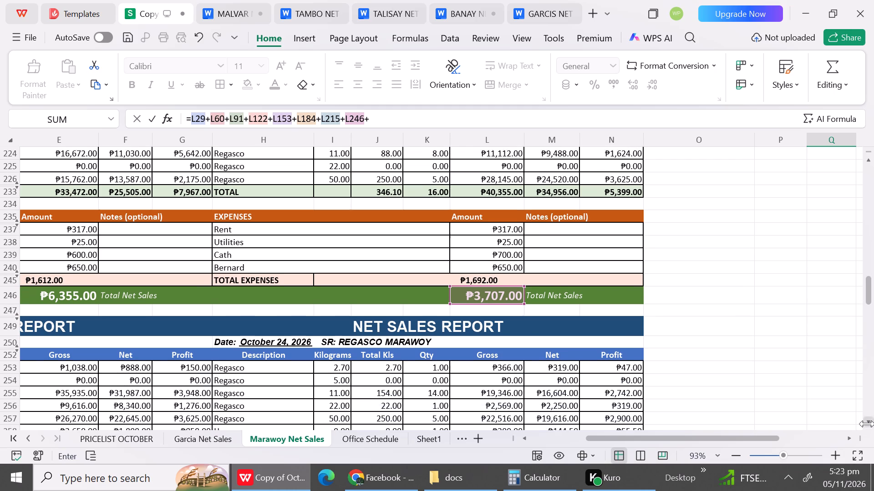
triple_click(867, 424)
triple_click(867, 424)
triple_click(867, 424)
triple_click(867, 424)
triple_click(867, 424)
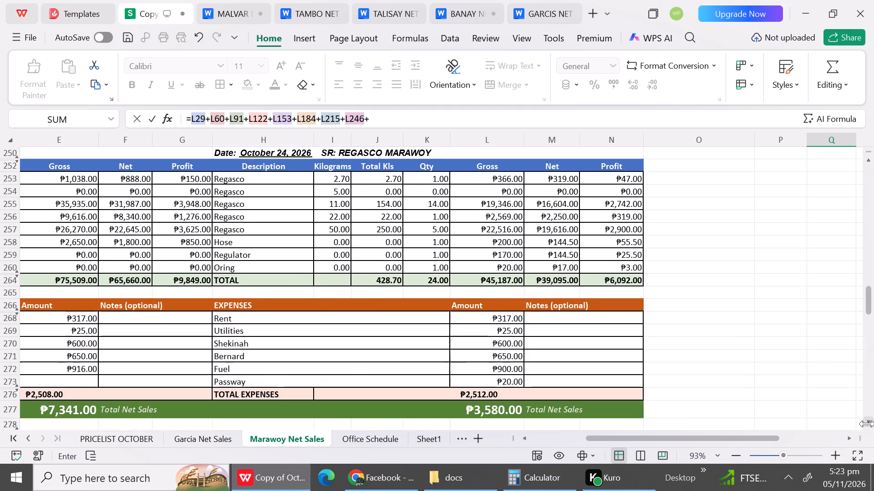
double_click(867, 424)
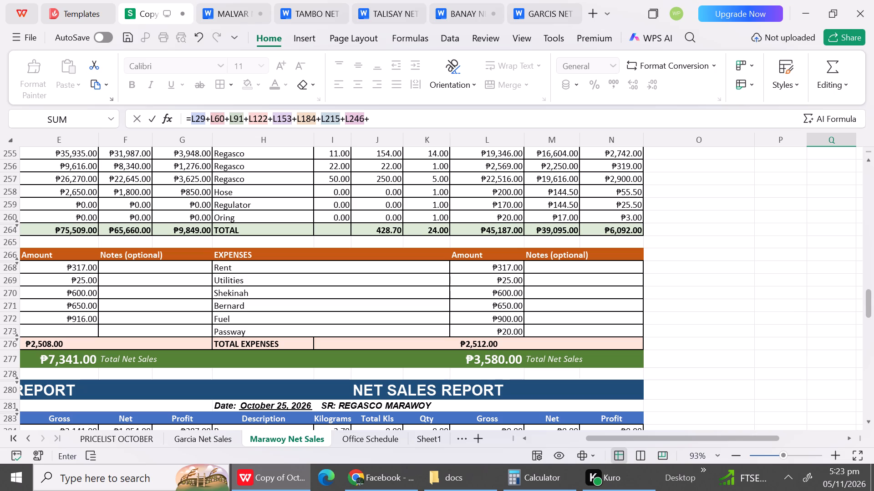
click(500, 361)
key(shift+plus)
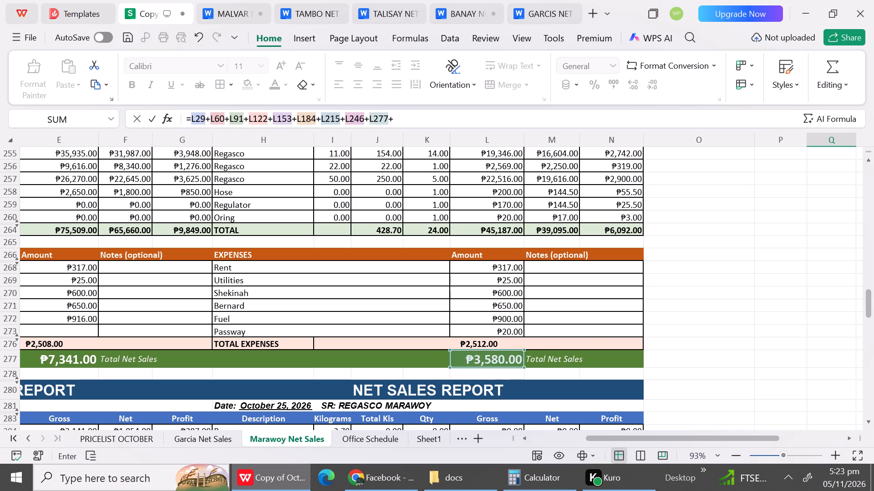
Add the October 25 Marawoy total net sales cell L308 to the net sales formula.
triple_click(865, 421)
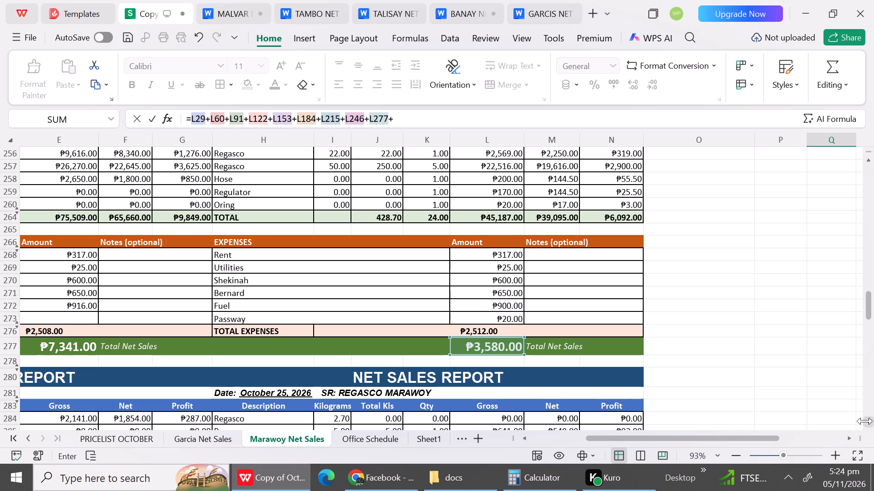
triple_click(865, 421)
triple_click(865, 421)
triple_click(865, 421)
triple_click(865, 421)
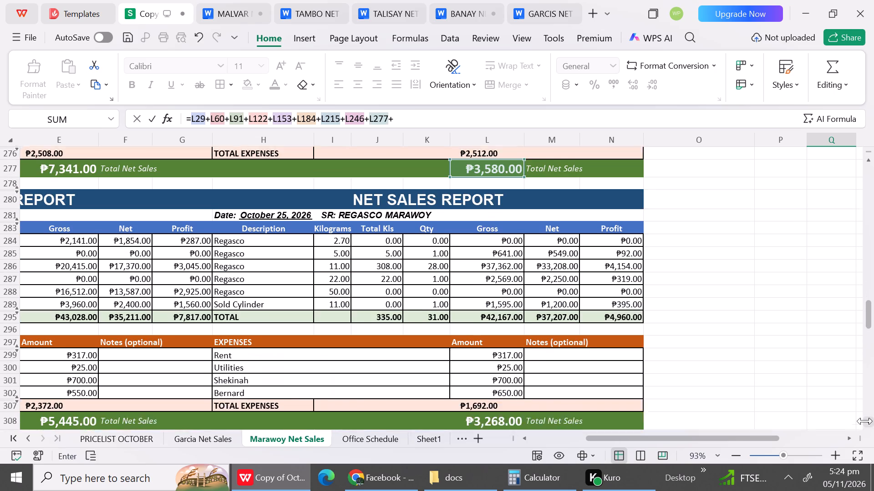
double_click(865, 421)
click(865, 421)
click(465, 384)
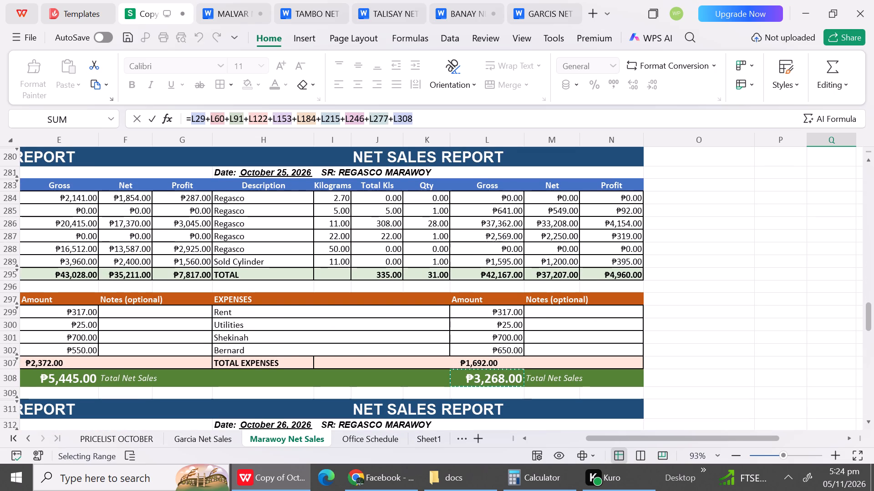
triple_click(868, 426)
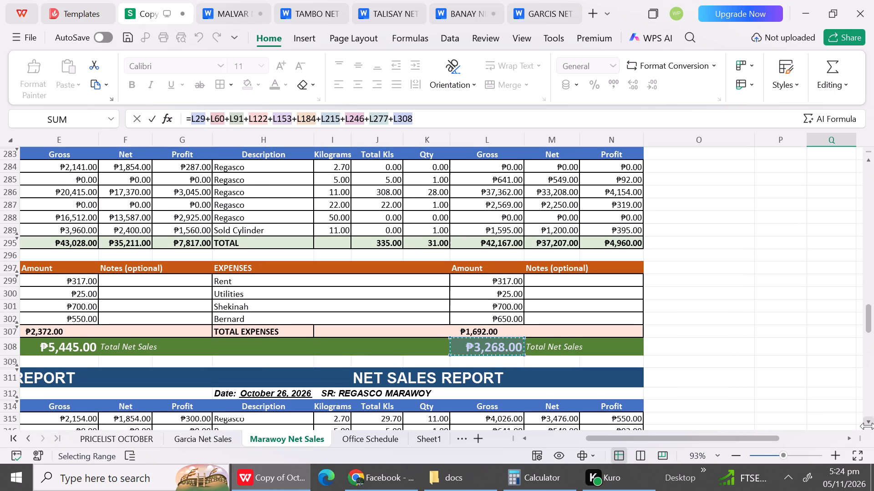
triple_click(868, 426)
triple_click(868, 426)
key(shift+plus)
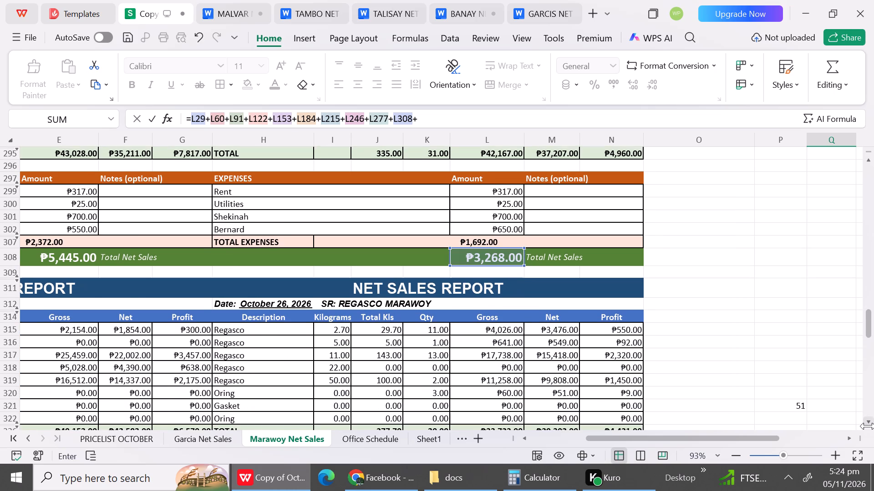
Extend the net sales formula with the October 26 Marawoy total net sales cell L339.
triple_click(868, 426)
triple_click(868, 426)
triple_click(868, 426)
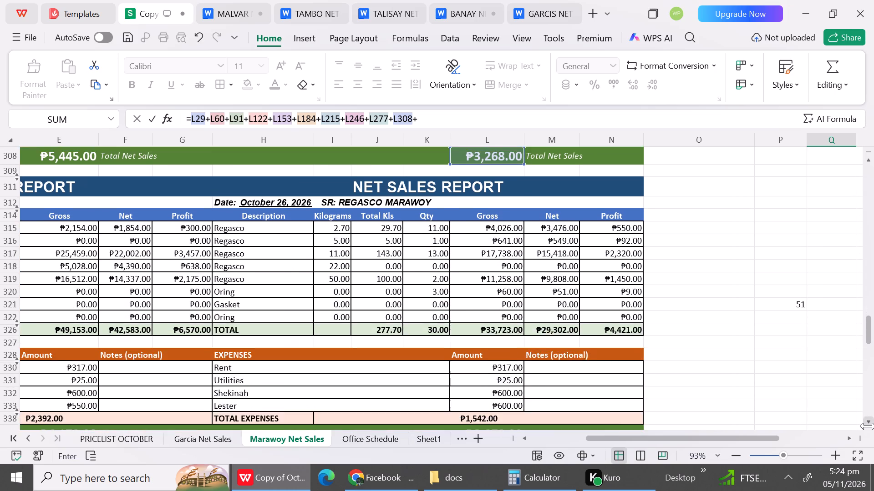
triple_click(868, 426)
drag(868, 426, 498, 387)
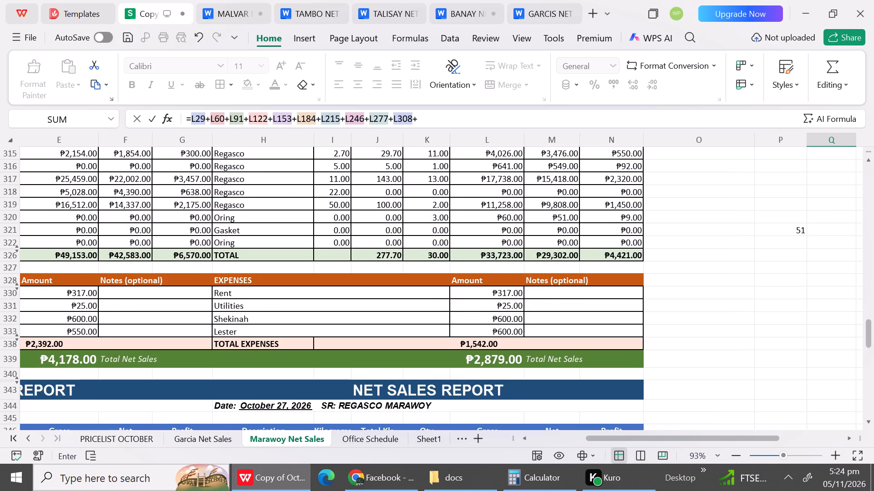
click(489, 370)
click(484, 361)
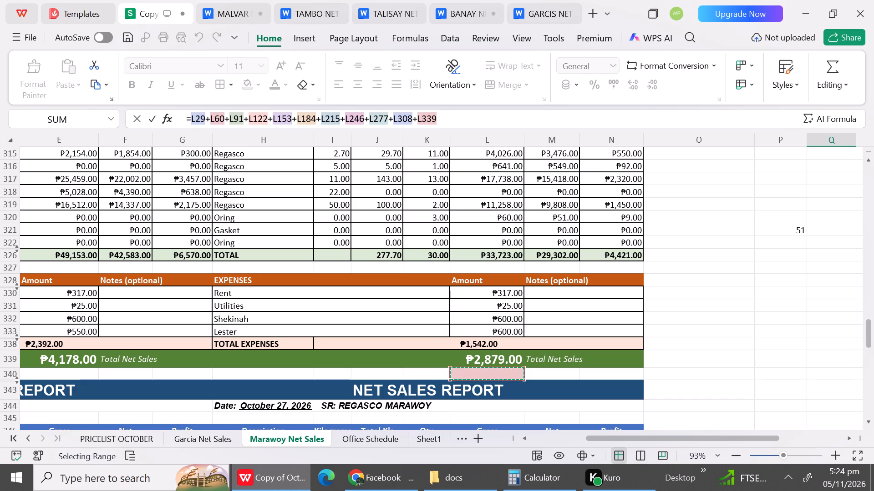
key(shift+plus)
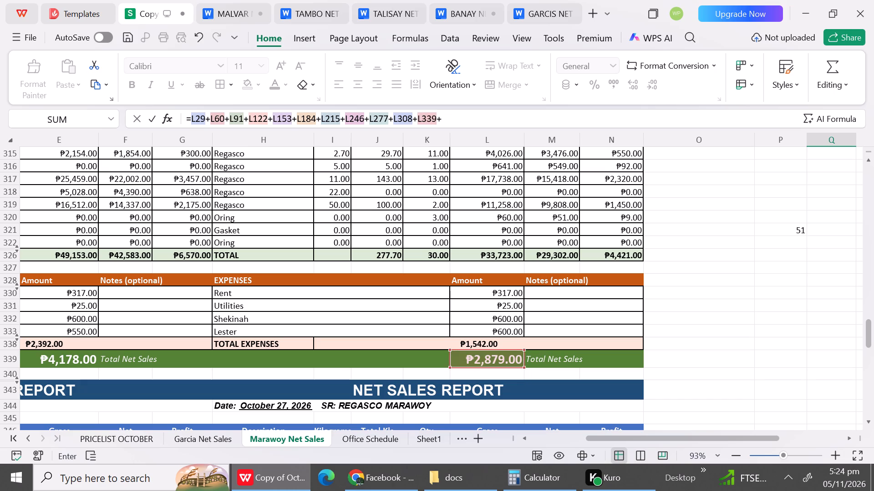
Include the October 27 Marawoy total net sales cell L371 in the net sales sum.
triple_click(869, 424)
triple_click(869, 424)
triple_click(869, 424)
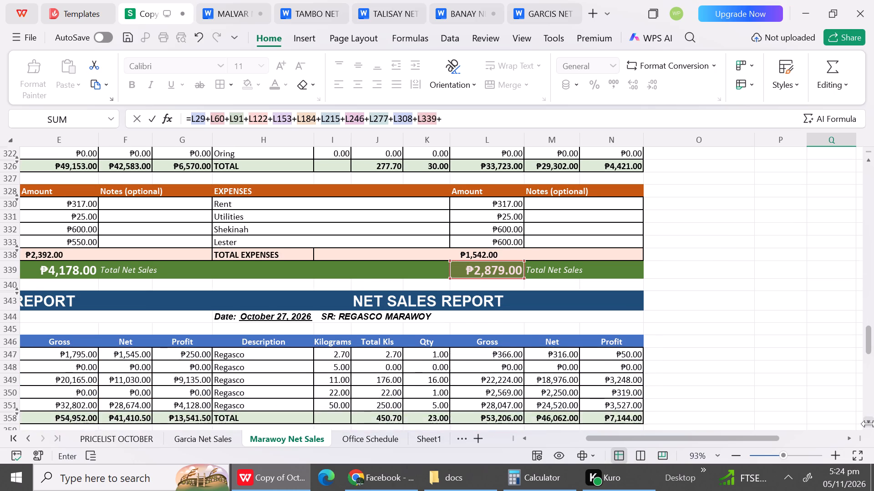
triple_click(869, 424)
triple_click(869, 424)
triple_click(869, 424)
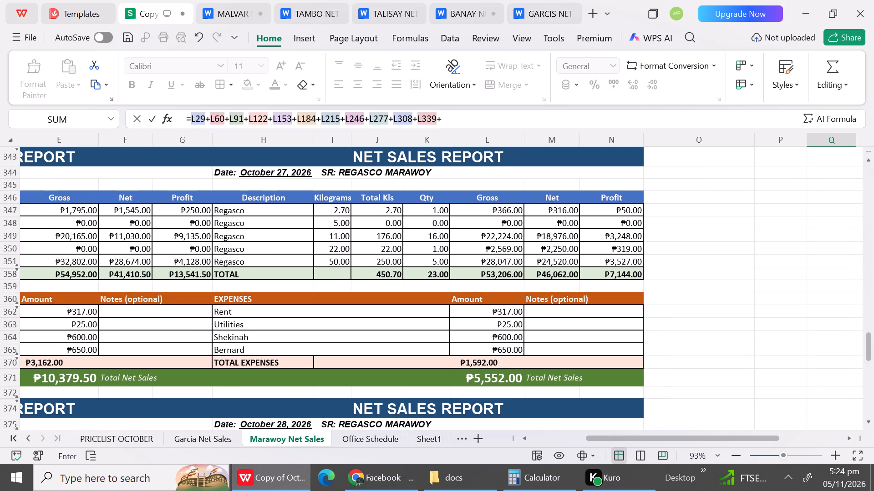
click(497, 384)
key(shift+plus)
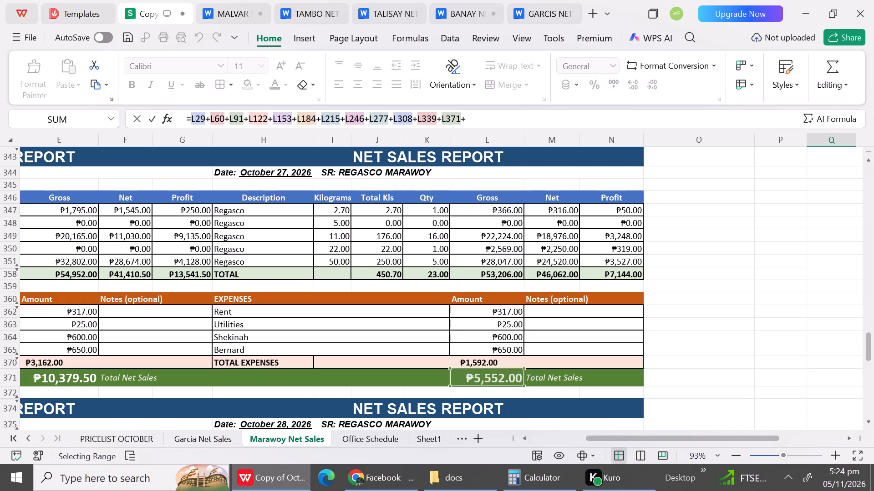
Add the October 28 Marawoy total net sales cell L402 to the running net sales formula.
triple_click(864, 424)
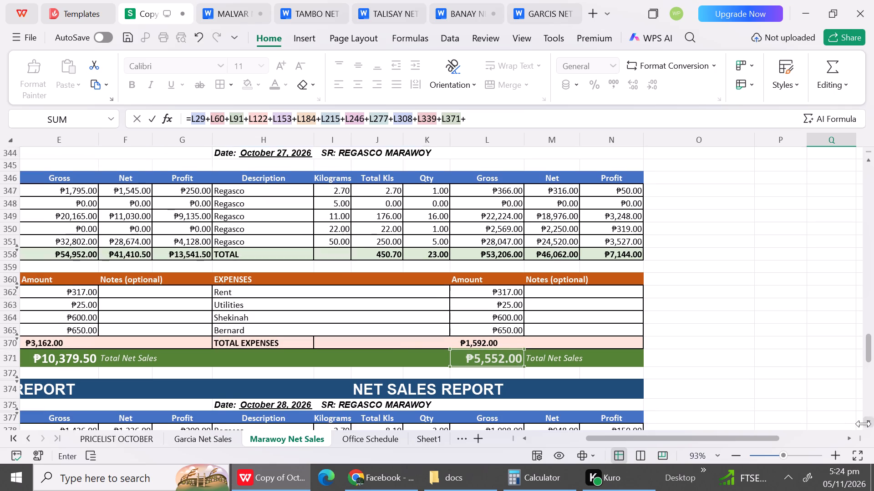
triple_click(864, 424)
triple_click(864, 424)
triple_click(864, 424)
triple_click(864, 424)
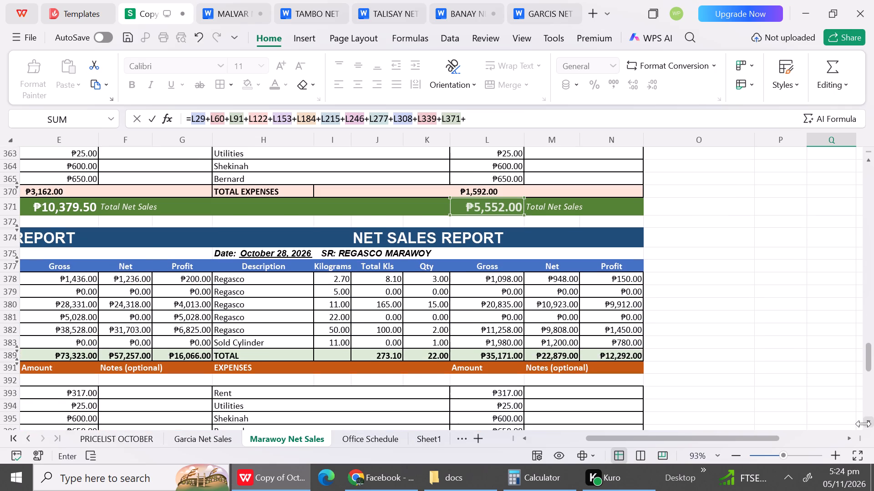
triple_click(864, 424)
triple_click(864, 424)
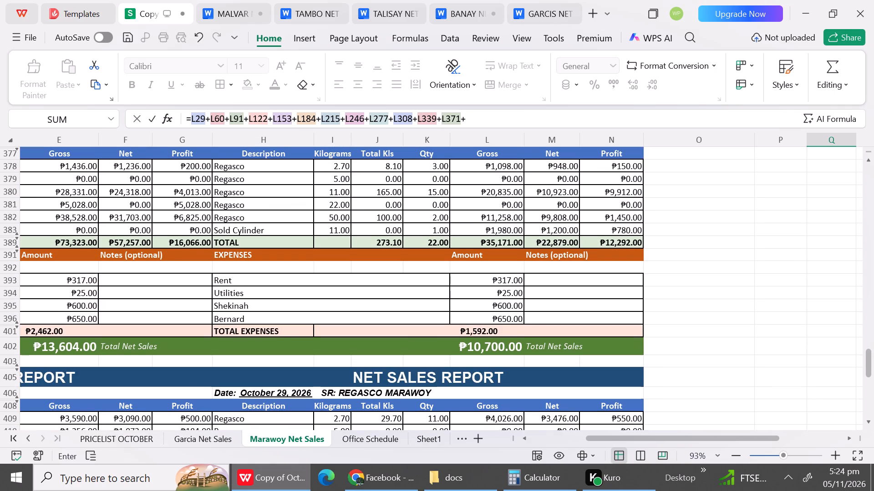
click(502, 343)
key(shift+plus)
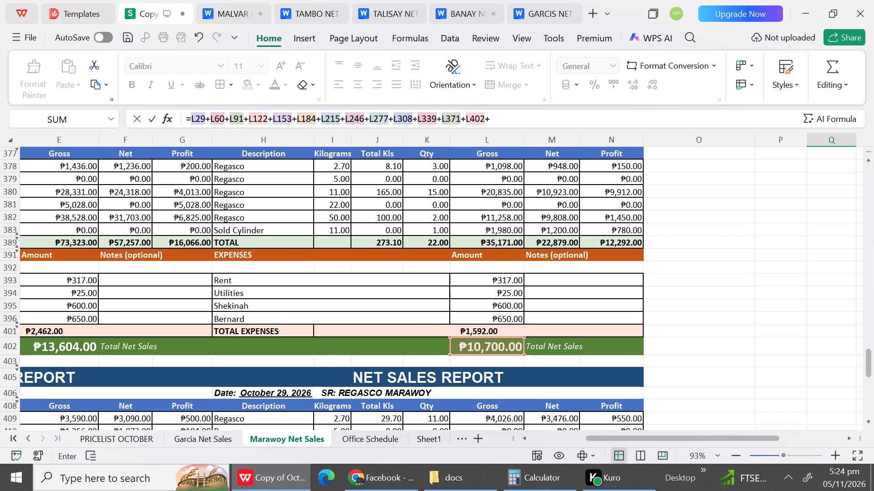
Extend the net sales sum with the October 29 Marawoy total net sales cell L433.
triple_click(863, 421)
triple_click(863, 421)
triple_click(863, 421)
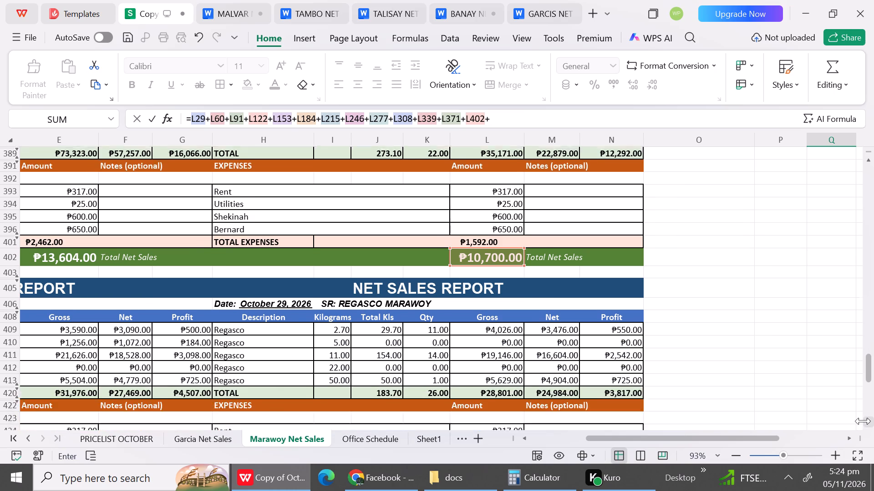
triple_click(863, 421)
triple_click(863, 421)
triple_click(863, 421)
triple_click(863, 421)
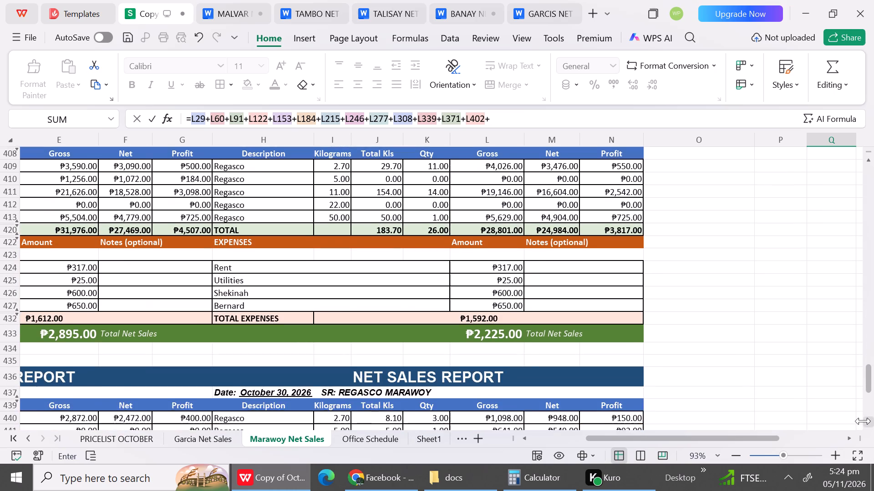
click(492, 315)
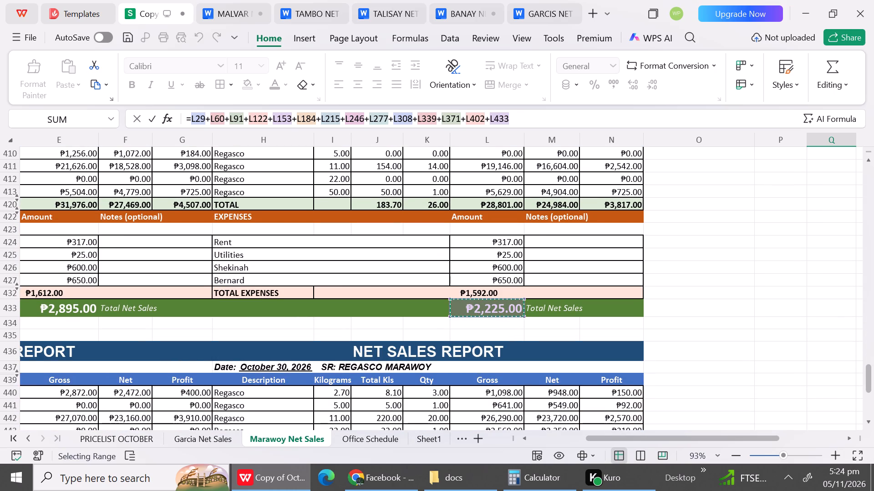
key(shift+plus)
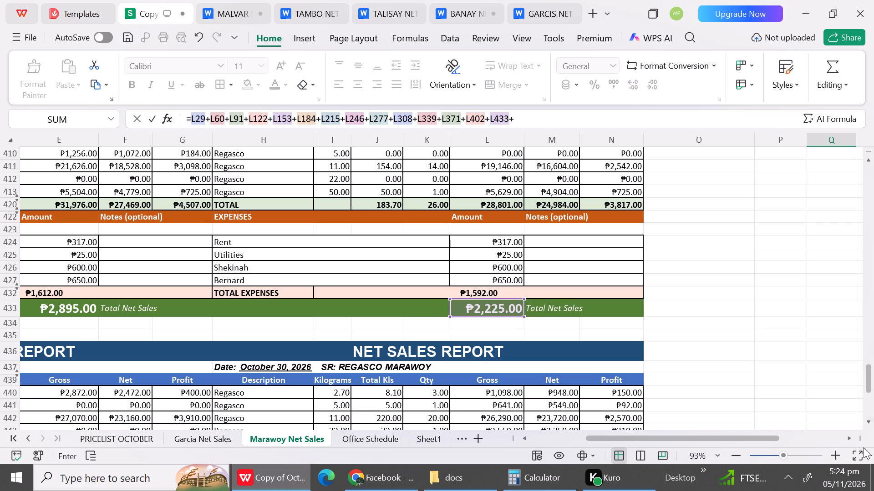
Include the October 30 Marawoy total net sales cell L464 in the net sales formula.
triple_click(869, 421)
triple_click(869, 421)
triple_click(869, 421)
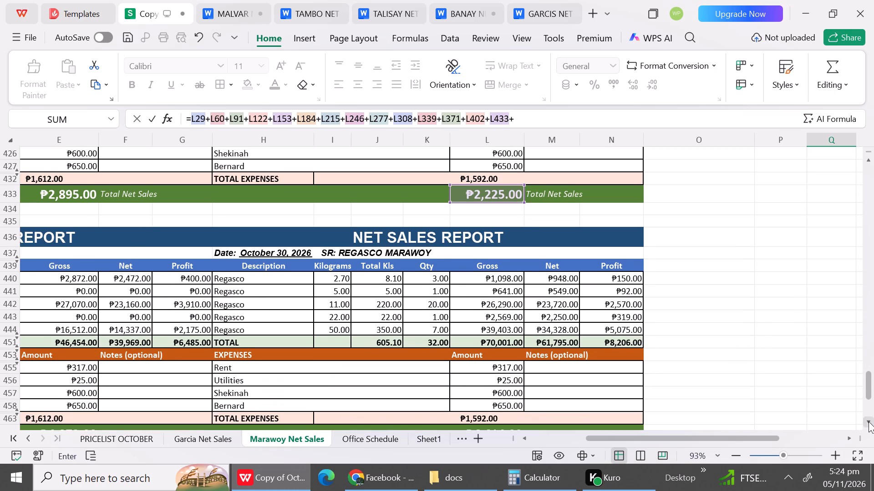
triple_click(869, 421)
triple_click(869, 421)
click(869, 421)
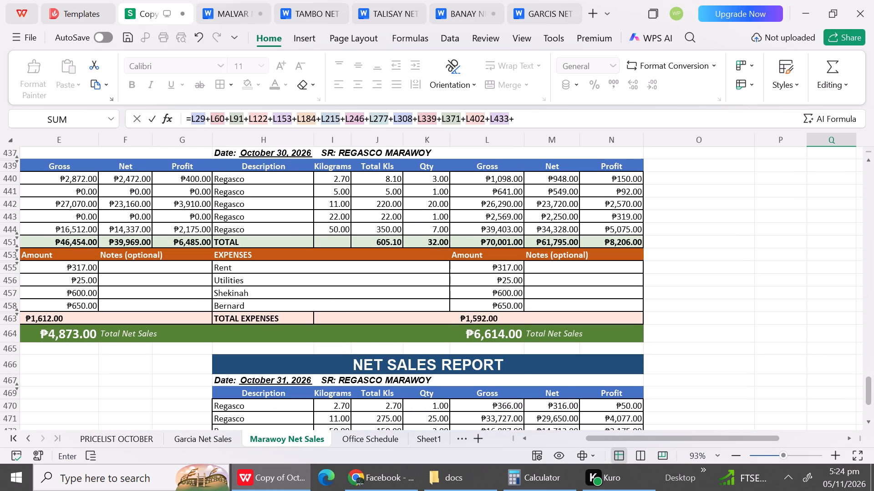
click(488, 337)
key(shift+plus)
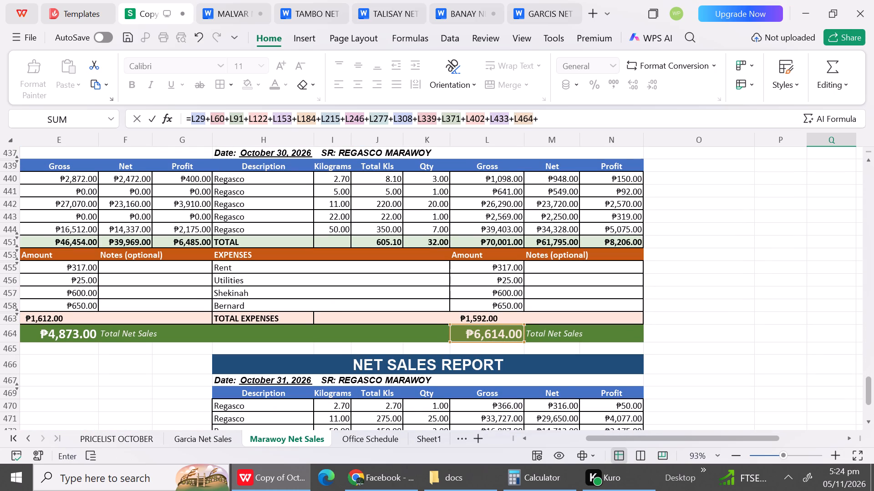
Add the October 31 Marawoy total net sales cell L494 to the net sales formula.
triple_click(869, 420)
triple_click(869, 420)
triple_click(869, 420)
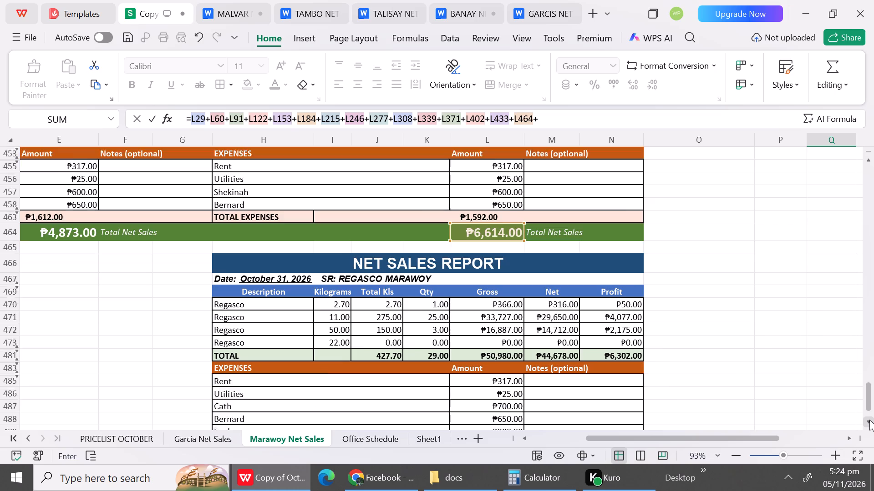
triple_click(869, 420)
triple_click(869, 420)
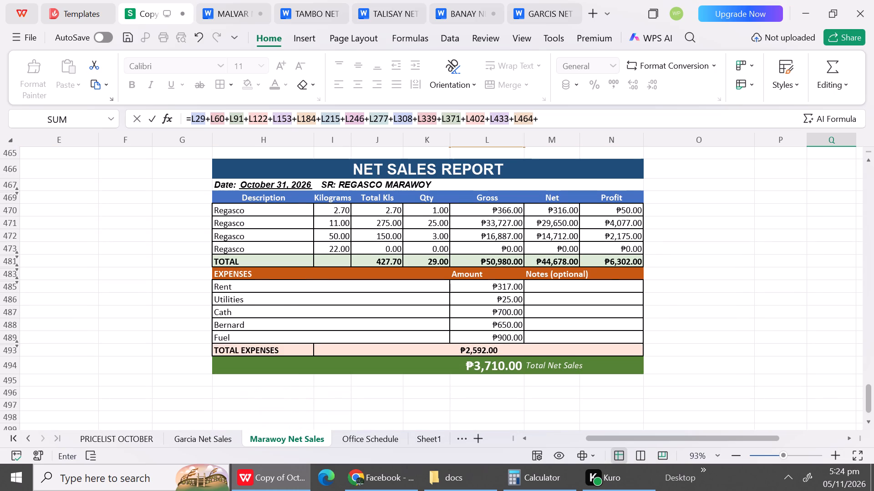
click(488, 371)
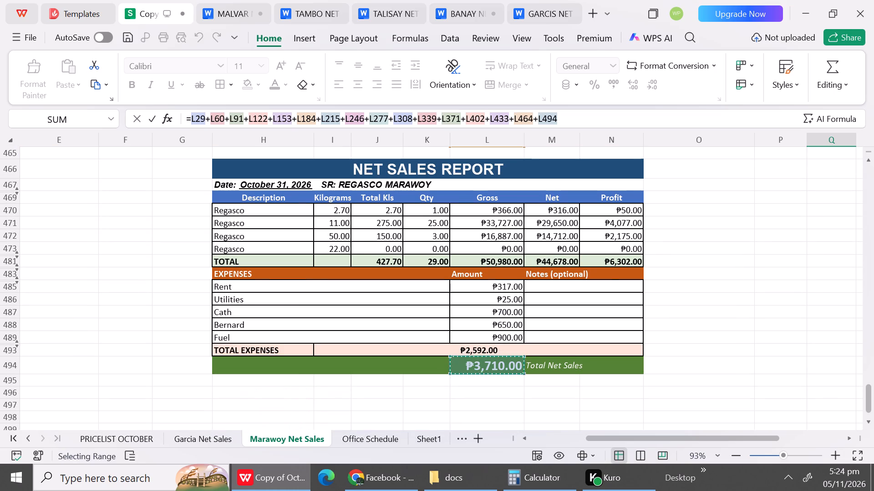
key(shift+plus)
Continue the net sales formula with the first-half reports by adding the October 15 total net sales cell E464.
drag(652, 438, 198, 428)
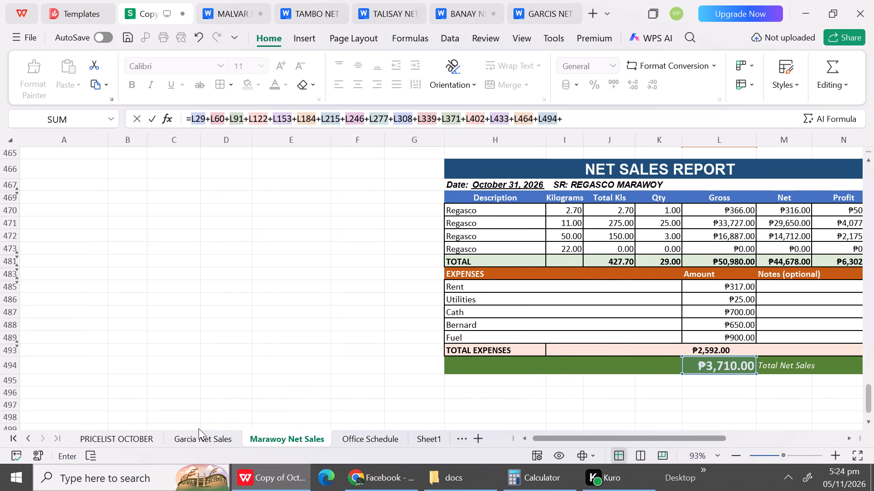
drag(198, 428, 168, 430)
click(869, 200)
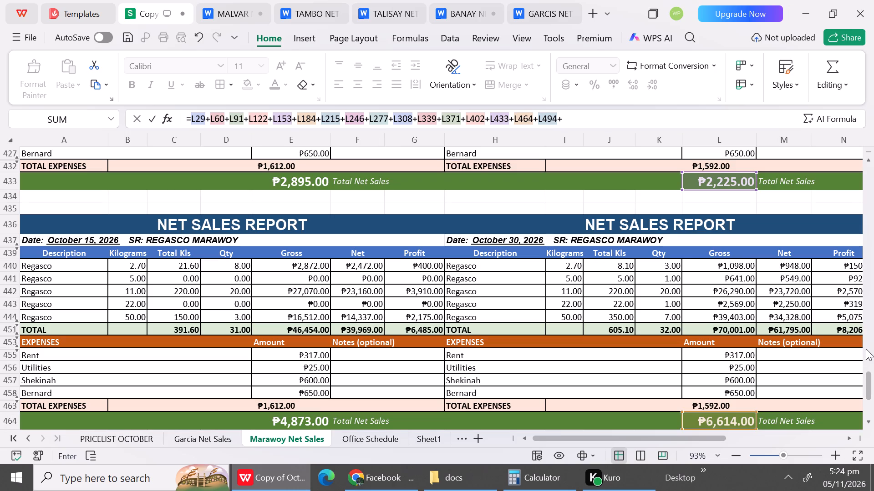
triple_click(868, 424)
drag(868, 424, 270, 416)
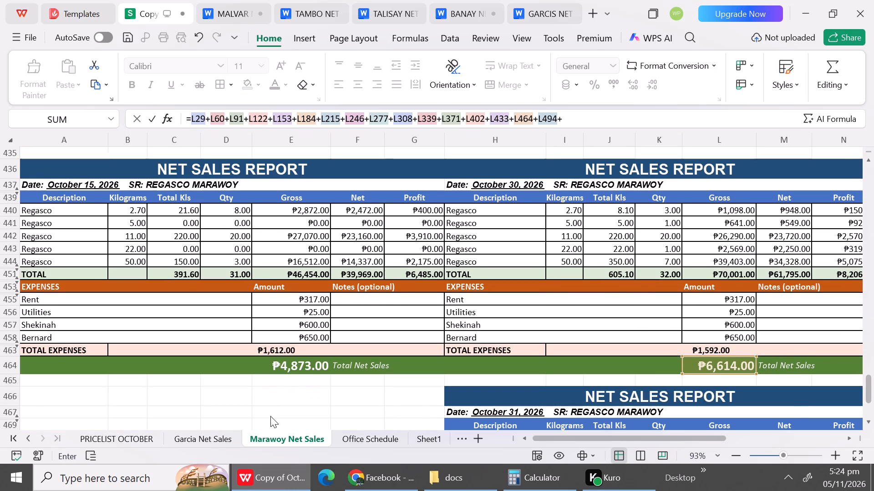
click(289, 374)
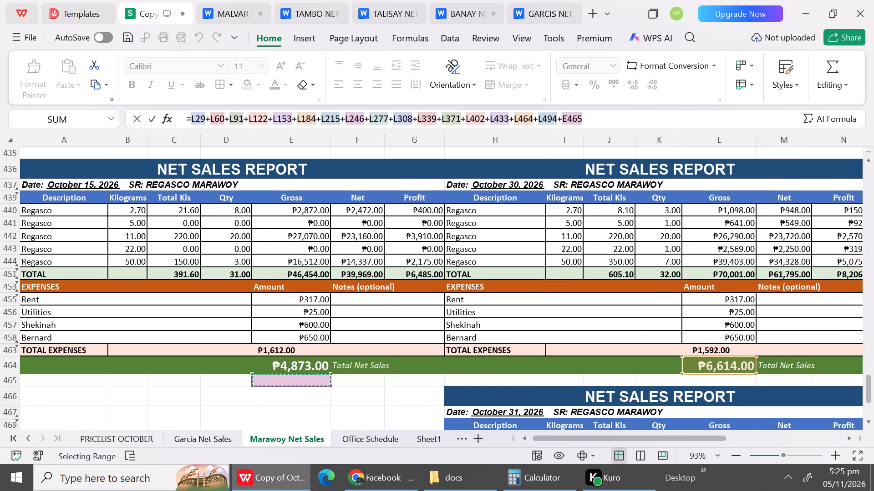
click(286, 362)
key(shift+plus)
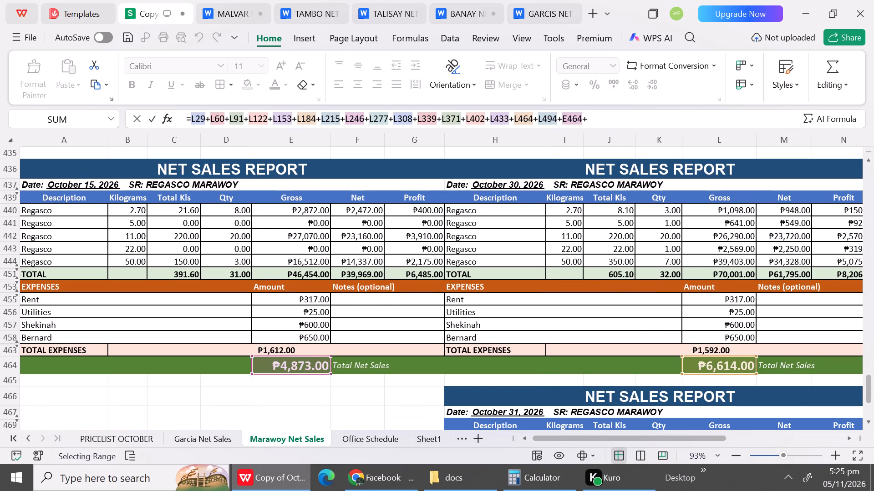
Add the October 14 Marawoy total net sales cell E433 to the net sales formula.
triple_click(870, 160)
triple_click(870, 160)
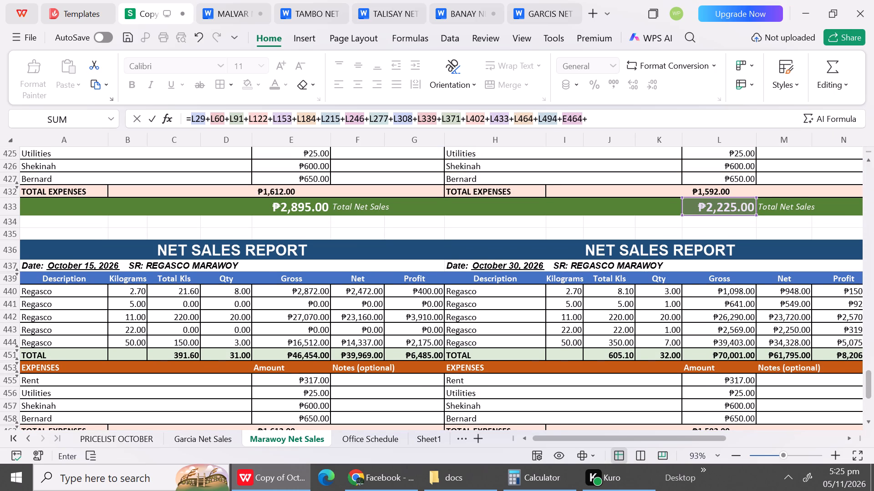
click(314, 206)
key(shift+plus)
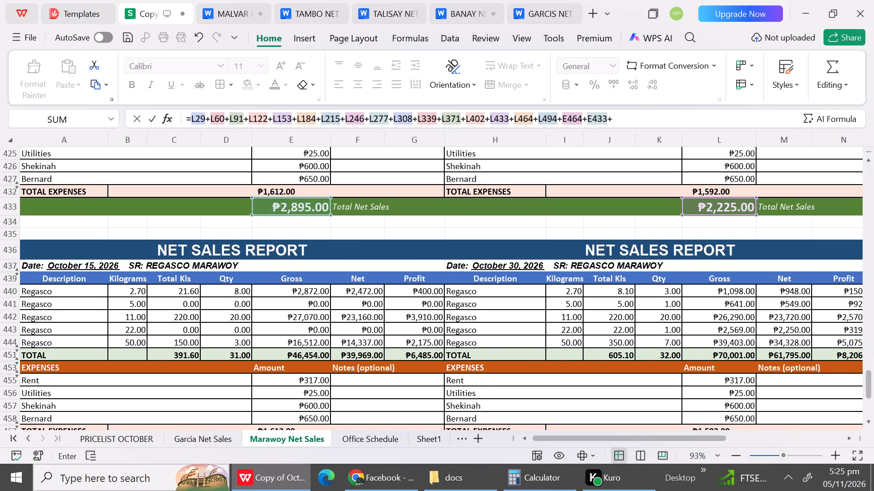
Add the October 13 Marawoy total net sales cell E402 to the net sales formula.
triple_click(867, 160)
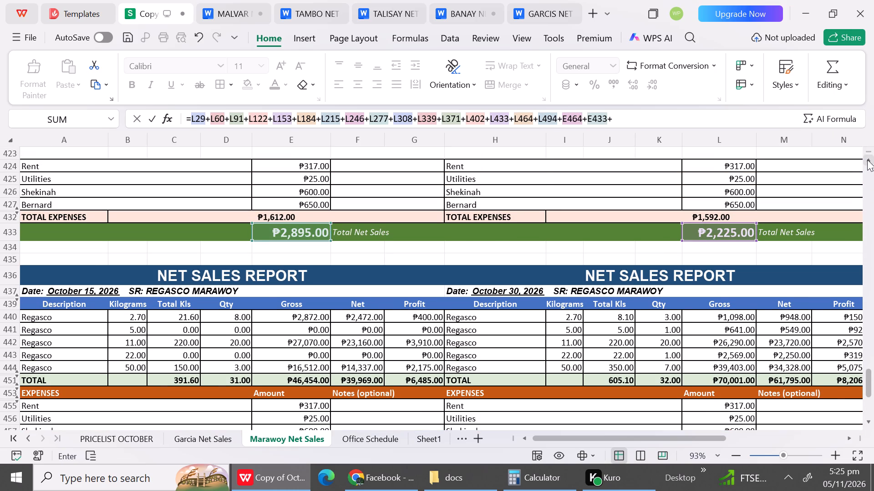
triple_click(867, 160)
triple_click(867, 160)
triple_click(867, 160)
triple_click(867, 160)
double_click(867, 160)
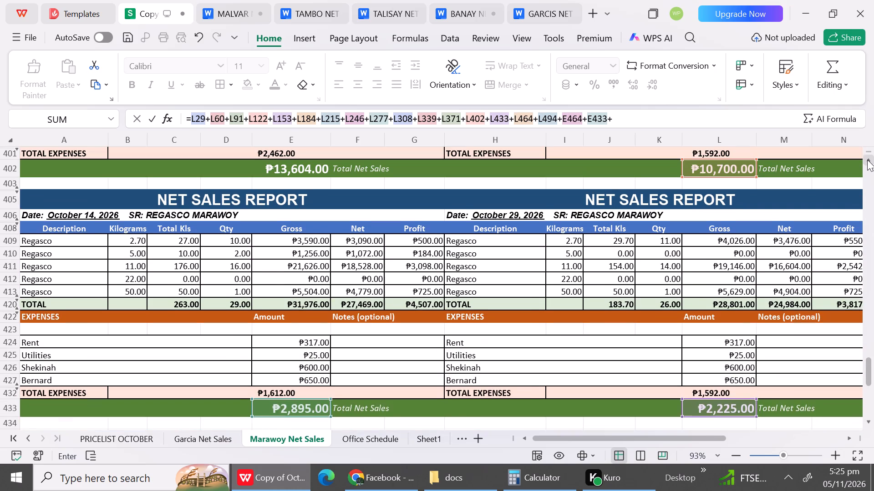
click(293, 198)
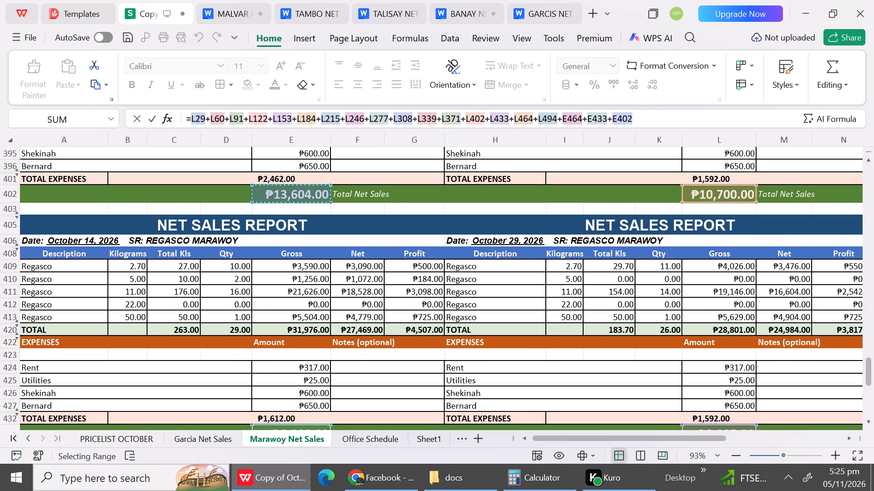
key(shift+plus)
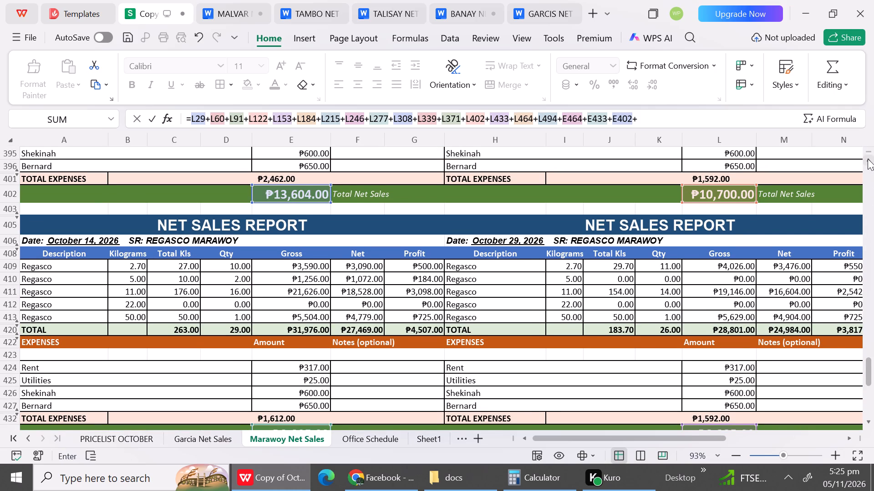
Include the October 12 Marawoy total net sales cell E371 in the net sales formula.
triple_click(868, 159)
triple_click(868, 159)
triple_click(868, 159)
triple_click(868, 159)
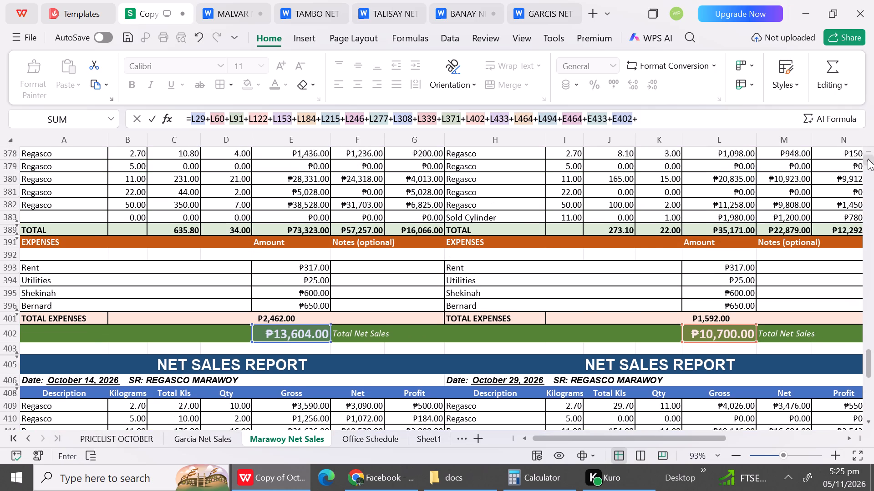
triple_click(868, 159)
triple_click(868, 159)
triple_click(868, 159)
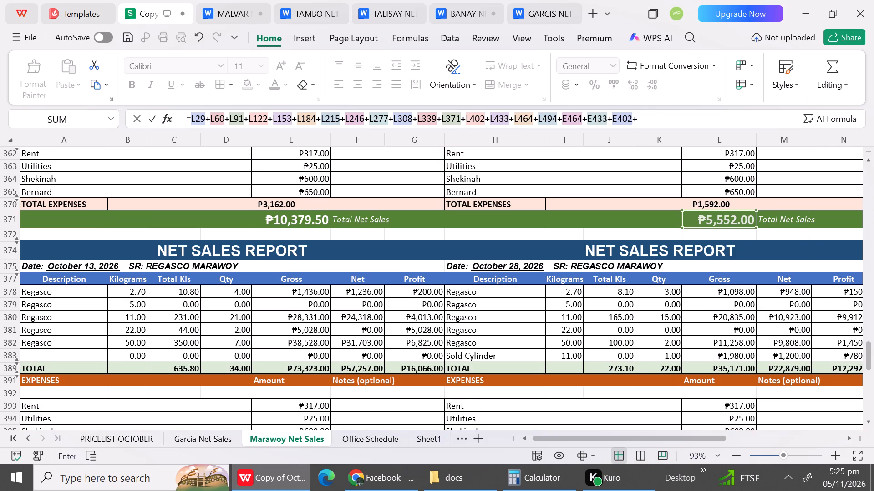
click(295, 215)
key(shift+plus)
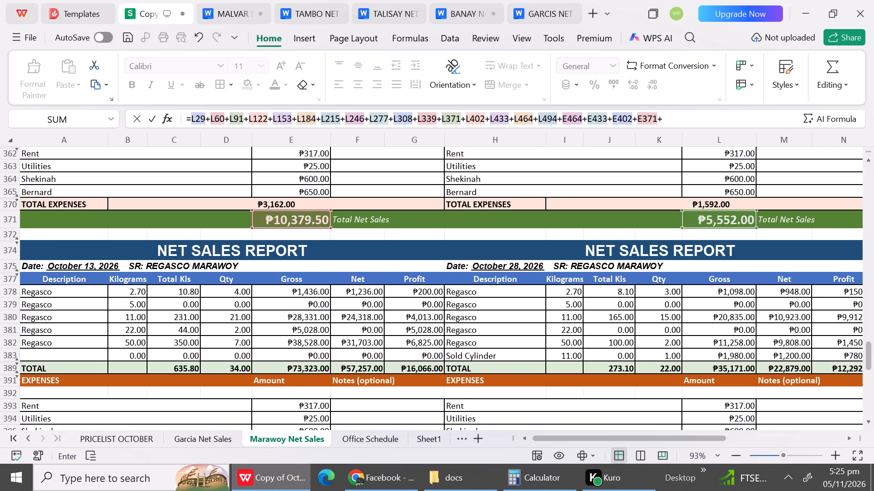
Add the October 11 Marawoy total net sales cell E339 to the net sales formula.
triple_click(869, 160)
triple_click(869, 160)
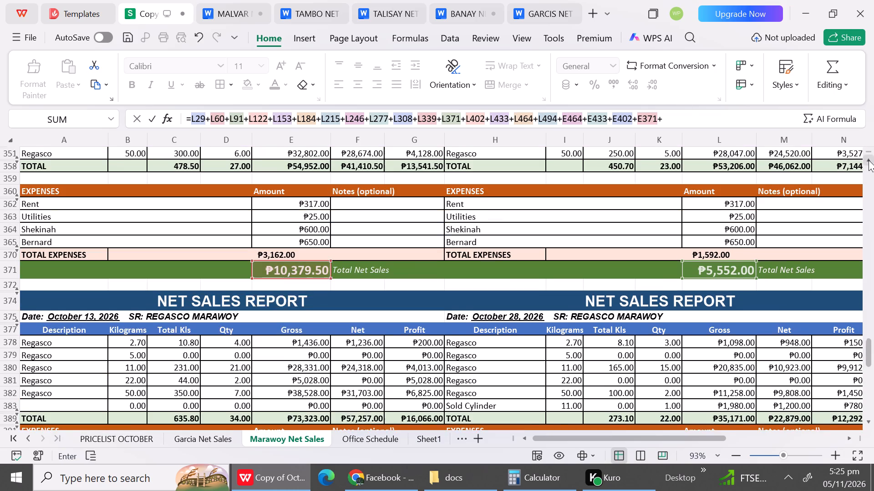
triple_click(869, 160)
triple_click(869, 160)
triple_click(869, 160)
double_click(869, 160)
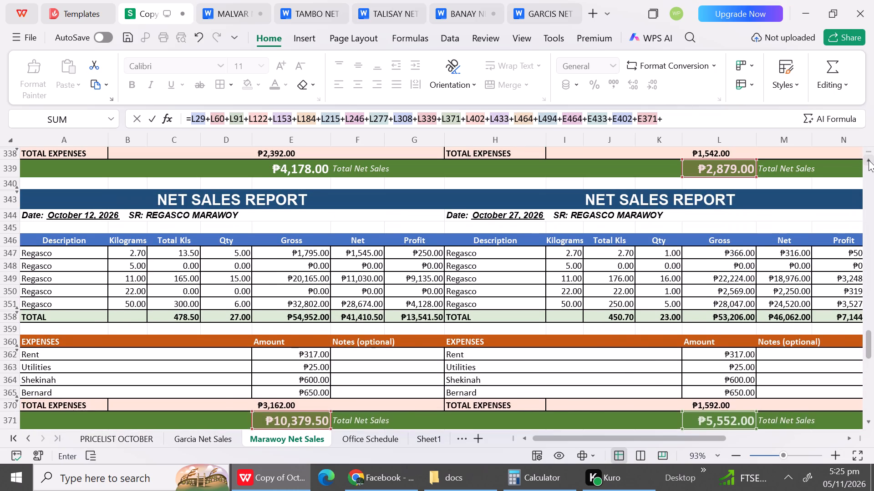
click(318, 195)
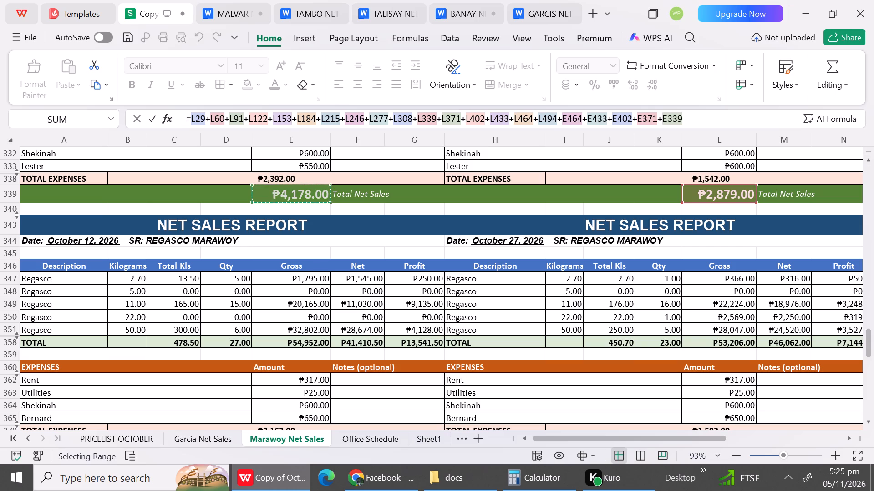
key(shift+plus)
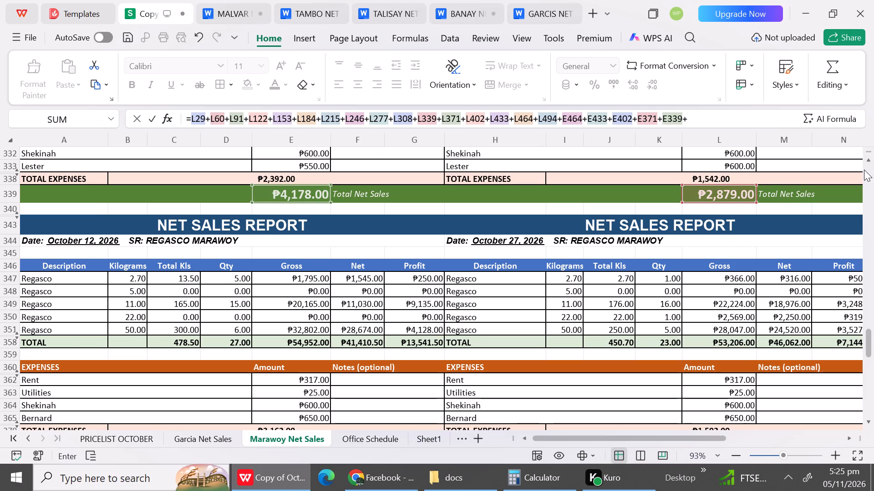
Extend the net sales formula with the October 10 Marawoy total net sales cell E308.
triple_click(867, 160)
triple_click(867, 160)
triple_click(867, 160)
triple_click(867, 160)
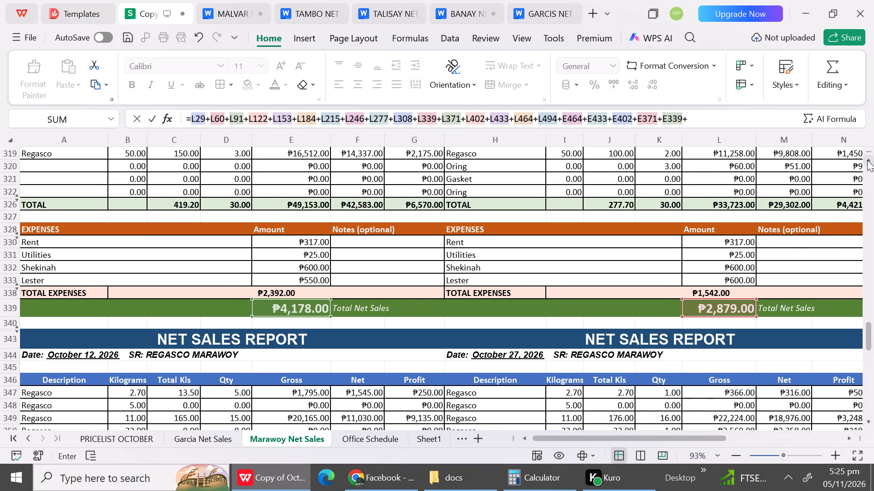
triple_click(867, 160)
triple_click(867, 160)
triple_click(867, 160)
drag(867, 160, 598, 103)
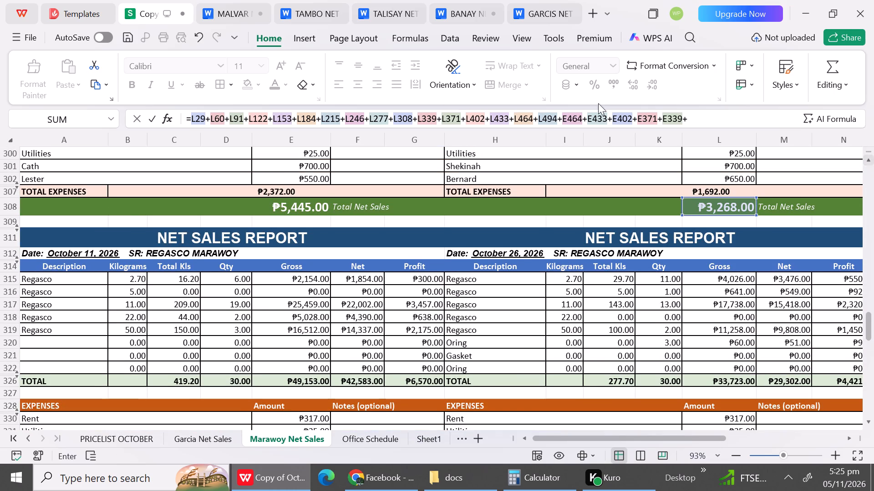
drag(598, 103, 281, 159)
click(308, 215)
key(shift+plus)
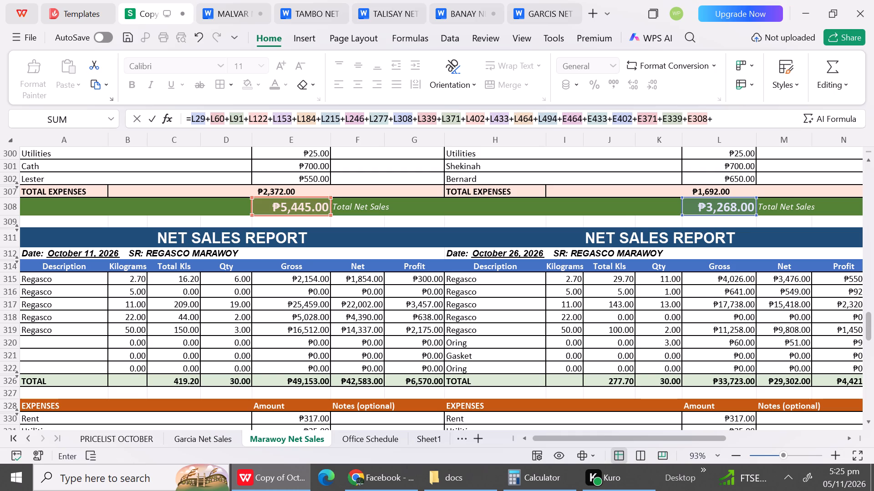
Add the October 9 Marawoy total net sales cell E277 to the net sales formula.
triple_click(868, 159)
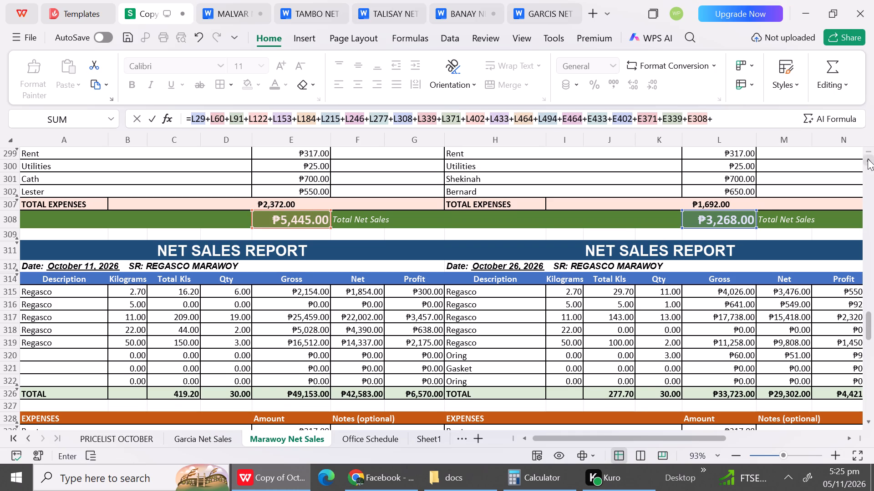
triple_click(868, 159)
triple_click(868, 159)
triple_click(868, 159)
triple_click(868, 159)
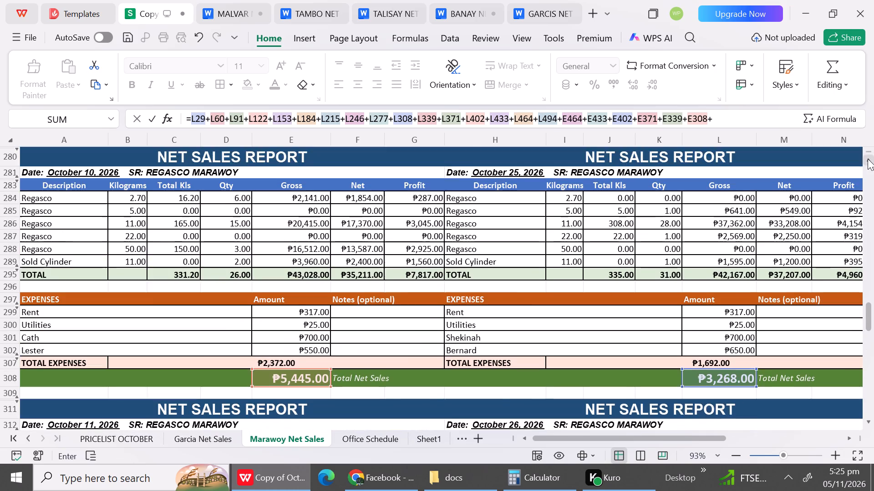
double_click(868, 159)
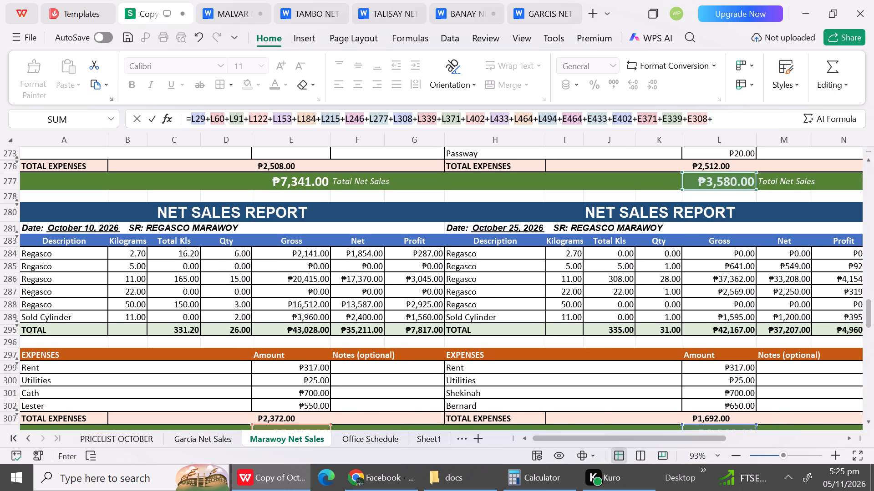
click(300, 175)
key(shift+plus)
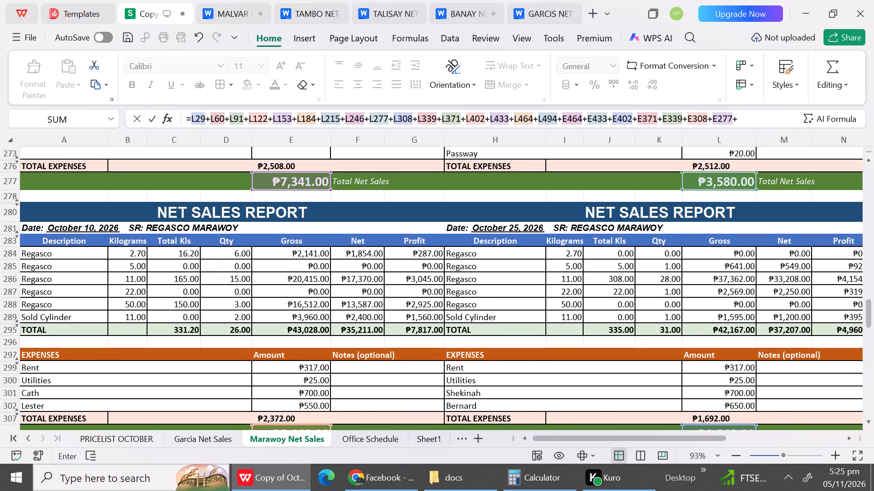
Include the October 8 Marawoy total net sales cell E246 in the net sales formula.
triple_click(873, 158)
triple_click(873, 158)
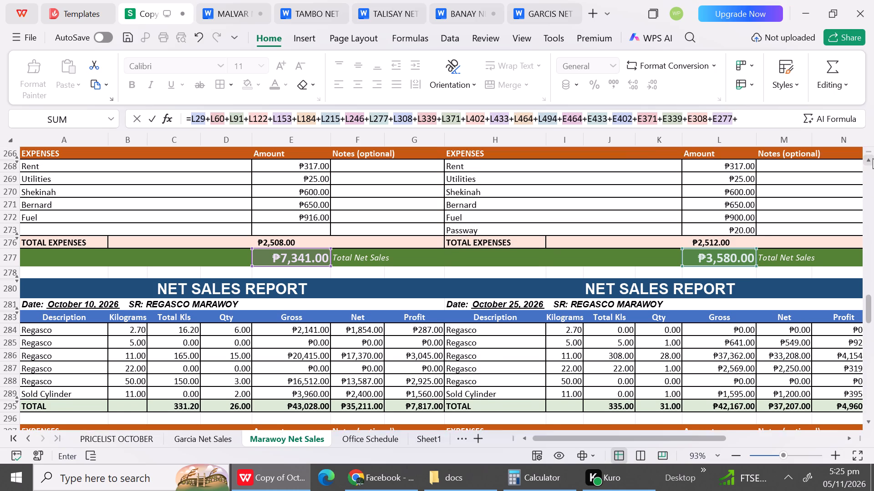
triple_click(873, 158)
triple_click(873, 158)
triple_click(873, 158)
triple_click(873, 158)
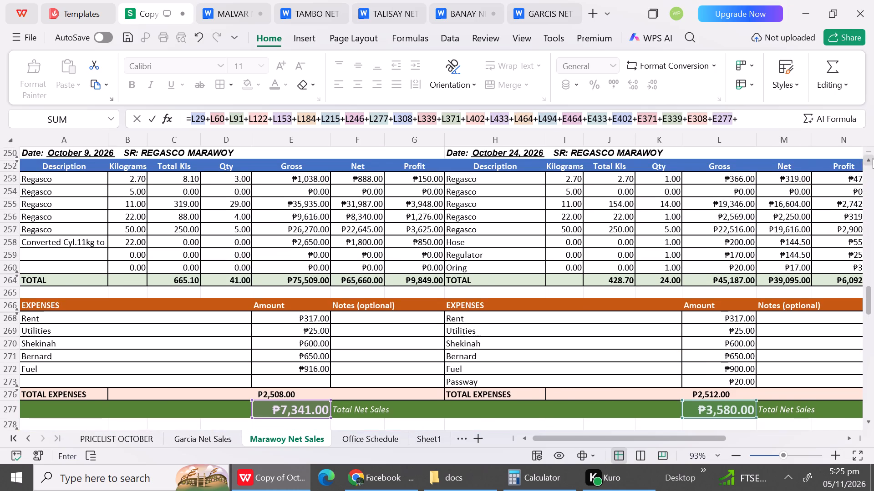
triple_click(873, 158)
triple_click(873, 158)
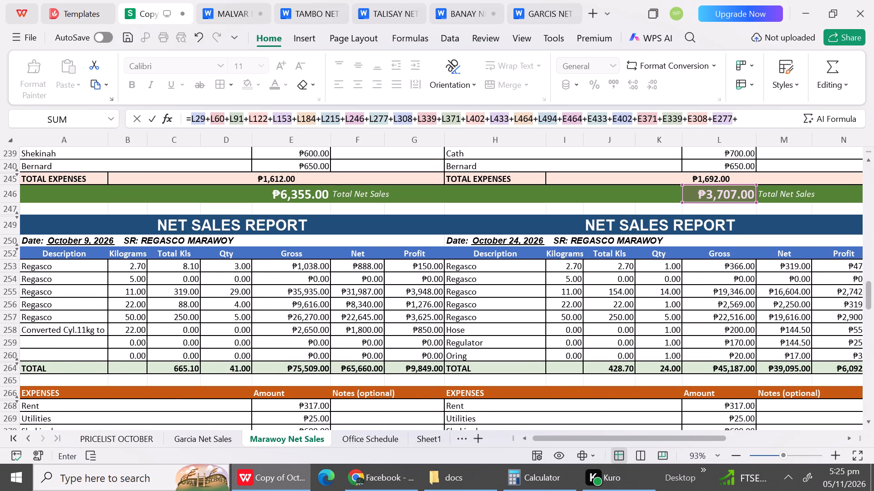
click(322, 195)
key(shift+plus)
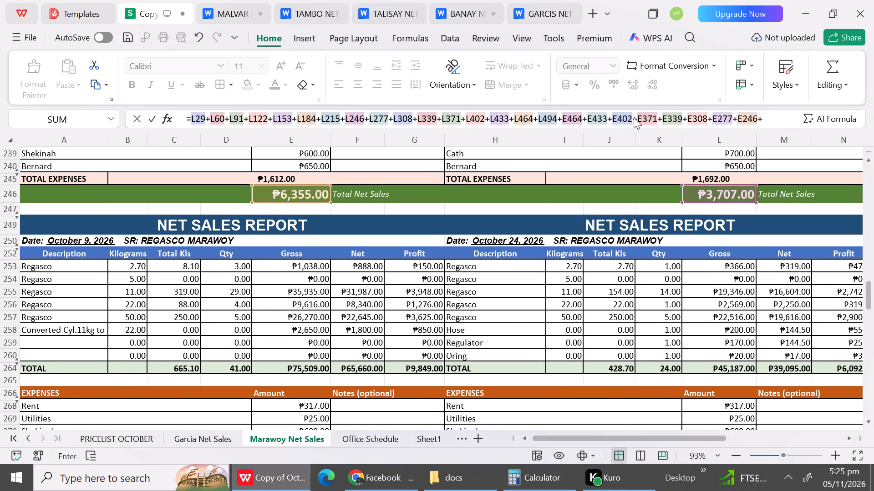
Add the October 7 Marawoy total net sales cell E215 to the net sales formula.
triple_click(870, 158)
triple_click(870, 158)
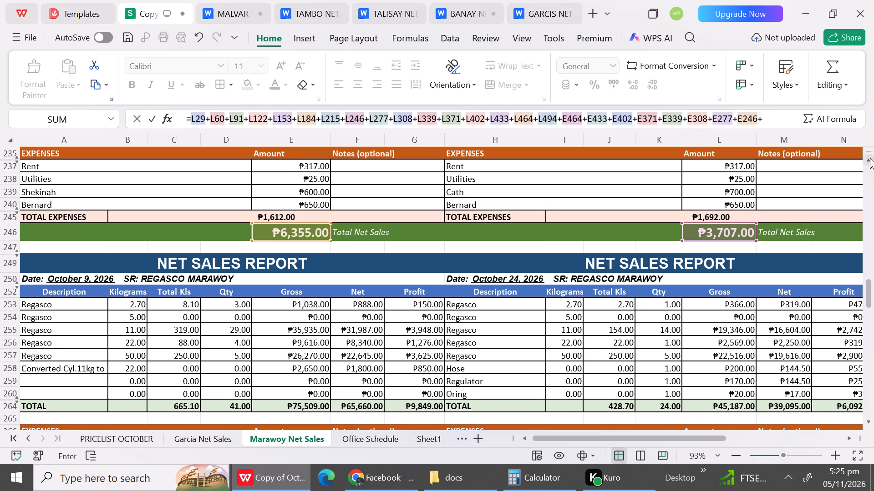
triple_click(870, 158)
triple_click(870, 158)
triple_click(870, 158)
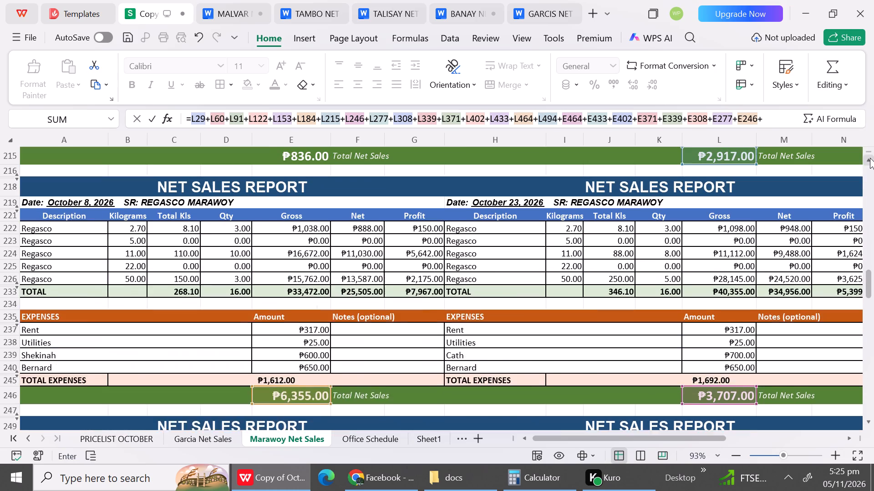
double_click(870, 158)
click(298, 188)
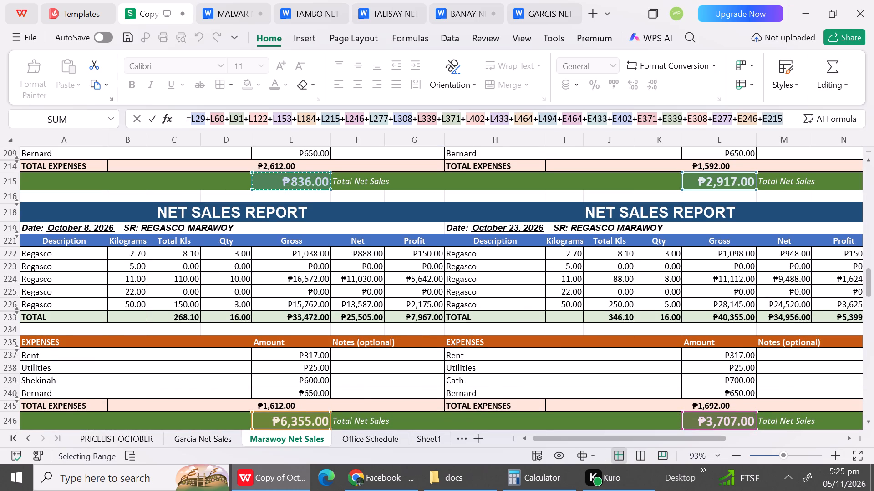
key(shift+plus)
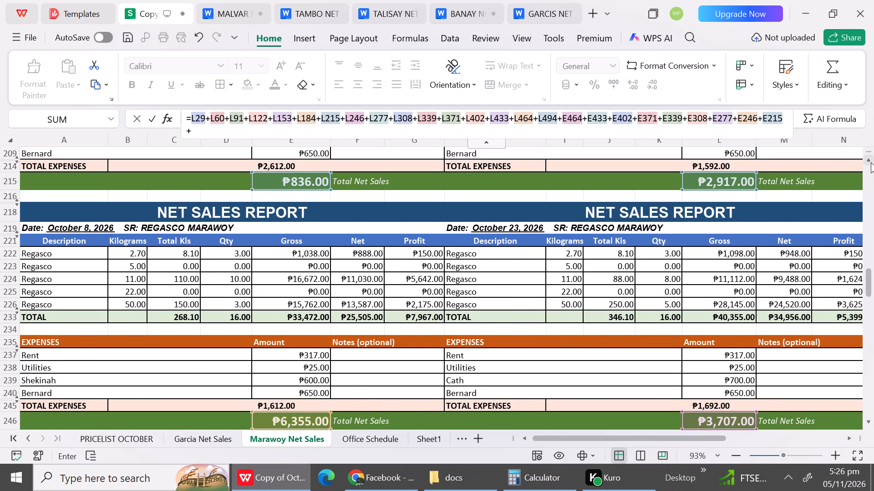
Extend the net sales formula with the October 6 Marawoy total net sales cell E184.
triple_click(871, 162)
triple_click(871, 162)
triple_click(871, 162)
triple_click(871, 162)
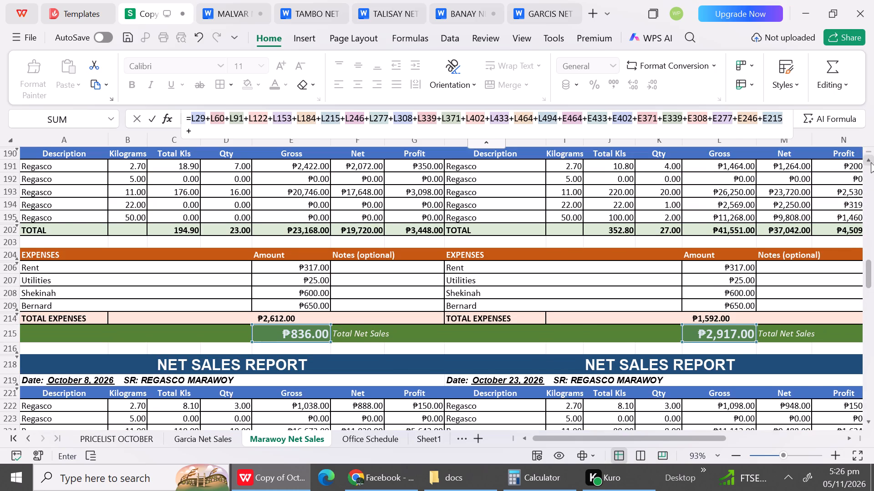
triple_click(871, 162)
triple_click(871, 162)
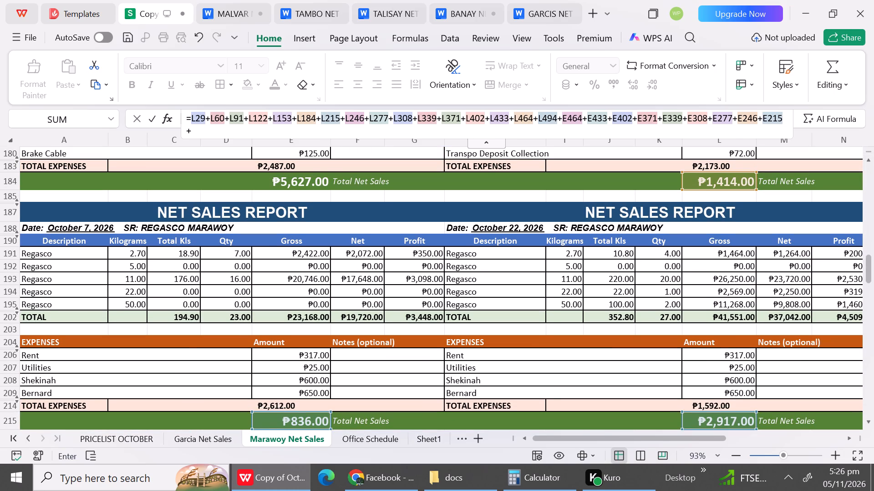
click(311, 183)
key(shift+plus)
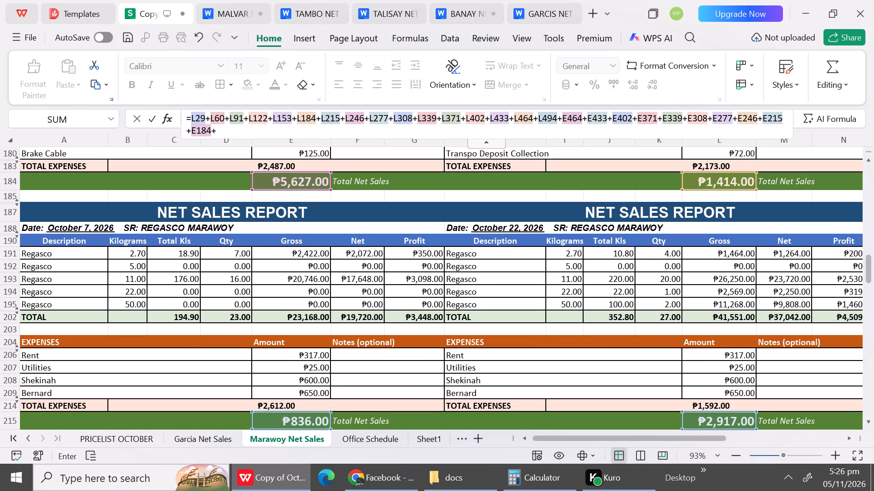
Add the October 5 Marawoy total net sales cell E153 to the net sales formula.
triple_click(869, 159)
triple_click(869, 159)
triple_click(869, 159)
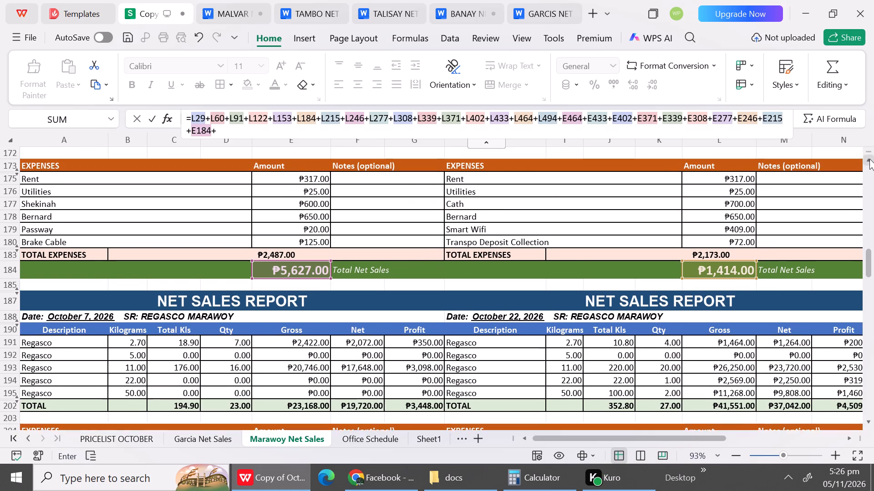
triple_click(869, 159)
triple_click(869, 159)
triple_click(869, 159)
double_click(869, 159)
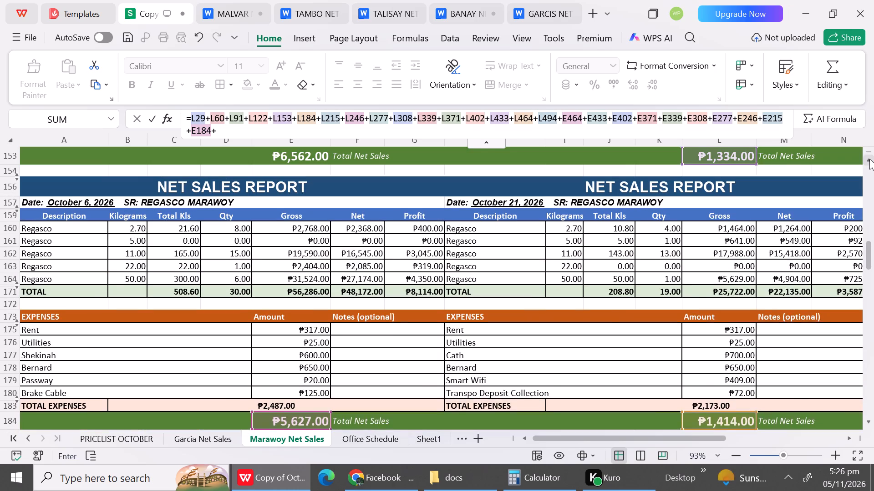
drag(869, 159, 305, 123)
click(297, 197)
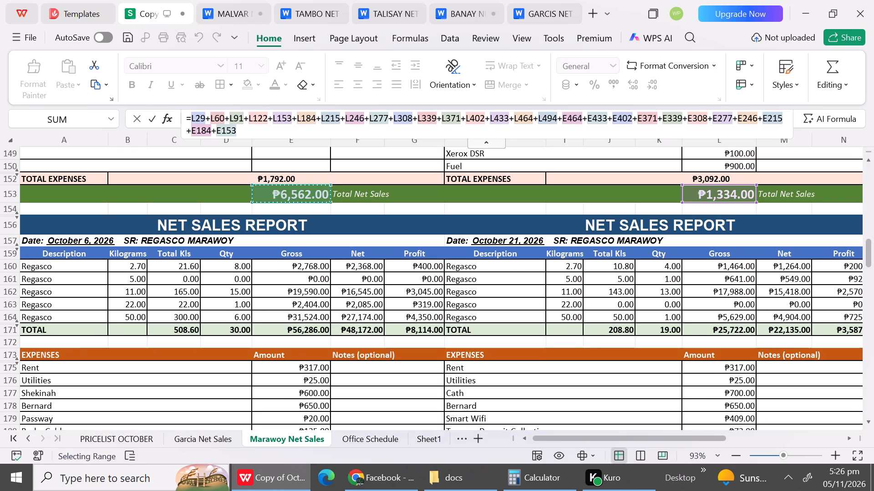
key(shift+plus)
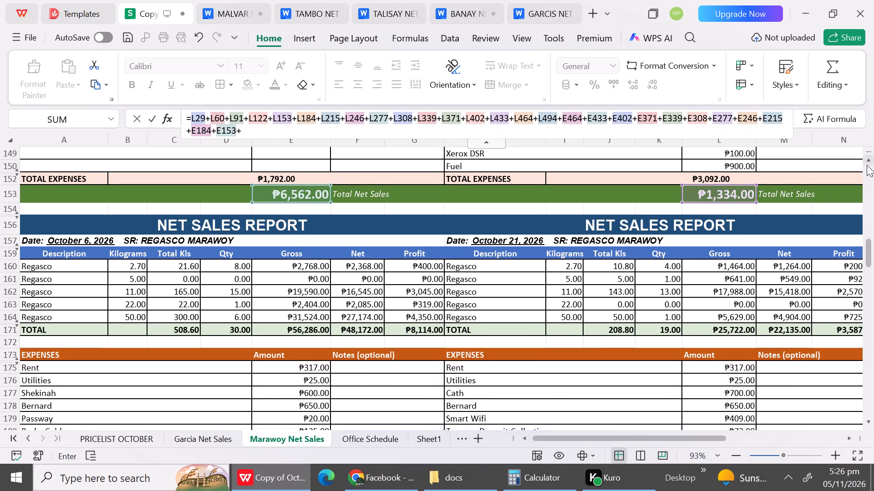
Include the October 4 Marawoy total net sales cell E122 in the net sales formula.
click(867, 164)
triple_click(867, 164)
triple_click(867, 164)
triple_click(867, 164)
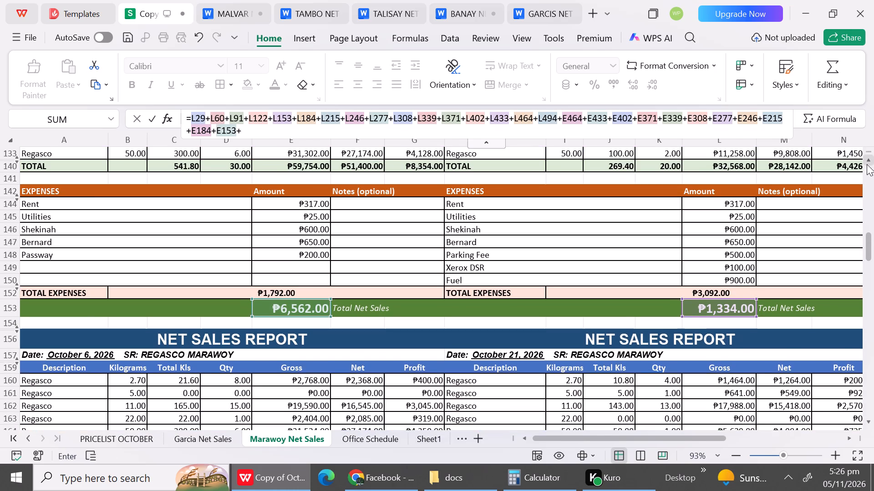
triple_click(867, 164)
triple_click(867, 164)
triple_click(867, 164)
click(867, 164)
drag(867, 164, 300, 189)
click(300, 189)
key(shift+plus)
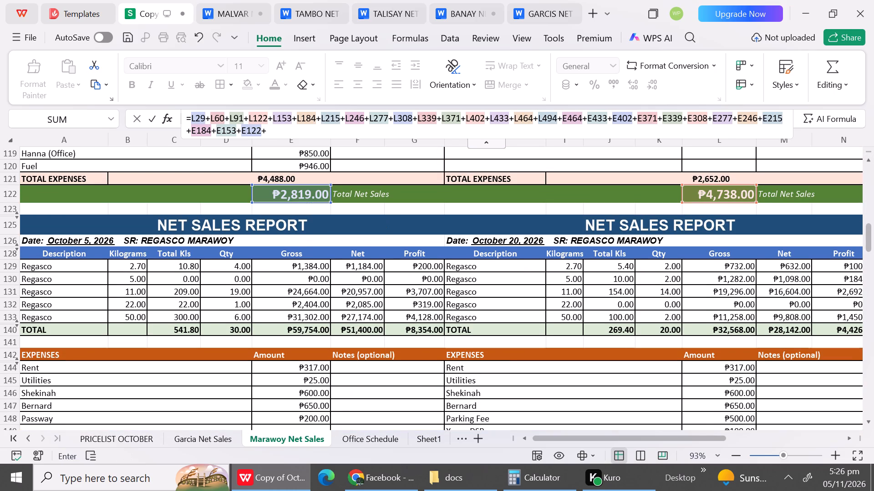
Add the October 3 Marawoy total net sales cell E91 to the net sales formula.
triple_click(869, 161)
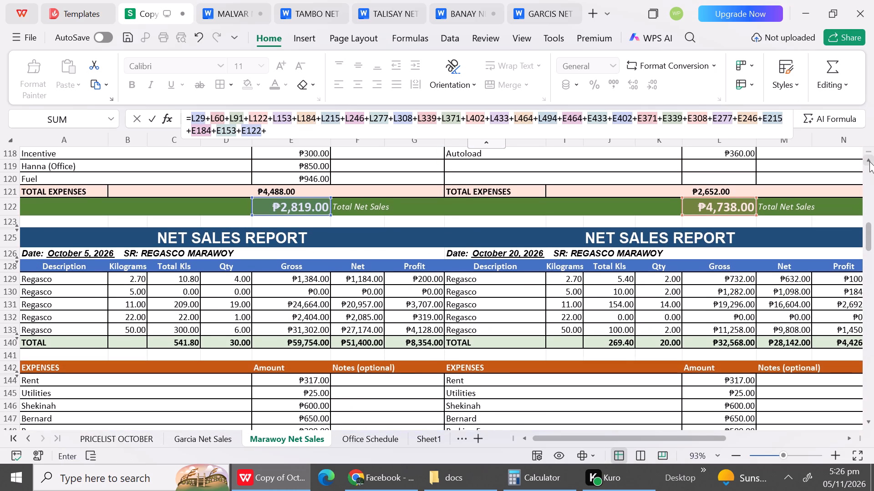
triple_click(869, 161)
triple_click(869, 161)
triple_click(869, 161)
click(869, 161)
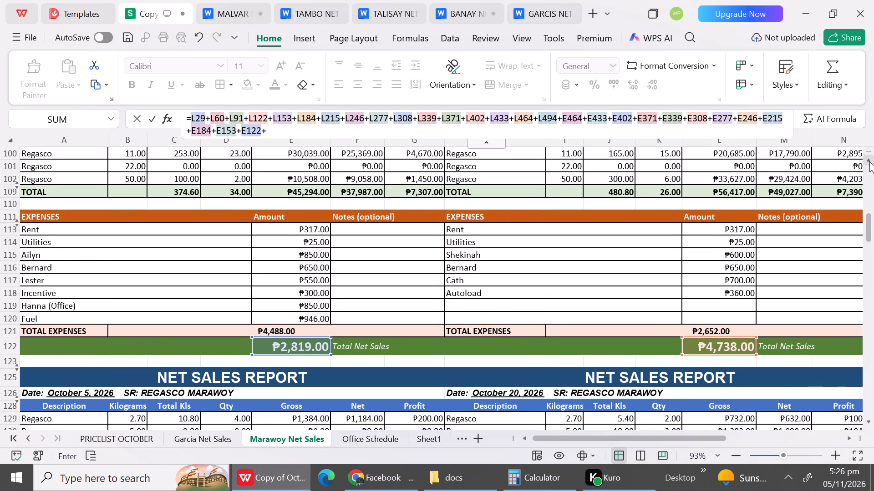
triple_click(869, 161)
triple_click(869, 161)
click(869, 161)
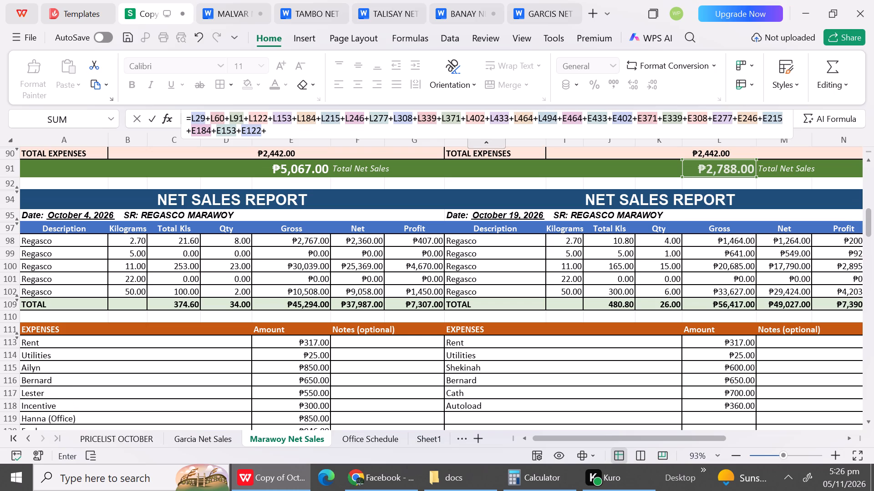
click(299, 175)
key(shift+plus)
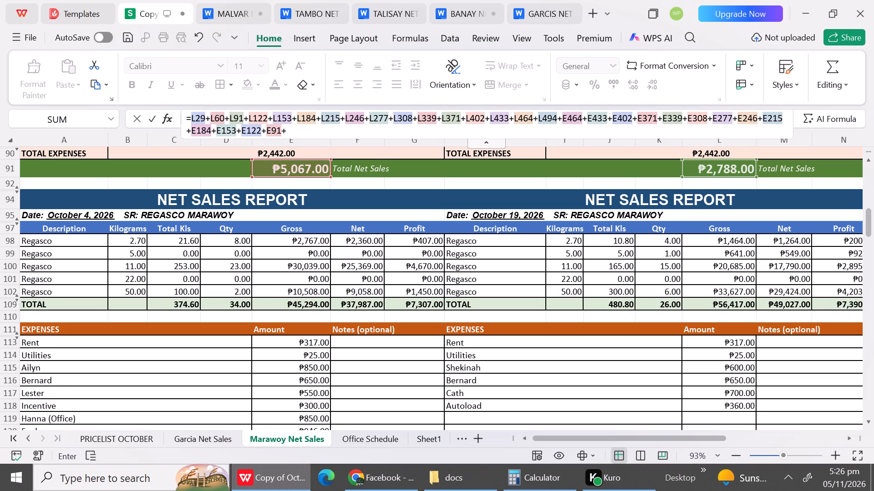
Extend the net sales formula with the October 2 Marawoy total net sales cell E60.
triple_click(872, 160)
triple_click(872, 160)
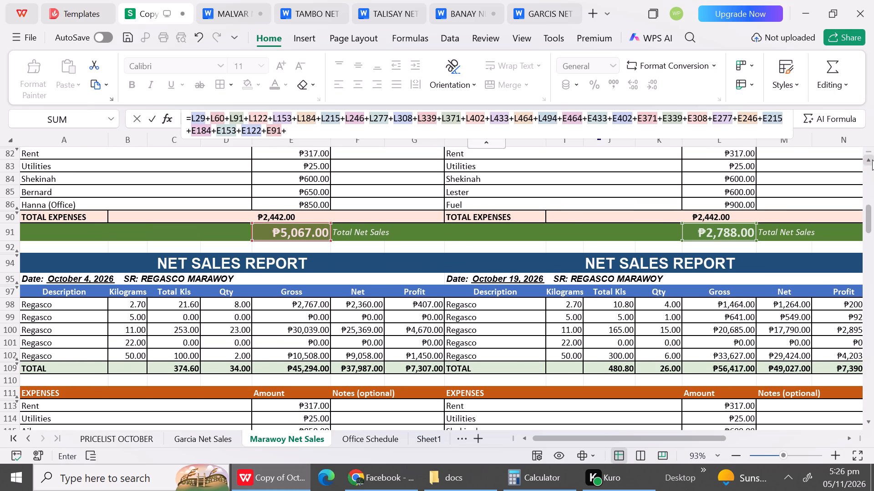
triple_click(872, 160)
triple_click(872, 160)
triple_click(872, 160)
triple_click(872, 160)
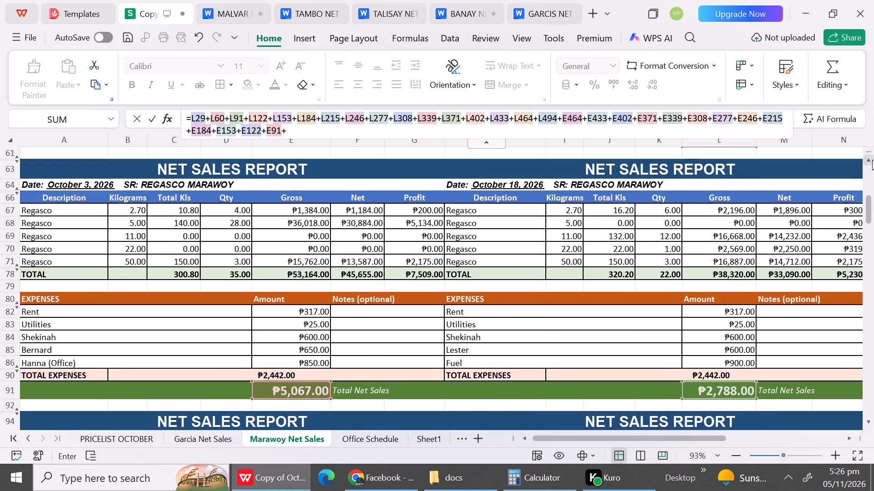
triple_click(872, 160)
click(291, 198)
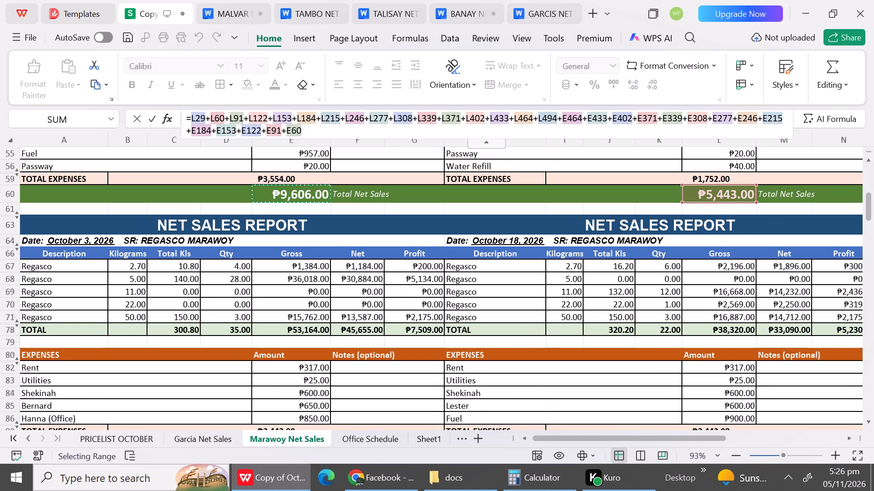
key(shift+plus)
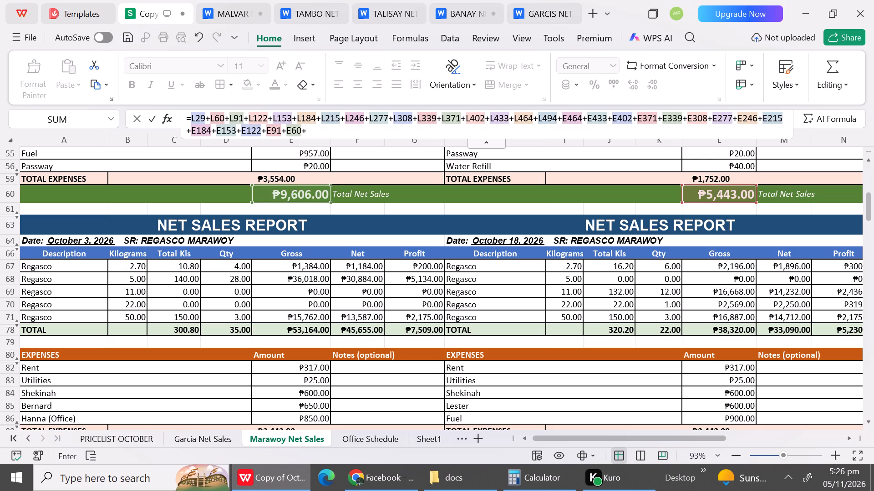
Add the October 1 Marawoy total net sales cell E29 as the last term and complete the net sales formula.
triple_click(867, 164)
triple_click(867, 164)
triple_click(867, 164)
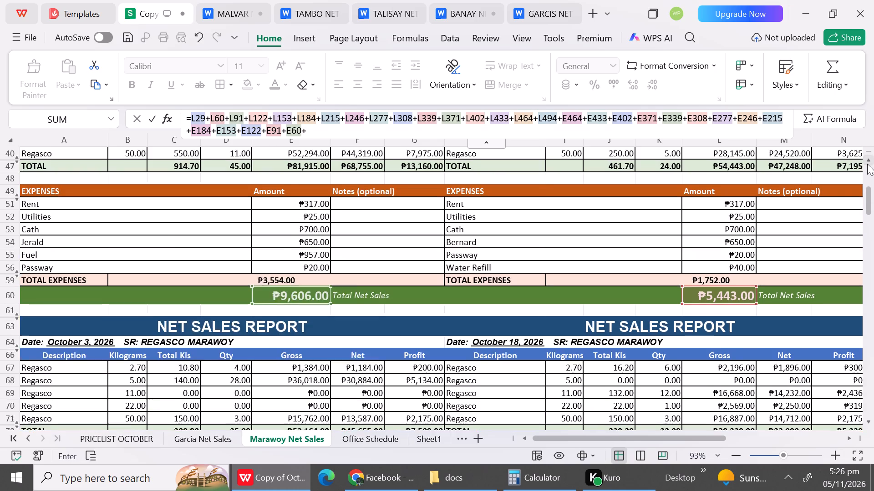
triple_click(867, 164)
triple_click(867, 164)
triple_click(867, 164)
double_click(867, 164)
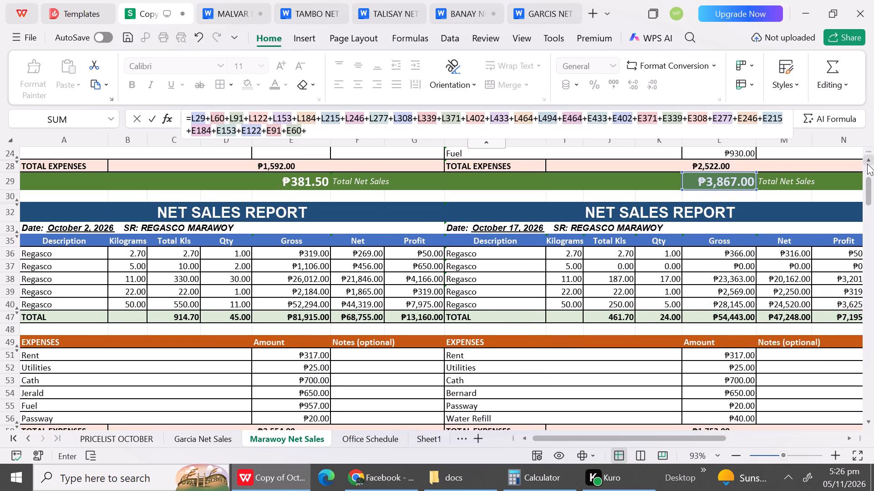
click(293, 198)
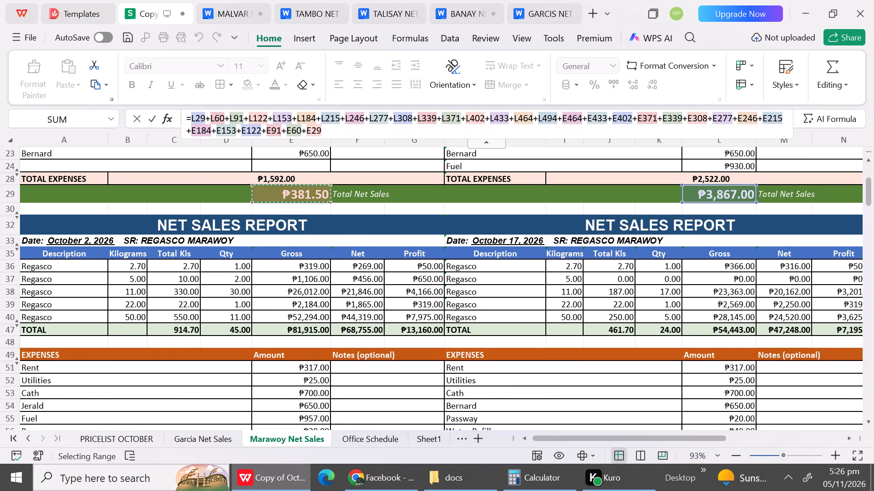
key(shift+plus)
triple_click(871, 160)
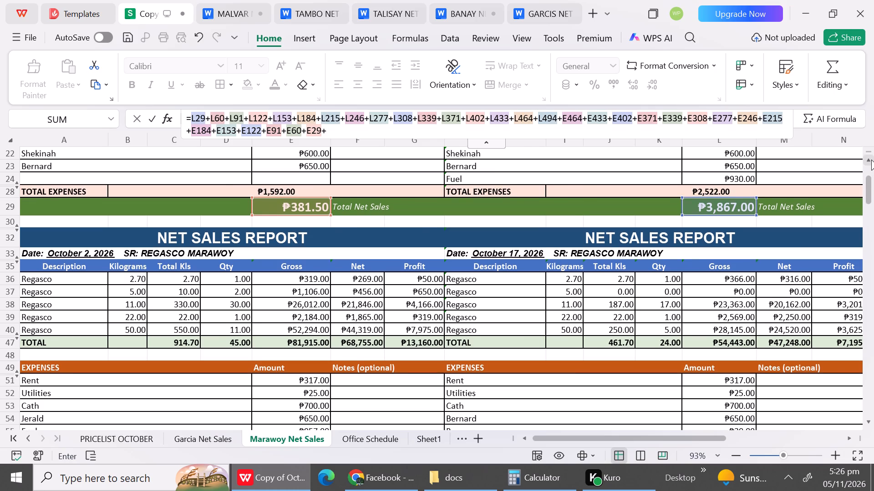
triple_click(871, 160)
triple_click(871, 160)
triple_click(871, 160)
triple_click(871, 160)
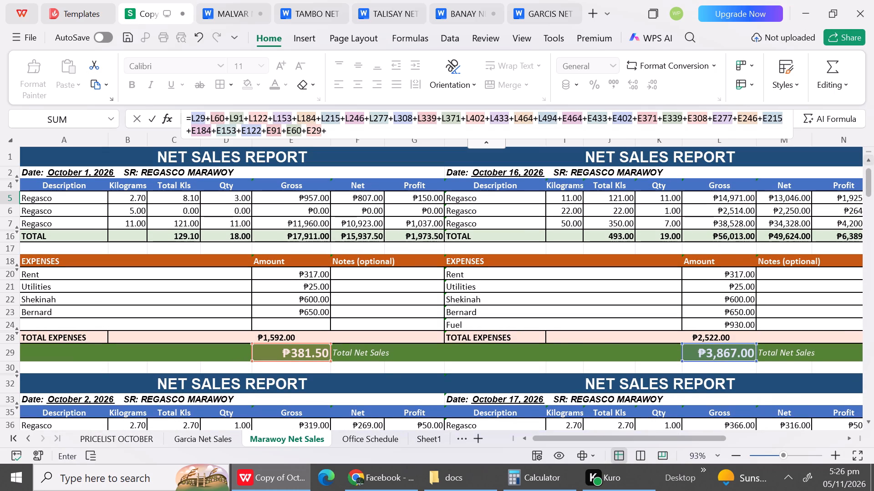
click(328, 130)
key(BackSpace)
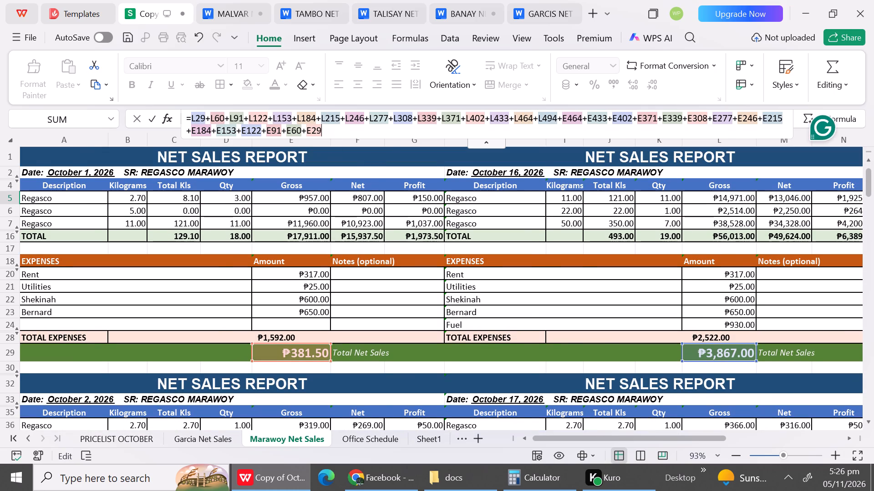
key(Return)
Label the summary block "Marawoy" in cell O1 beside the total kl row.
click(798, 312)
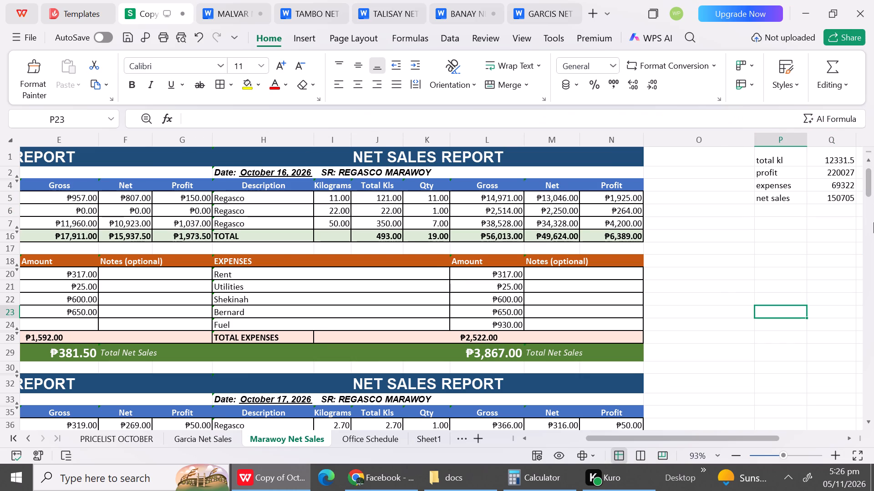
double_click(850, 440)
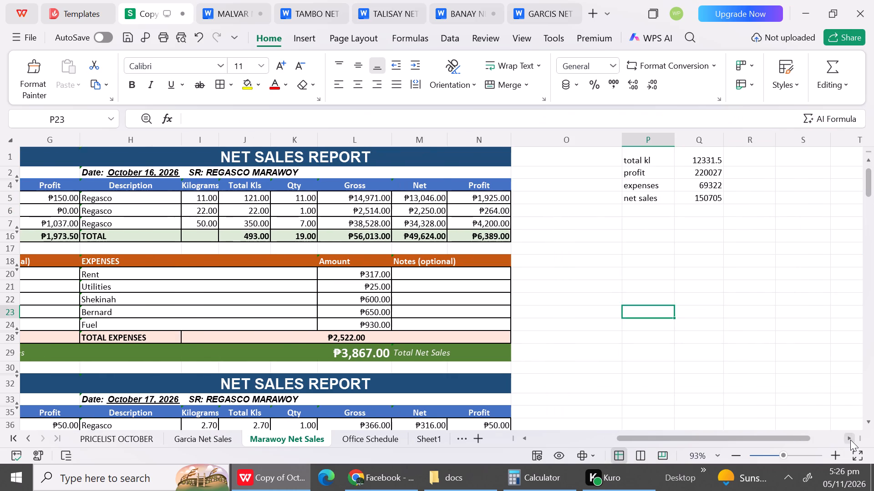
double_click(850, 440)
click(410, 154)
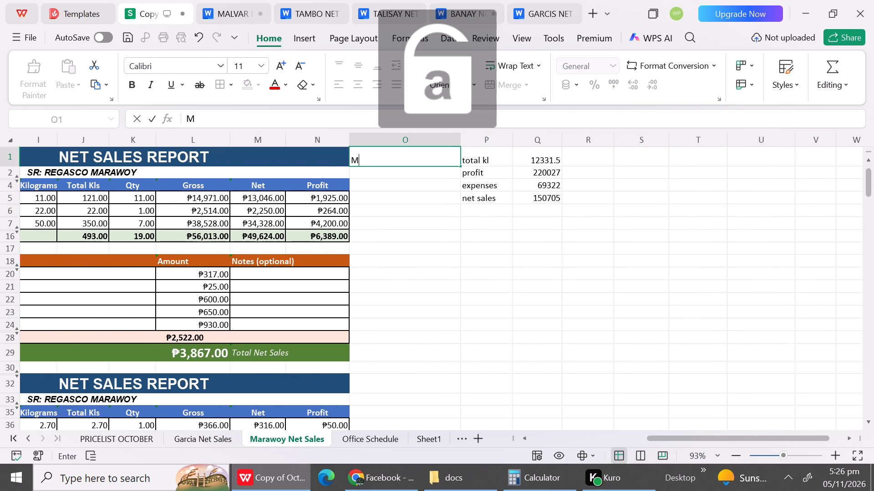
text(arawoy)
click(626, 265)
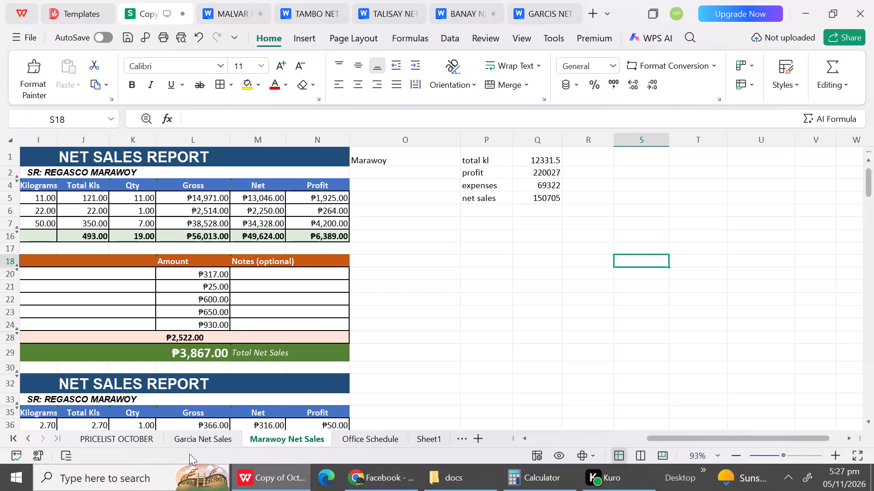
Copy the Marawoy summary labels from total kl to net sales into the Banay Net Sales sheet, starting at cell W1 beside the October 31 report.
click(29, 439)
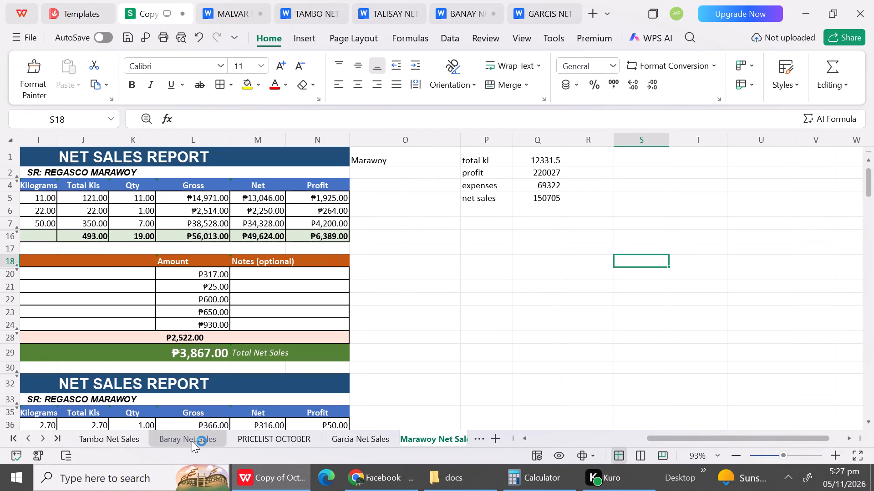
click(192, 441)
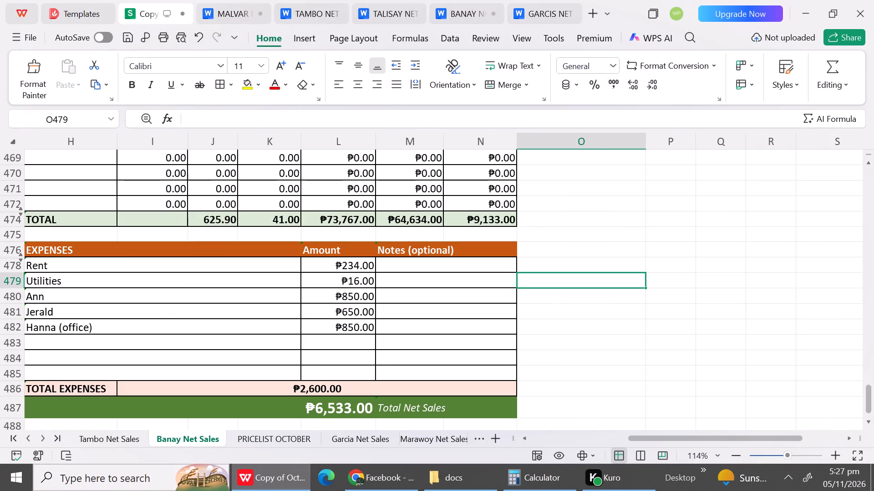
drag(870, 389, 843, 133)
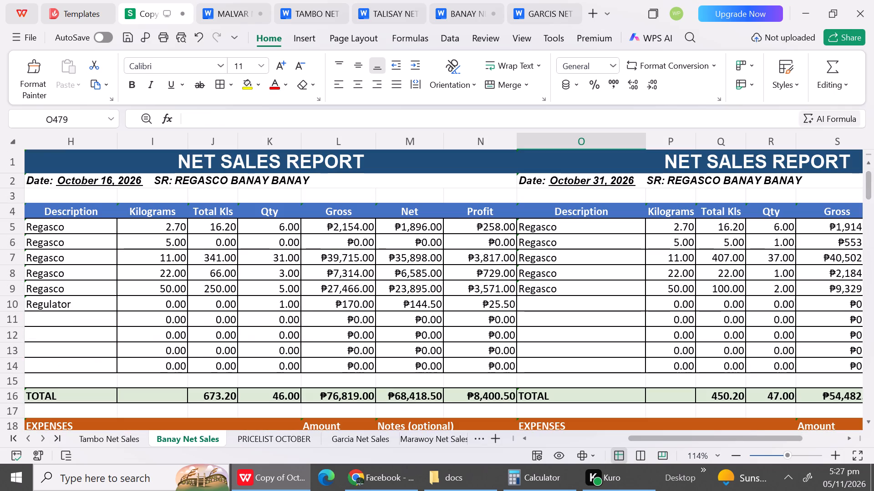
drag(709, 441, 869, 383)
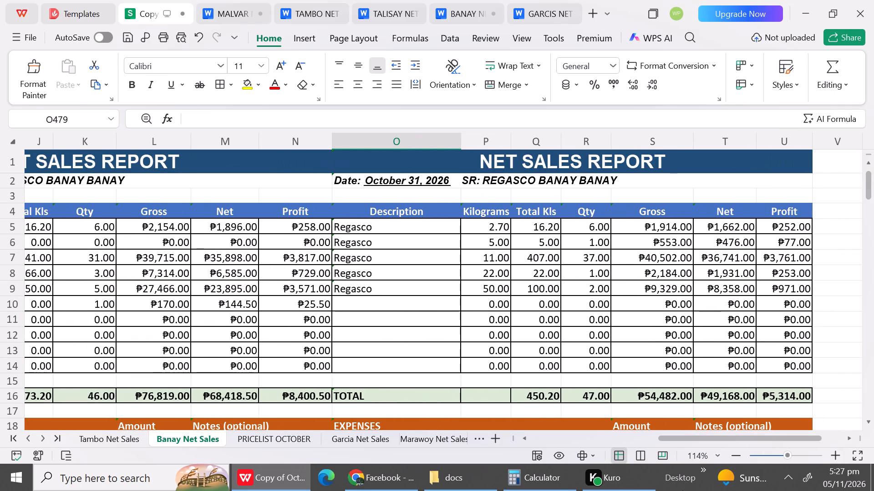
click(415, 439)
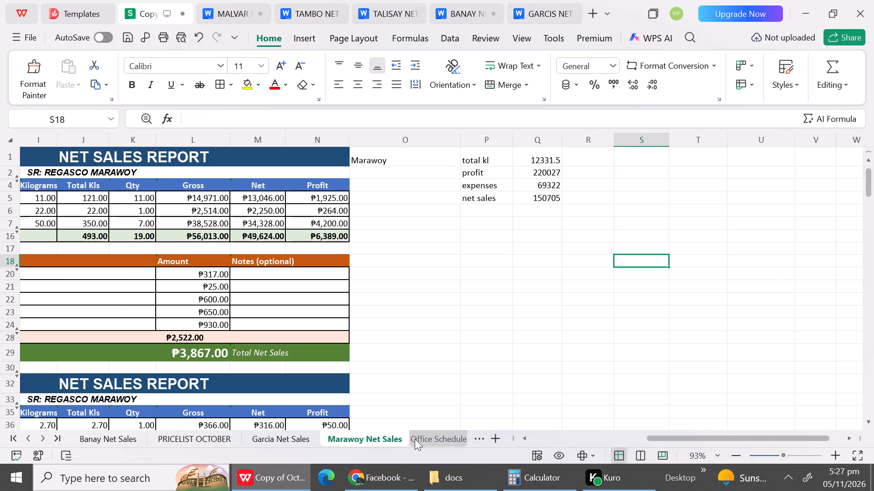
drag(480, 161, 478, 195)
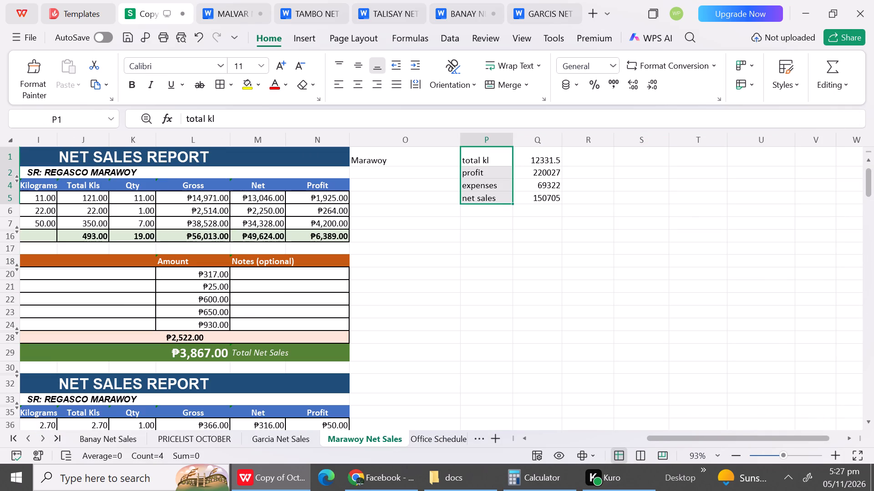
key(ctrl+c)
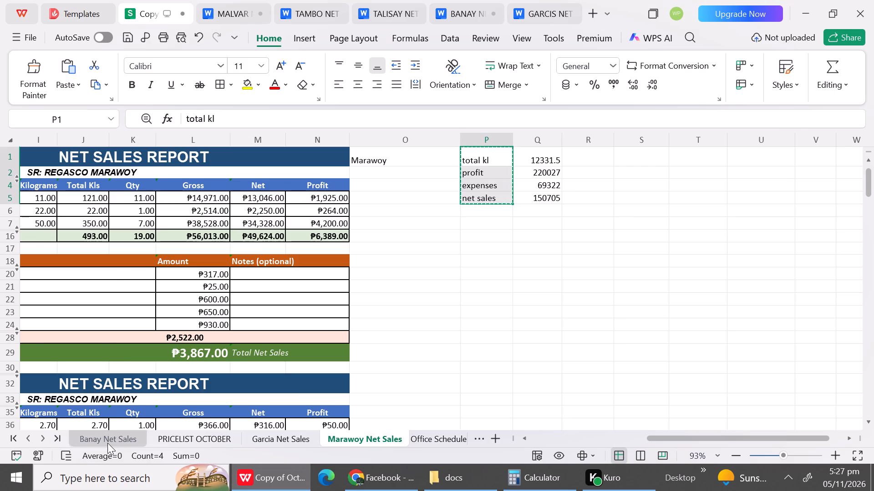
click(107, 443)
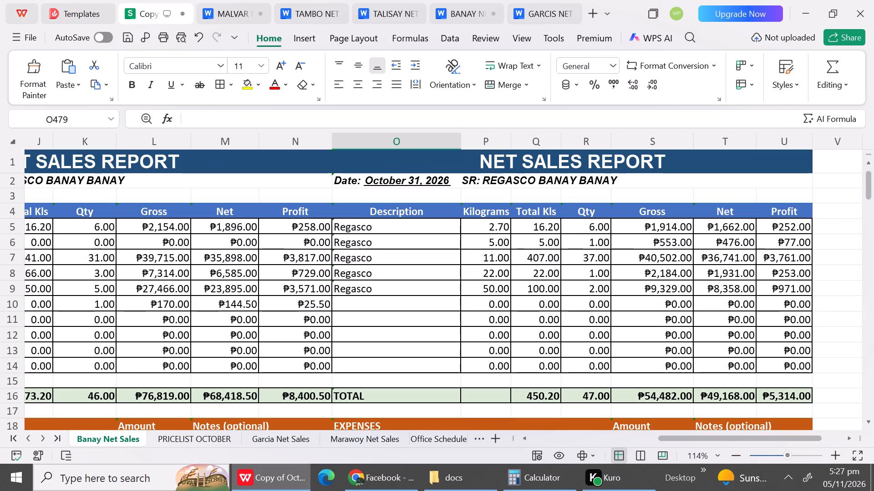
triple_click(844, 434)
click(844, 434)
drag(844, 434, 607, 201)
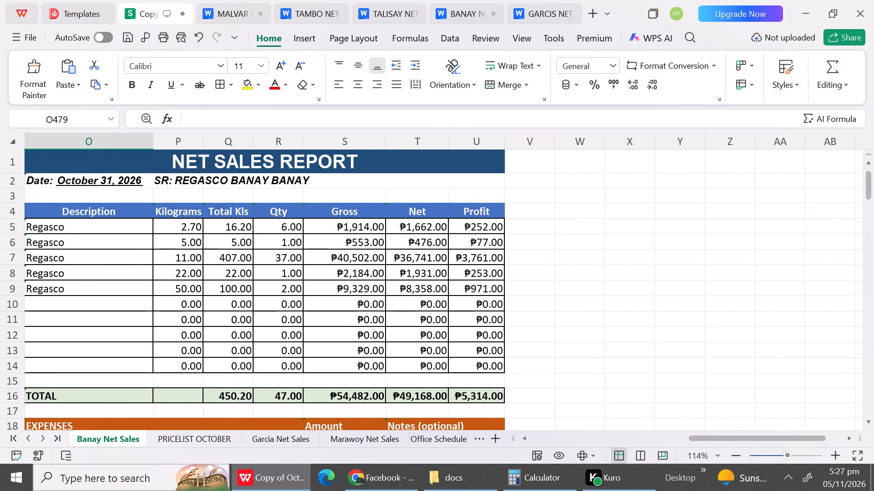
click(596, 166)
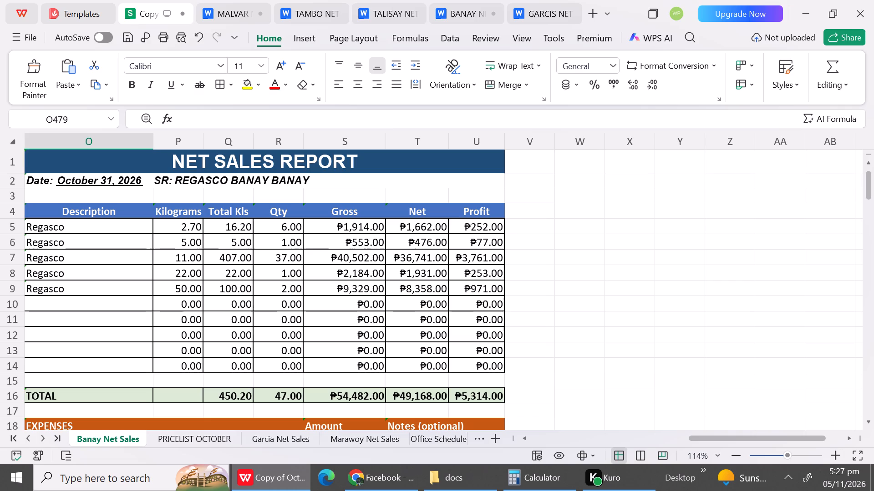
key(ctrl+v)
click(654, 204)
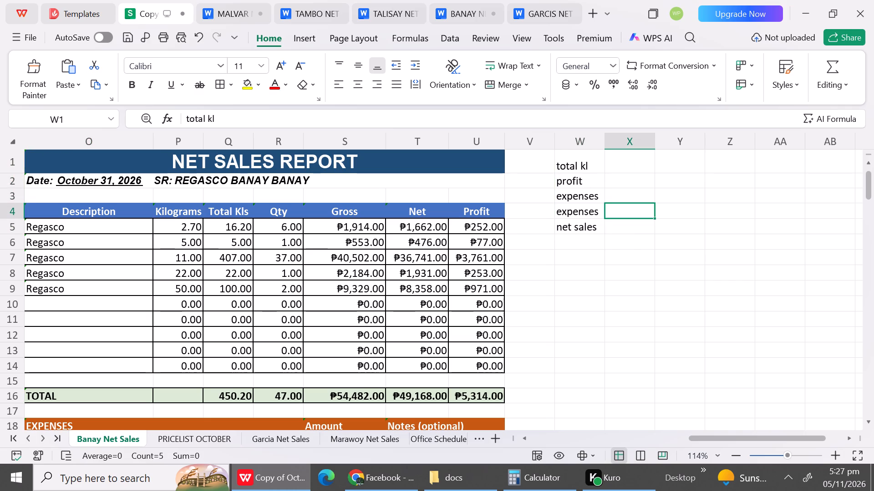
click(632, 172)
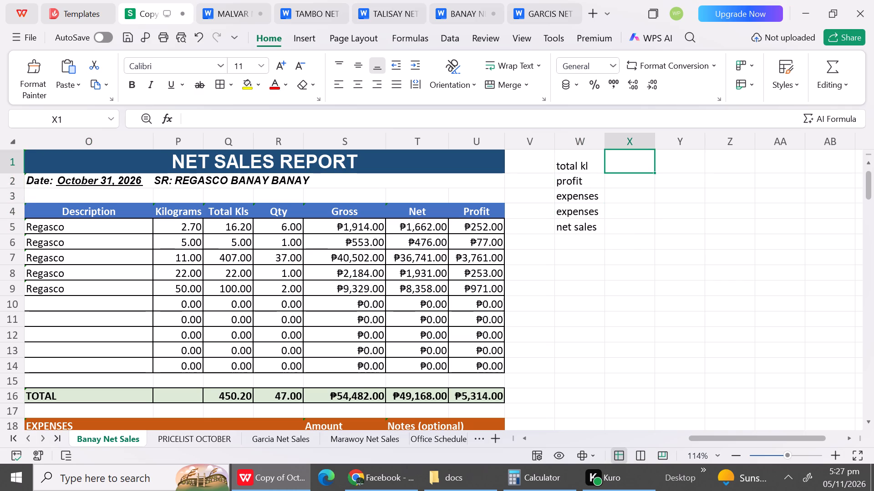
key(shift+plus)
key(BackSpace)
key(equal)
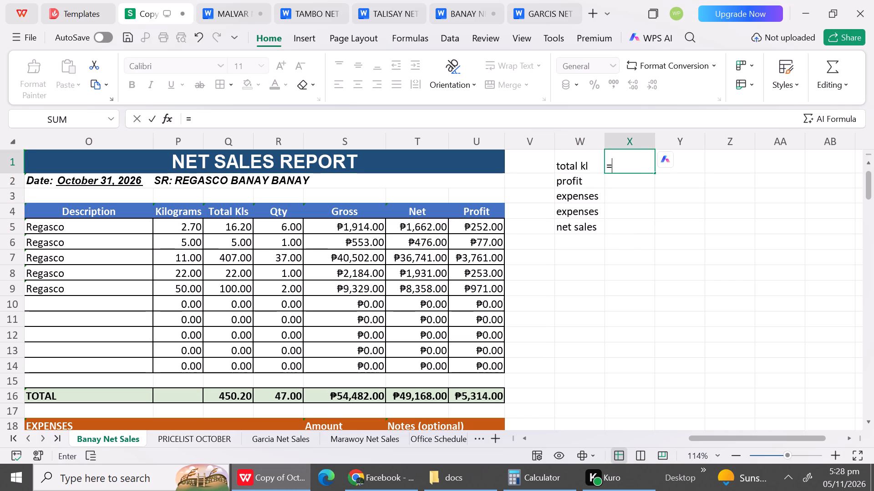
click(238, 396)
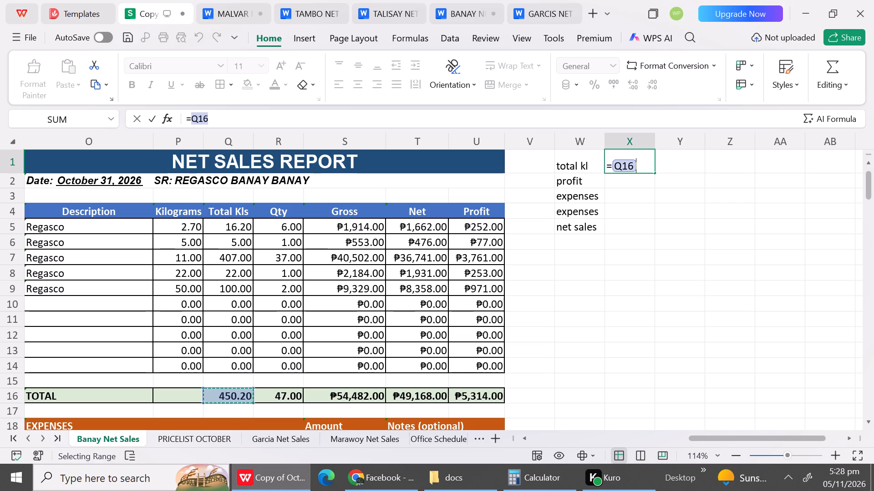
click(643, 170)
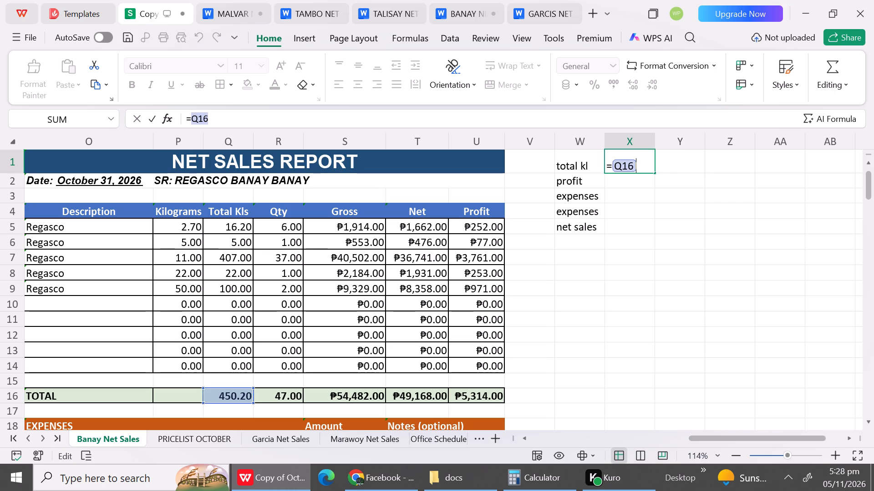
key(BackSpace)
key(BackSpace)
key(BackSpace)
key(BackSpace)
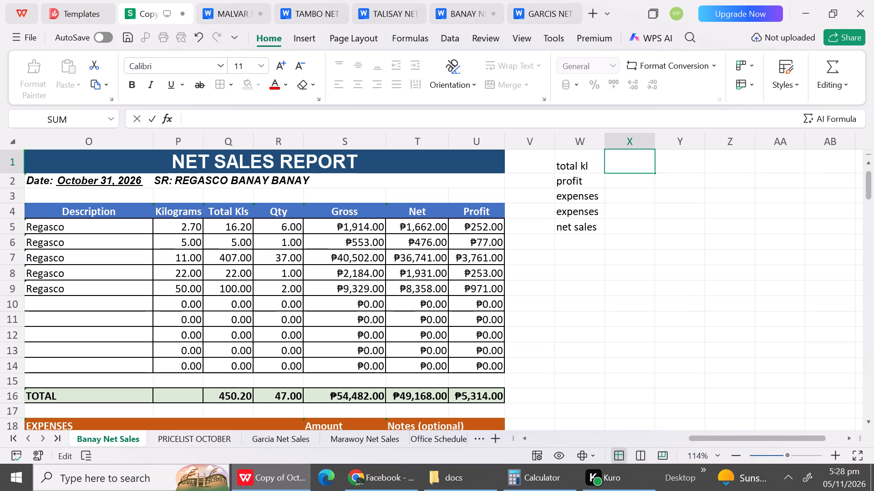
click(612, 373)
Correct the October 31 total kls formula in Q16 by replacing its last term Q14 with the 50 kg row's cell Q9.
double_click(223, 397)
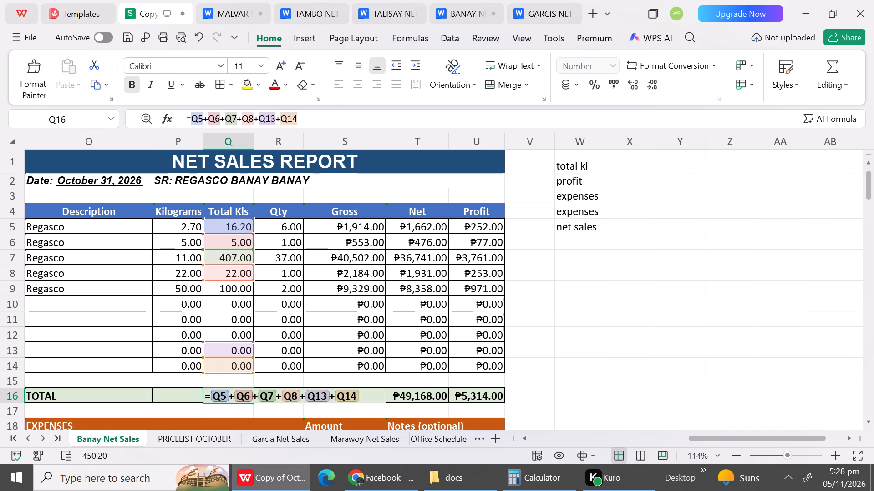
click(374, 398)
key(BackSpace)
key(BackSpace)
key(BackSpace)
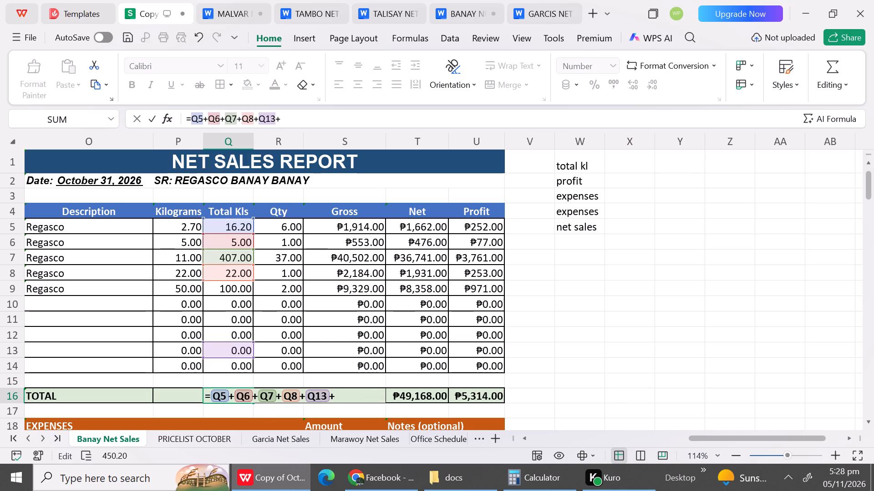
click(224, 290)
key(Return)
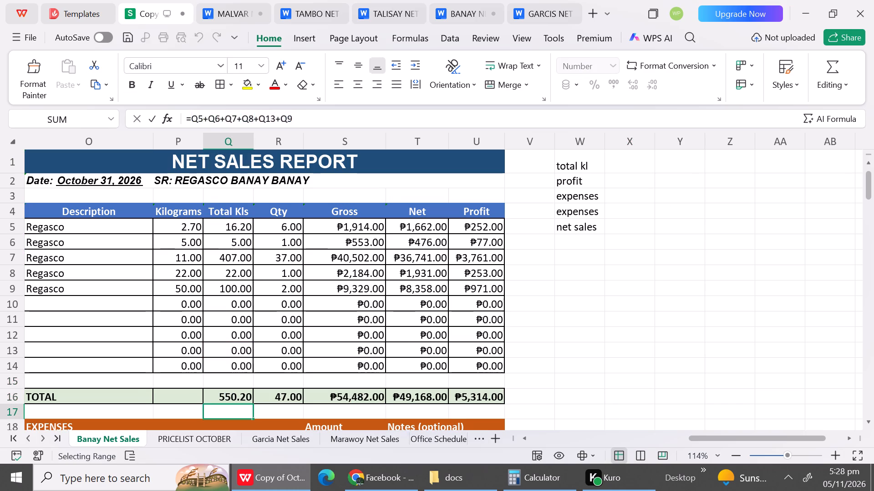
Look over the October 31 Banay report's expenses and total net sales below the corrected total row.
triple_click(869, 426)
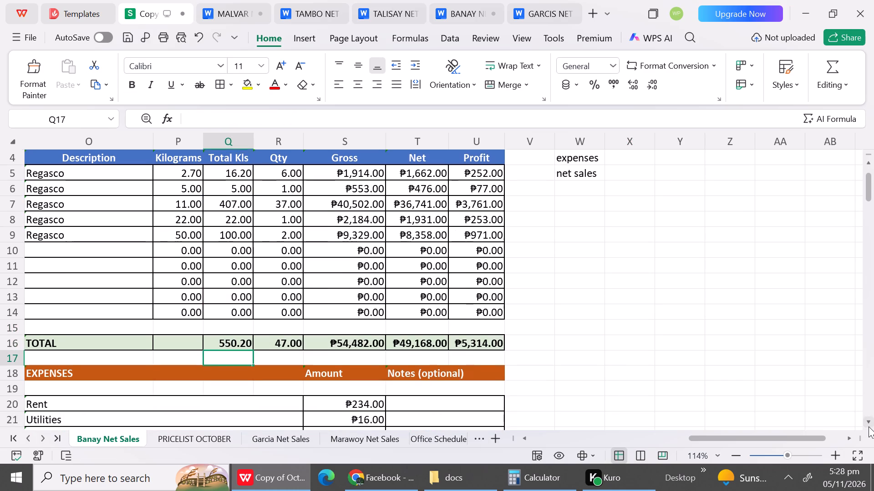
triple_click(869, 426)
triple_click(869, 426)
triple_click(869, 426)
triple_click(869, 426)
triple_click(869, 426)
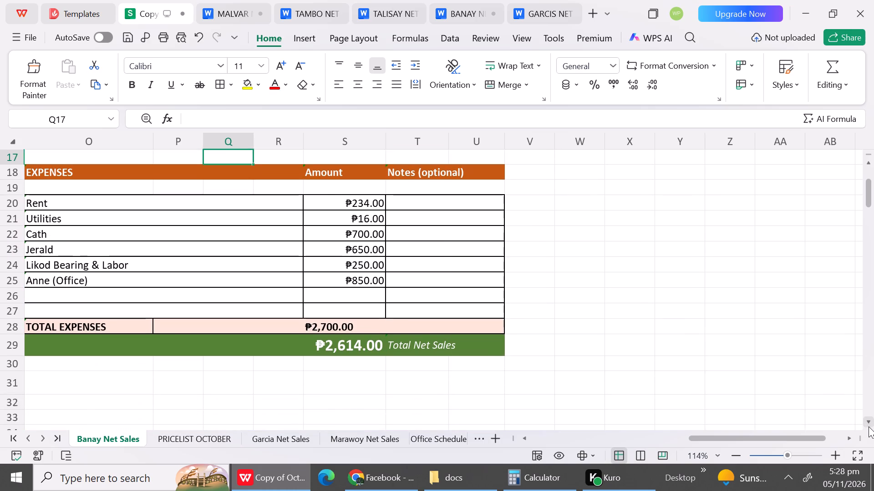
double_click(869, 426)
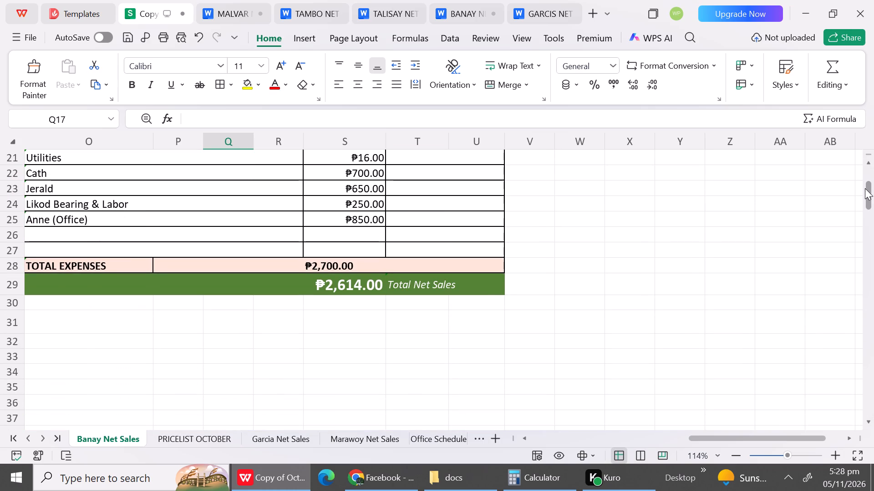
triple_click(864, 181)
drag(864, 181, 869, 169)
double_click(869, 169)
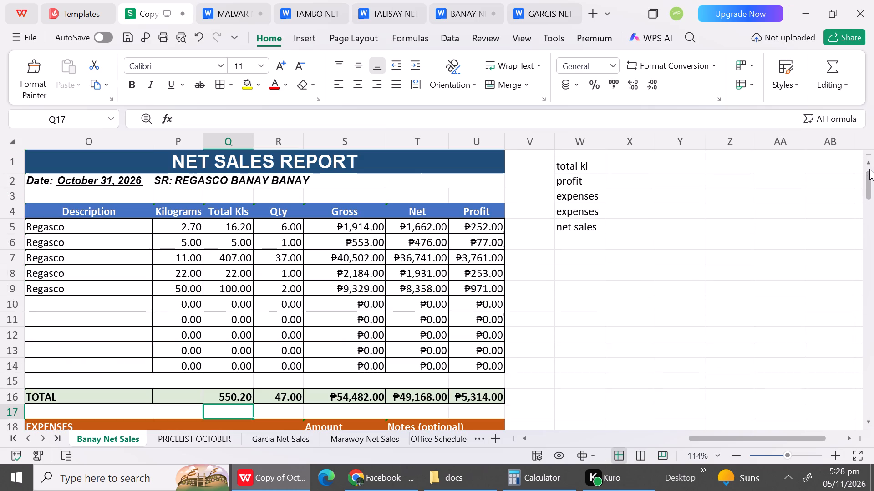
Check the October 16 and October 17 Banay reports, comparing the sum of October 17 cells J35 to J39 with the total kls.
click(523, 438)
triple_click(523, 438)
double_click(523, 438)
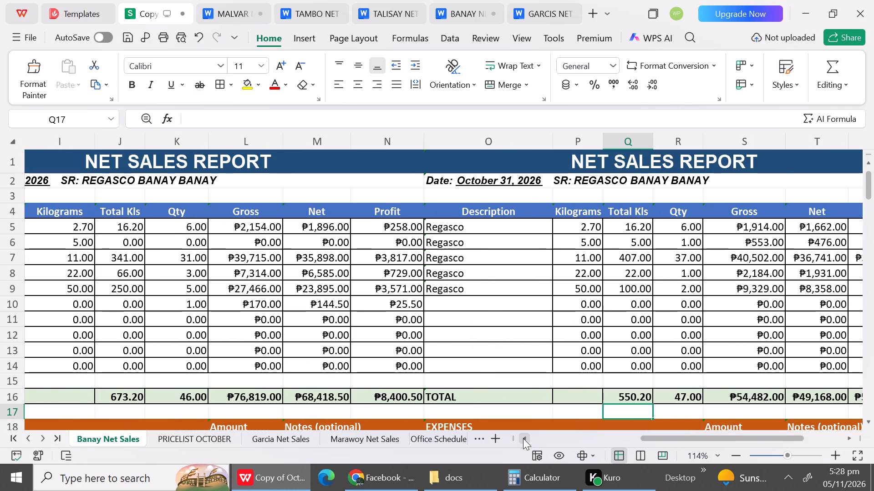
click(523, 438)
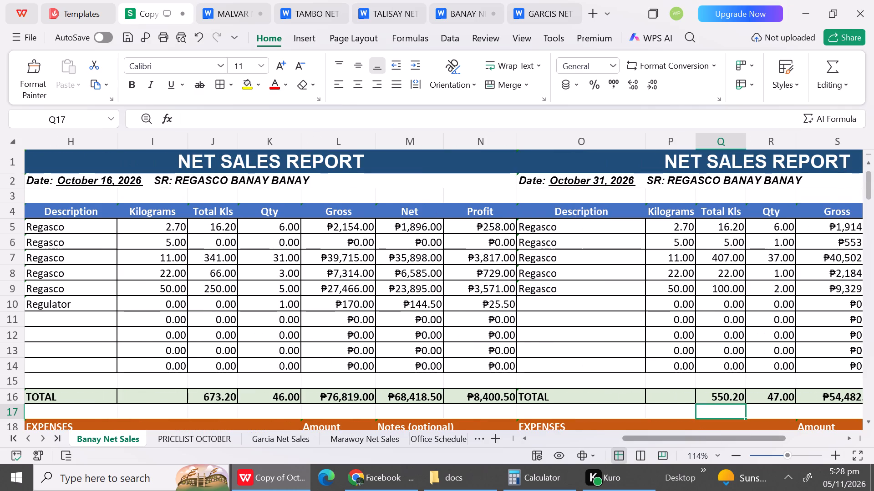
click(869, 406)
triple_click(869, 418)
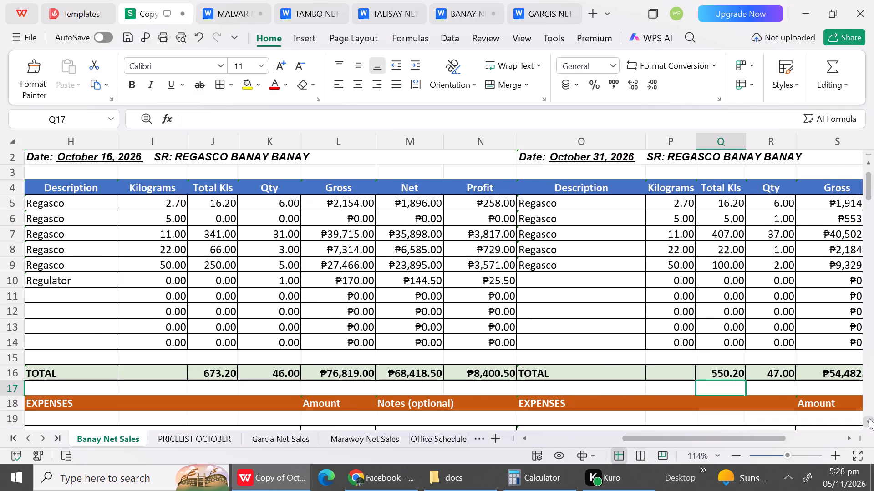
triple_click(869, 418)
triple_click(869, 418)
triple_click(869, 418)
triple_click(869, 418)
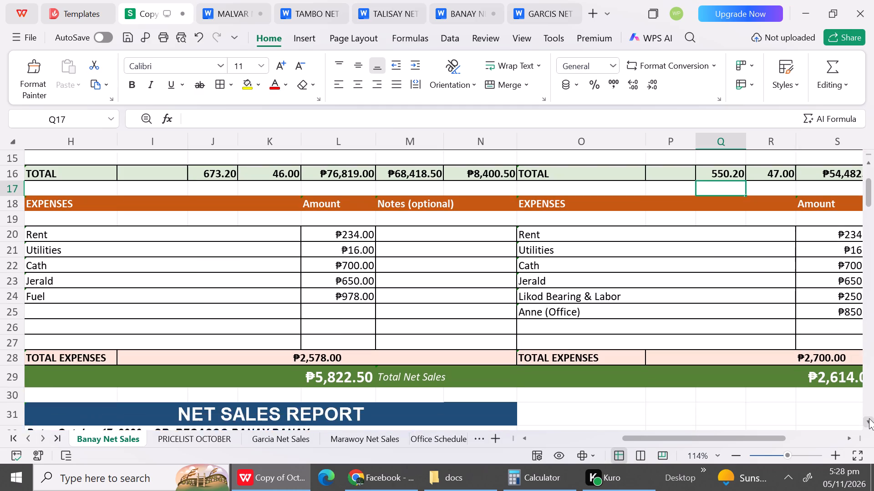
triple_click(869, 418)
triple_click(869, 418)
triple_click(869, 418)
triple_click(869, 418)
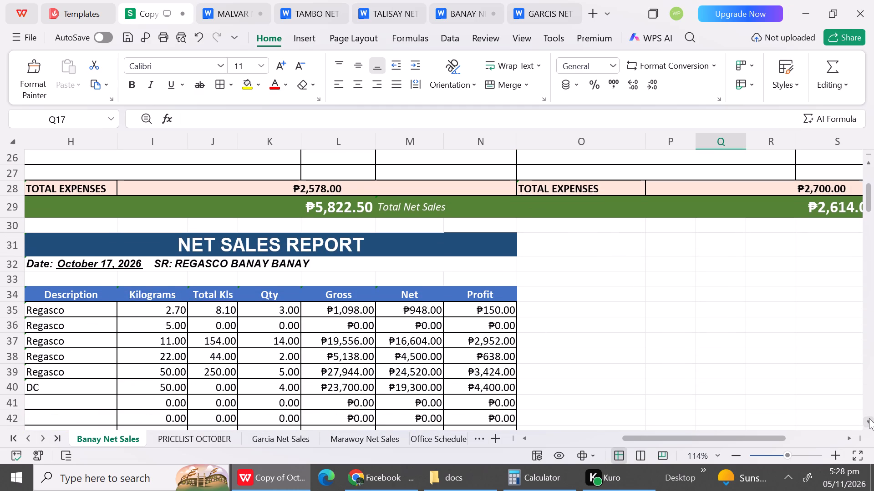
click(869, 418)
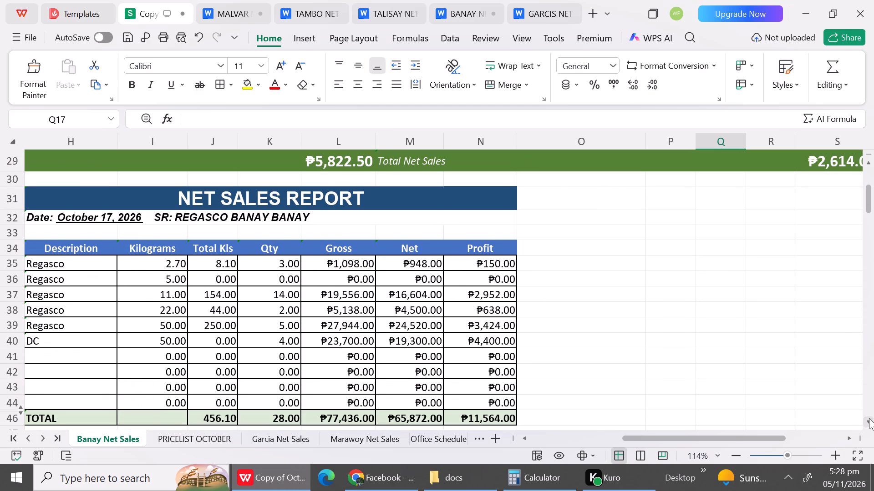
drag(212, 262, 215, 322)
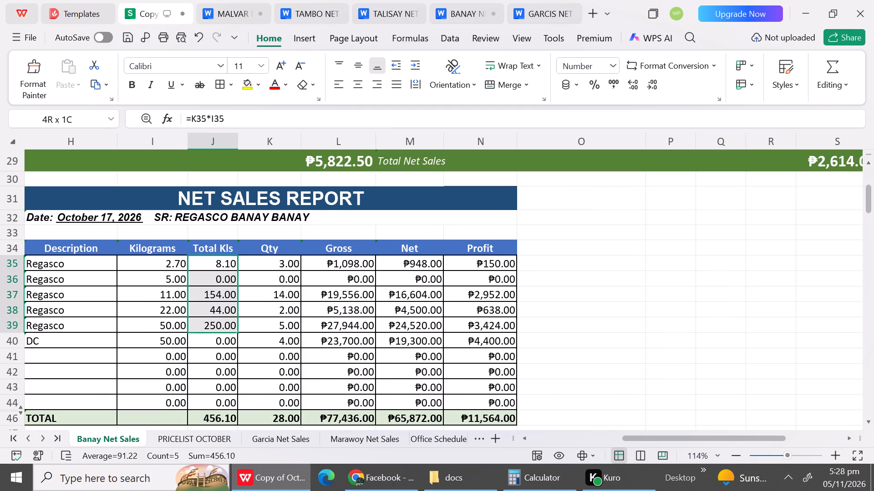
drag(215, 322, 215, 323)
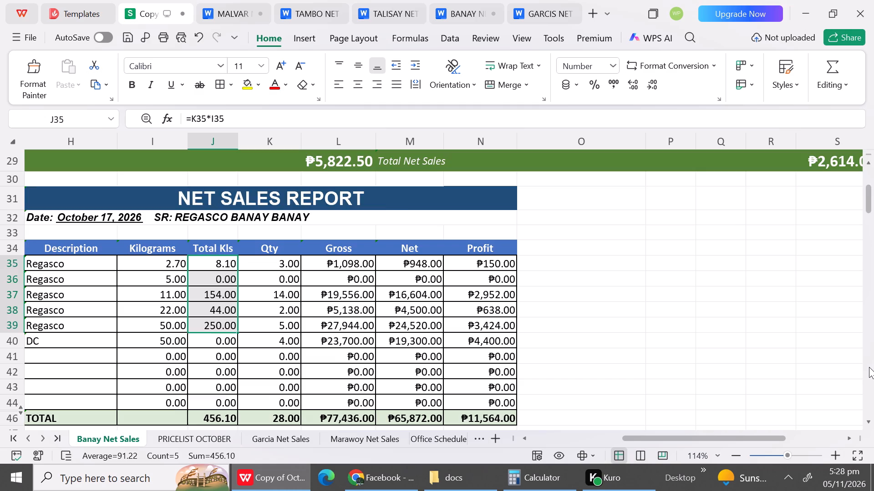
Examine the total kls rows and expenses of the Banay reports from October 18 through October 24.
click(869, 367)
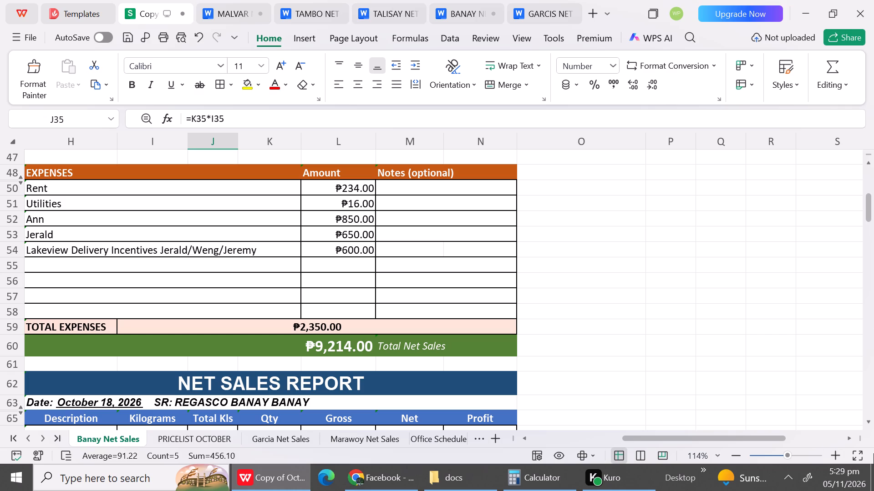
triple_click(871, 426)
triple_click(871, 426)
double_click(871, 426)
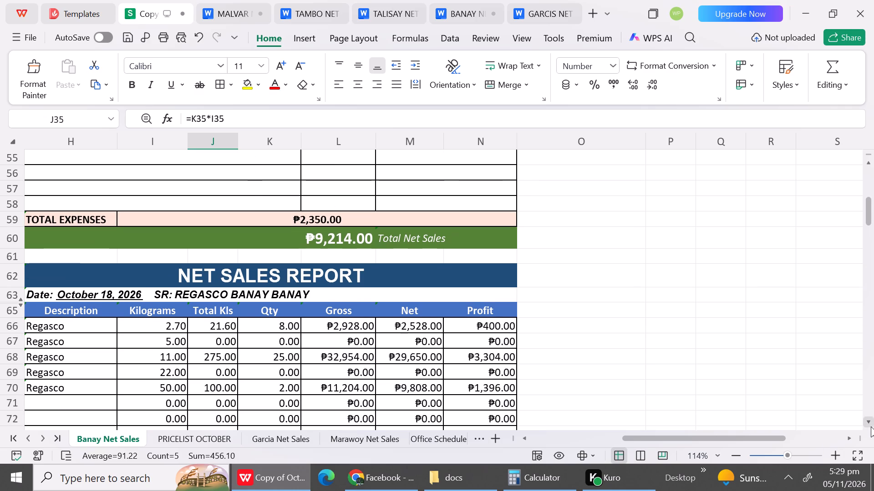
triple_click(871, 426)
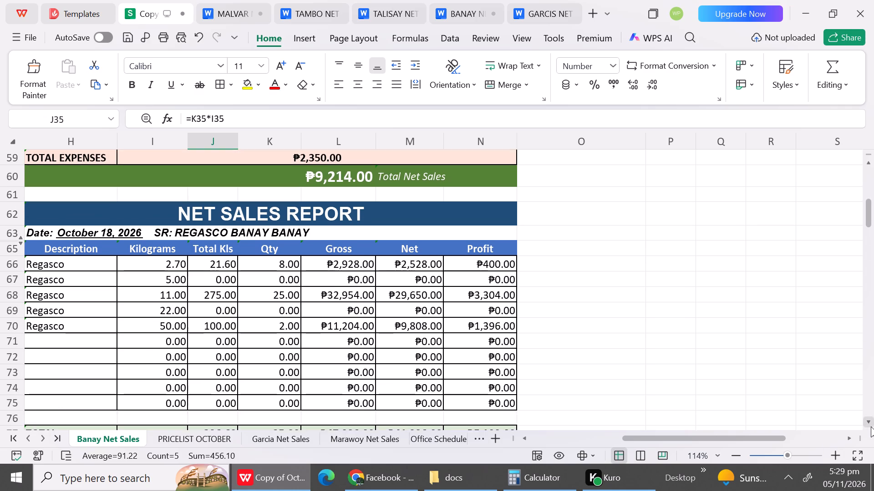
click(871, 426)
triple_click(871, 426)
triple_click(871, 426)
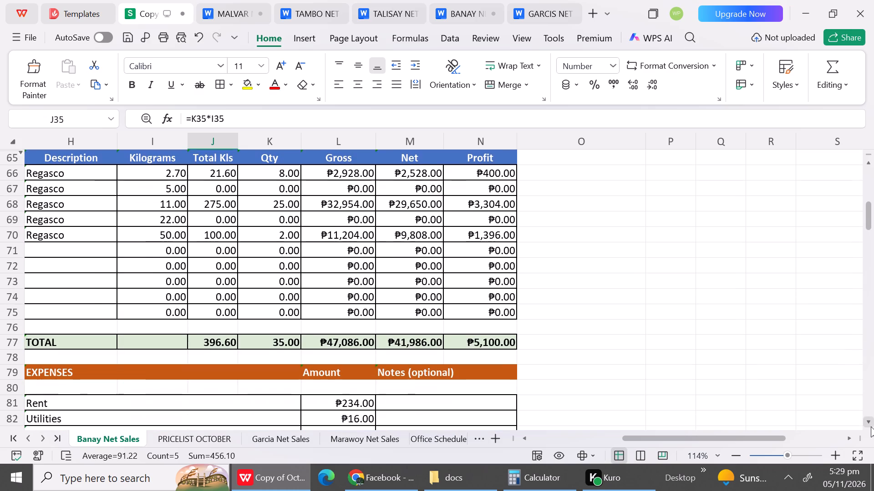
triple_click(871, 426)
triple_click(871, 426)
triple_click(871, 426)
triple_click(871, 426)
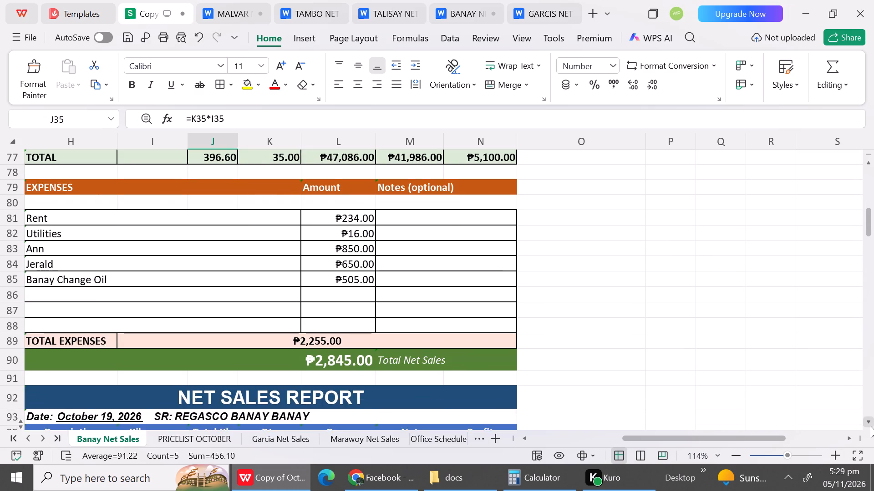
triple_click(871, 426)
triple_click(871, 426)
triple_click(871, 426)
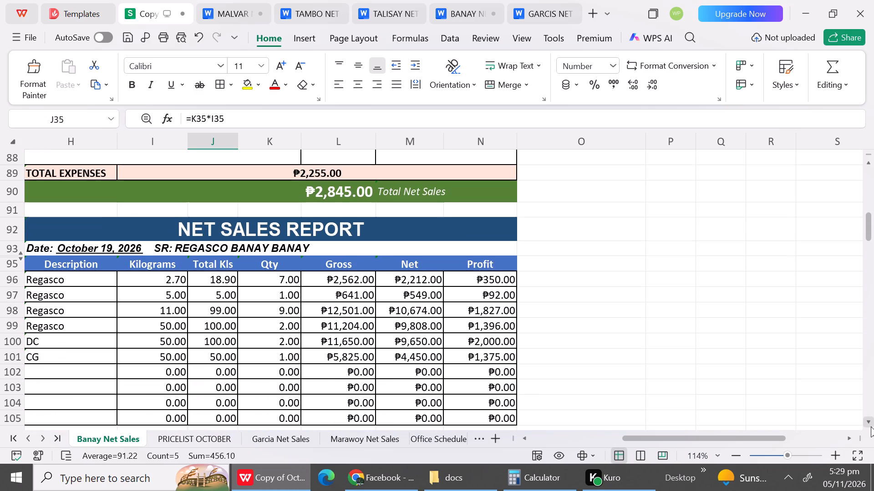
triple_click(871, 426)
double_click(871, 426)
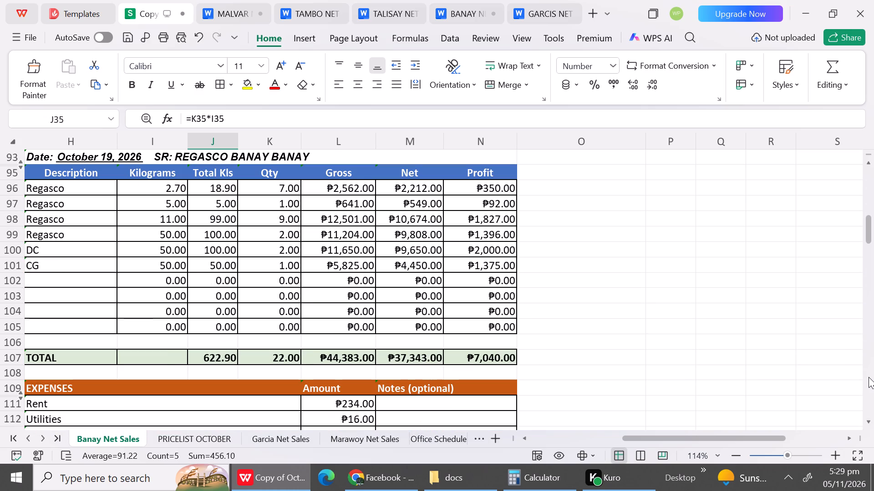
click(869, 377)
click(869, 377)
click(869, 377)
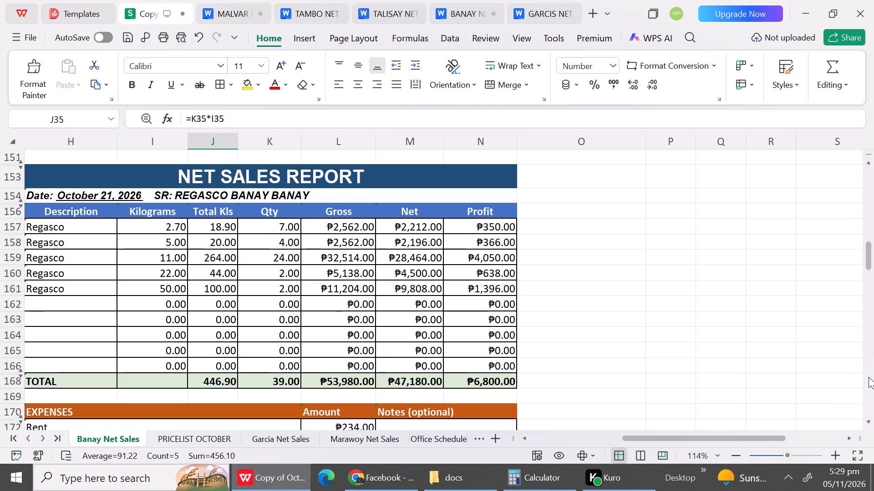
click(869, 377)
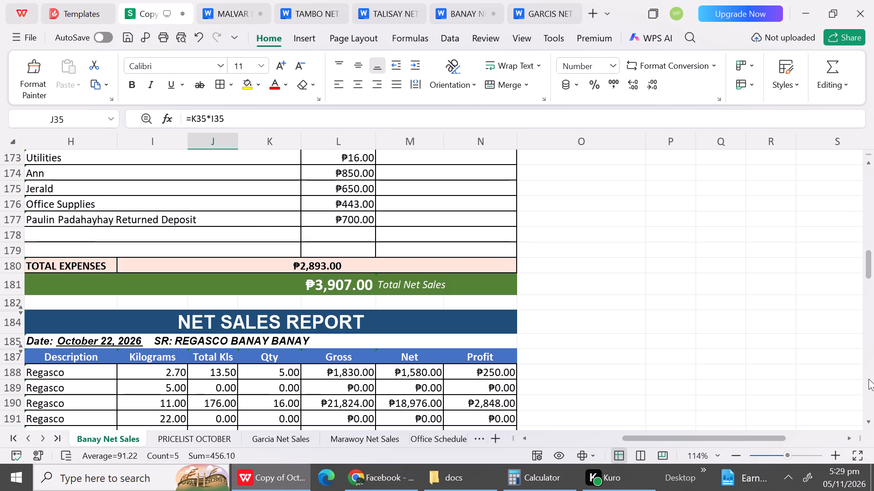
click(866, 397)
click(866, 397)
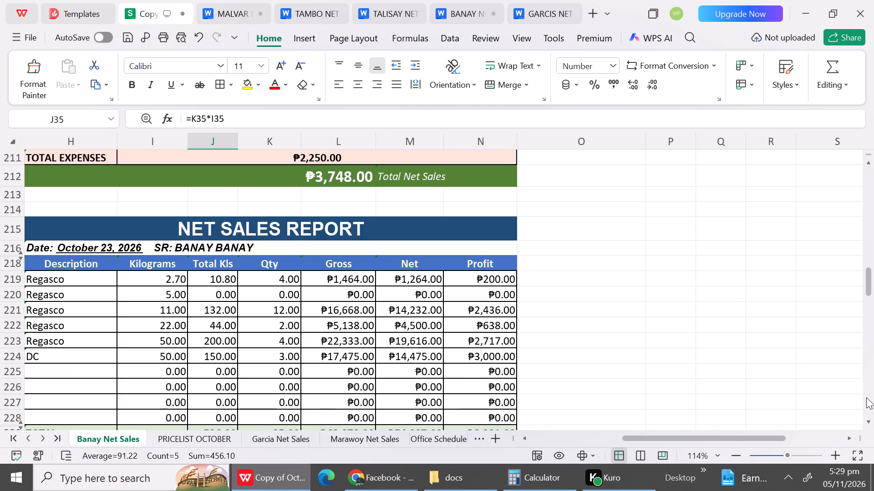
click(866, 397)
click(866, 397)
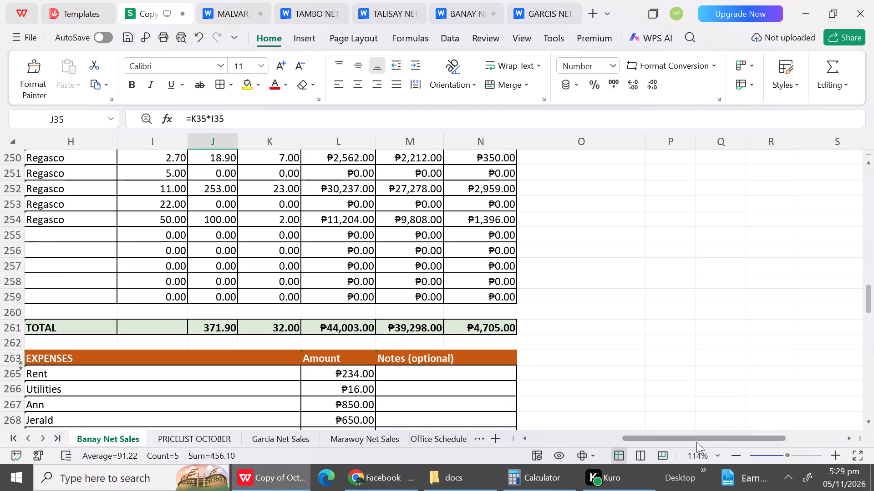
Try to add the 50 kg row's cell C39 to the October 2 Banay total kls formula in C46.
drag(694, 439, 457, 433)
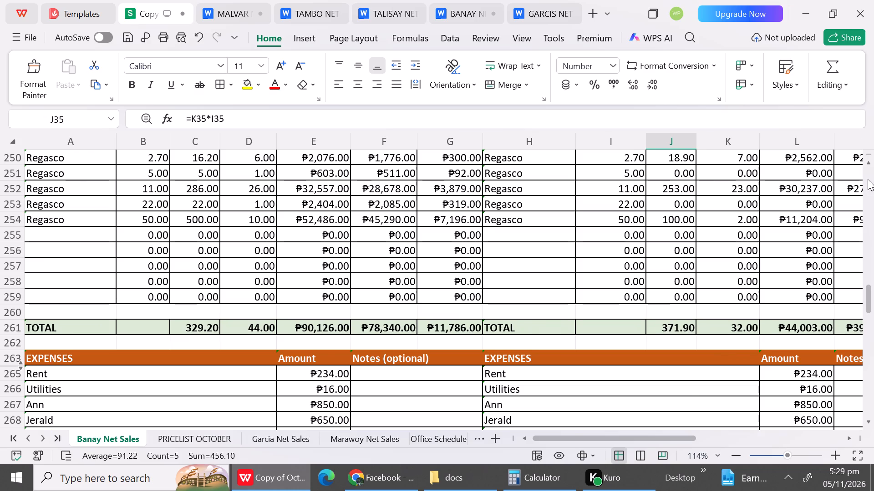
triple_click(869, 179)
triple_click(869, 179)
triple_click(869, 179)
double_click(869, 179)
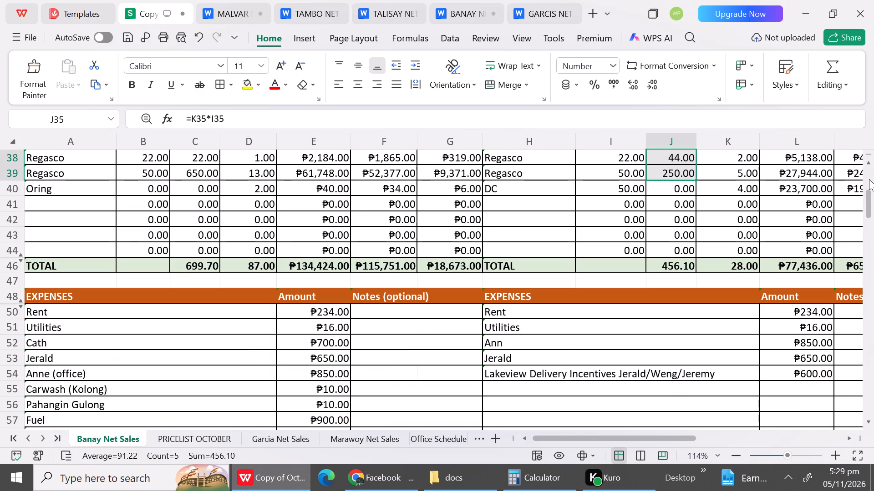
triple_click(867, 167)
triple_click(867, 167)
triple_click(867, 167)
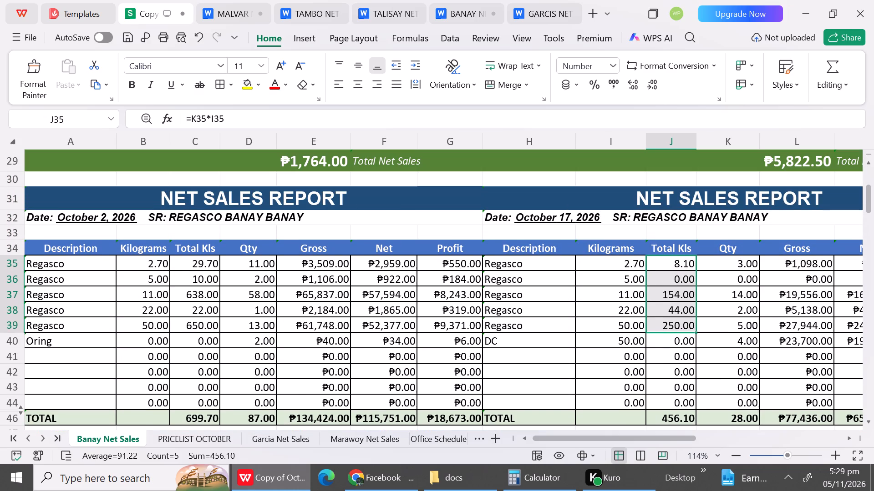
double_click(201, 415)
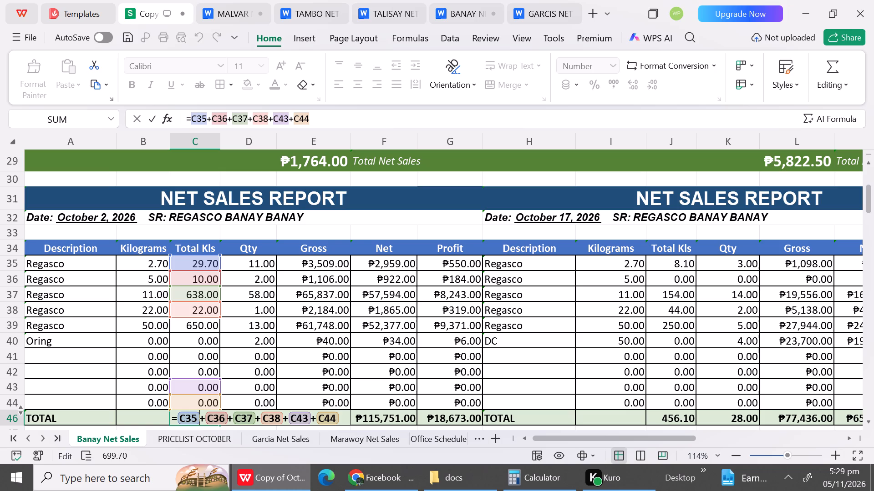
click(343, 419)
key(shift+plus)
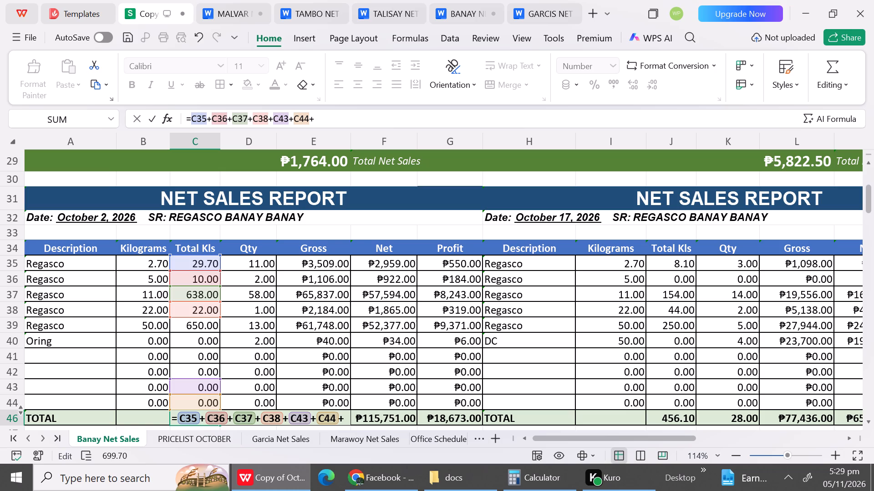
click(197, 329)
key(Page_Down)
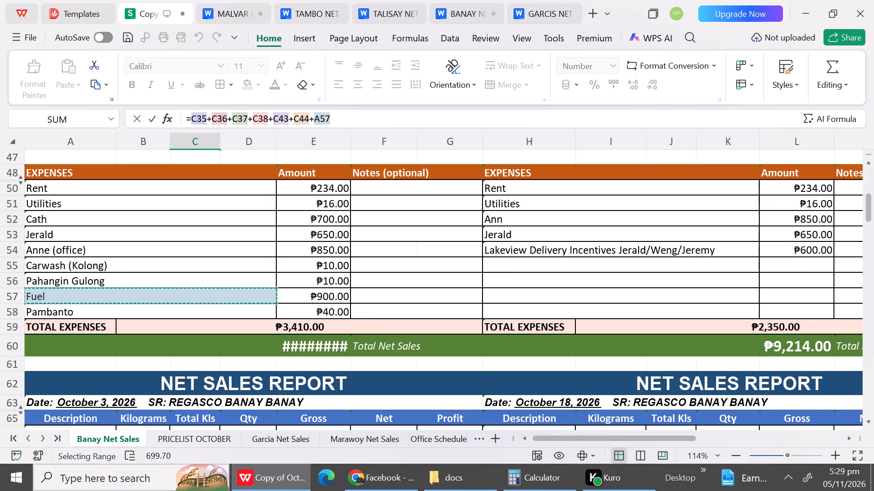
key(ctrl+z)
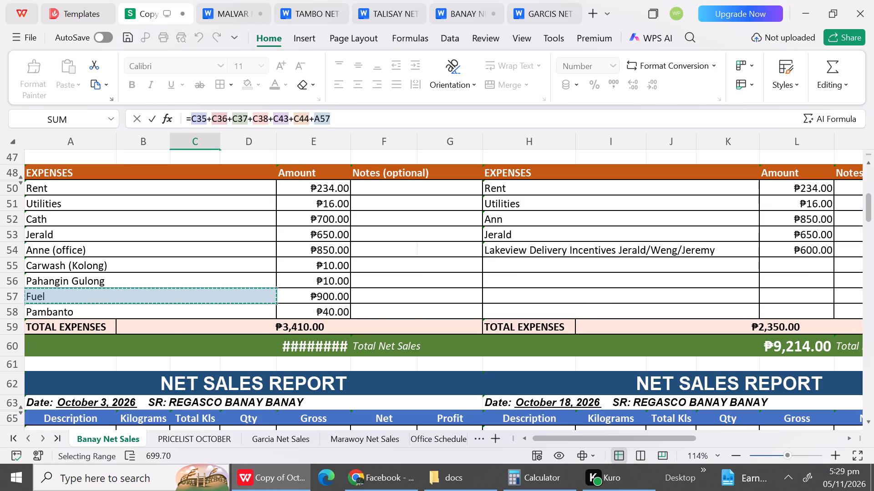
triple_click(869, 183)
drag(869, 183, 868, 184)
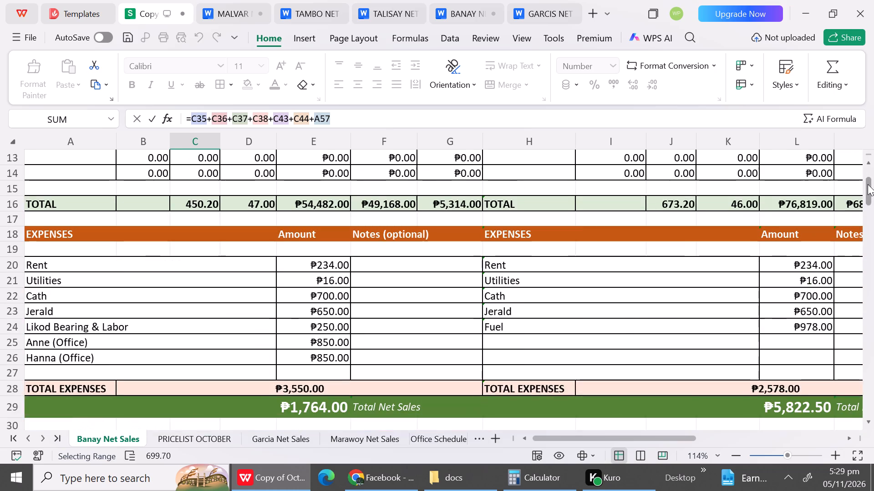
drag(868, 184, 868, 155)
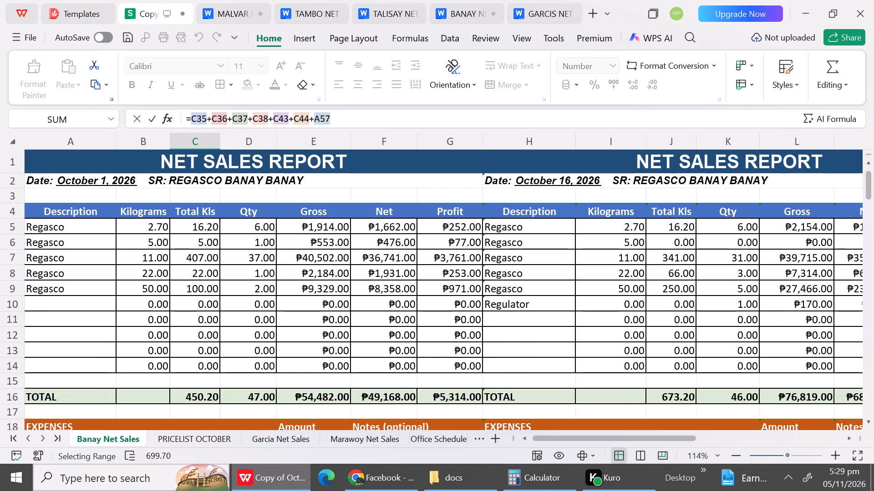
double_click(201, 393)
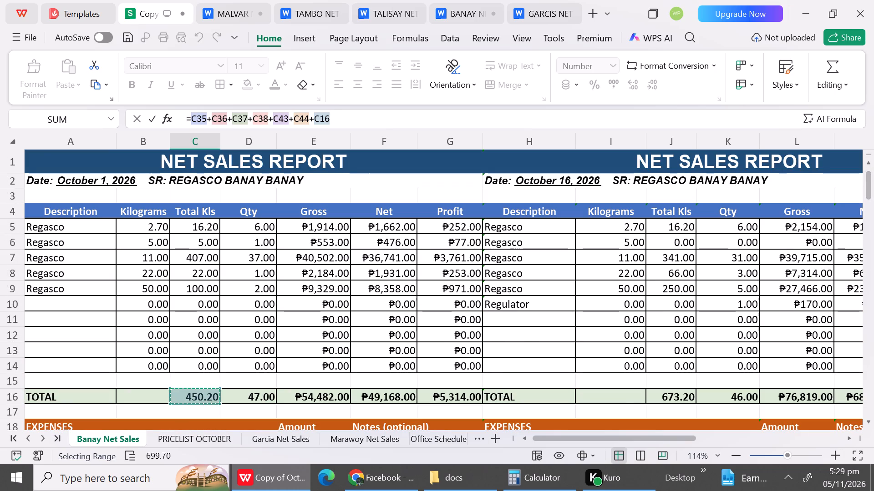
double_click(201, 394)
Clear the entire October 2 total kls formula from cell C46.
click(352, 108)
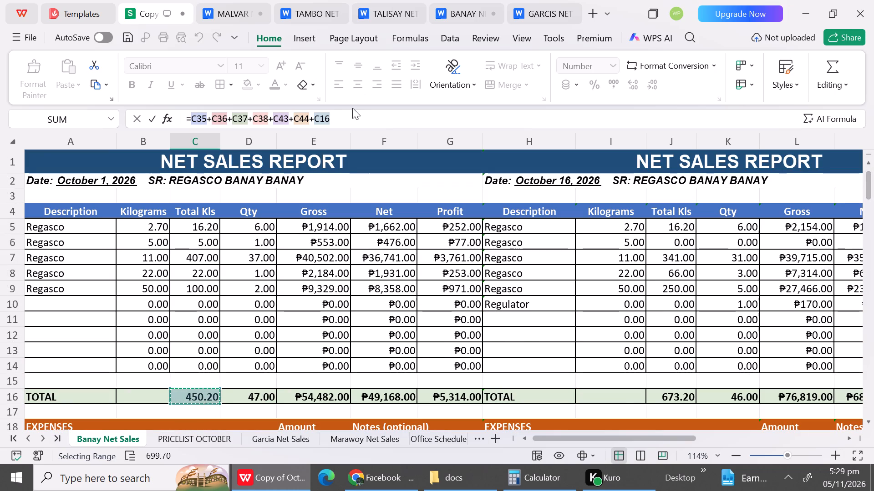
click(349, 114)
drag(349, 114, 78, 119)
key(BackSpace)
key(BackSpace)
key(BackSpace)
key(BackSpace)
key(BackSpace)
key(BackSpace)
key(BackSpace)
key(BackSpace)
key(BackSpace)
key(BackSpace)
key(BackSpace)
key(BackSpace)
key(BackSpace)
key(BackSpace)
key(BackSpace)
key(BackSpace)
key(BackSpace)
key(BackSpace)
key(BackSpace)
key(BackSpace)
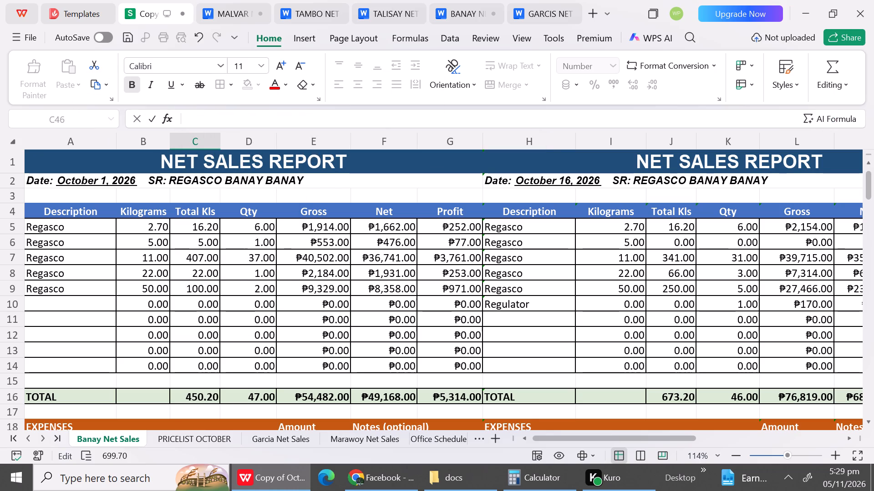
click(161, 328)
Add the 50 kg row's cell C9 to the October 1 total kls formula in C16.
double_click(200, 401)
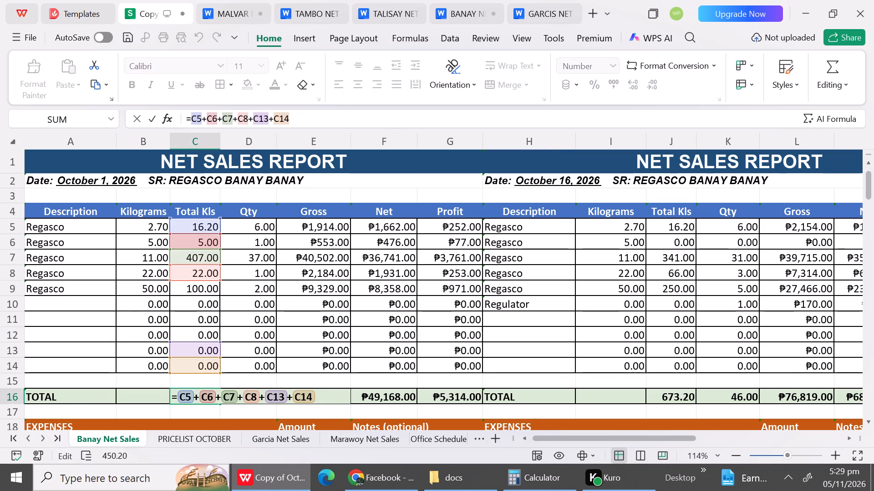
click(325, 398)
key(shift+plus)
click(189, 293)
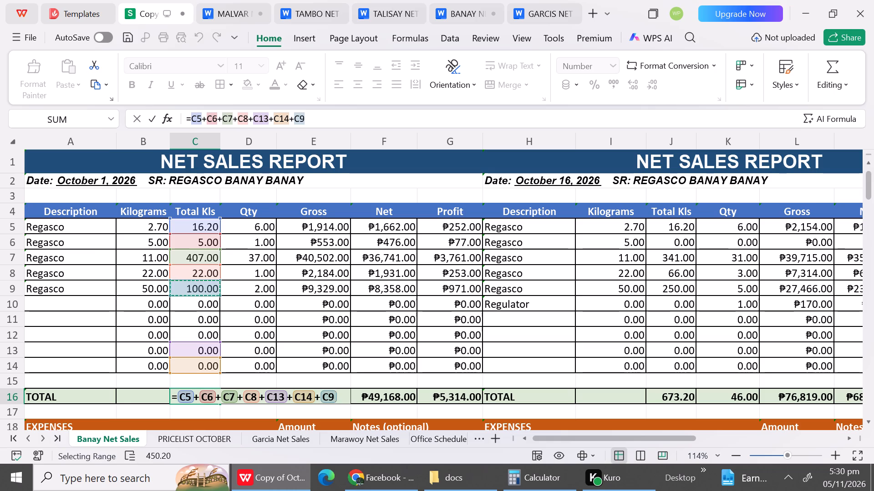
key(Return)
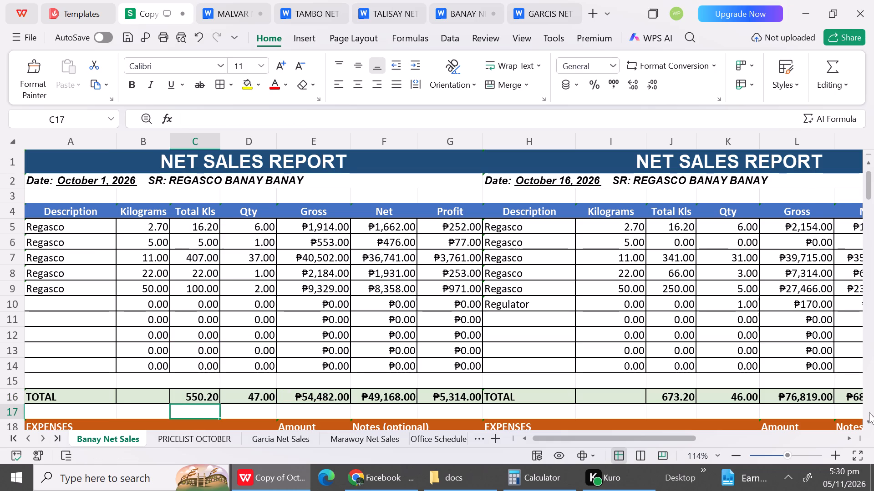
Enter the October 2 total kls formula in C46 as the sum +C35+C36+C37+C38+C39.
triple_click(867, 423)
triple_click(867, 423)
triple_click(867, 423)
triple_click(867, 423)
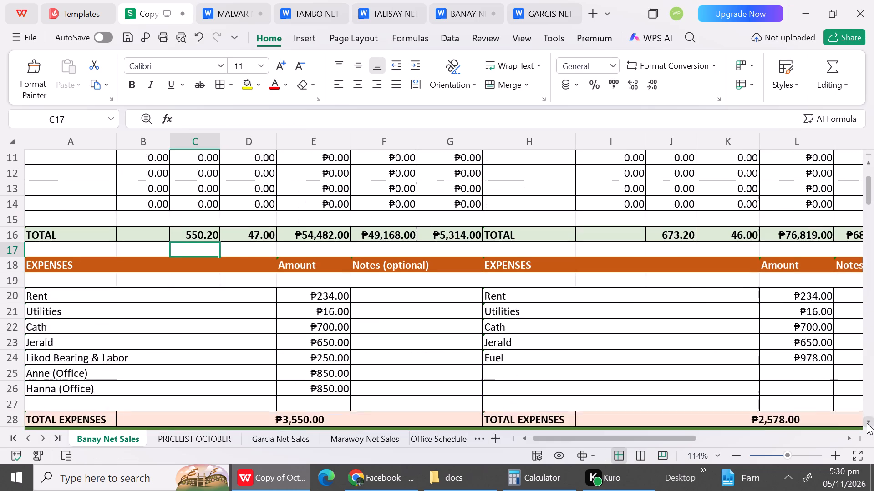
triple_click(867, 423)
triple_click(867, 423)
triple_click(867, 423)
double_click(867, 423)
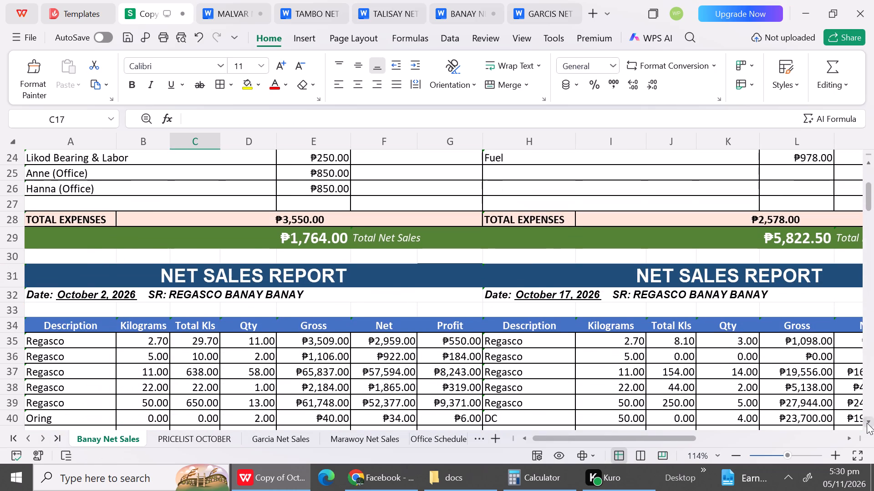
triple_click(867, 423)
triple_click(867, 423)
double_click(867, 423)
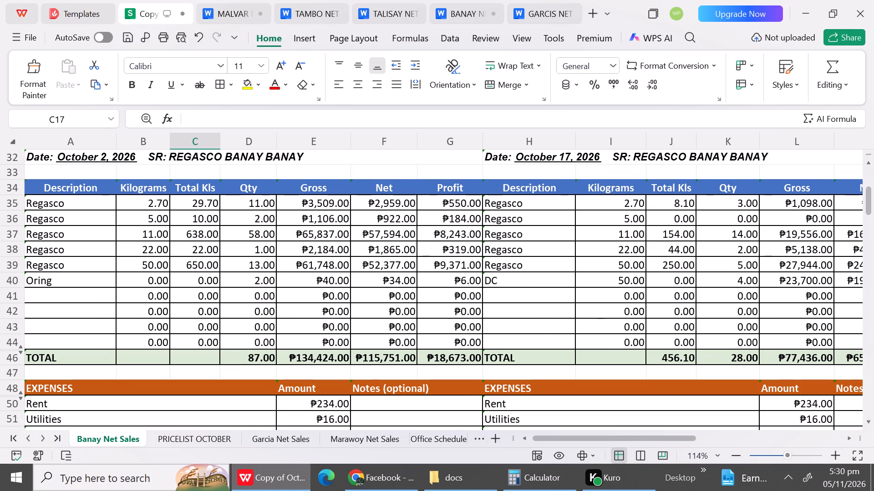
click(209, 360)
double_click(209, 360)
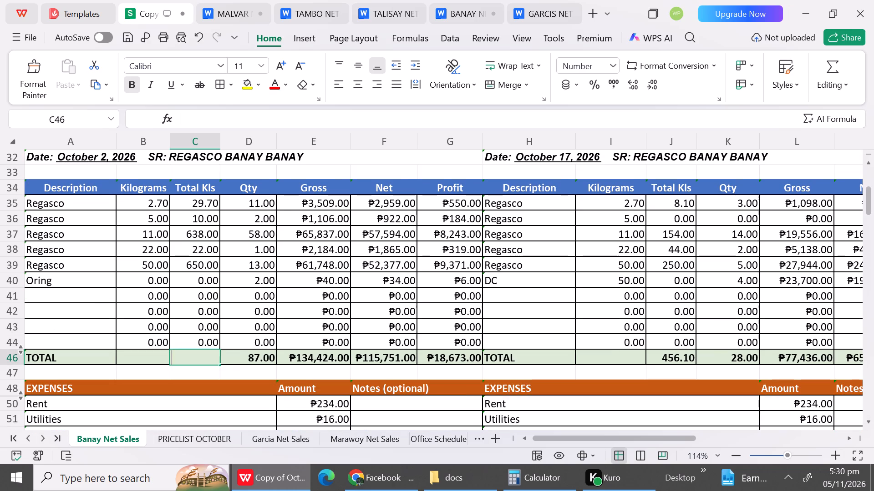
key(shift+plus)
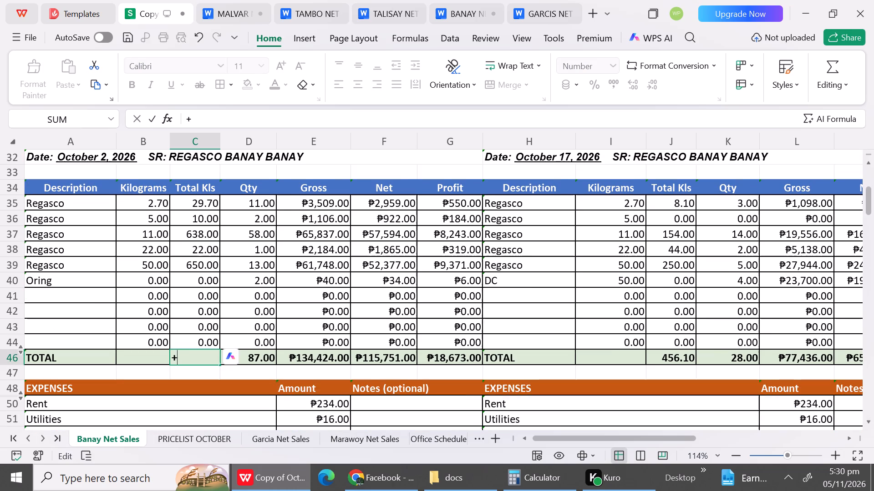
click(206, 204)
key(shift+plus)
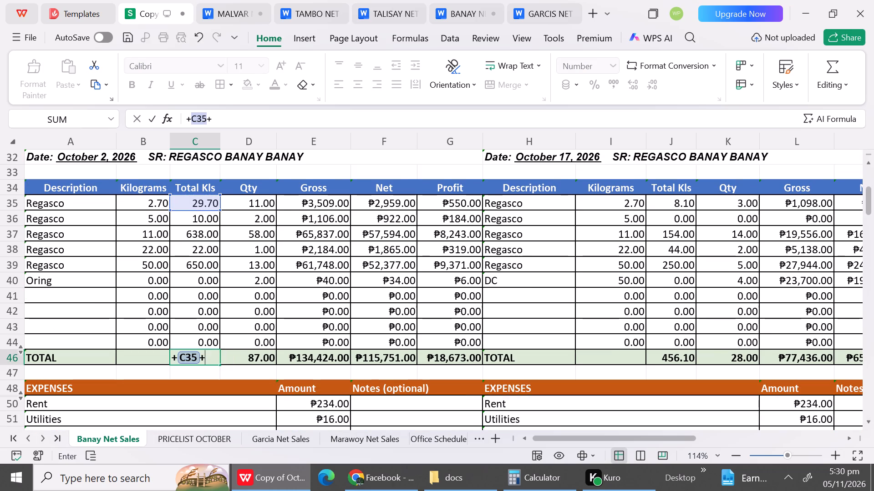
click(201, 225)
key(shift+plus)
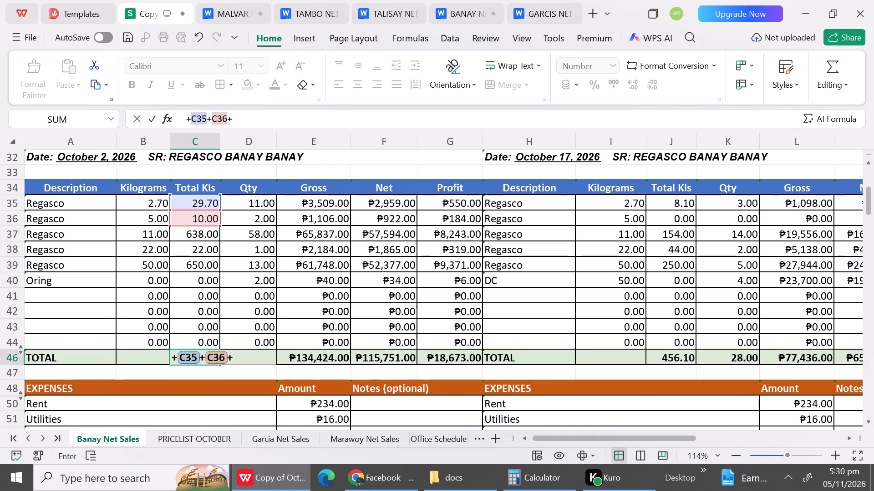
click(197, 231)
key(shift+plus)
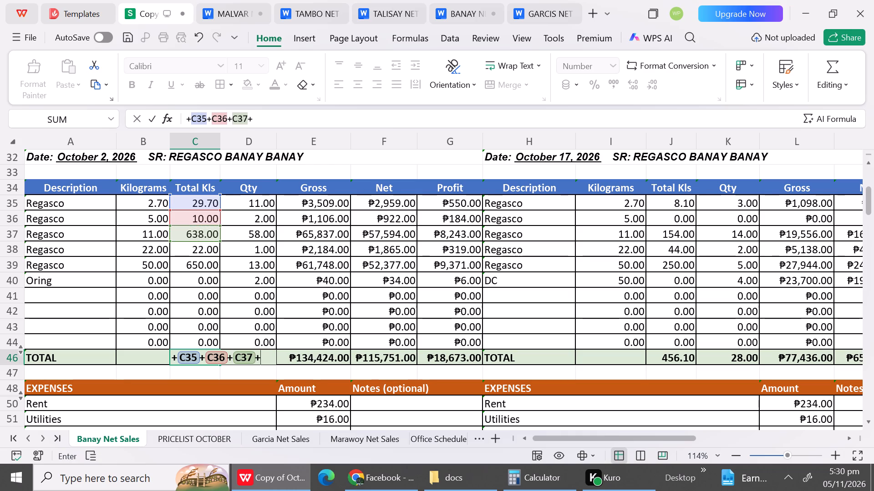
click(198, 257)
click(198, 252)
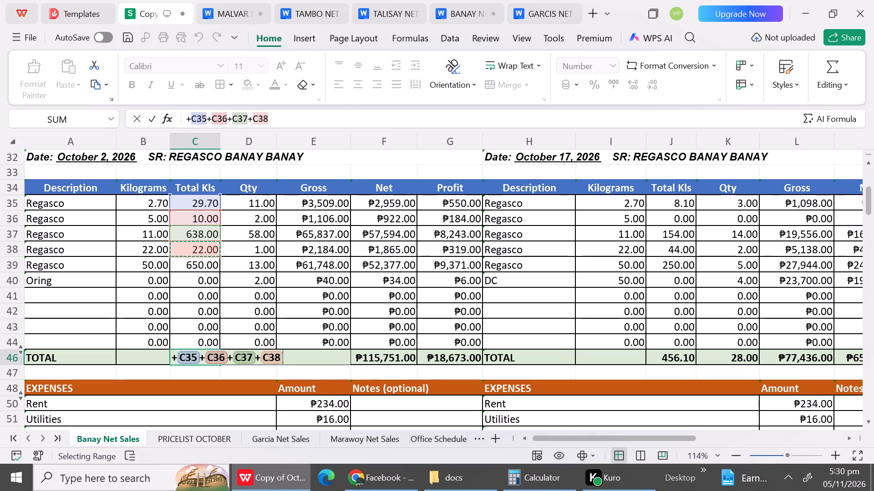
key(shift+plus)
click(197, 265)
key(shift+plus)
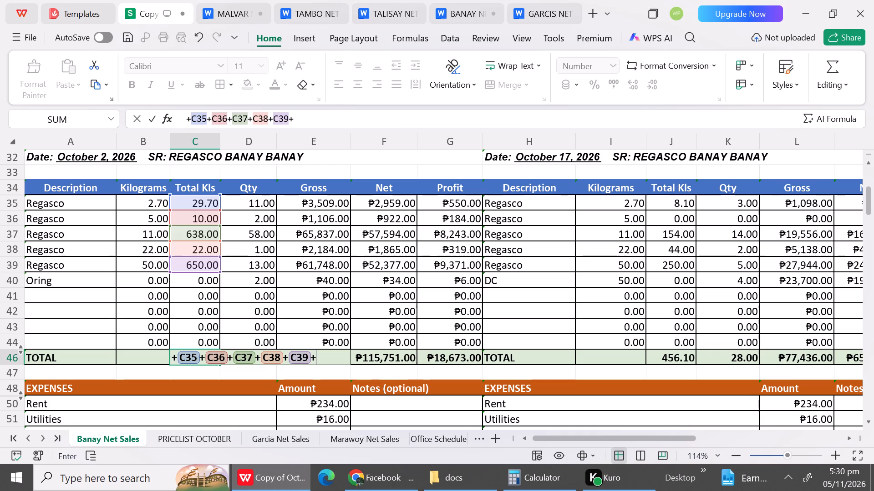
key(BackSpace)
key(Return)
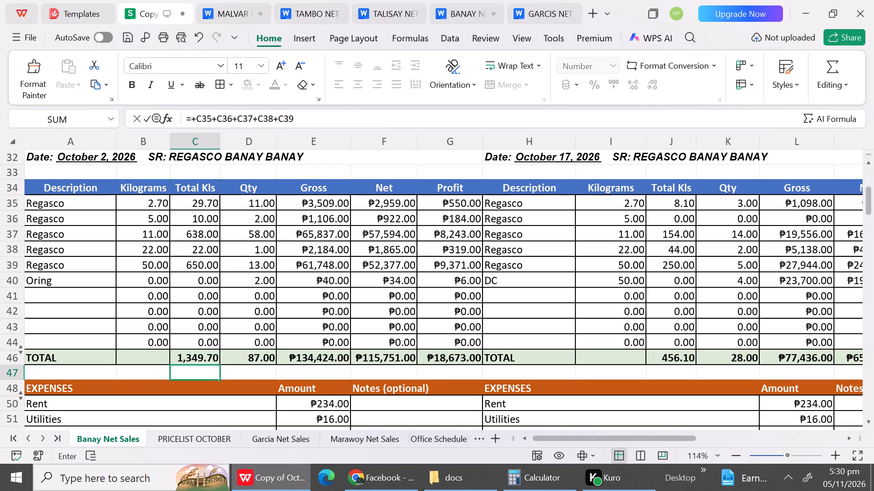
Add the 50 kg row's cell C70 to the October 3 total kls formula in C77.
triple_click(868, 426)
triple_click(868, 426)
triple_click(868, 426)
triple_click(868, 426)
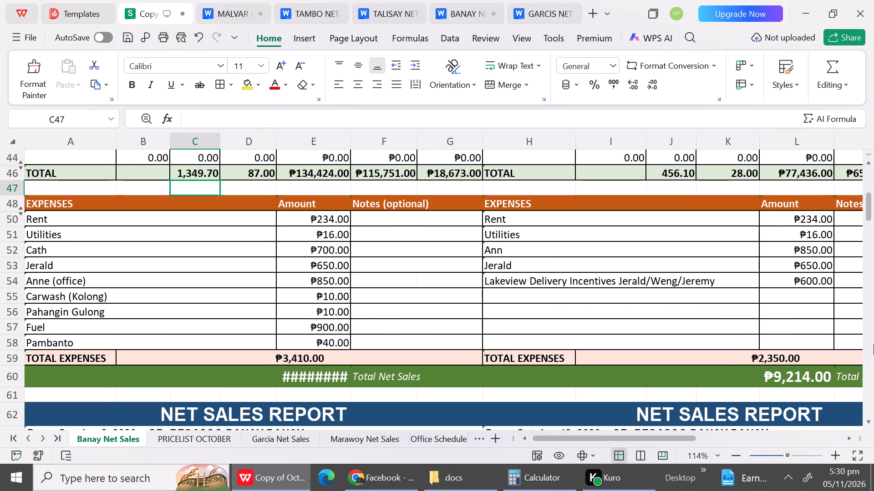
triple_click(867, 420)
triple_click(867, 420)
triple_click(867, 420)
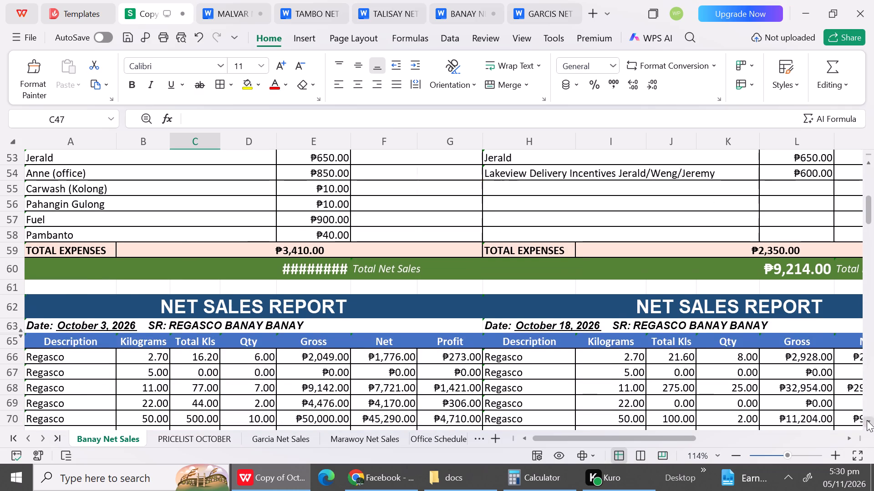
triple_click(867, 420)
triple_click(867, 420)
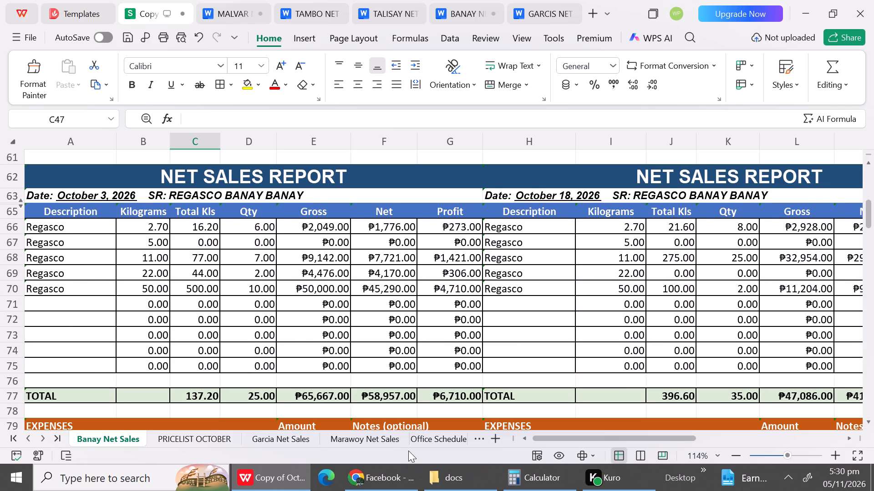
double_click(203, 395)
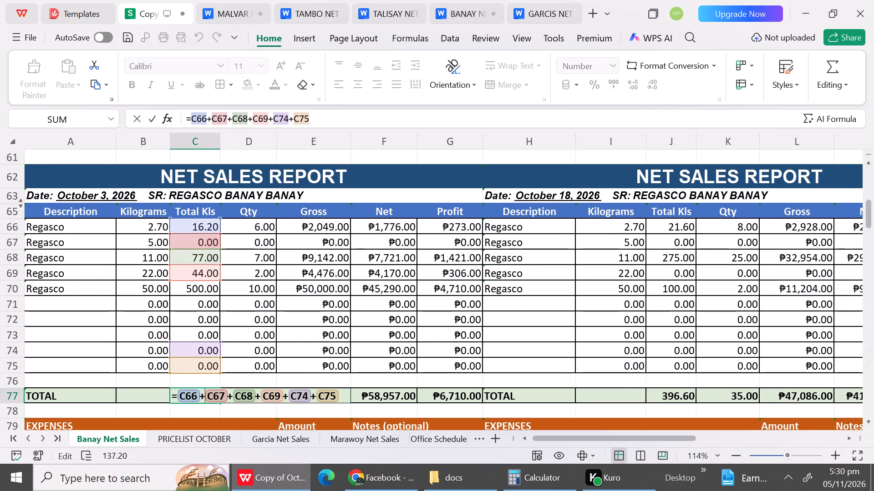
click(344, 399)
key(shift+plus)
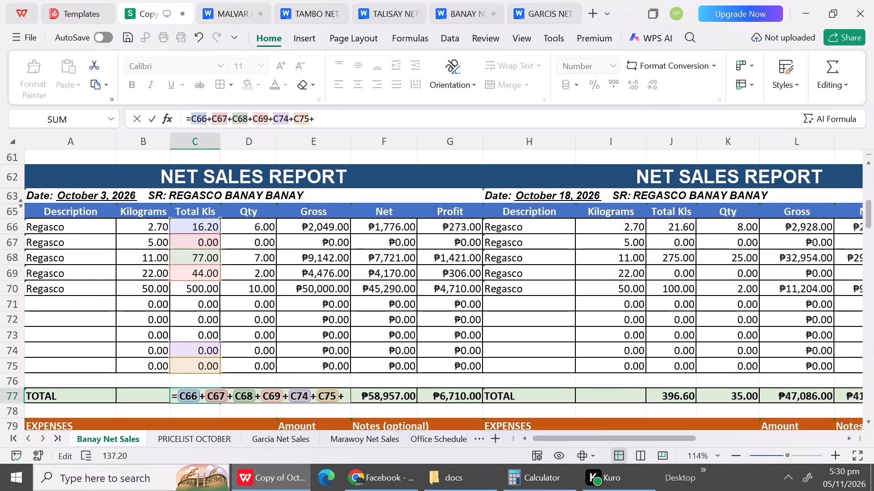
click(198, 289)
key(Return)
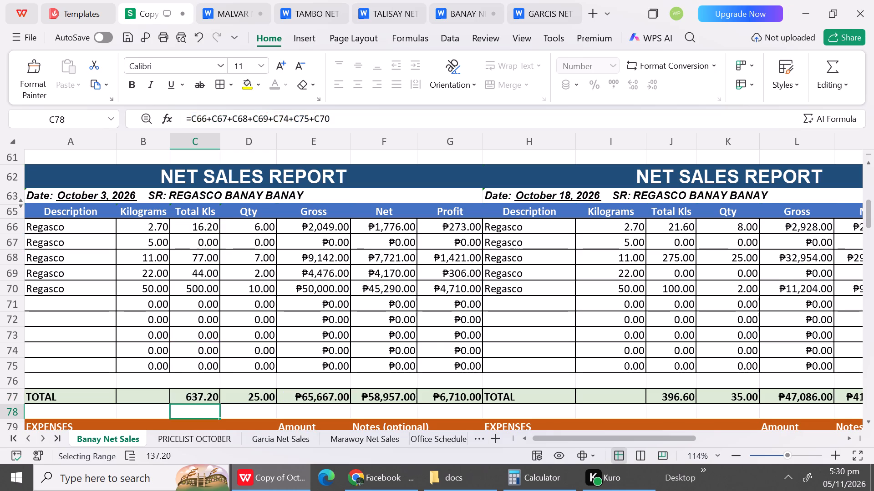
Add the 50 kg row's cell C100 to the October 4 total kls formula in C107.
triple_click(867, 421)
triple_click(867, 421)
triple_click(867, 421)
triple_click(867, 421)
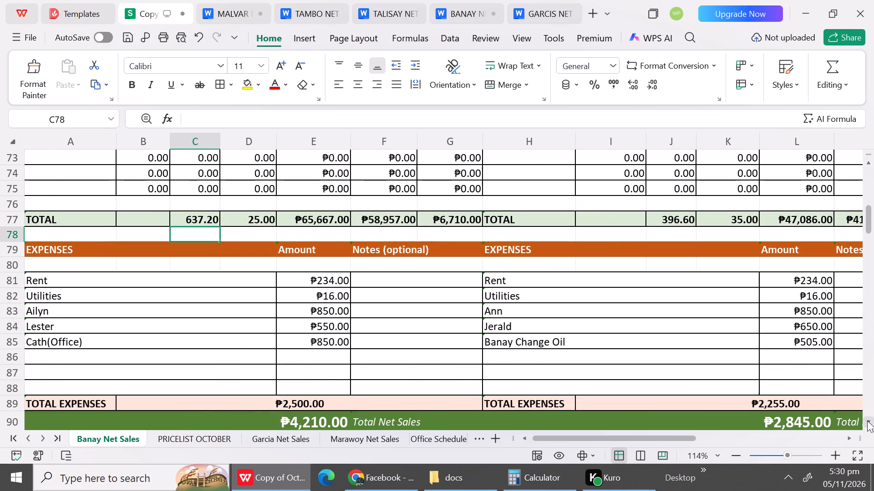
triple_click(867, 421)
triple_click(867, 421)
triple_click(867, 421)
triple_click(867, 421)
triple_click(867, 421)
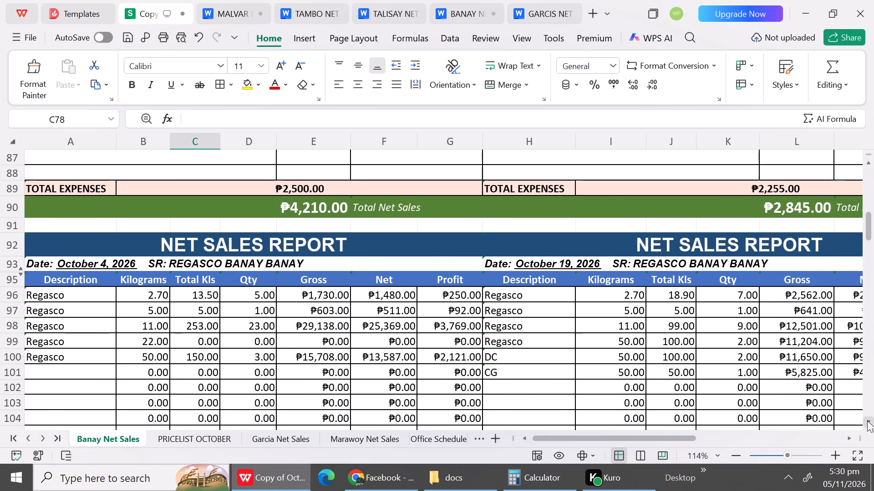
double_click(867, 421)
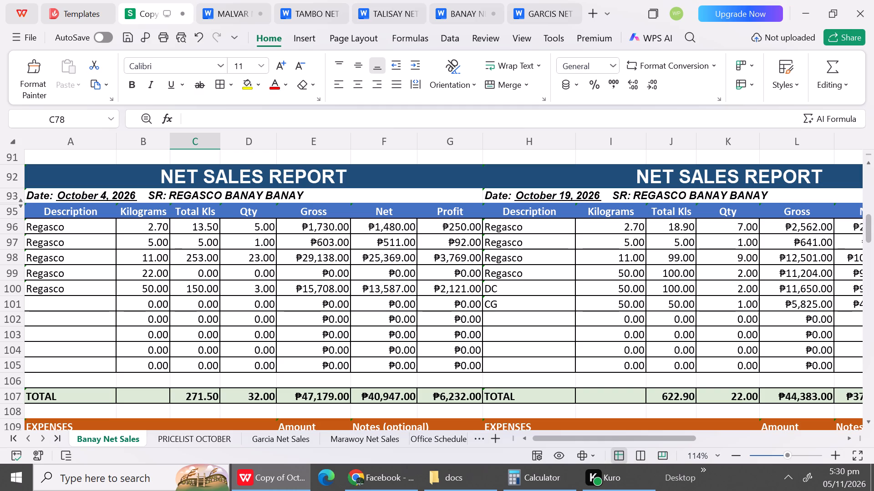
double_click(210, 398)
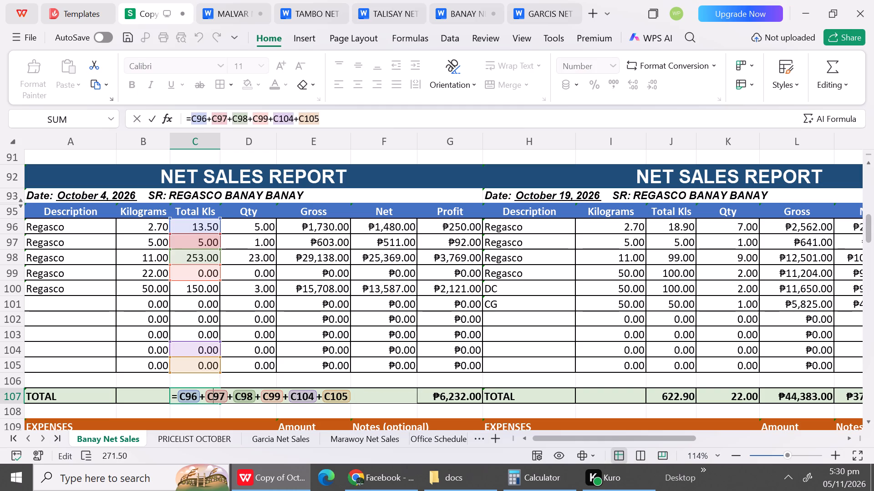
click(363, 396)
key(shift+plus)
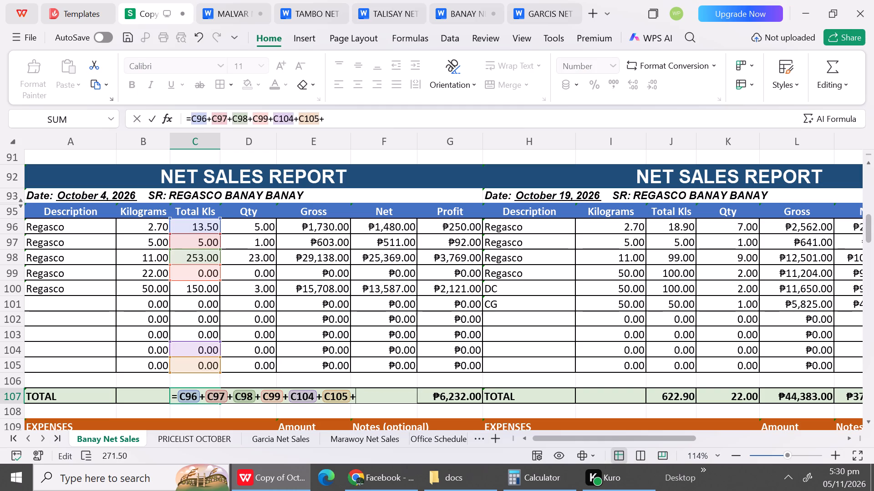
click(201, 293)
key(Return)
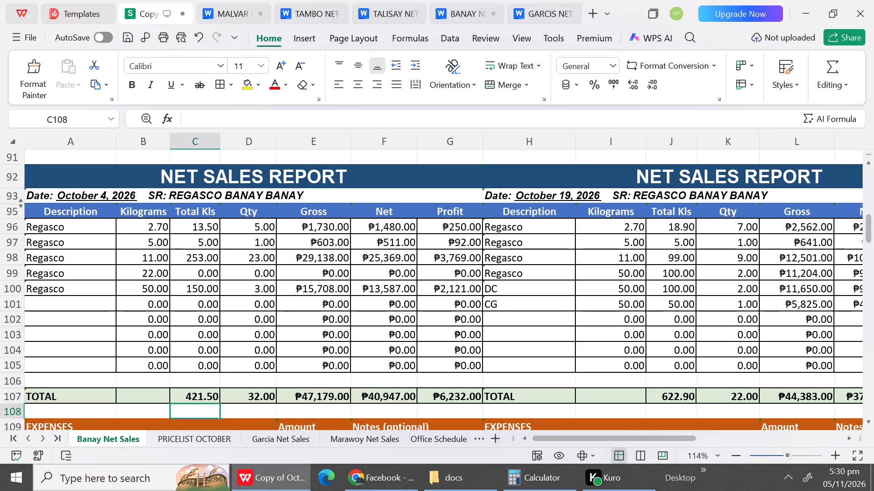
Add the 50 kg row's cell C130 to the October 5 total kls formula in C137.
triple_click(867, 426)
triple_click(867, 426)
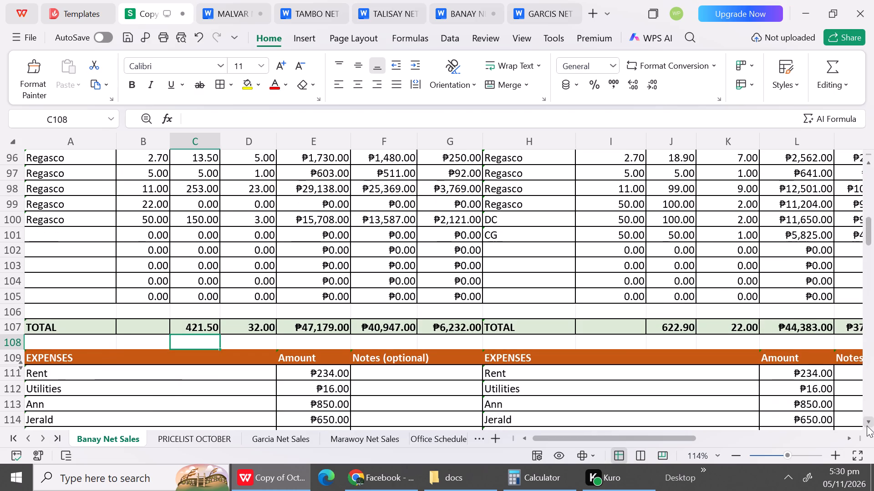
triple_click(867, 426)
triple_click(867, 426)
triple_click(867, 426)
triple_click(867, 426)
triple_click(867, 426)
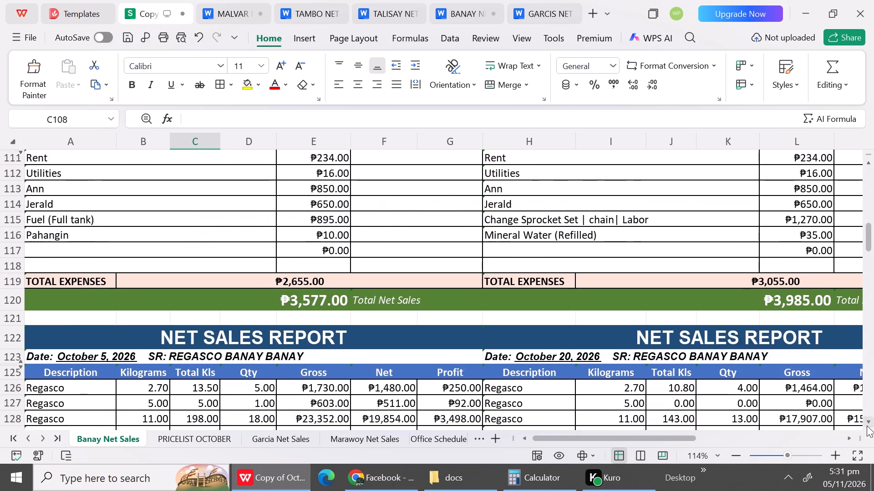
triple_click(867, 426)
triple_click(867, 426)
click(867, 426)
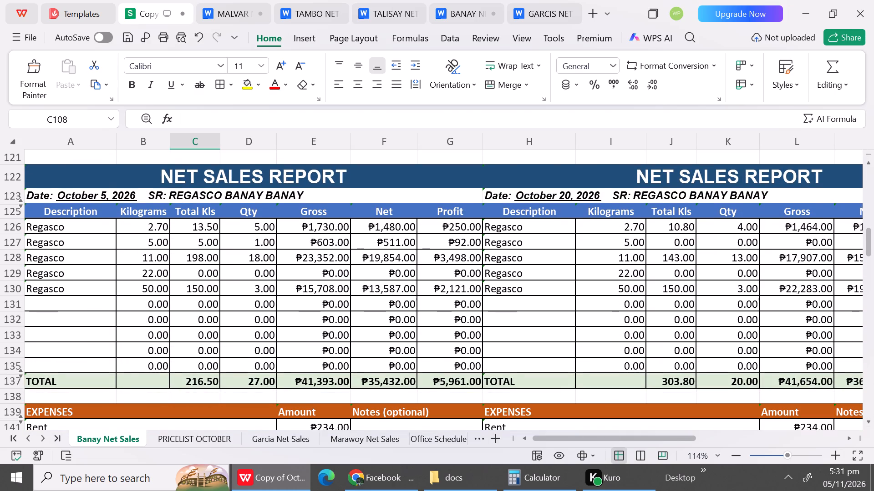
double_click(205, 385)
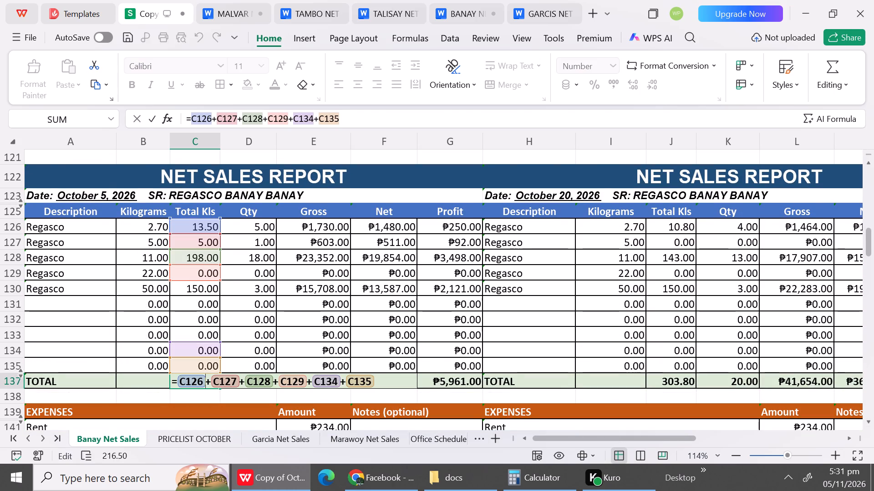
click(380, 382)
key(shift+plus)
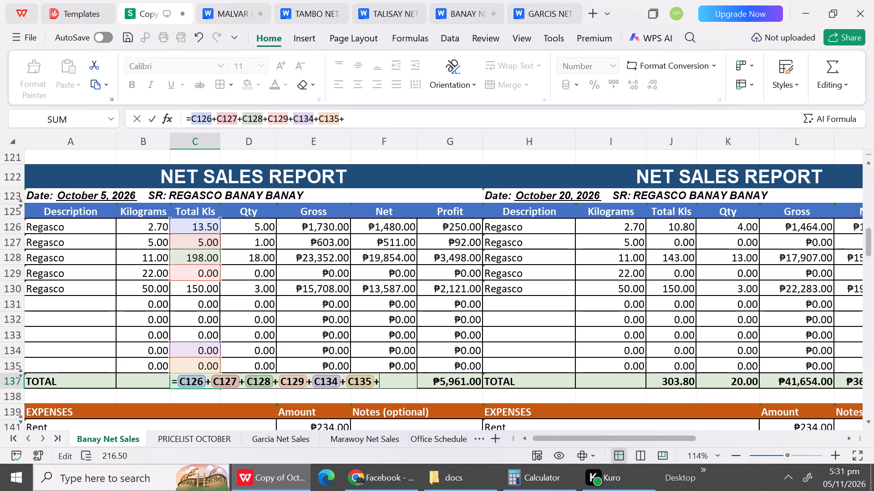
click(193, 293)
key(Return)
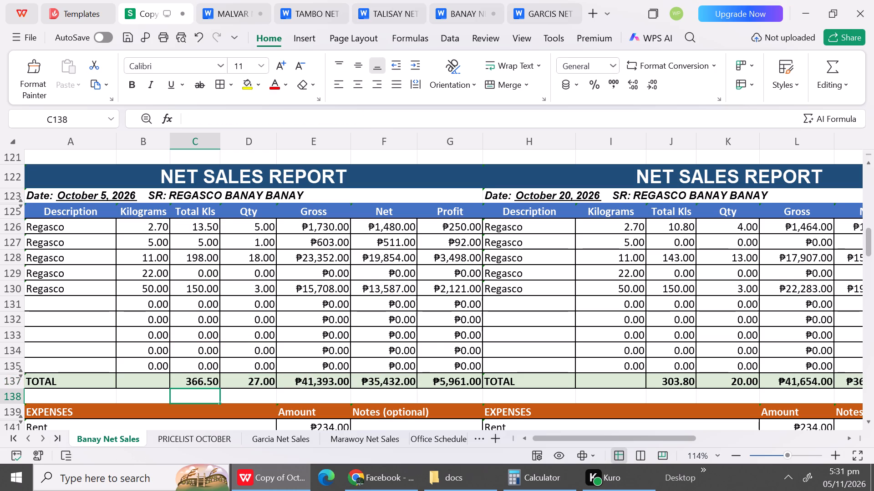
Add the 50 kg Regasco cell C161 and the Pyrcegas cell C163 to the October 6 total kls formula in C168.
triple_click(866, 425)
triple_click(866, 425)
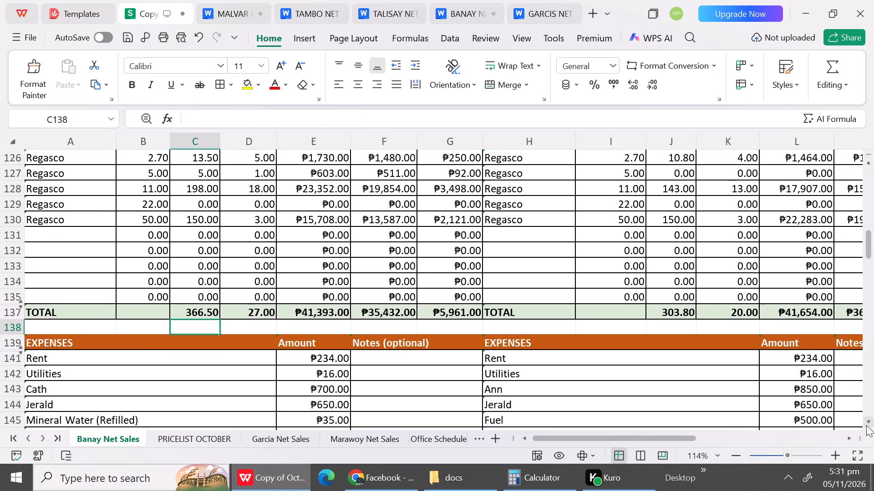
triple_click(866, 425)
triple_click(866, 425)
triple_click(866, 425)
triple_click(866, 425)
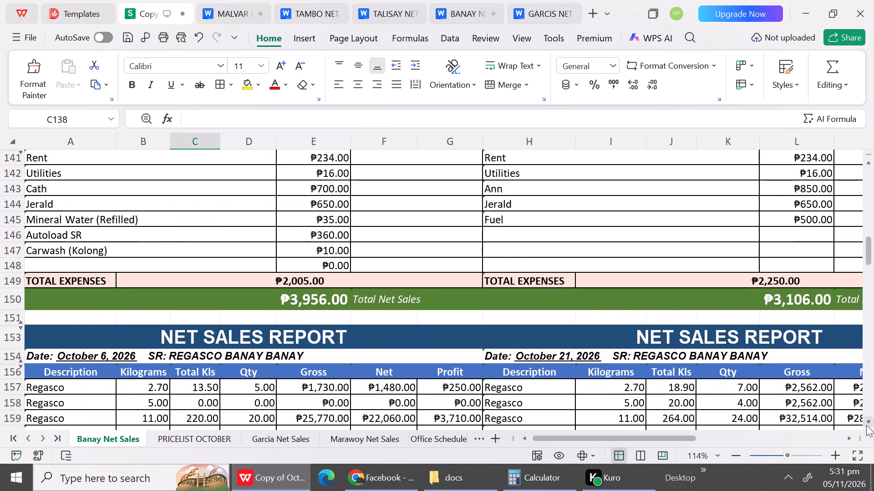
triple_click(866, 425)
triple_click(866, 425)
triple_click(866, 425)
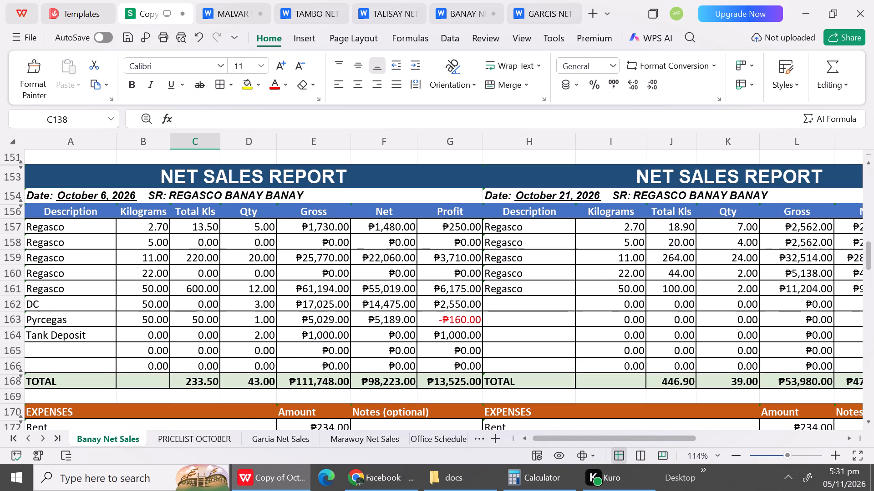
double_click(204, 387)
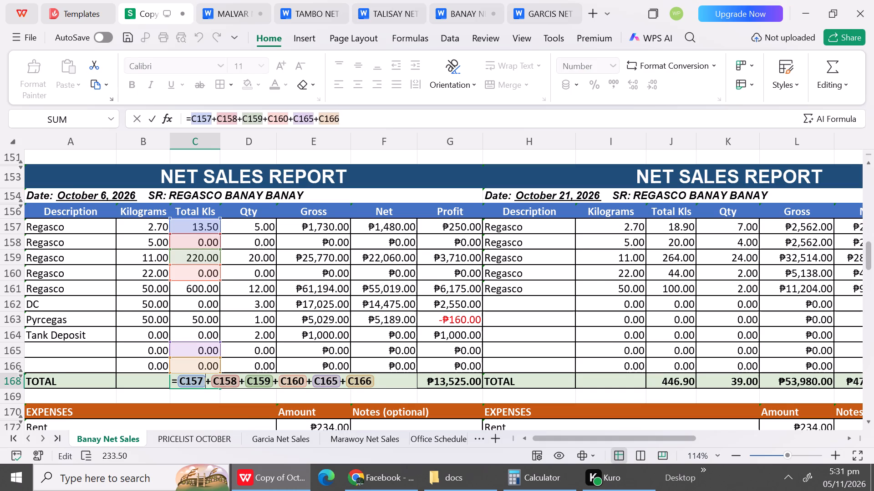
click(387, 380)
key(shift+plus)
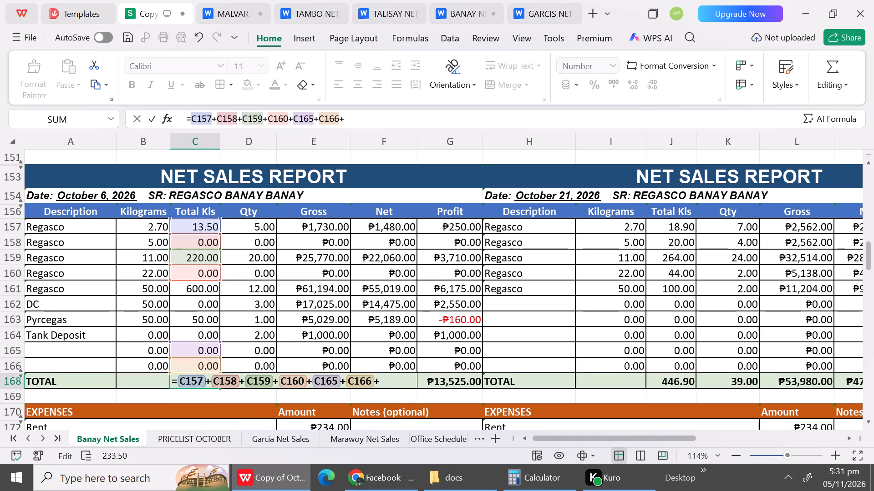
click(183, 296)
key(shift+plus)
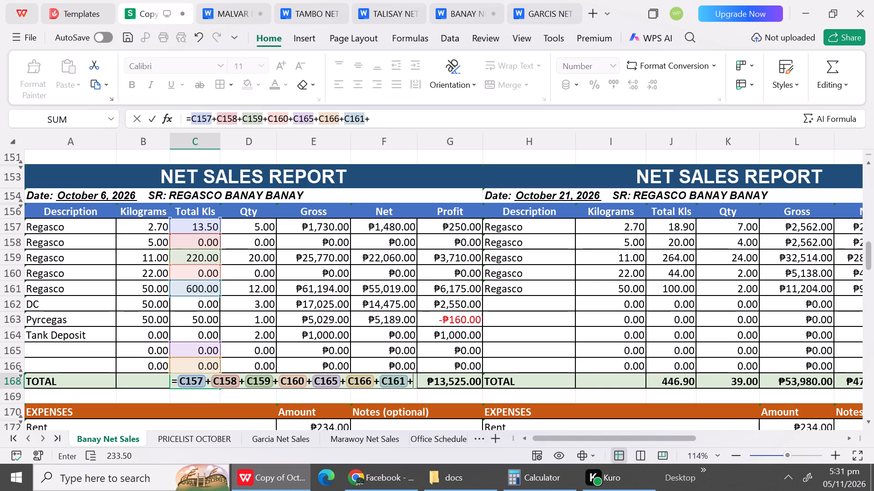
click(202, 323)
key(Return)
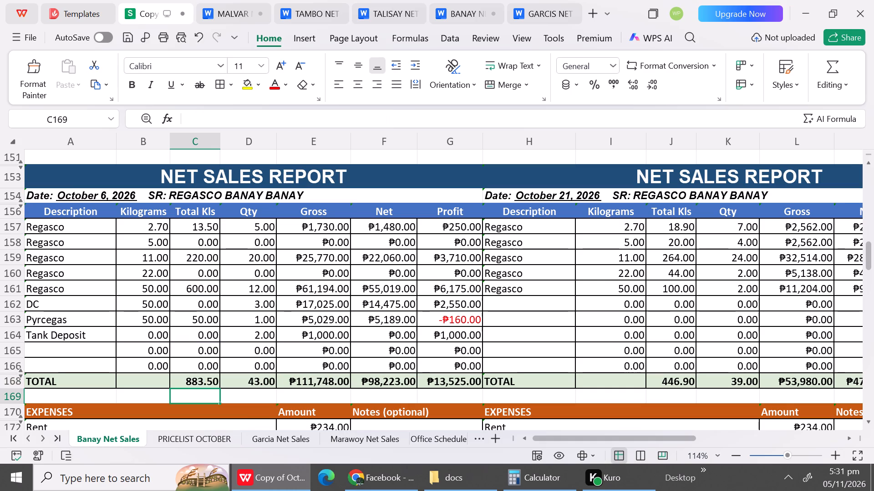
Add the 50 kg row's cell C192 to the October 7 total kls formula in C199.
triple_click(869, 420)
triple_click(869, 420)
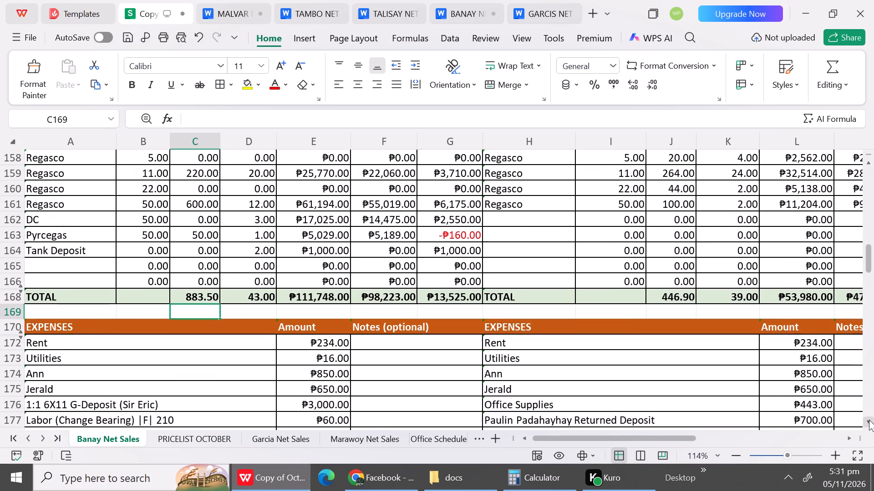
triple_click(869, 420)
triple_click(869, 420)
triple_click(869, 420)
triple_click(869, 420)
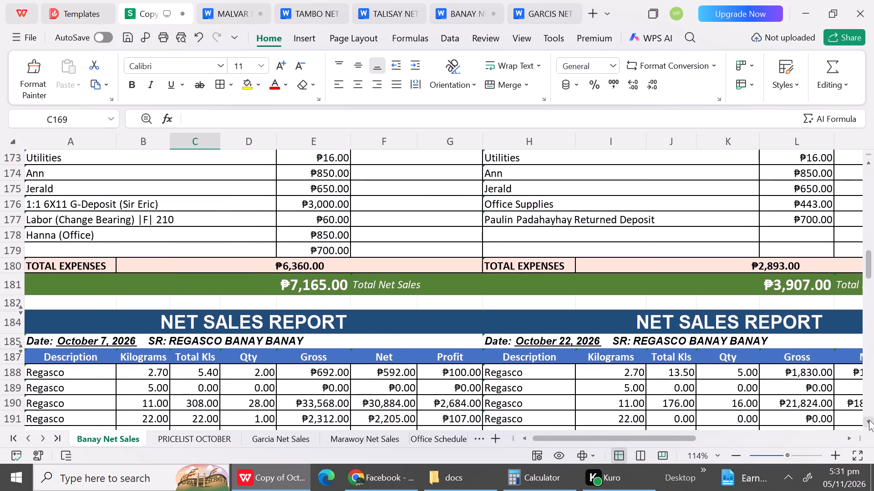
triple_click(869, 420)
triple_click(869, 420)
double_click(869, 420)
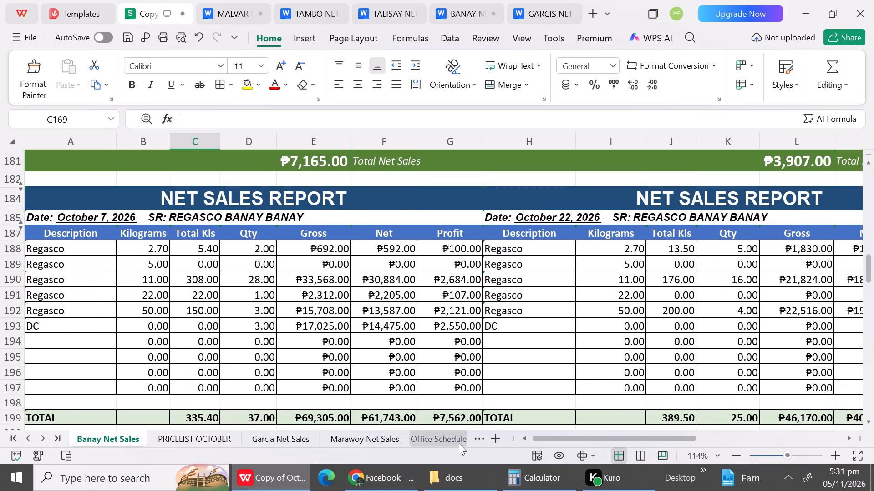
double_click(198, 418)
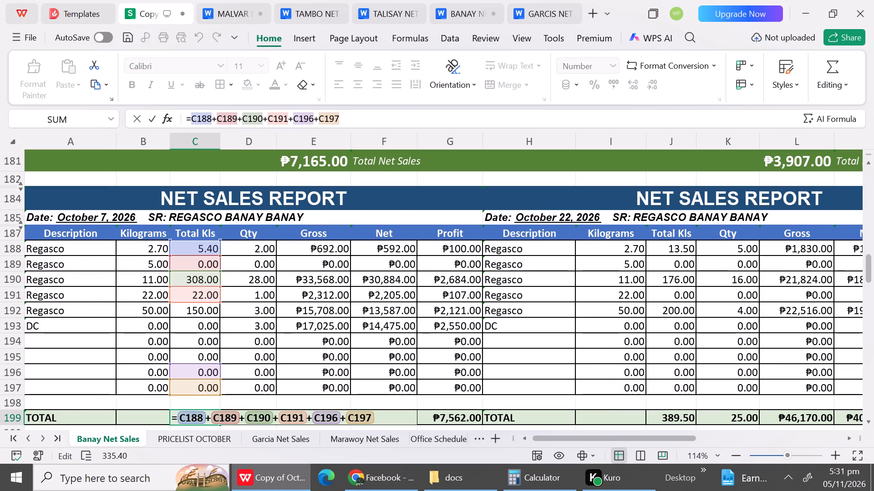
click(379, 416)
key(shift+plus)
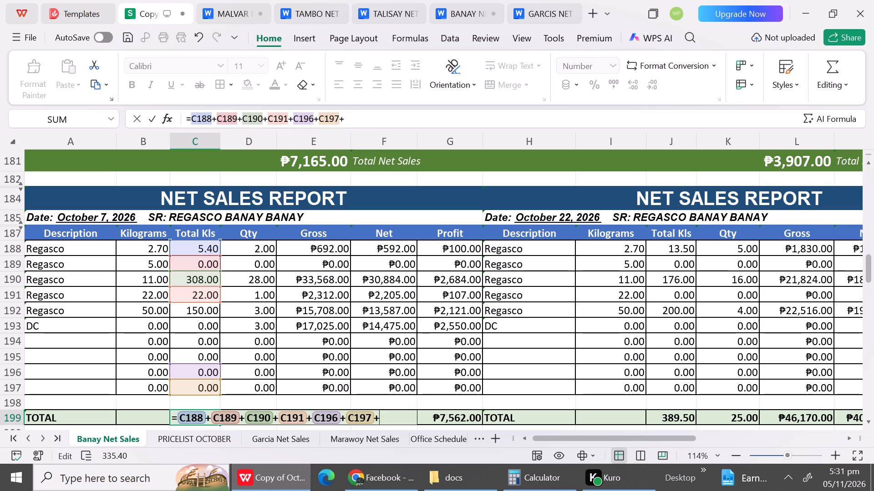
click(203, 314)
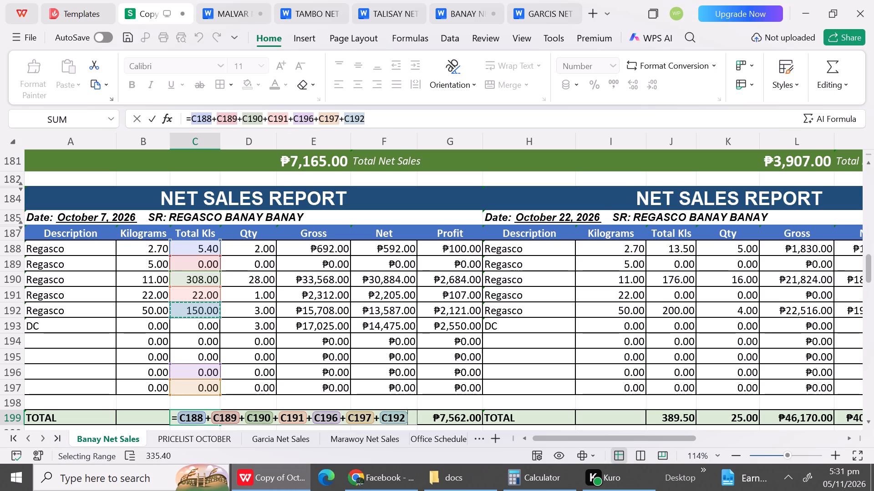
key(Return)
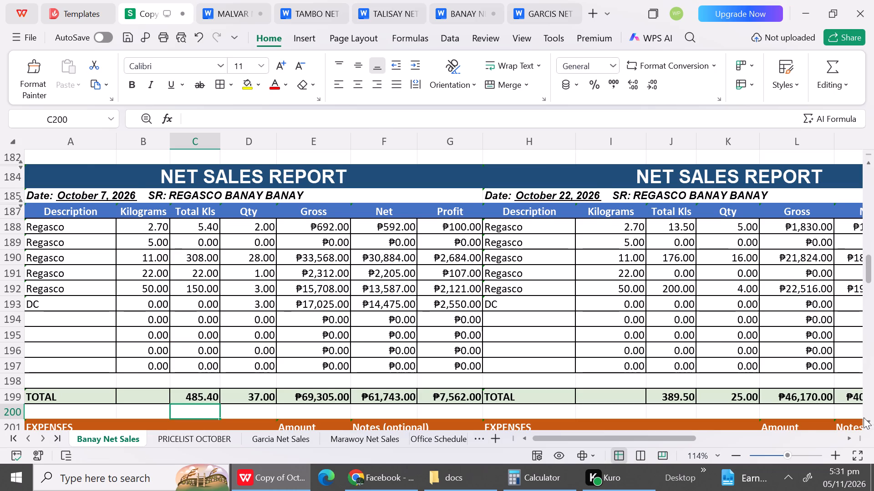
Add the 50 kg row's cell C223 to the October 8 total kls formula in C230.
triple_click(867, 421)
triple_click(867, 421)
triple_click(867, 421)
triple_click(867, 421)
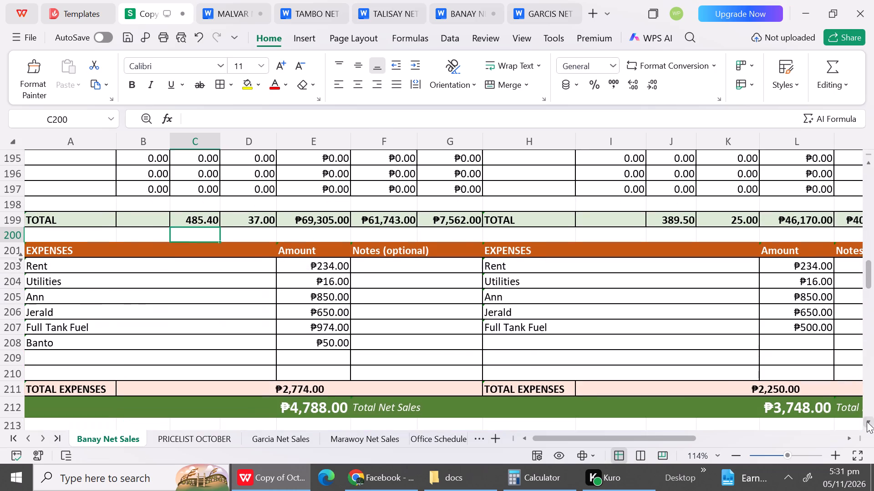
triple_click(867, 421)
triple_click(867, 421)
triple_click(867, 421)
triple_click(867, 421)
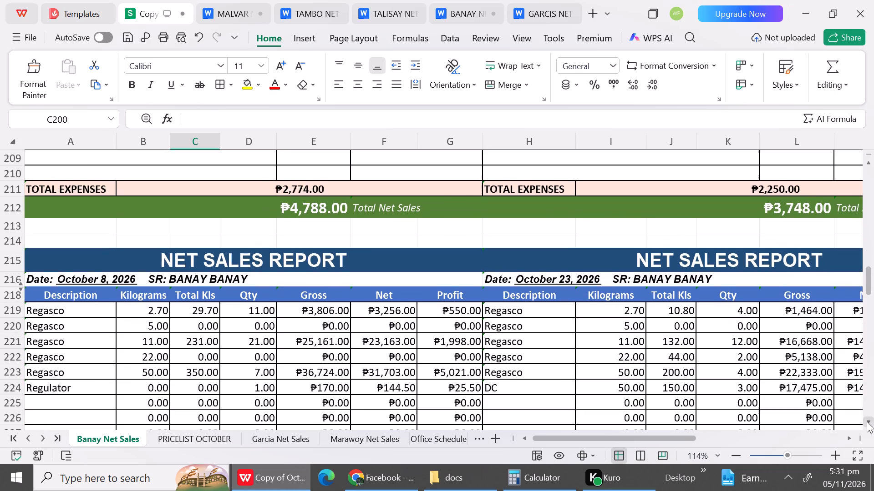
triple_click(867, 421)
click(867, 421)
drag(867, 421, 286, 401)
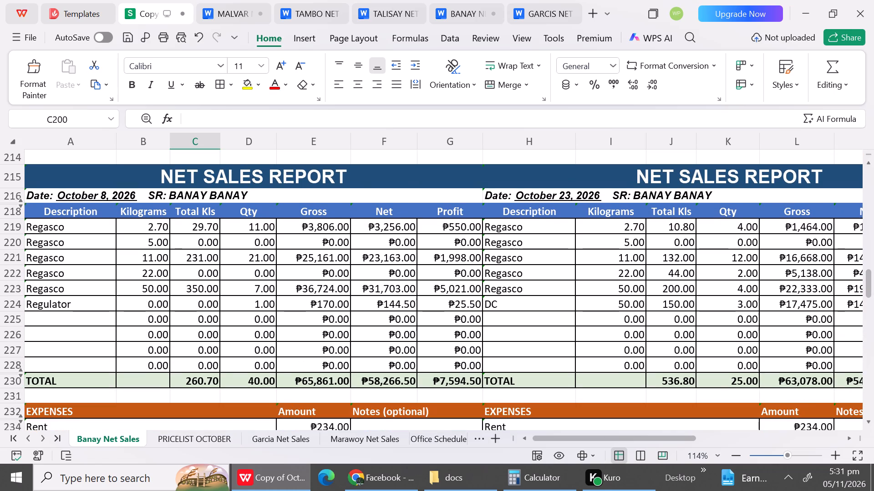
double_click(195, 376)
click(384, 379)
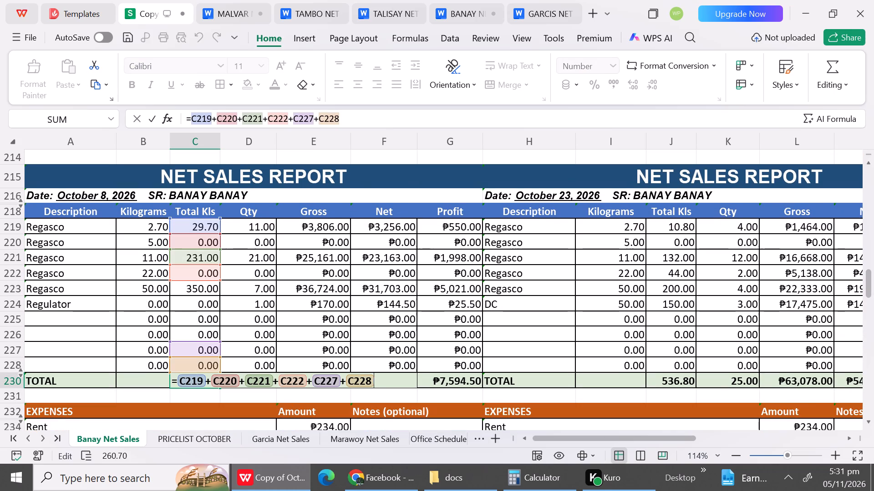
key(shift+plus)
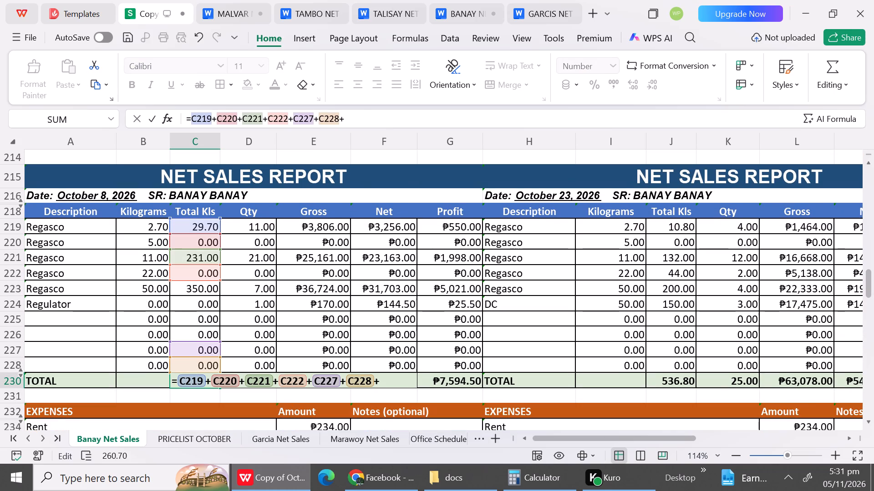
click(198, 284)
key(Return)
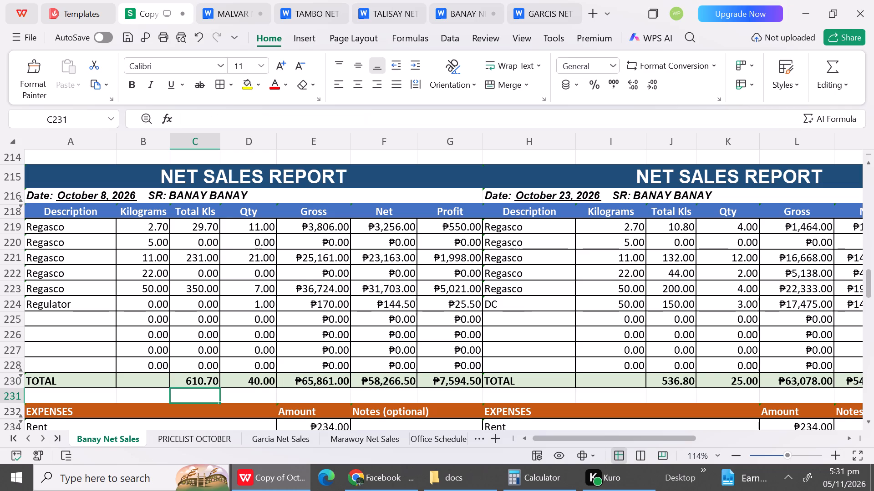
Add the 50 kg row's cell C254 to the October 9 total kls formula in C261.
triple_click(867, 423)
triple_click(867, 423)
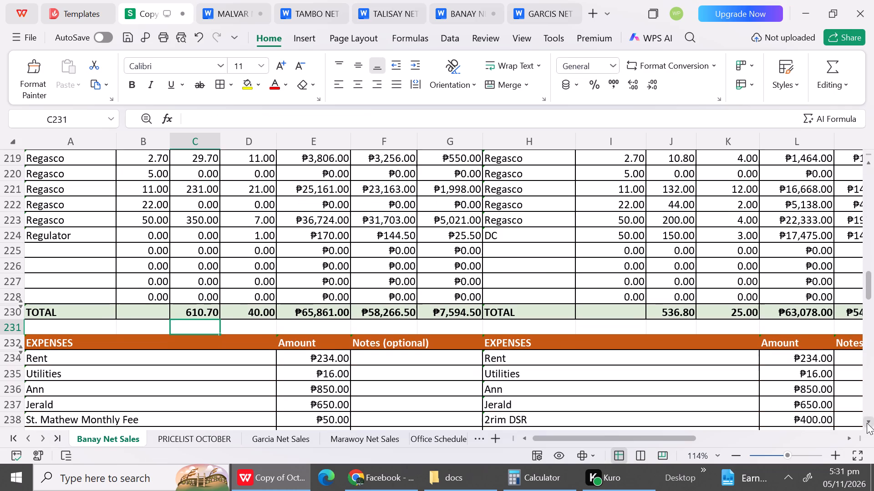
triple_click(867, 423)
triple_click(867, 423)
triple_click(867, 423)
triple_click(867, 423)
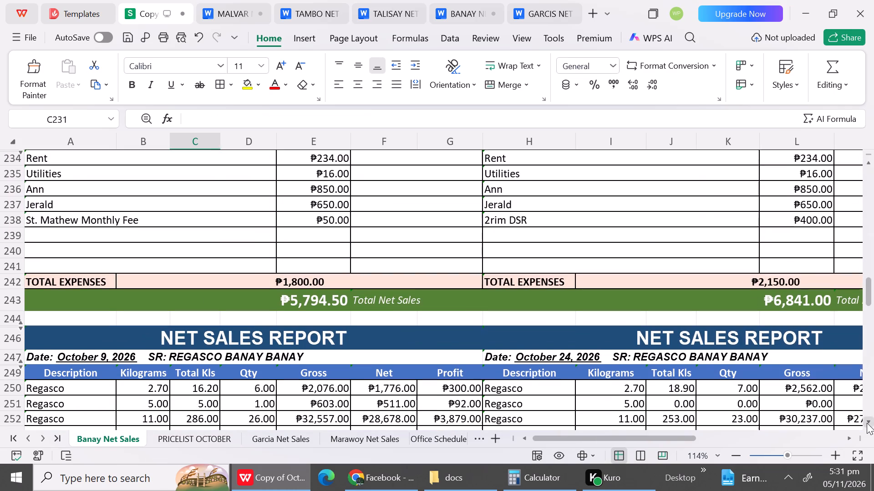
triple_click(867, 423)
triple_click(867, 423)
triple_click(867, 423)
drag(867, 423, 249, 407)
double_click(200, 381)
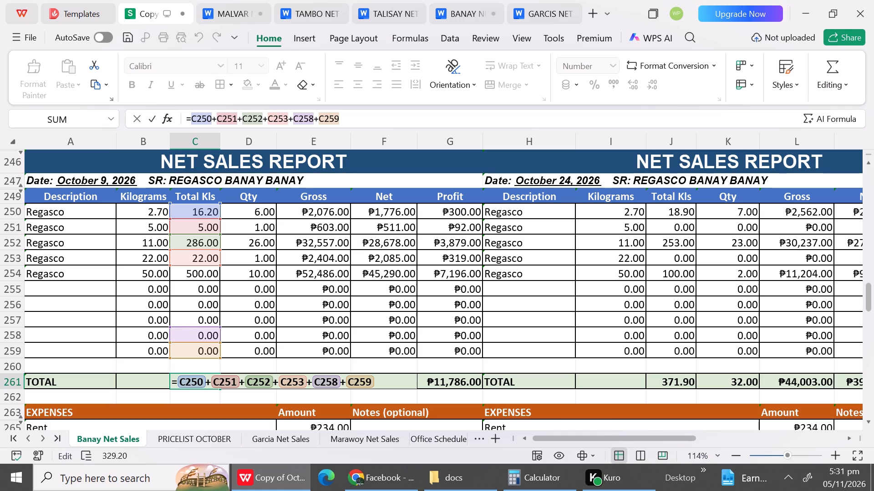
click(377, 386)
key(shift+plus)
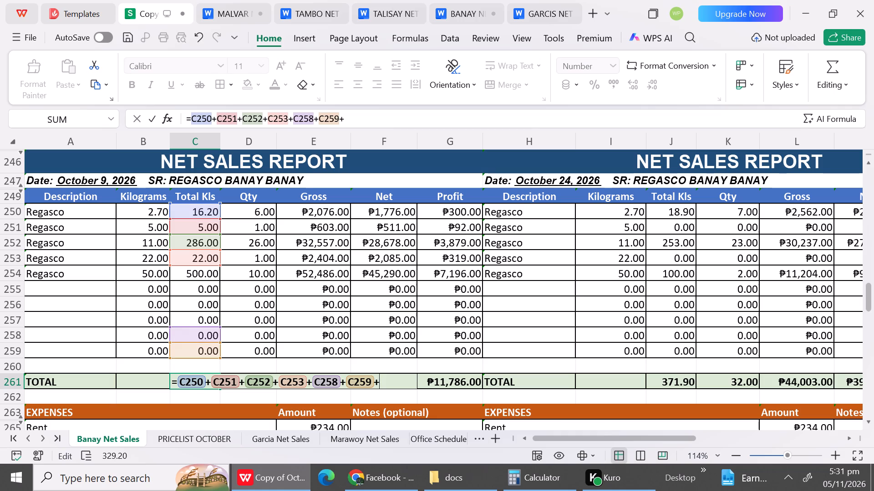
click(201, 275)
key(Return)
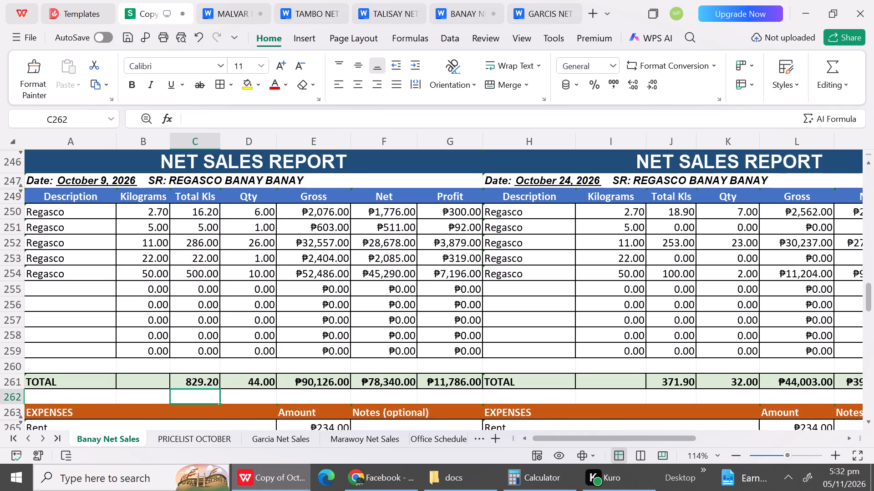
Add the 50 kg row's cell C285 to the October 10 total kls formula in C292.
triple_click(869, 423)
triple_click(869, 423)
triple_click(869, 423)
triple_click(869, 423)
triple_click(869, 423)
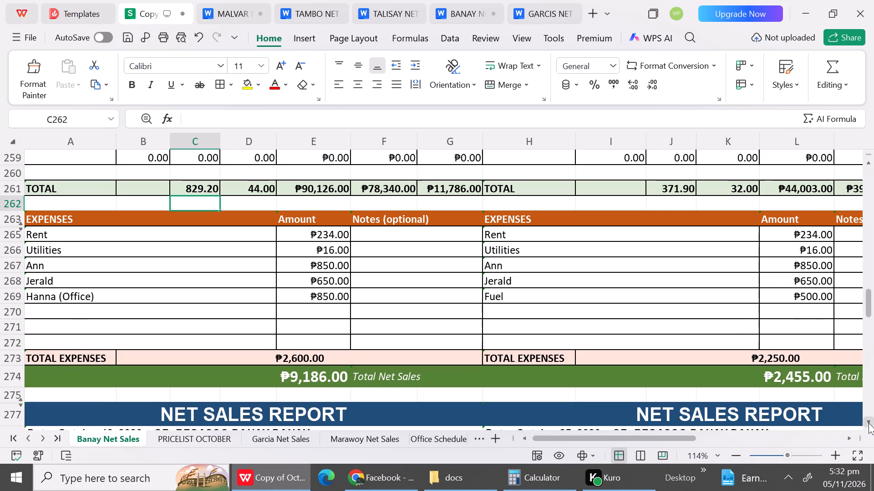
triple_click(869, 423)
triple_click(869, 423)
triple_click(869, 423)
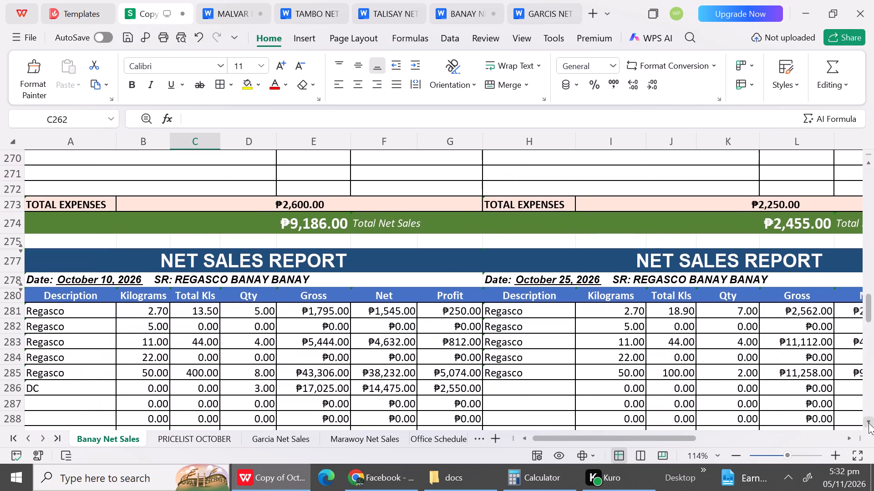
click(869, 423)
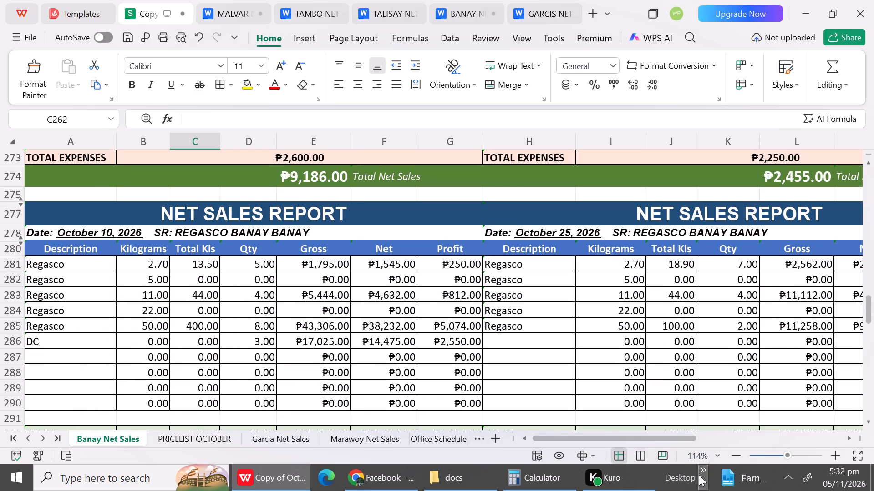
click(868, 422)
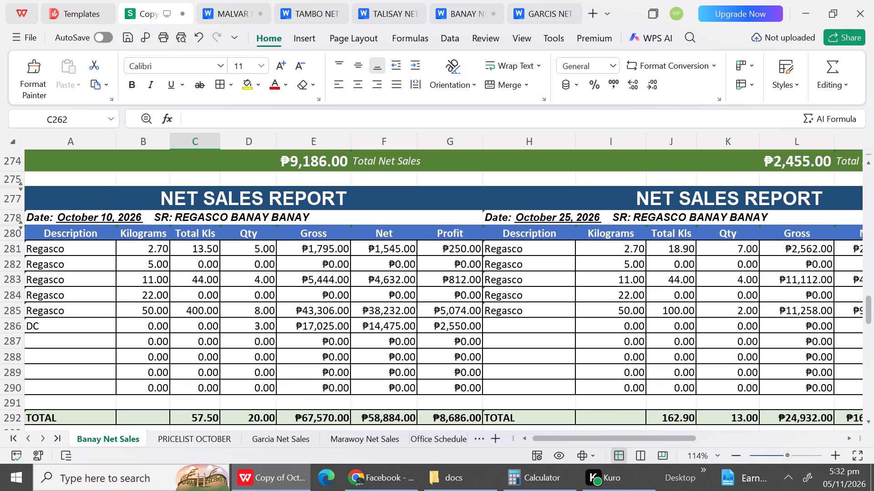
double_click(214, 411)
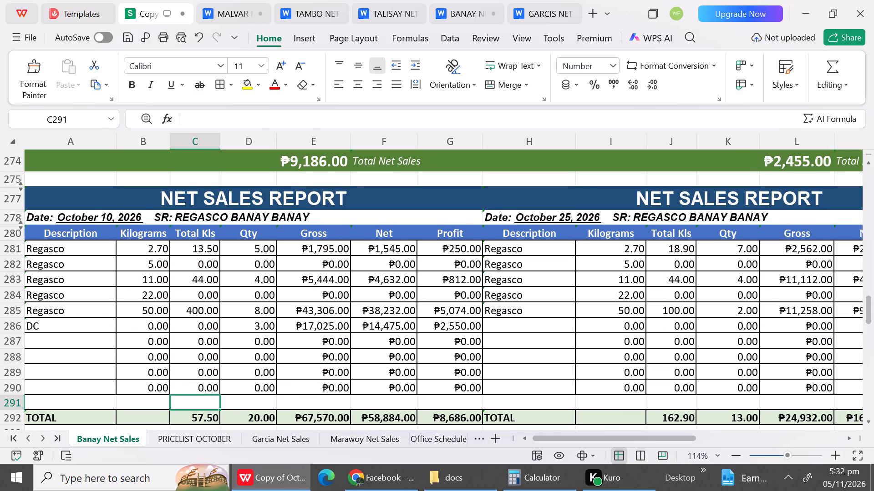
double_click(209, 416)
click(380, 419)
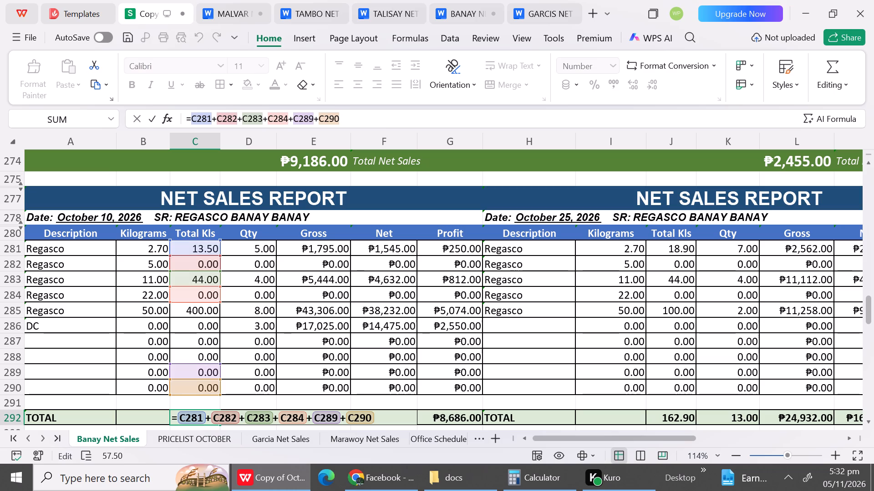
key(shift+plus)
click(208, 313)
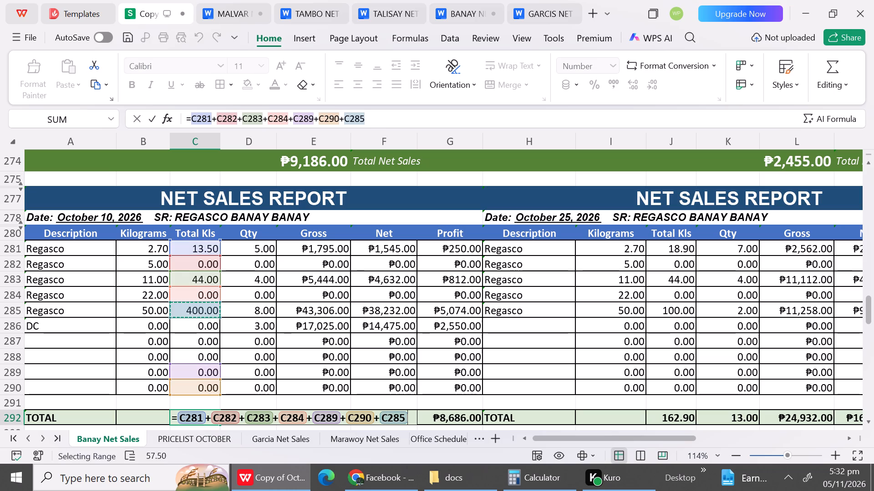
key(Return)
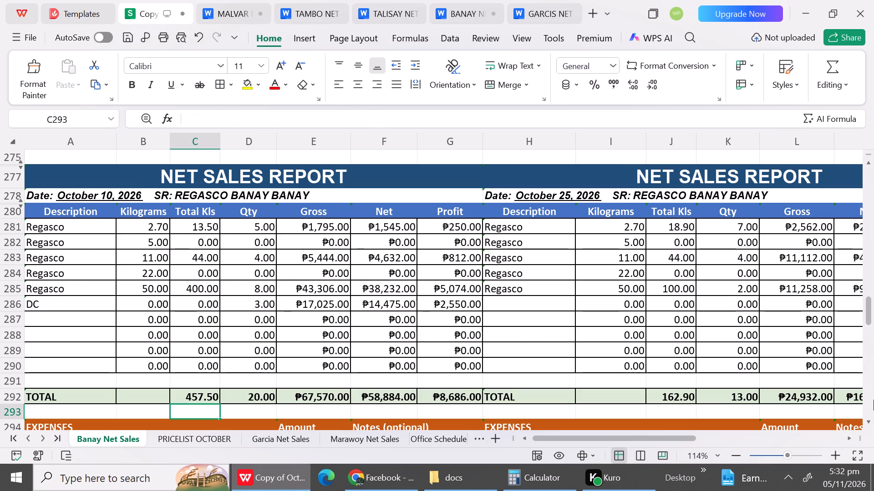
Add the 50 kg row's cell C316 to the October 11 total kls formula in C323.
triple_click(871, 422)
triple_click(871, 422)
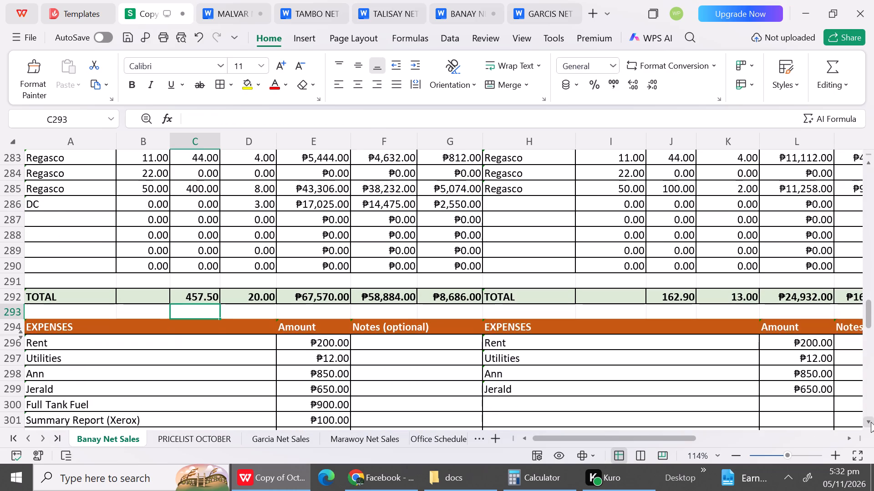
triple_click(871, 422)
triple_click(871, 422)
triple_click(871, 422)
triple_click(871, 422)
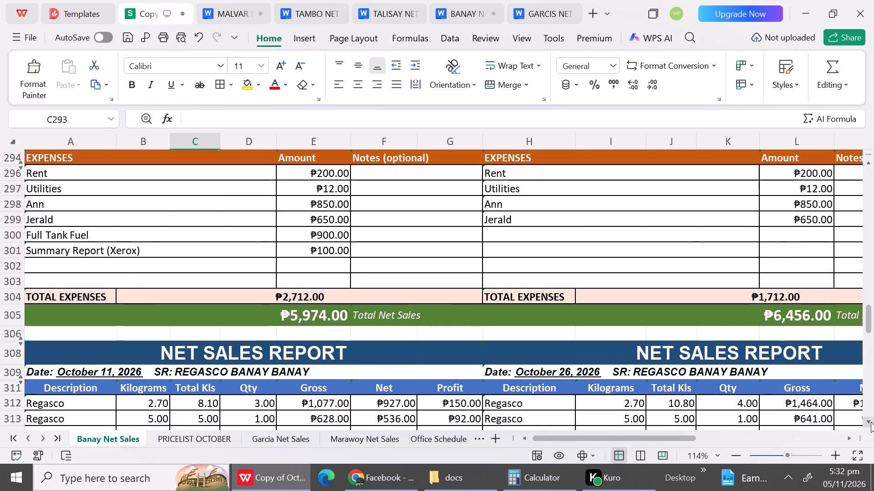
triple_click(871, 422)
triple_click(871, 422)
triple_click(871, 422)
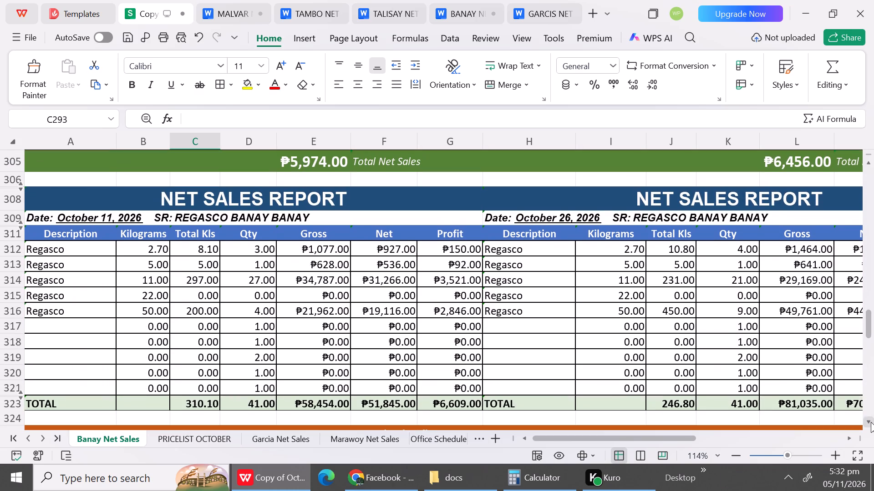
double_click(208, 404)
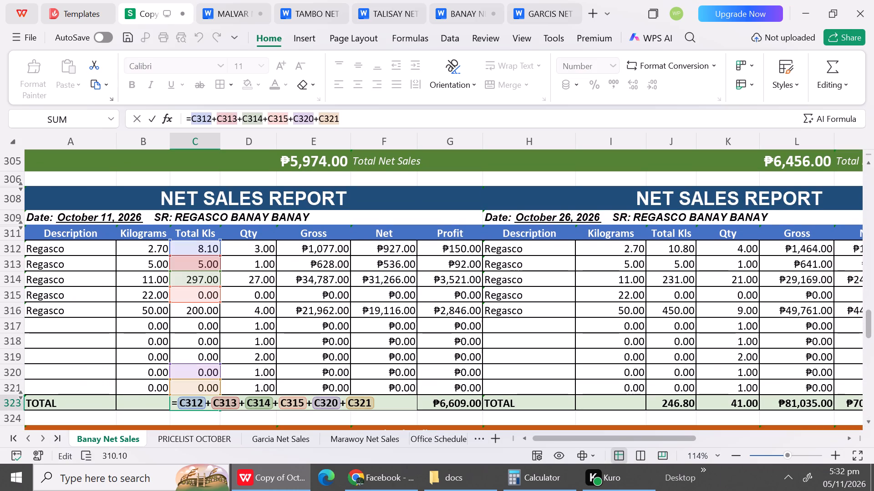
click(376, 400)
key(shift+plus)
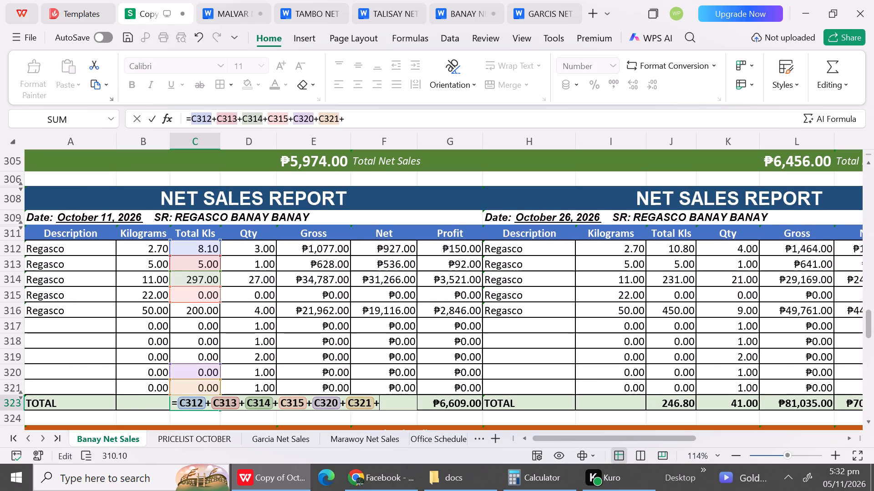
click(193, 311)
key(Return)
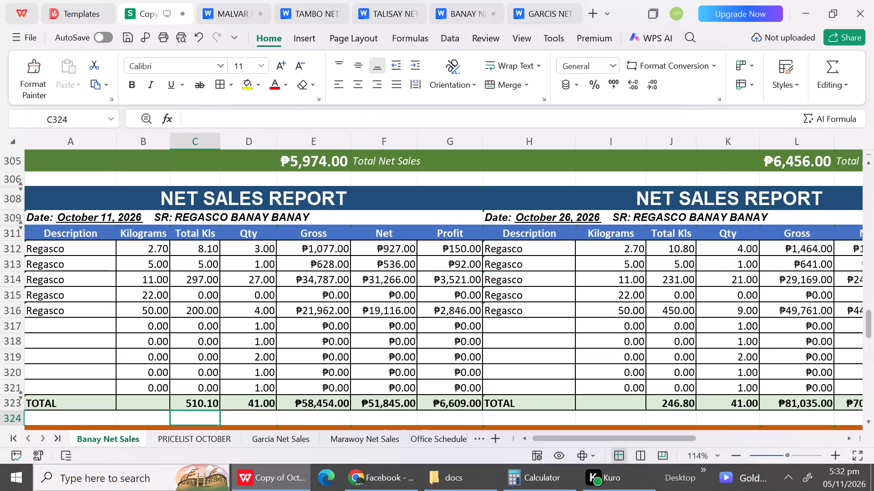
Add the 50 kg row's cell C347 to the October 12 total kls formula in C354.
triple_click(872, 425)
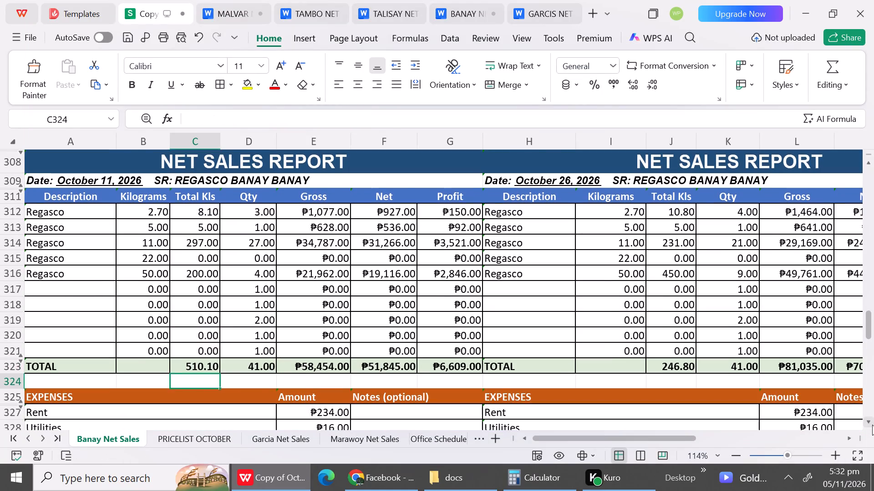
triple_click(872, 425)
triple_click(872, 425)
triple_click(872, 425)
triple_click(872, 425)
triple_click(872, 425)
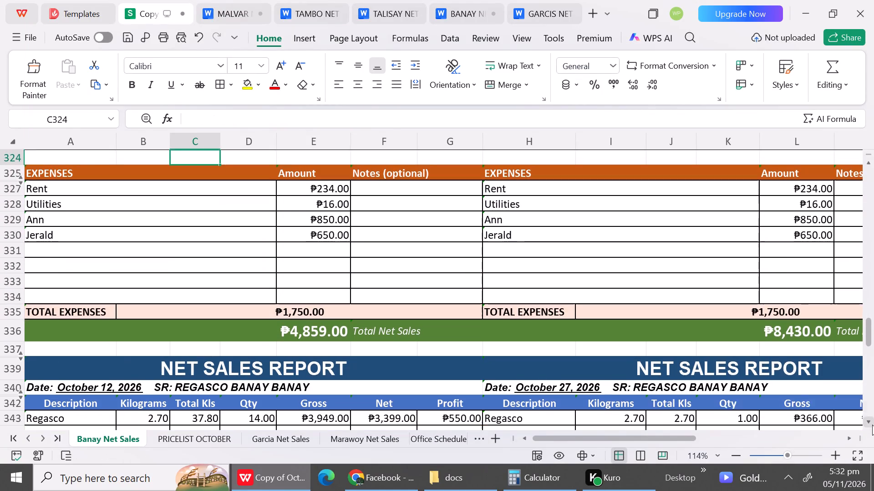
triple_click(872, 425)
triple_click(872, 425)
triple_click(872, 425)
click(872, 425)
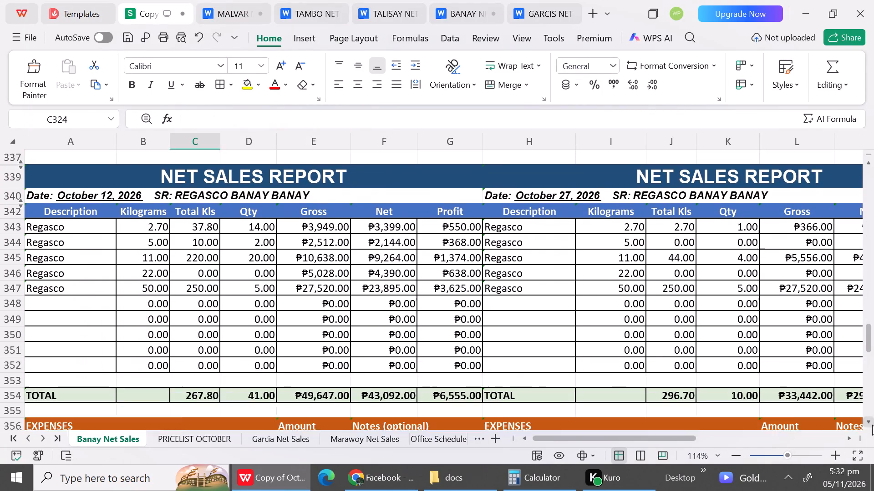
drag(872, 425, 299, 336)
double_click(211, 377)
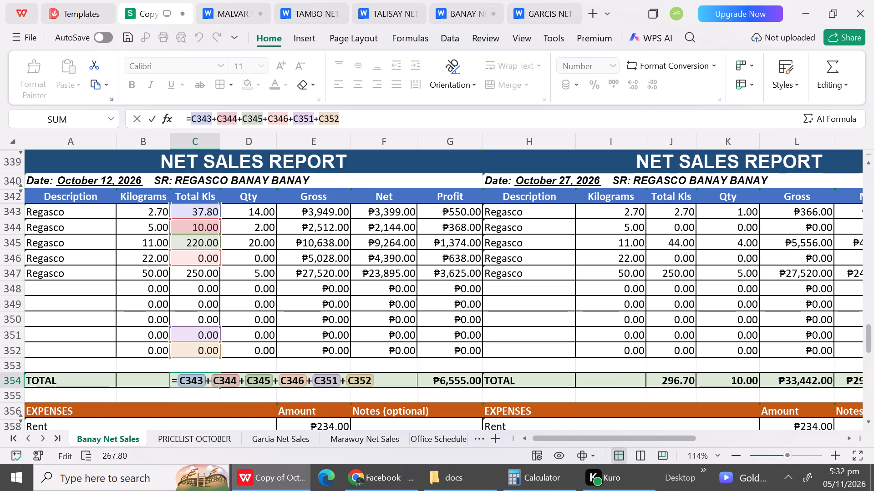
click(386, 381)
key(shift+plus)
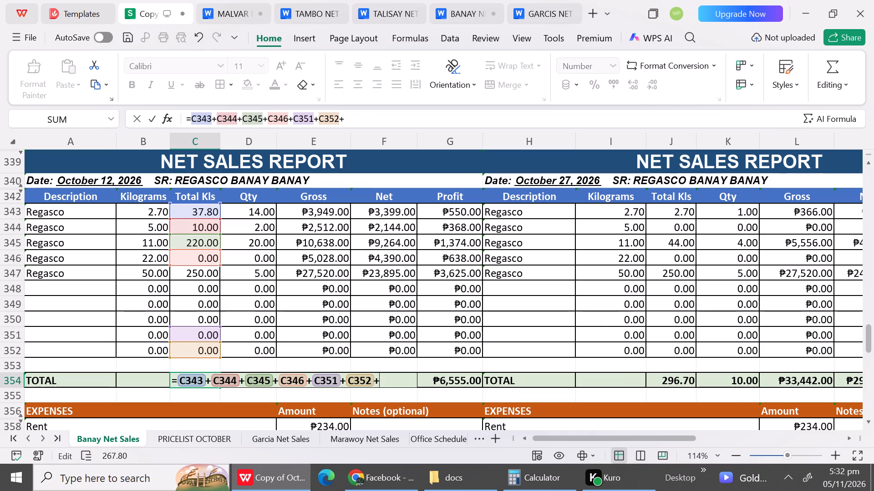
click(197, 277)
key(Return)
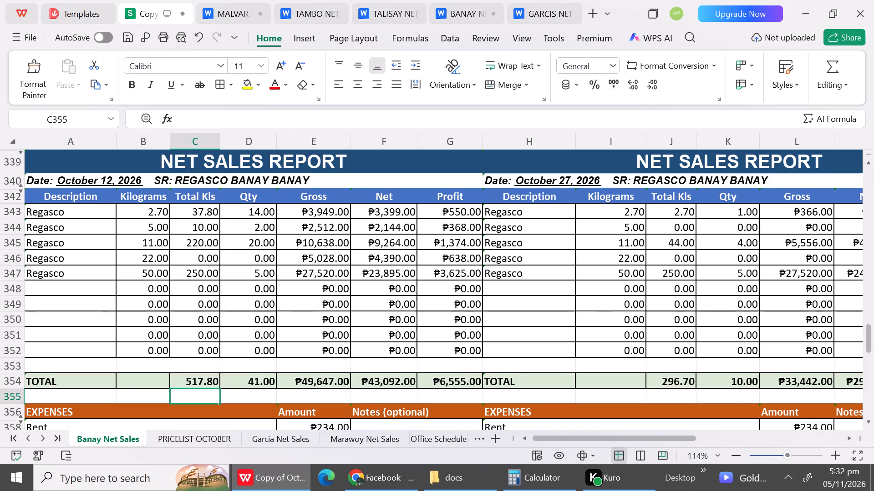
Add the 50 kg row's cell C377 to the October 13 total kls formula in C384.
triple_click(869, 416)
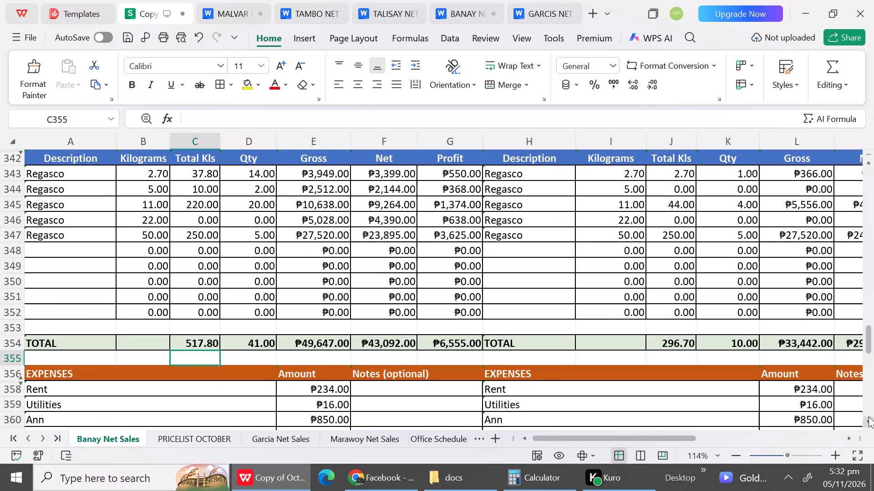
triple_click(869, 416)
triple_click(869, 416)
triple_click(869, 416)
triple_click(869, 416)
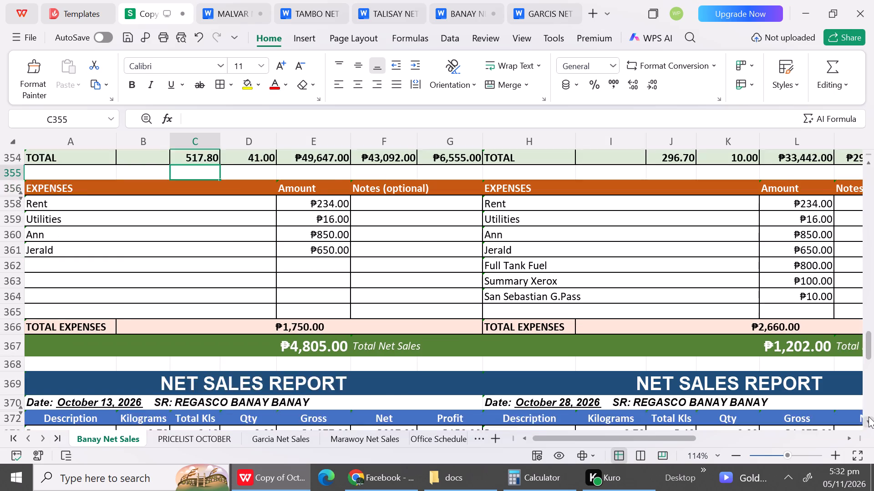
triple_click(869, 416)
triple_click(869, 416)
triple_click(869, 416)
click(869, 416)
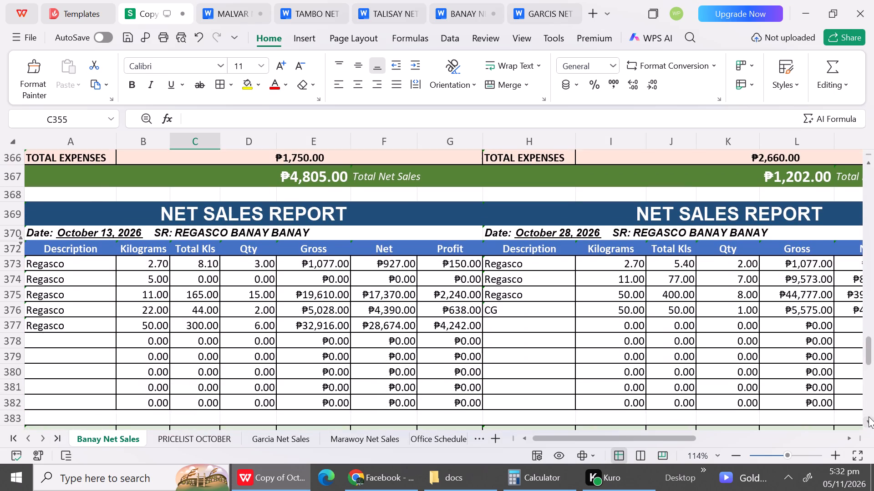
double_click(869, 416)
drag(869, 416, 329, 334)
triple_click(206, 384)
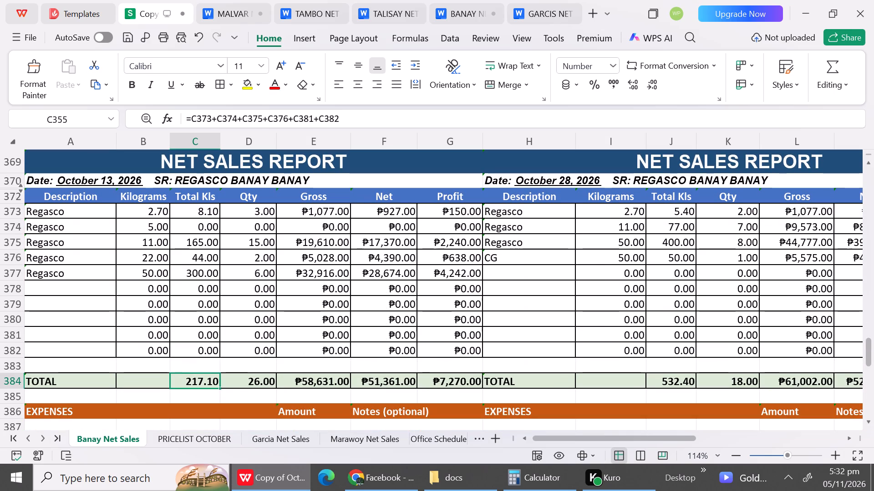
click(386, 386)
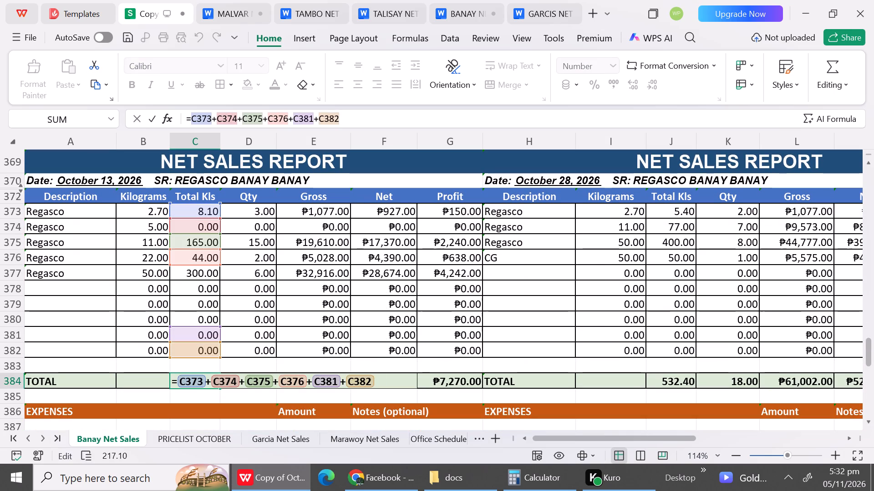
key(shift+plus)
click(203, 276)
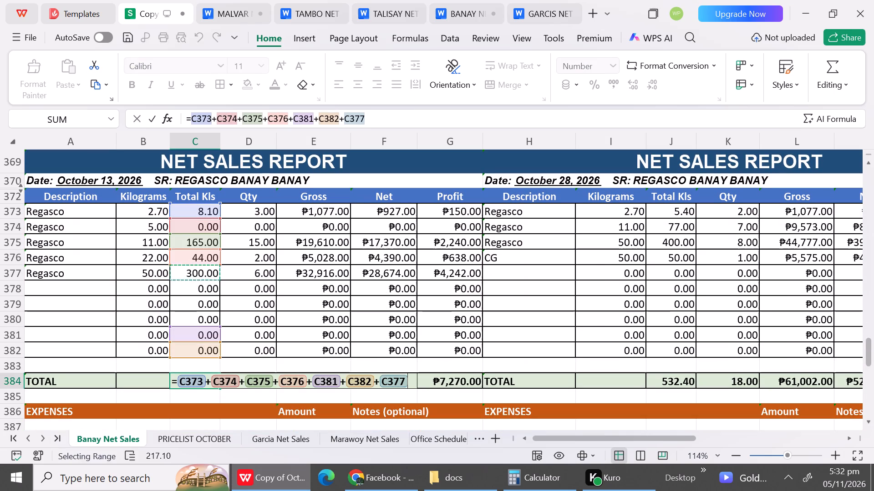
key(Return)
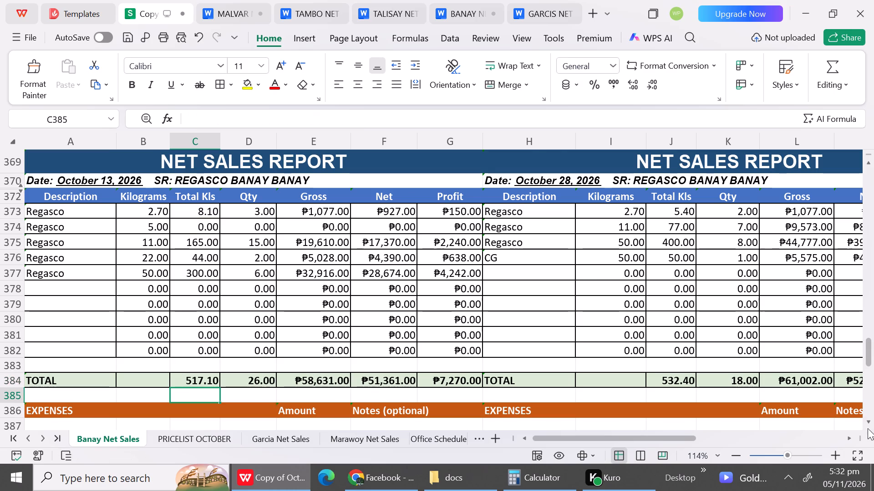
Add the 50 kg row's cell C407 to the October 14 total kls formula in C414.
triple_click(869, 421)
triple_click(869, 421)
triple_click(869, 421)
triple_click(869, 421)
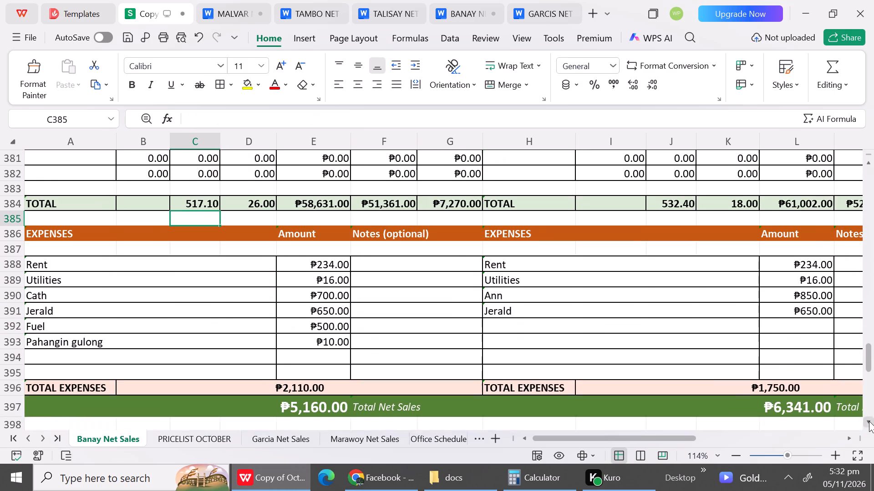
triple_click(869, 421)
triple_click(869, 421)
triple_click(869, 421)
triple_click(869, 421)
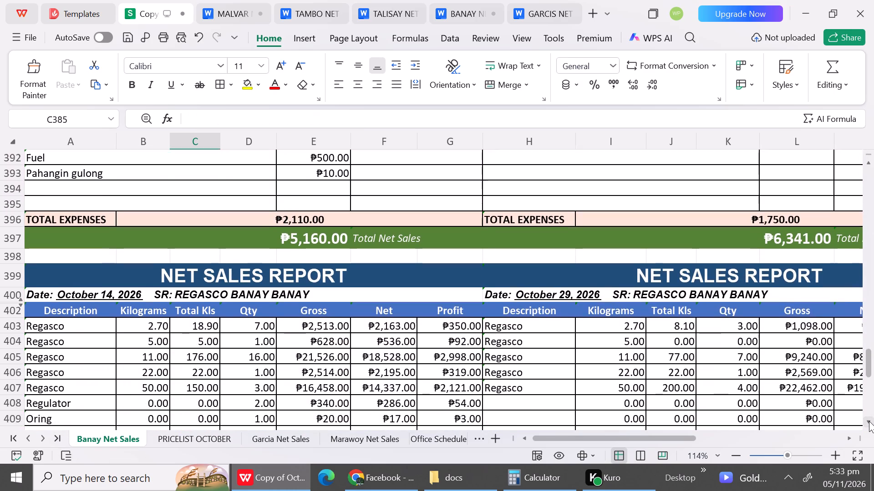
triple_click(869, 421)
click(869, 421)
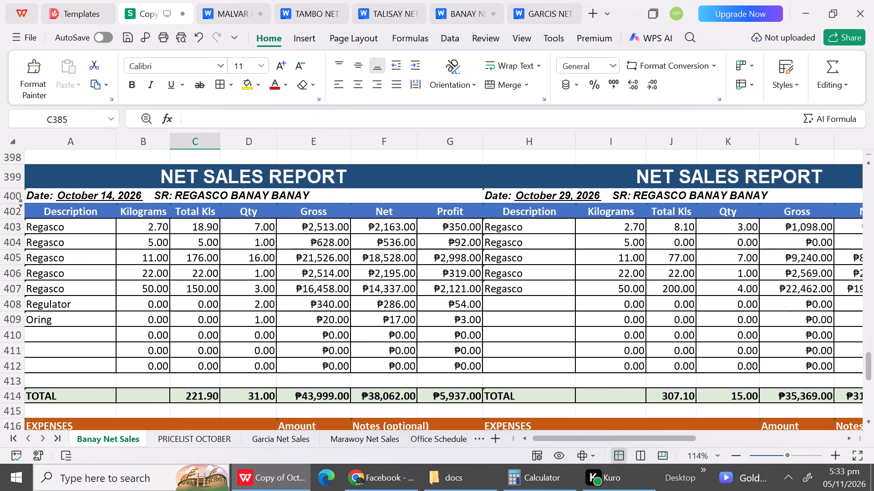
double_click(211, 394)
click(383, 394)
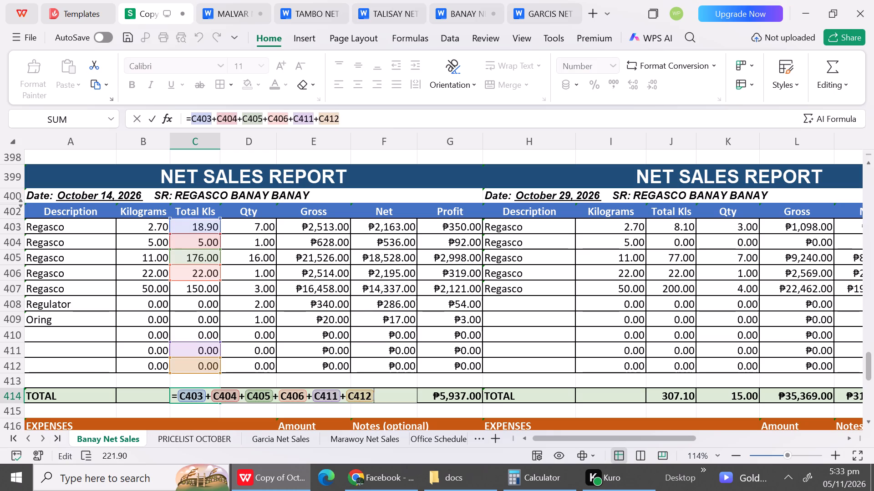
key(shift+plus)
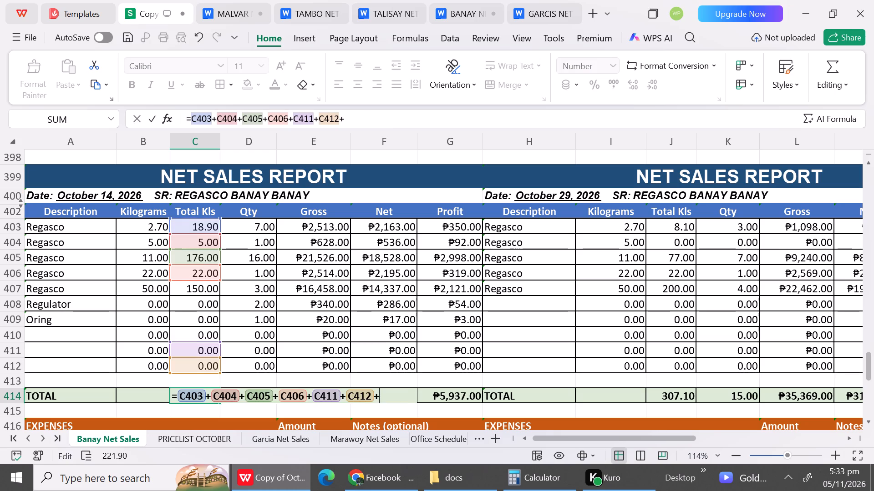
click(208, 292)
key(Return)
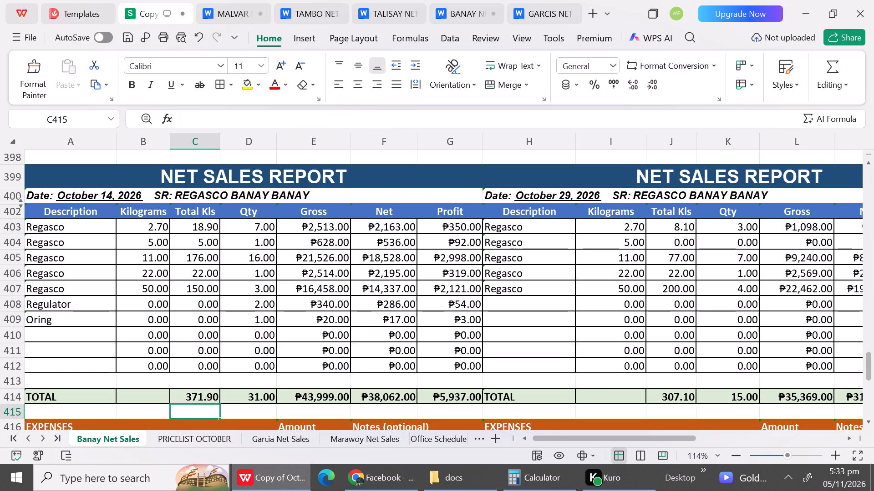
Add the 50 kg row's cell C437 to the October 15 total kls formula in C444.
triple_click(869, 419)
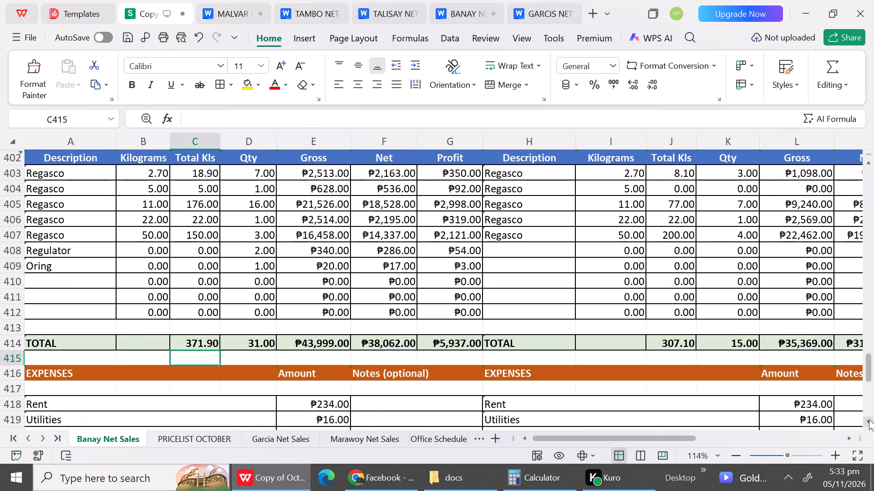
triple_click(869, 419)
triple_click(869, 419)
triple_click(869, 419)
triple_click(869, 419)
triple_click(869, 419)
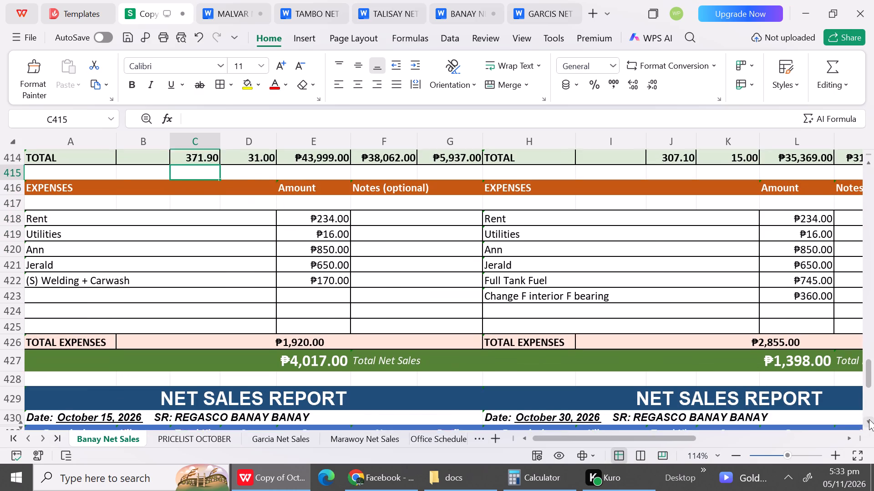
triple_click(869, 419)
triple_click(869, 419)
click(869, 419)
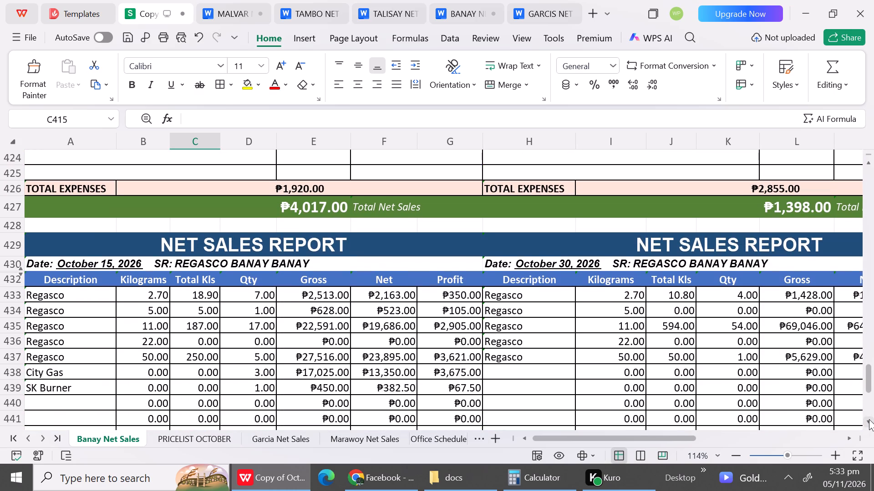
double_click(869, 419)
drag(869, 419, 203, 402)
double_click(199, 417)
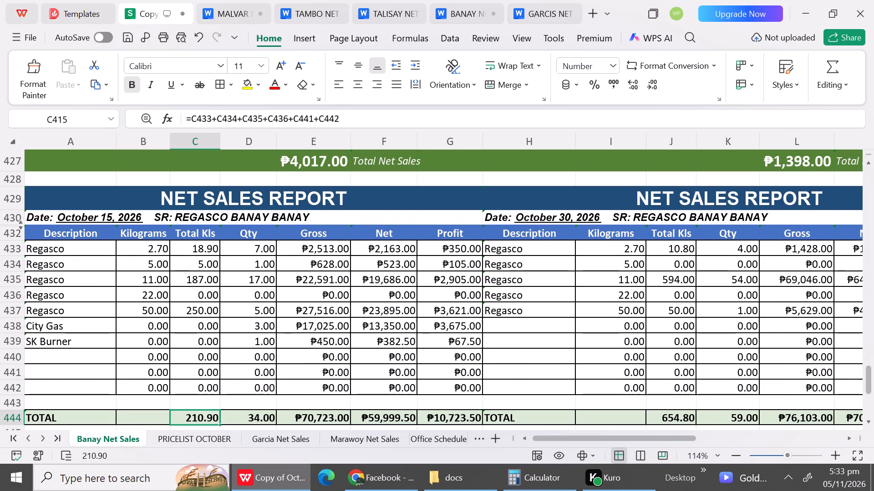
click(398, 413)
key(shift+plus)
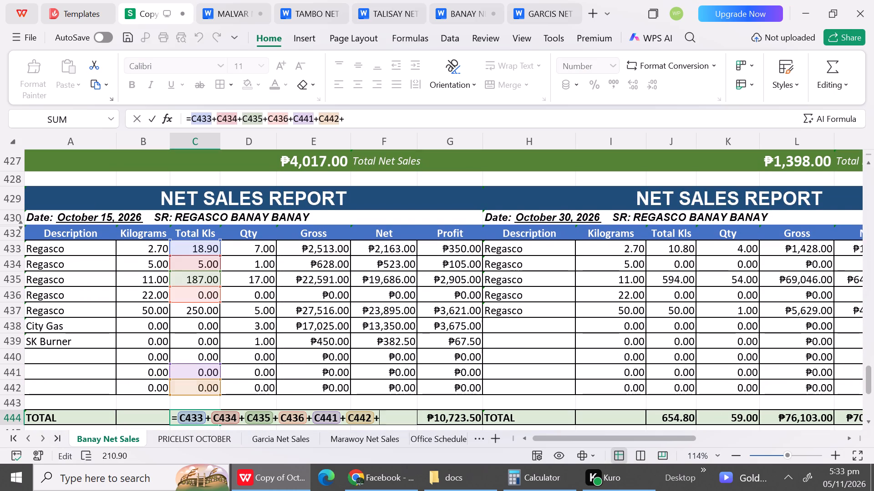
click(212, 310)
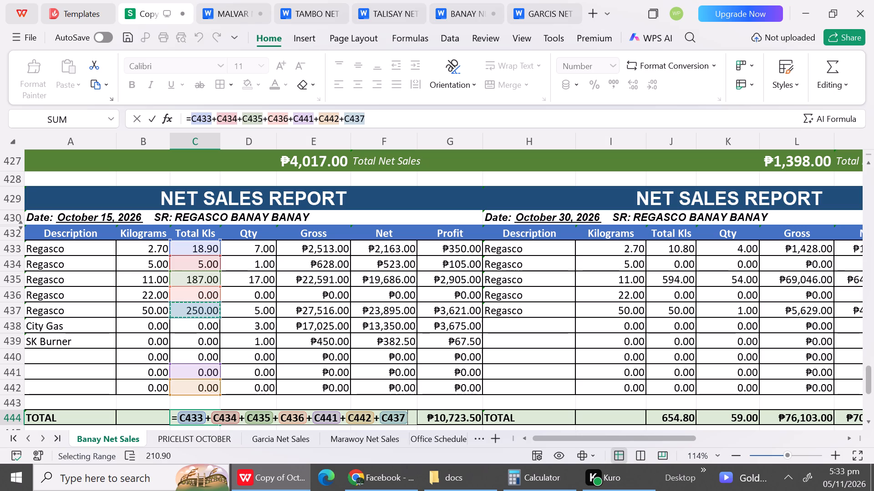
key(Return)
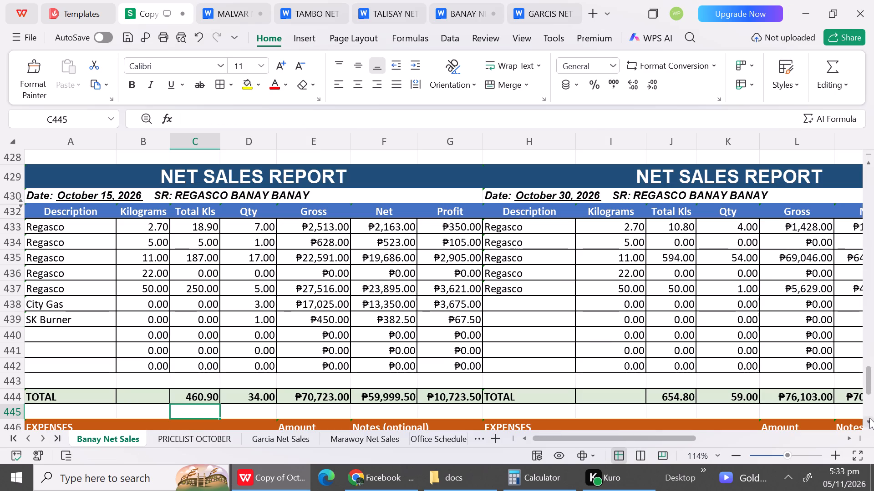
Start the summary's net sales formula in X5 with the October 31 total net sales cell S29.
triple_click(870, 427)
triple_click(870, 427)
triple_click(870, 427)
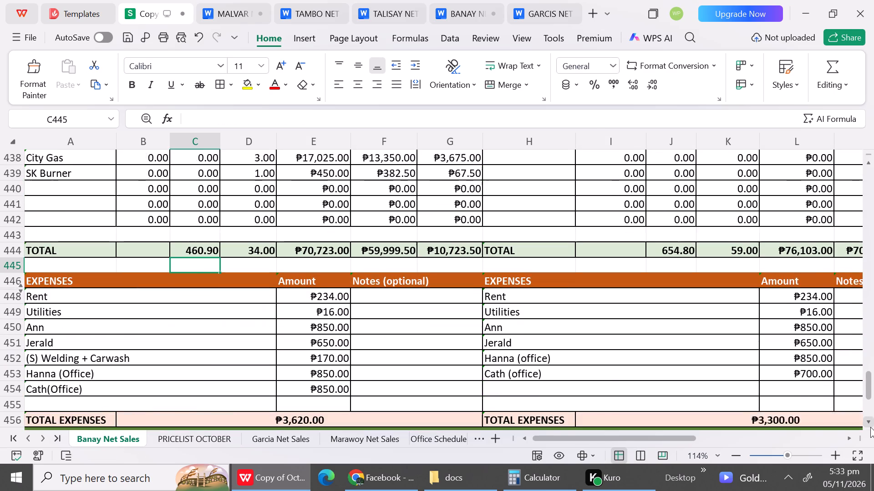
triple_click(870, 427)
triple_click(870, 427)
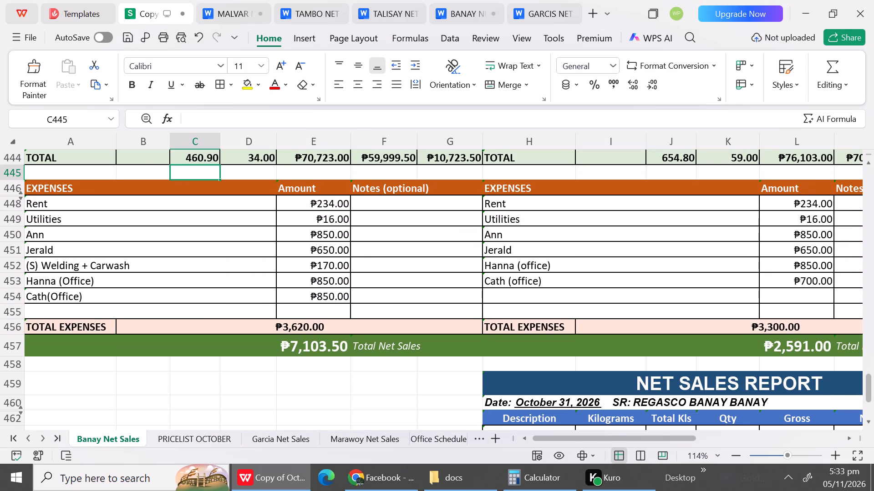
drag(642, 438, 765, 438)
drag(868, 378, 844, 145)
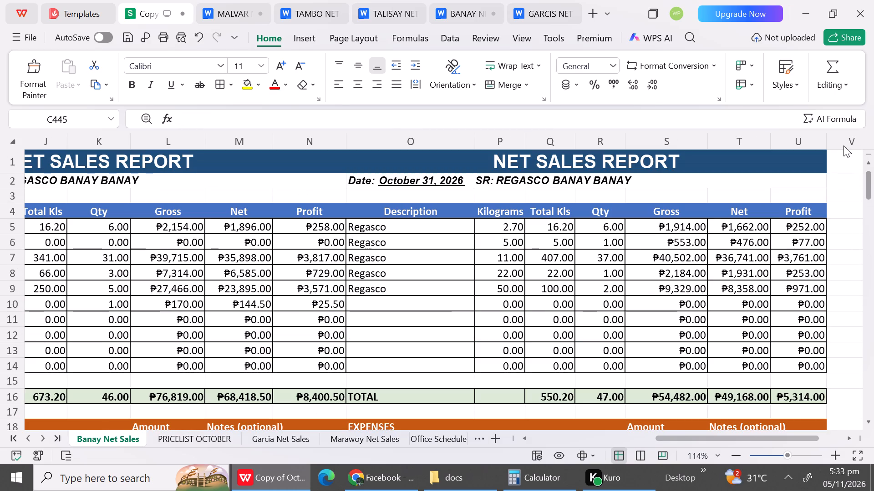
drag(844, 145, 844, 145)
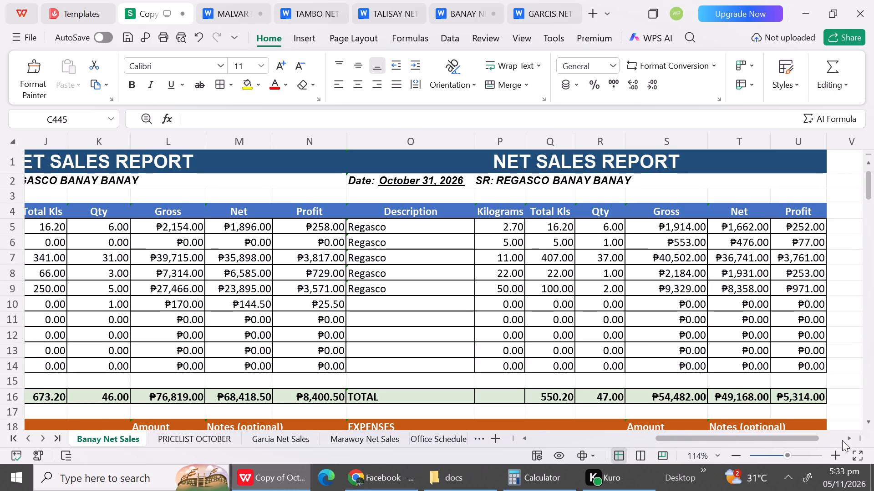
triple_click(847, 439)
click(847, 439)
click(847, 439)
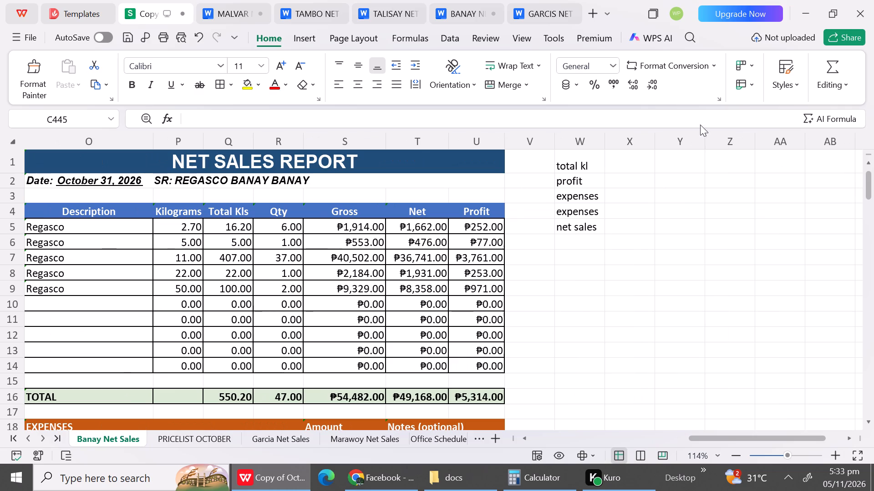
double_click(626, 170)
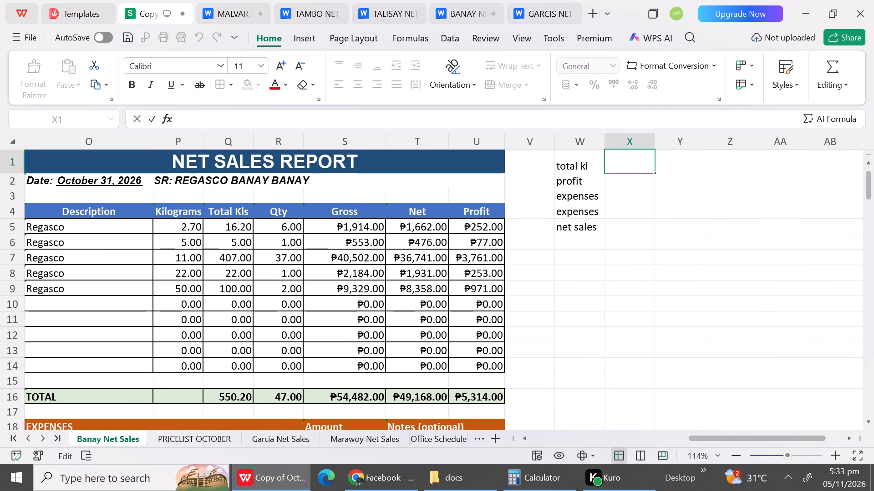
key(shift+plus)
key(BackSpace)
click(613, 227)
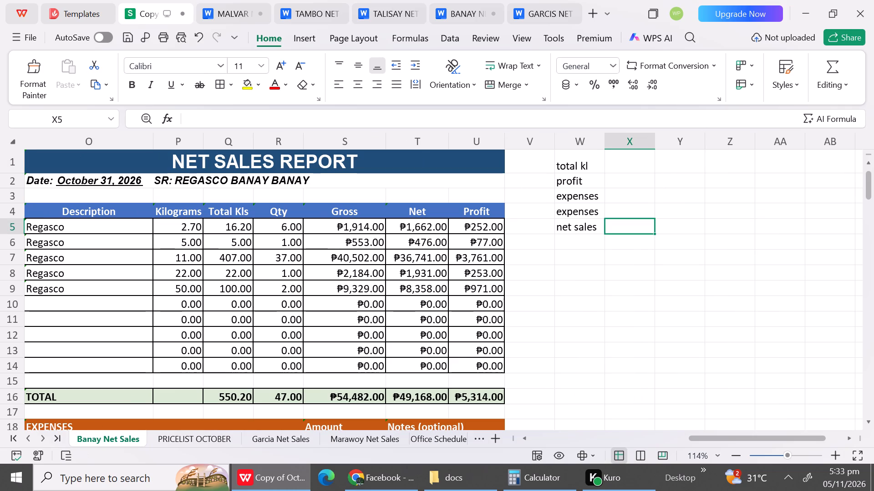
key(shift+plus)
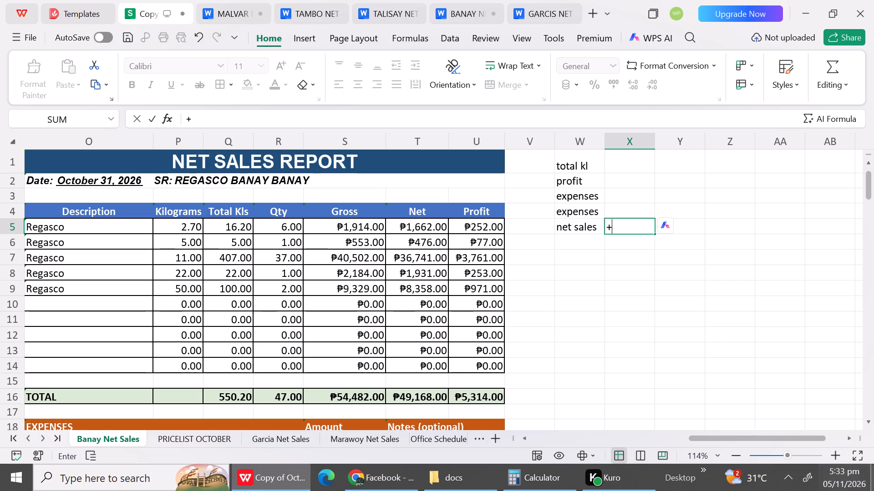
click(869, 419)
click(869, 419)
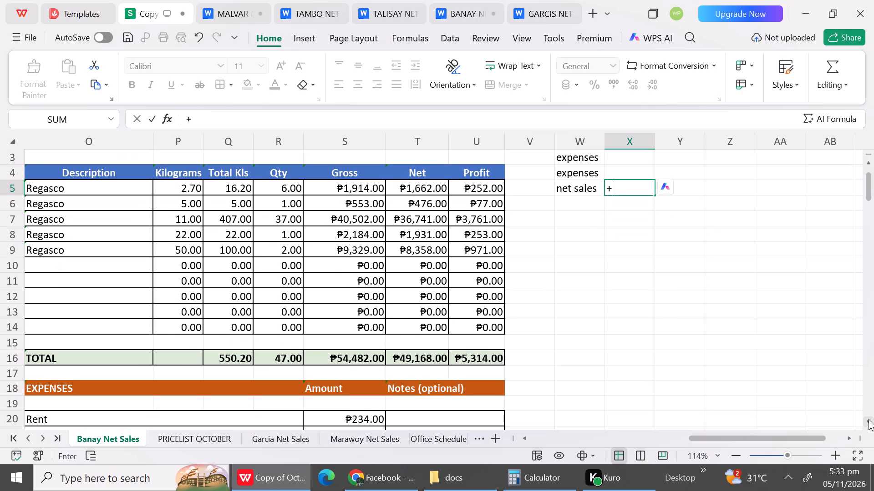
key(BackSpace)
key(equal)
click(868, 422)
triple_click(868, 422)
triple_click(868, 422)
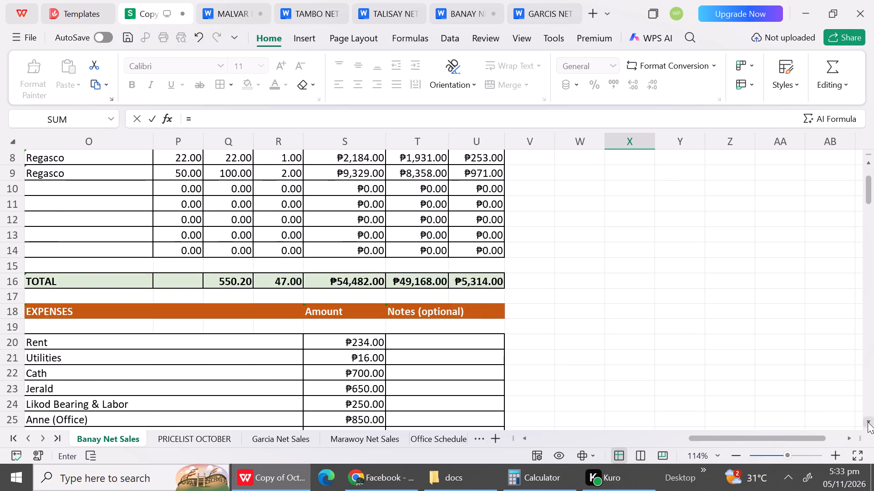
triple_click(868, 422)
click(868, 422)
click(349, 384)
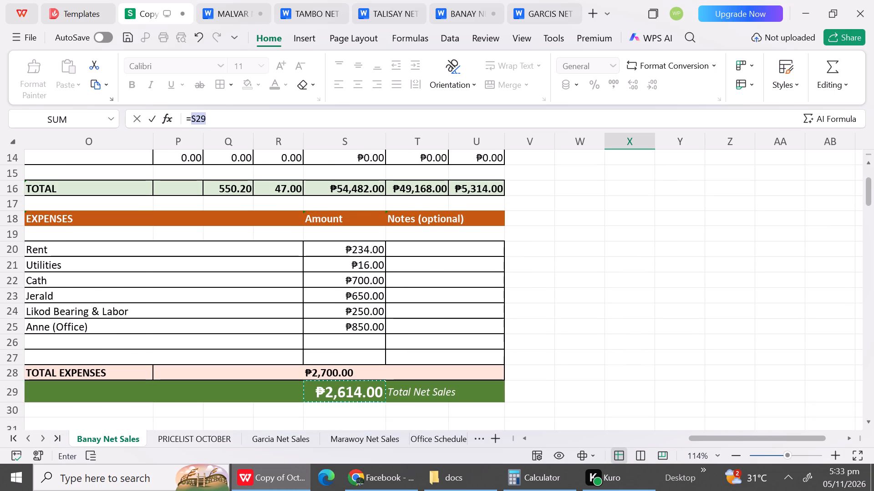
Add the October 16 total net sales cell L29 to the net sales formula in X5.
key(shift+plus)
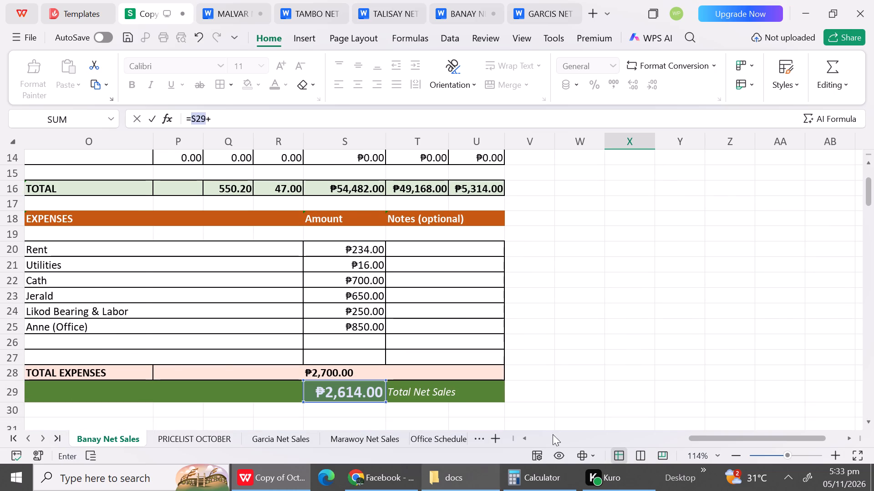
click(527, 440)
triple_click(527, 440)
click(527, 440)
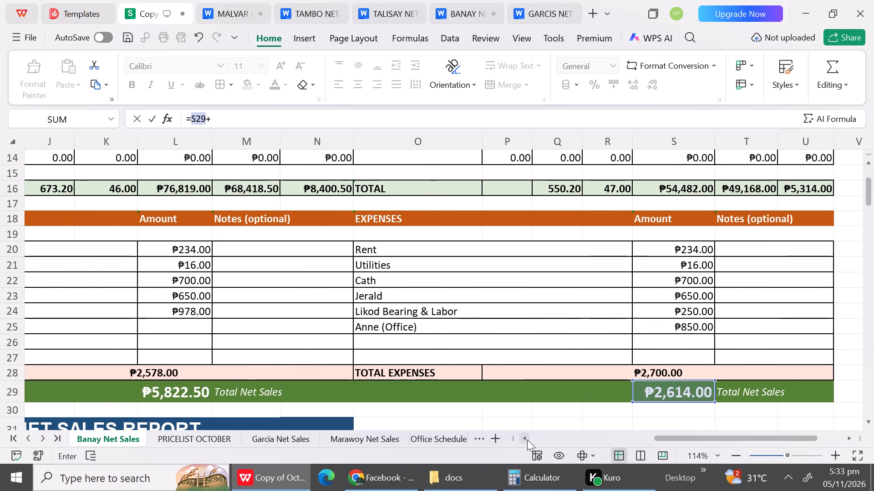
drag(868, 196, 868, 180)
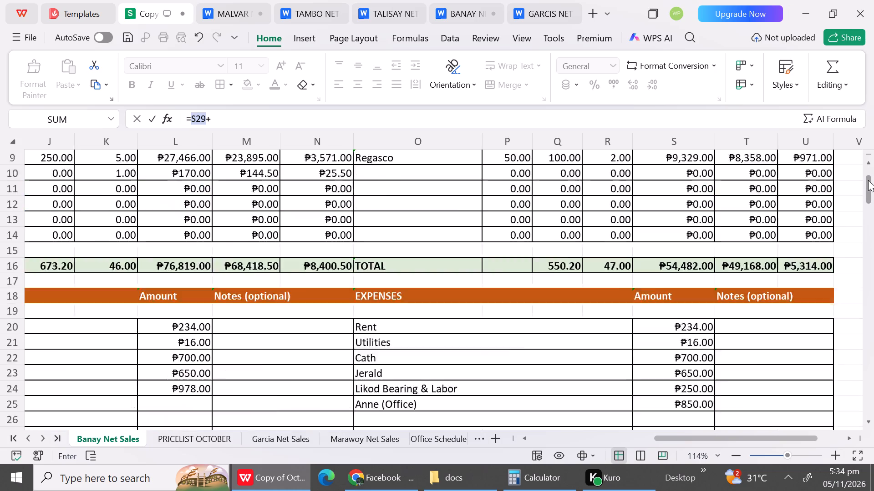
drag(868, 180, 868, 176)
triple_click(526, 439)
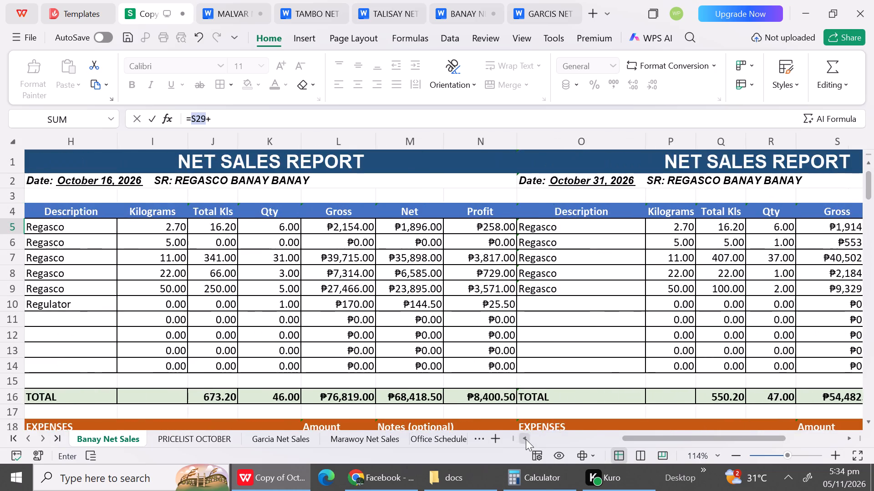
click(526, 439)
triple_click(871, 422)
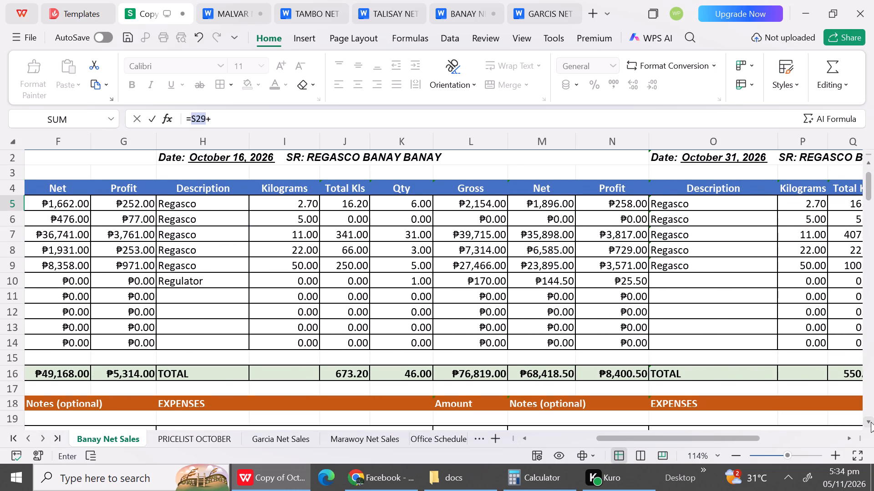
triple_click(871, 422)
triple_click(871, 422)
triple_click(871, 422)
triple_click(871, 422)
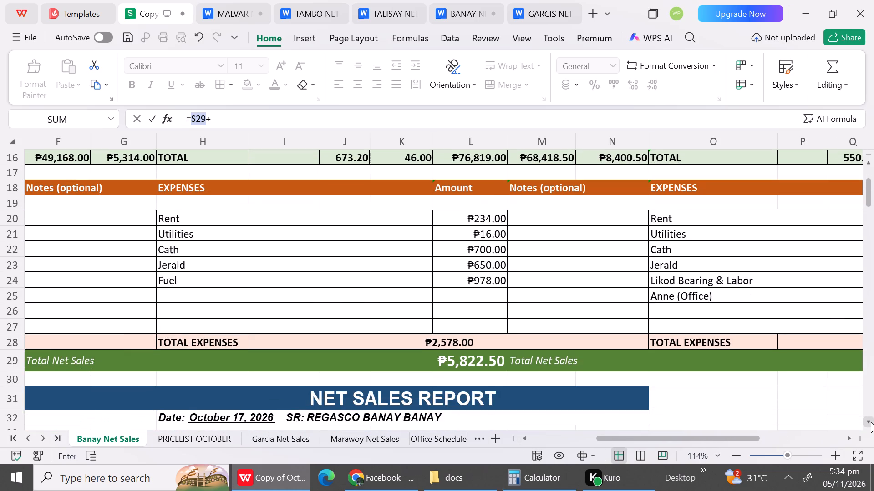
click(443, 366)
Add the October 17 total net sales cell L60 to the net sales formula in X5.
key(shift+plus)
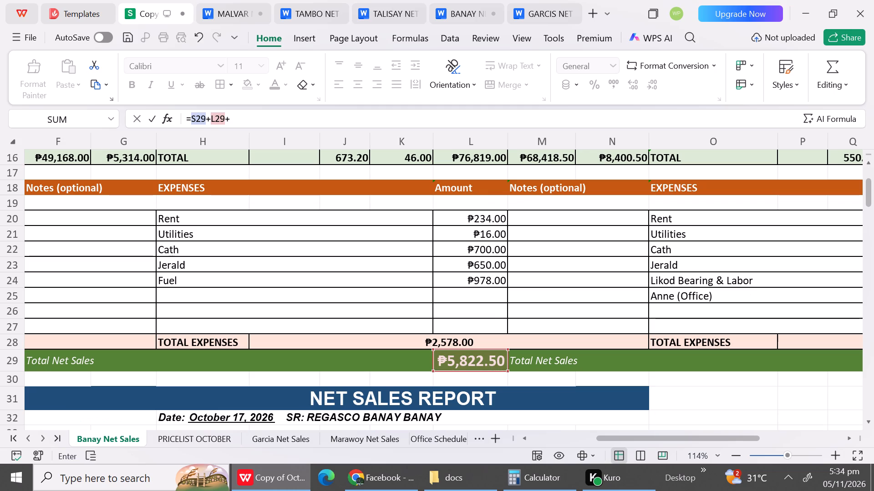
triple_click(866, 421)
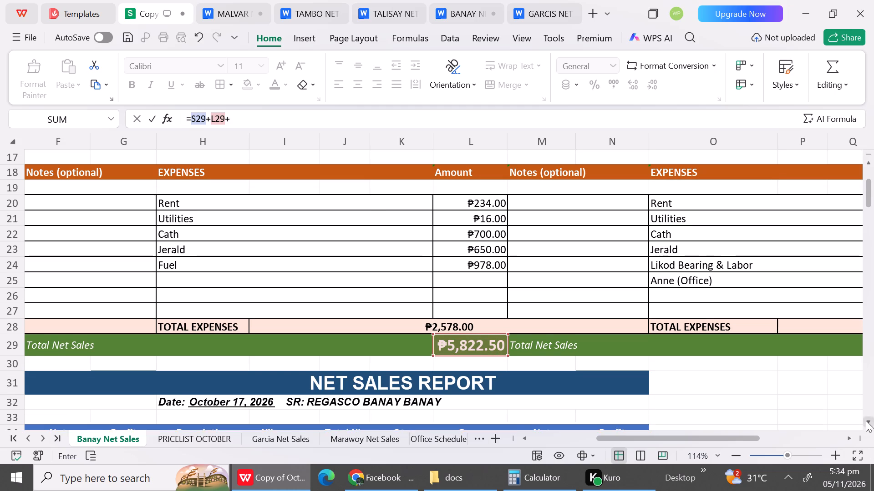
triple_click(866, 421)
triple_click(866, 421)
triple_click(866, 421)
triple_click(866, 421)
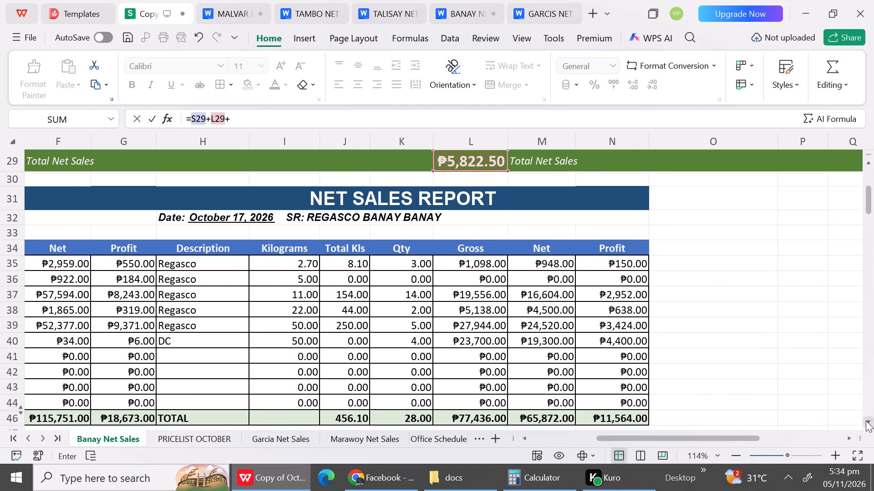
triple_click(866, 421)
triple_click(866, 421)
triple_click(866, 421)
triple_click(866, 421)
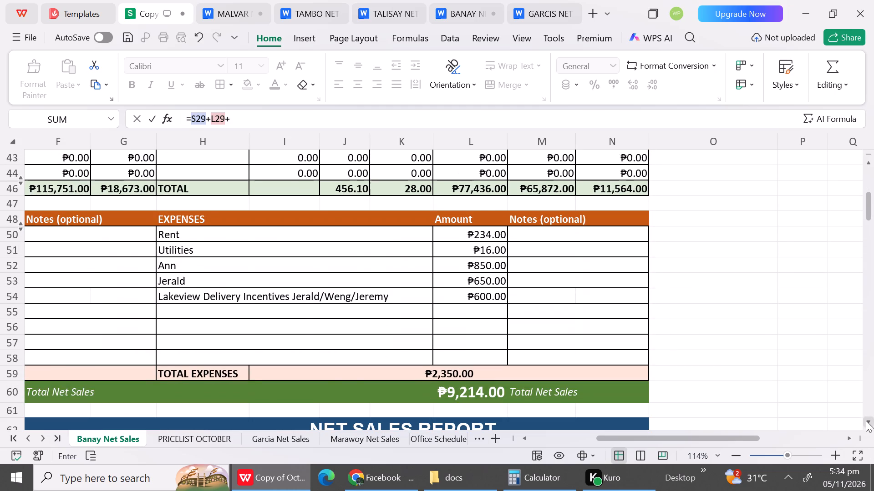
click(480, 393)
Add the October 18 total net sales cell L90 to the net sales formula in X5.
key(shift+plus)
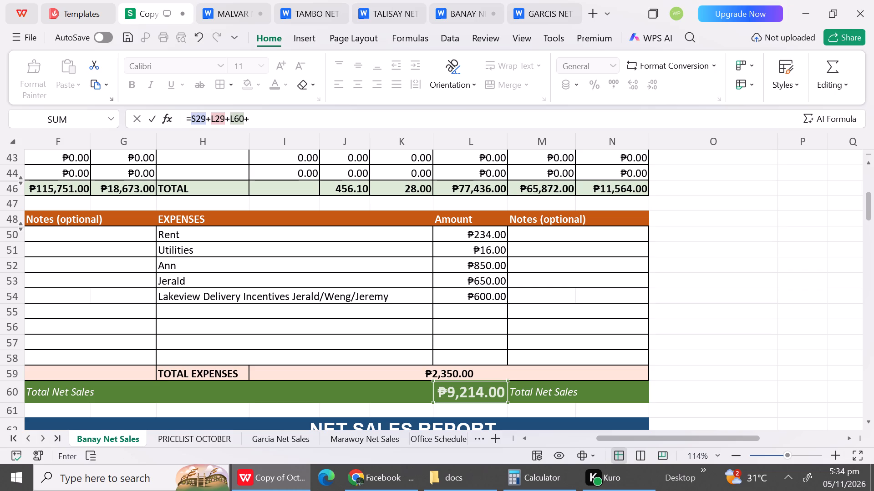
triple_click(873, 421)
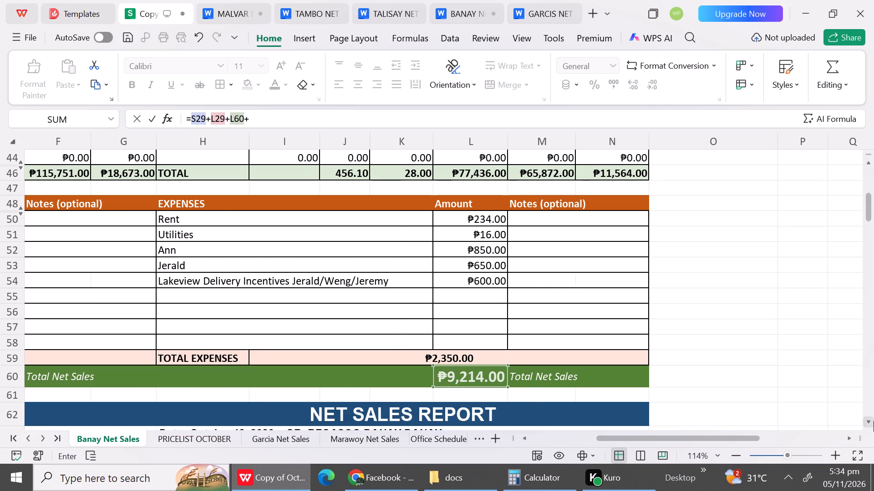
triple_click(873, 421)
triple_click(873, 421)
triple_click(873, 421)
triple_click(873, 421)
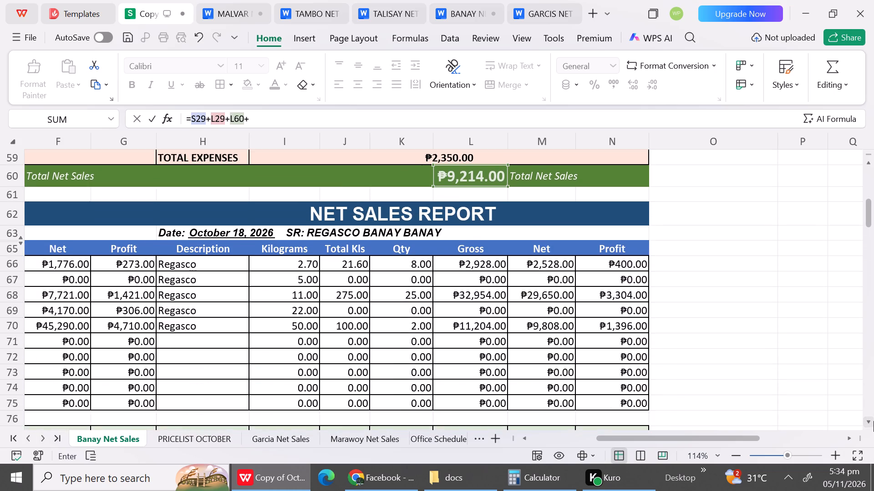
triple_click(873, 421)
triple_click(873, 421)
triple_click(873, 421)
triple_click(873, 421)
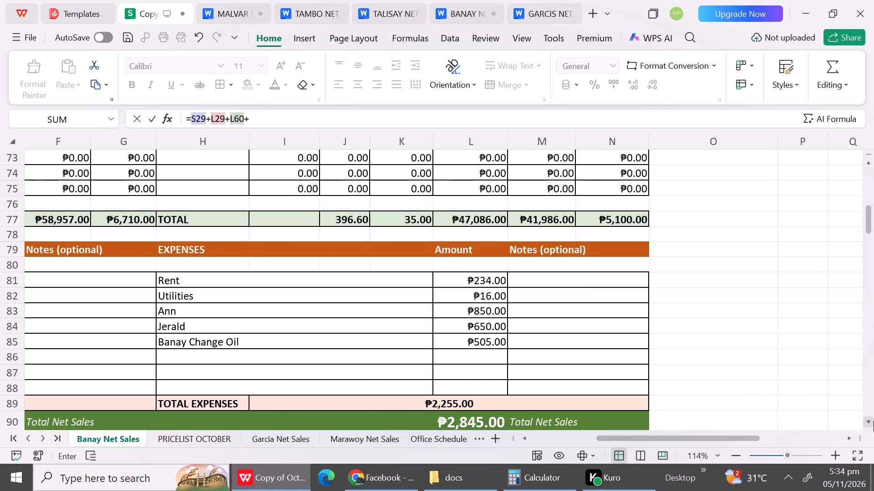
click(873, 421)
drag(873, 421, 470, 396)
click(470, 396)
Add the October 19 total net sales cell L120 to the net sales formula in X5.
key(shift+plus)
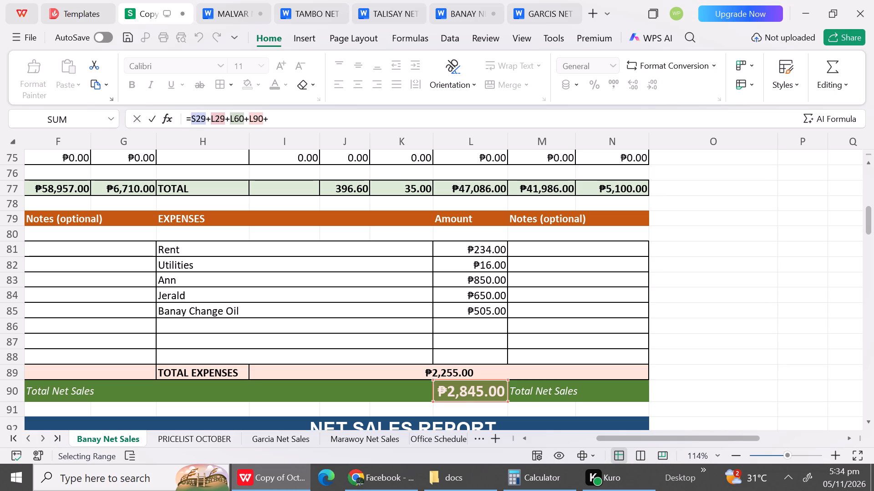
triple_click(873, 423)
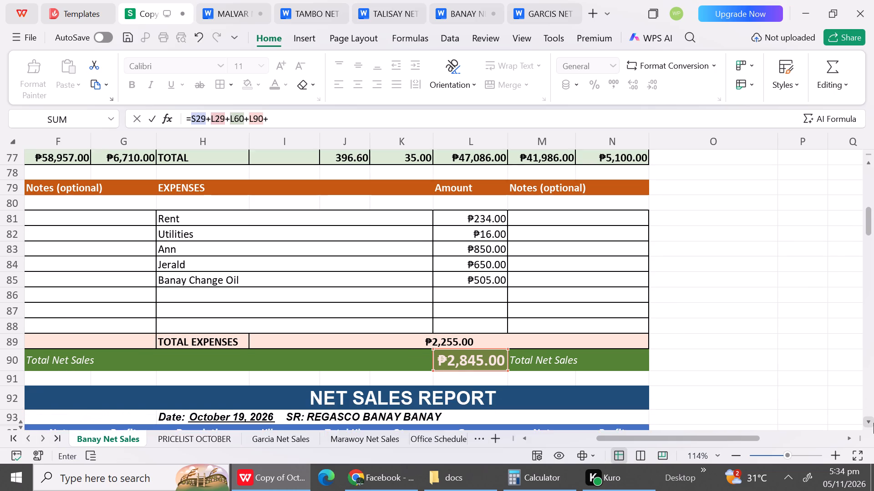
triple_click(873, 423)
triple_click(873, 423)
triple_click(873, 423)
triple_click(873, 423)
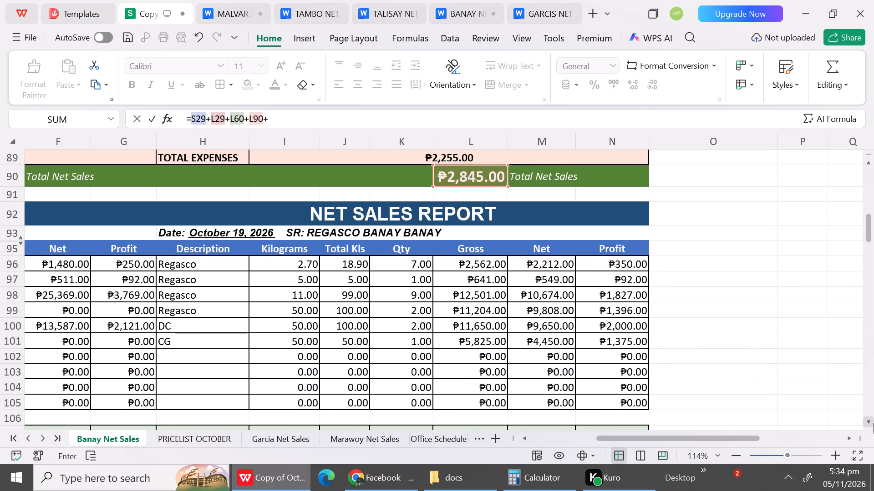
triple_click(873, 423)
triple_click(873, 423)
triple_click(873, 423)
triple_click(873, 423)
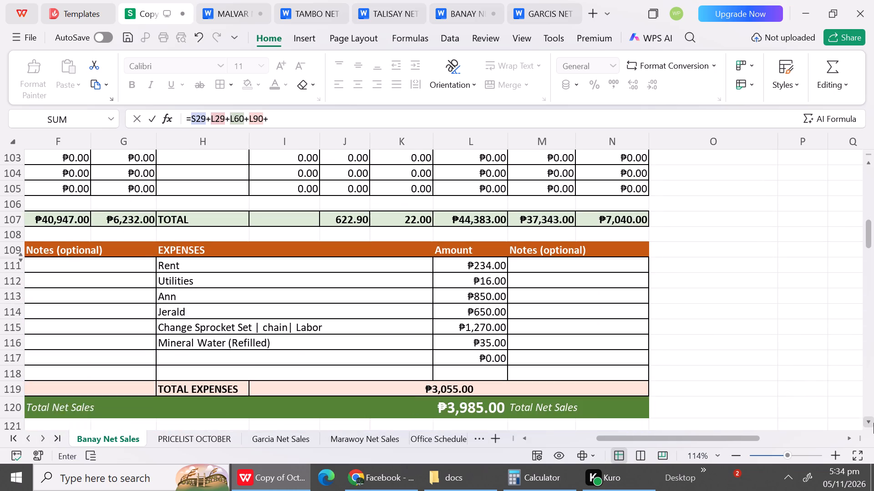
click(873, 423)
drag(873, 423, 464, 376)
click(464, 376)
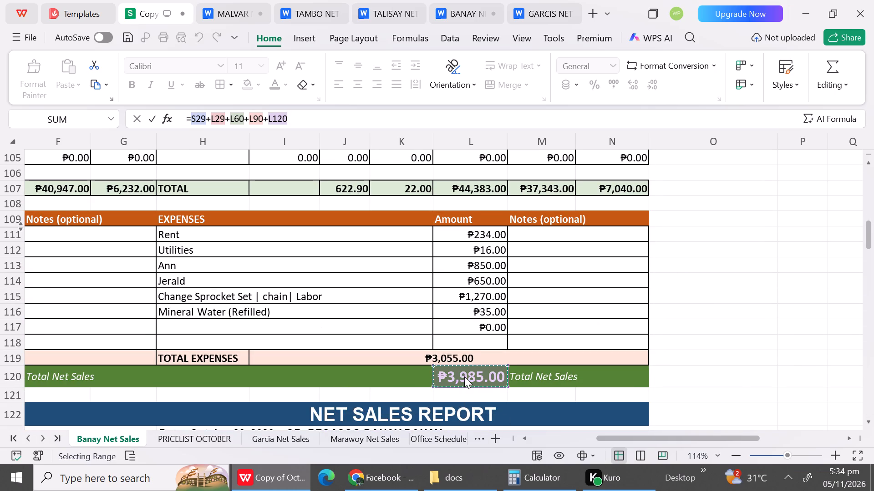
Add the October 20 total net sales cell L150 to the net sales formula in X5.
key(shift+plus)
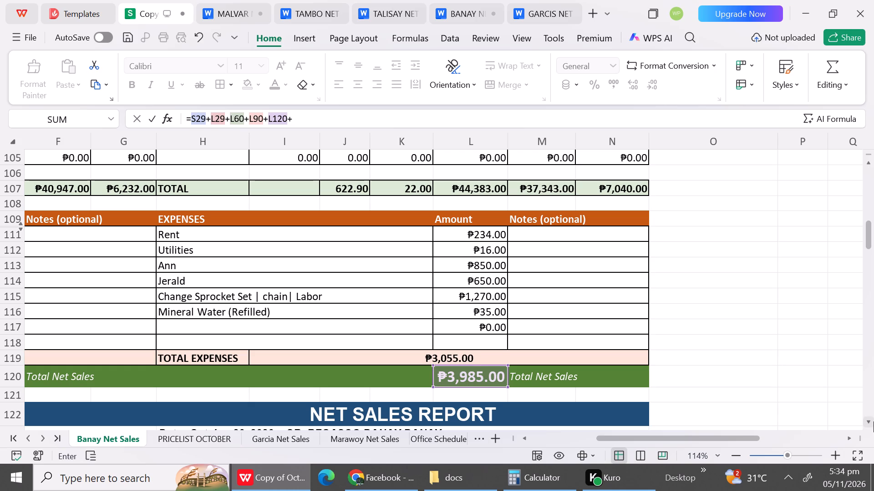
triple_click(873, 422)
triple_click(873, 422)
triple_click(873, 422)
triple_click(873, 422)
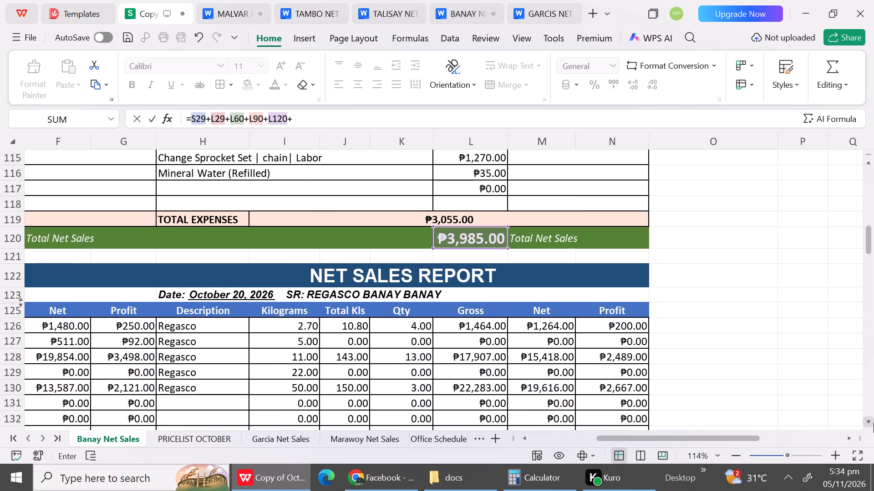
triple_click(873, 422)
triple_click(873, 422)
triple_click(873, 422)
triple_click(873, 422)
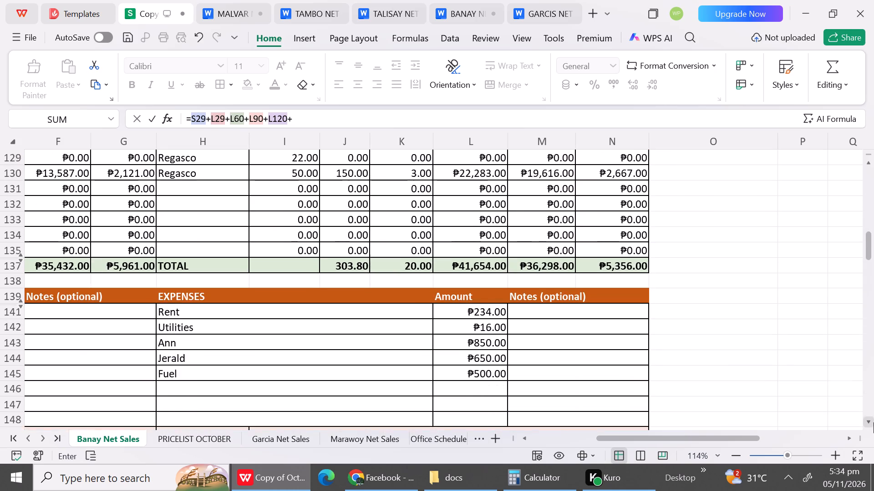
double_click(873, 422)
click(476, 393)
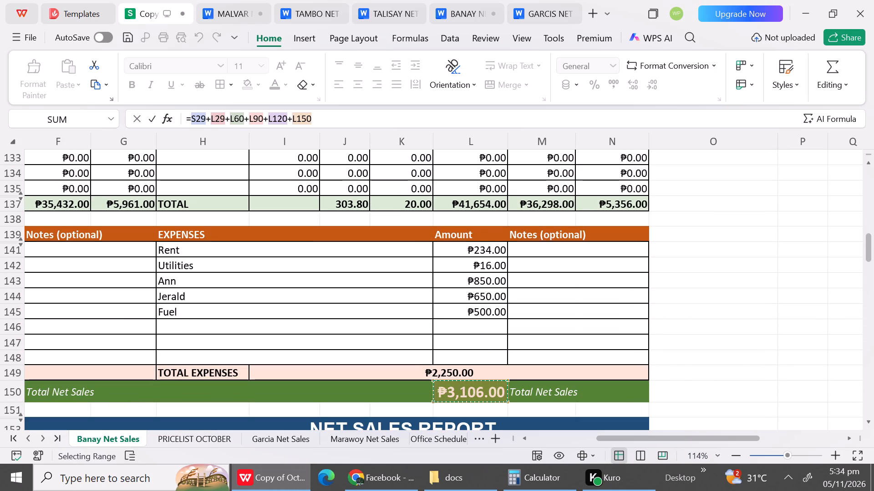
Add the October 21 total net sales cell L181 to the net sales formula in X5.
key(shift+plus)
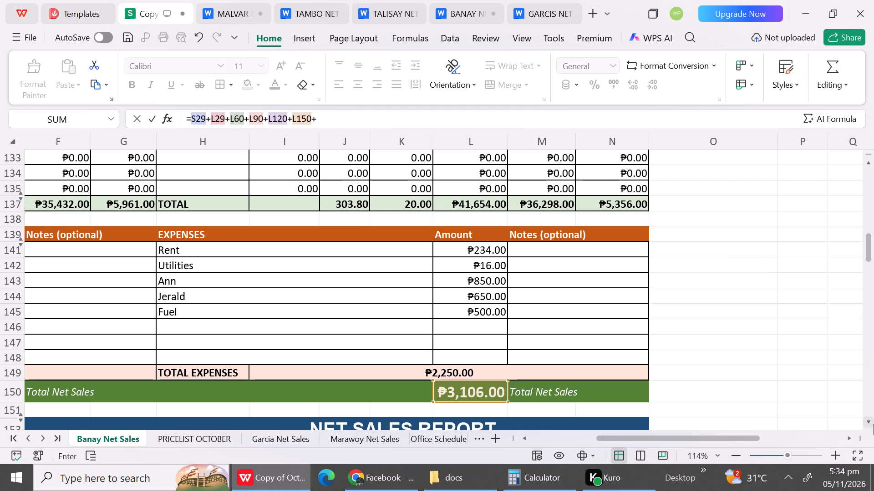
triple_click(873, 424)
triple_click(873, 424)
triple_click(873, 424)
triple_click(873, 424)
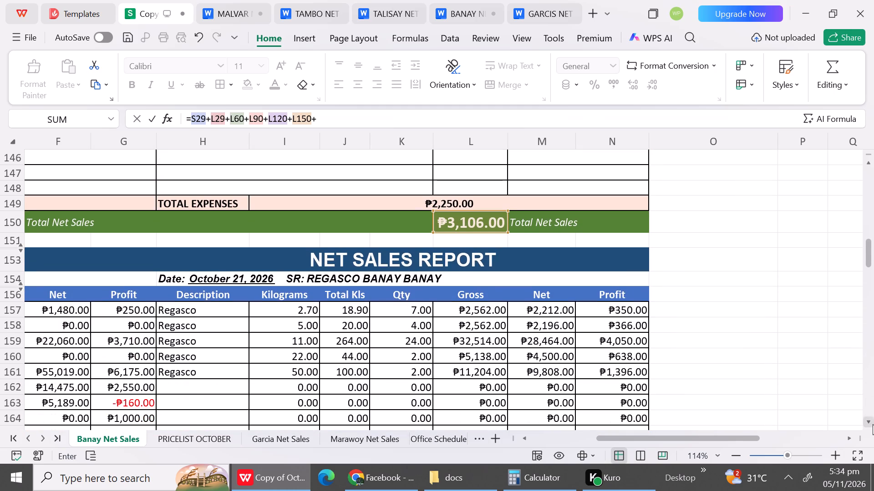
triple_click(873, 424)
triple_click(873, 424)
triple_click(873, 424)
triple_click(873, 424)
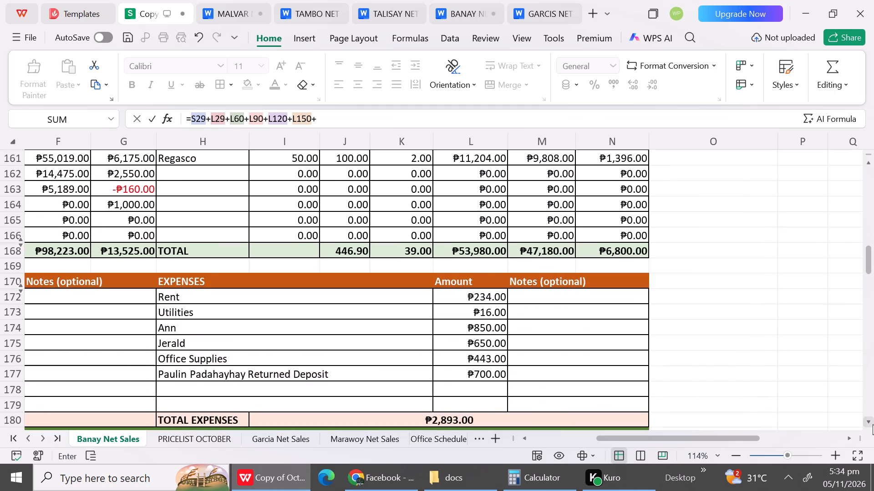
triple_click(873, 424)
double_click(873, 424)
click(461, 363)
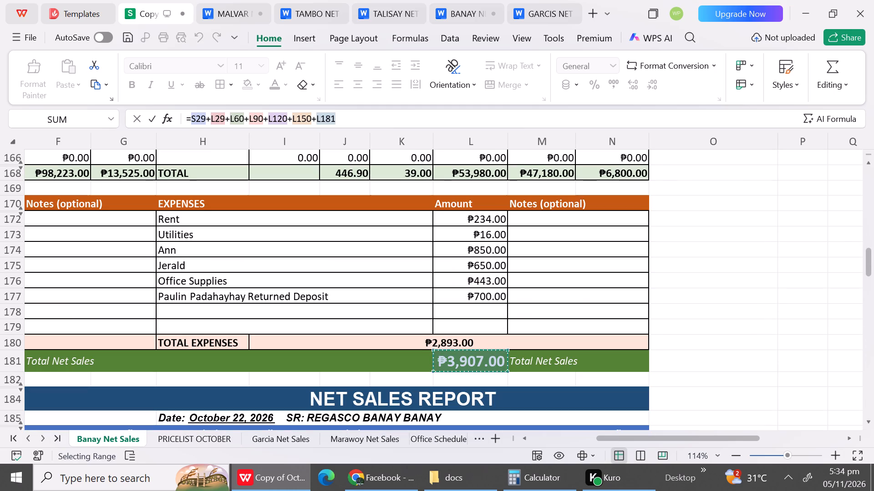
Add the October 22 total net sales cell L212 to the net sales formula in X5.
key(shift+plus)
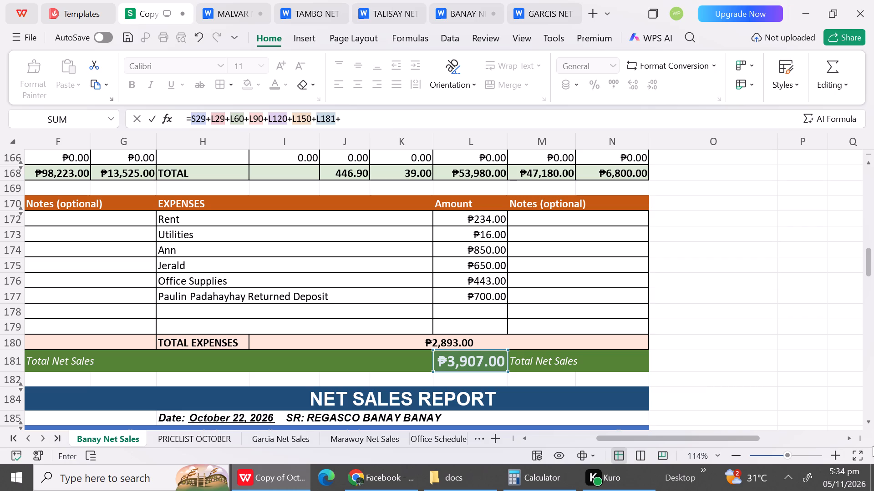
triple_click(869, 422)
triple_click(869, 422)
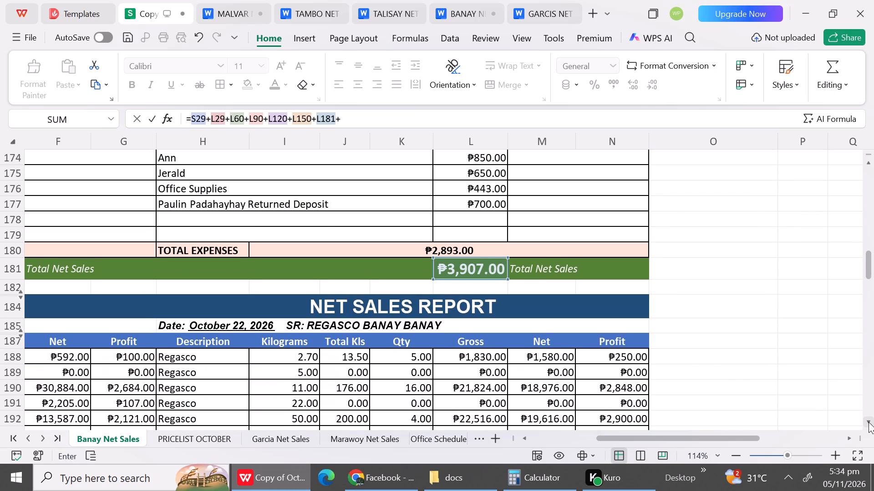
triple_click(869, 422)
triple_click(869, 422)
triple_click(869, 422)
triple_click(869, 422)
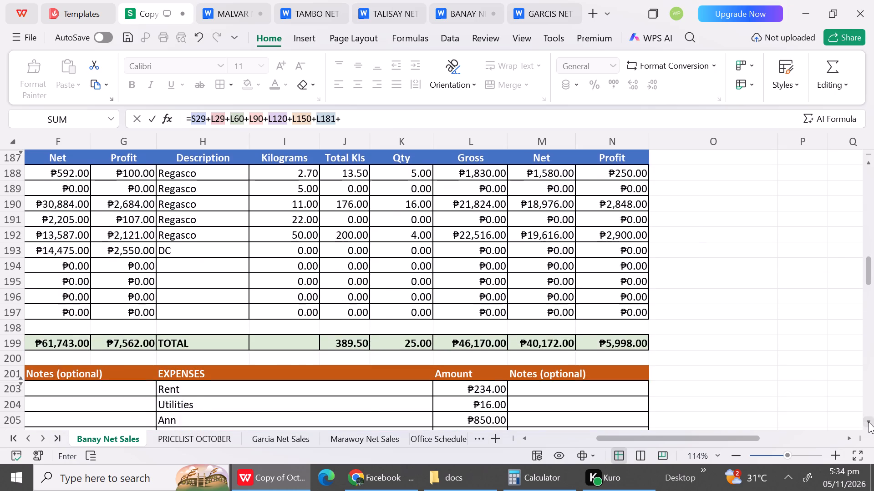
triple_click(869, 422)
triple_click(869, 422)
click(869, 422)
drag(869, 422, 471, 381)
click(471, 381)
Add the October 23 total net sales cell L243 to the net sales formula in X5.
key(shift+plus)
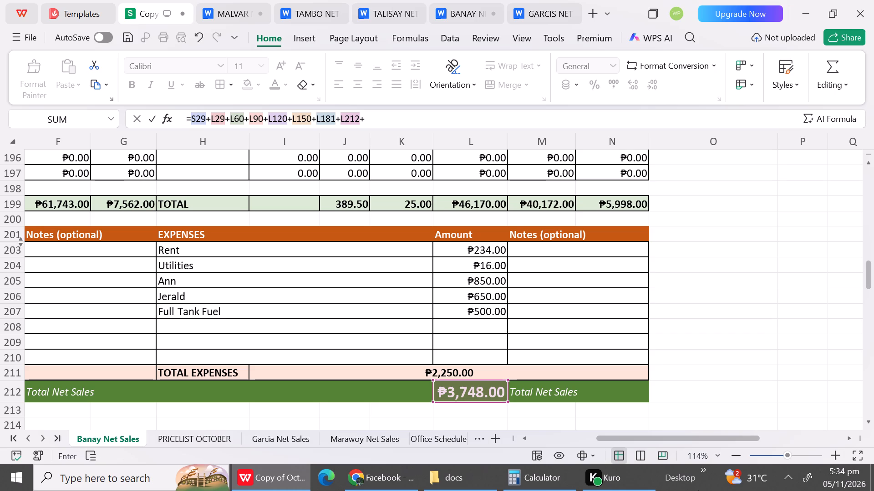
triple_click(867, 418)
triple_click(867, 418)
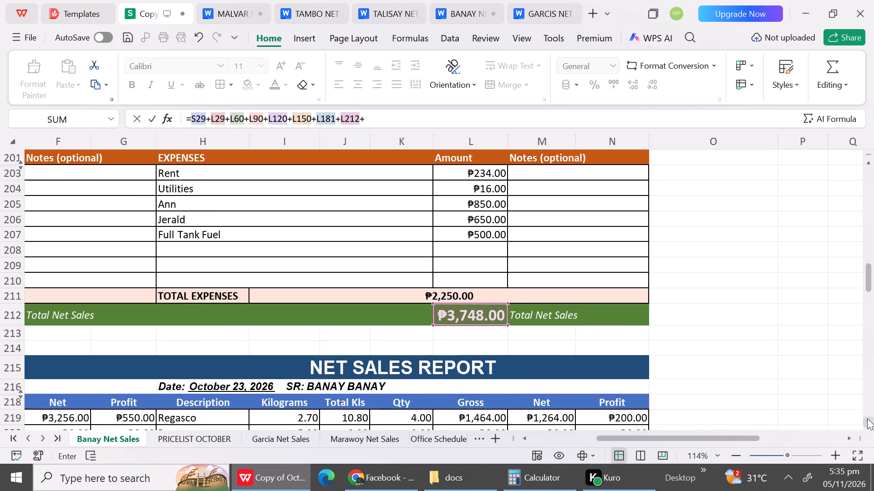
triple_click(867, 418)
triple_click(867, 418)
triple_click(867, 418)
triple_click(867, 418)
triple_click(867, 418)
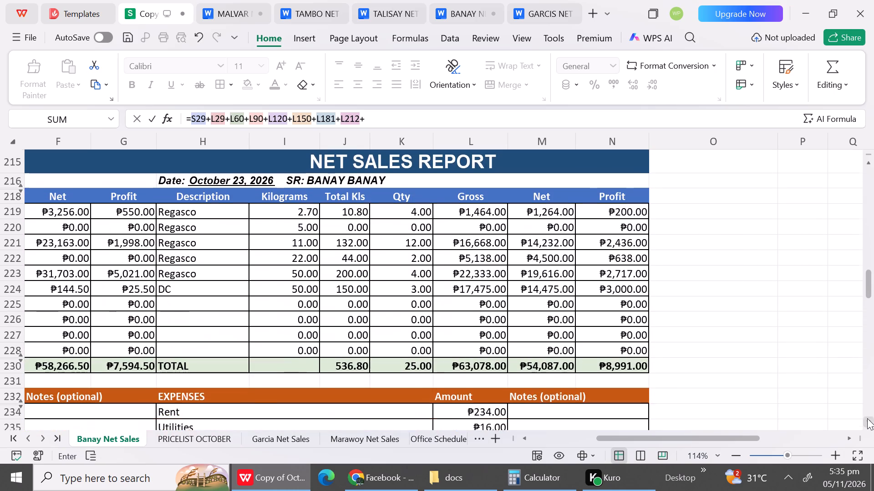
triple_click(867, 418)
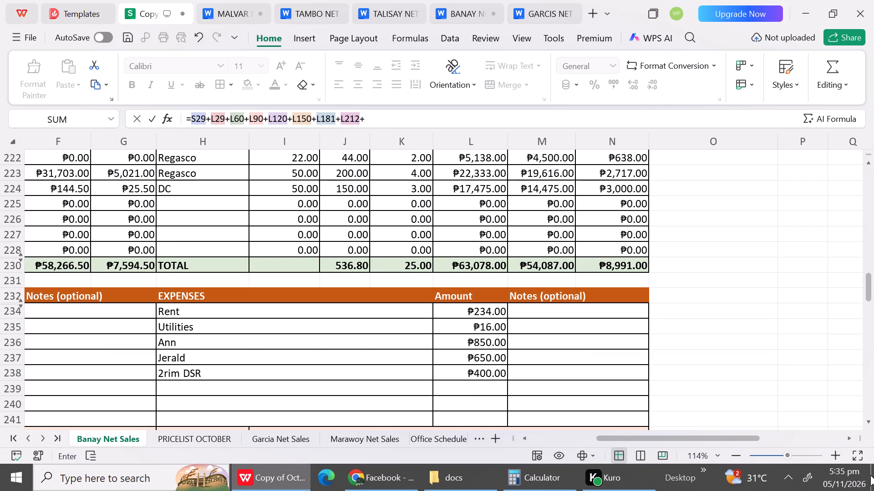
triple_click(869, 425)
triple_click(869, 425)
drag(869, 425, 503, 375)
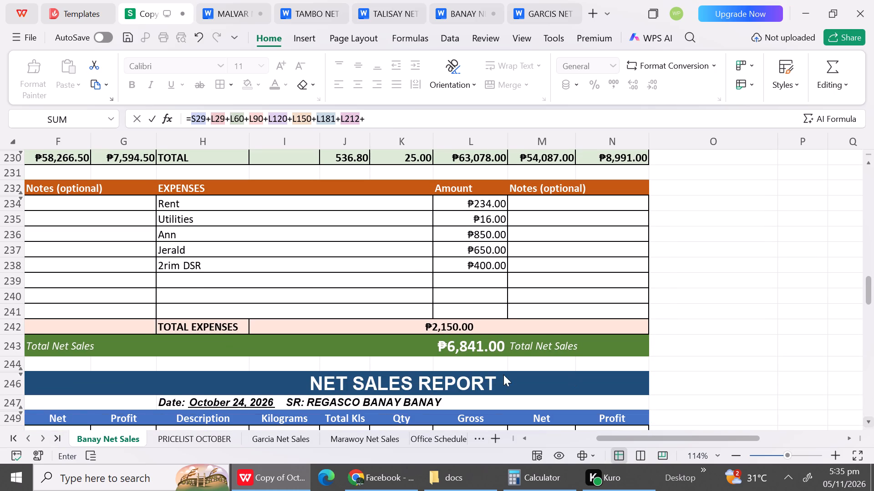
drag(503, 375, 461, 348)
click(461, 348)
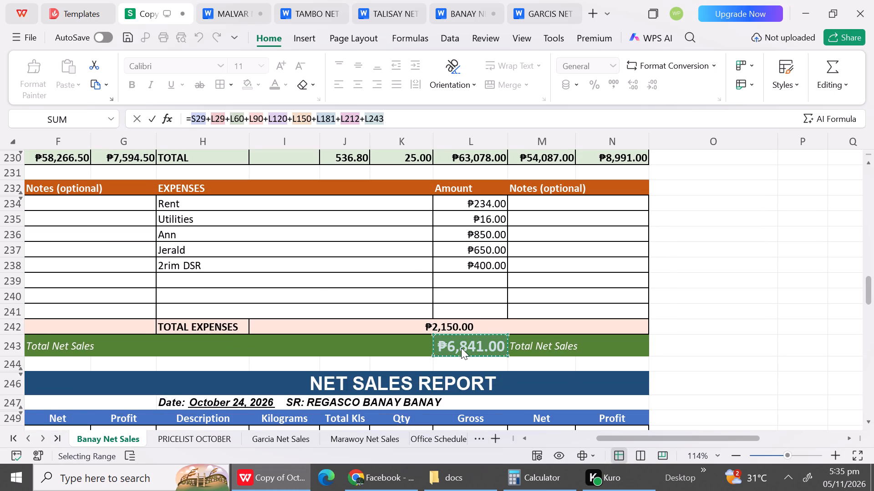
Add the October 24 total net sales cell L274 to the net sales formula in X5.
key(shift+plus)
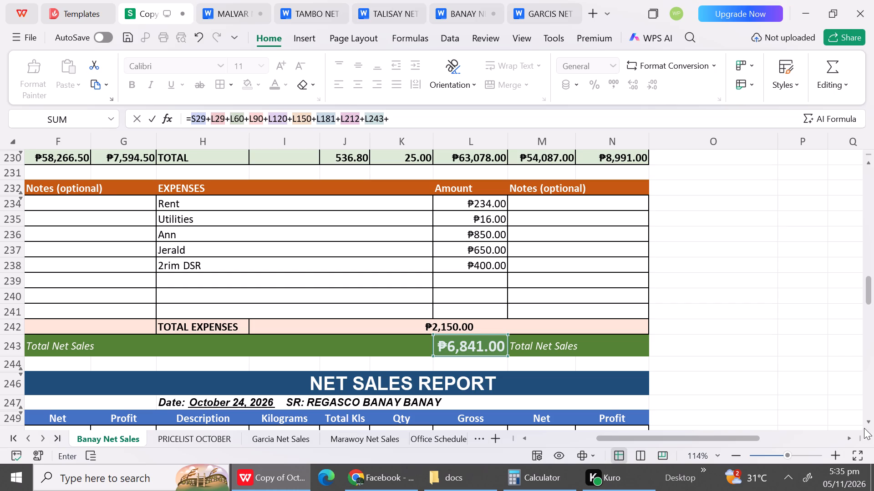
triple_click(866, 419)
triple_click(866, 419)
triple_click(866, 419)
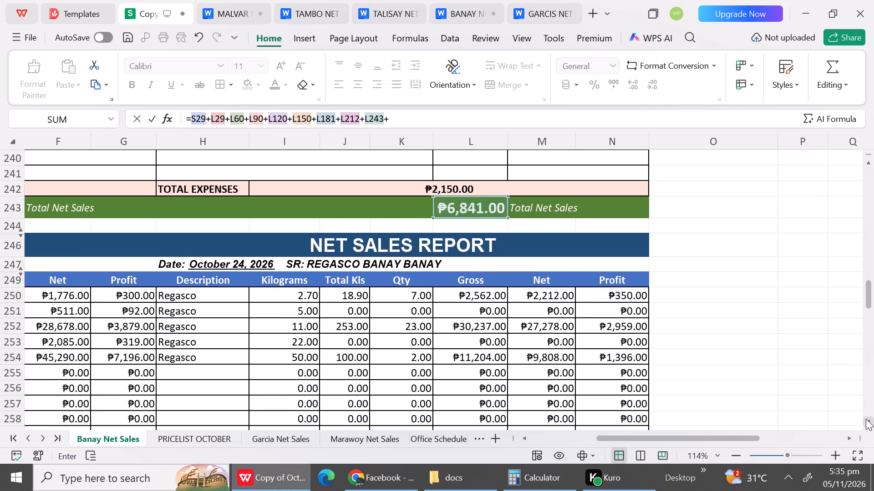
triple_click(866, 419)
triple_click(866, 419)
triple_click(866, 419)
triple_click(866, 419)
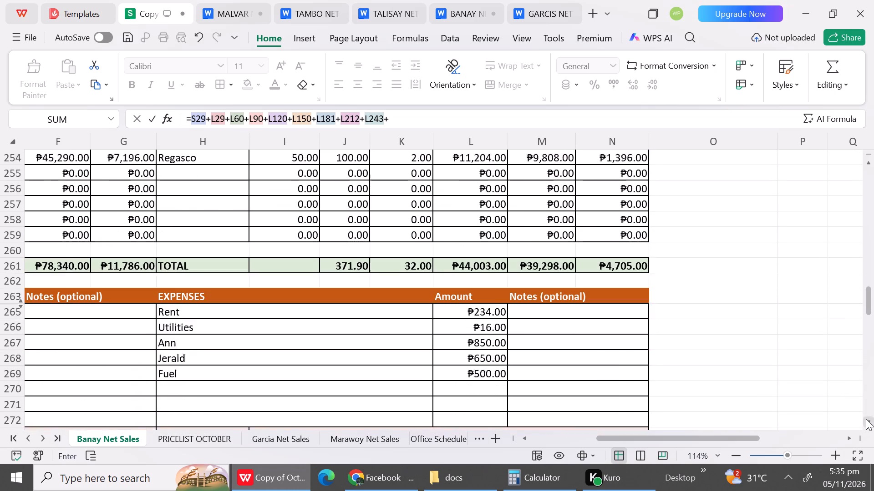
triple_click(866, 419)
double_click(866, 419)
drag(866, 419, 470, 365)
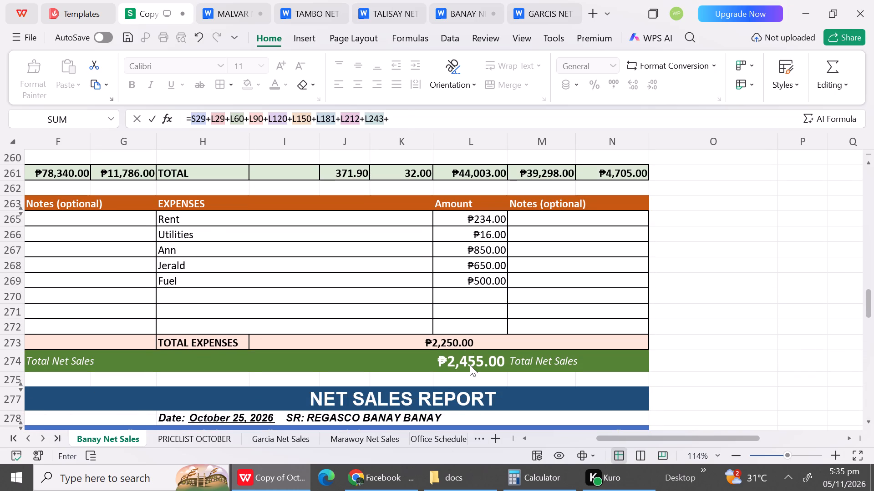
click(470, 365)
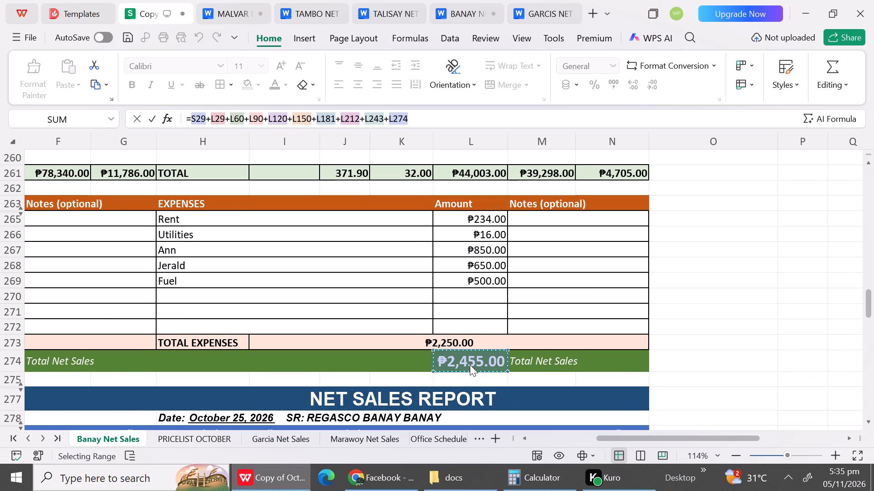
Add the October 25 total net sales cell L305 to the net sales formula in X5.
key(shift+plus)
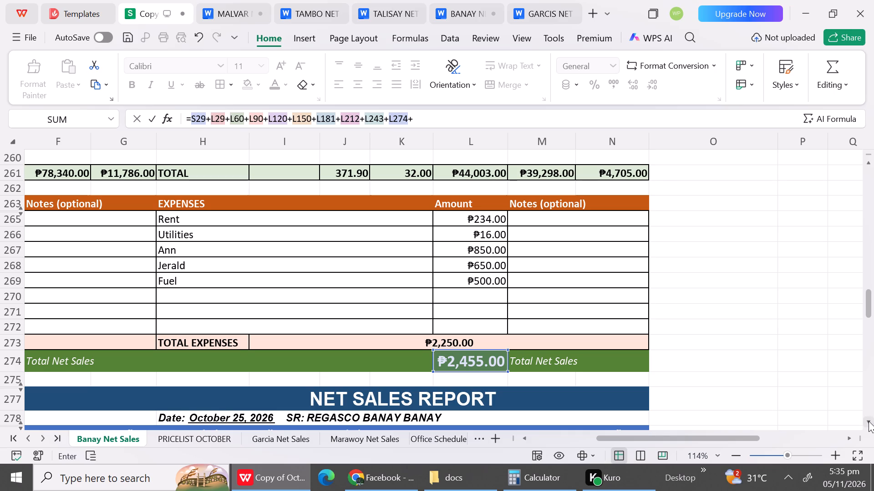
triple_click(869, 421)
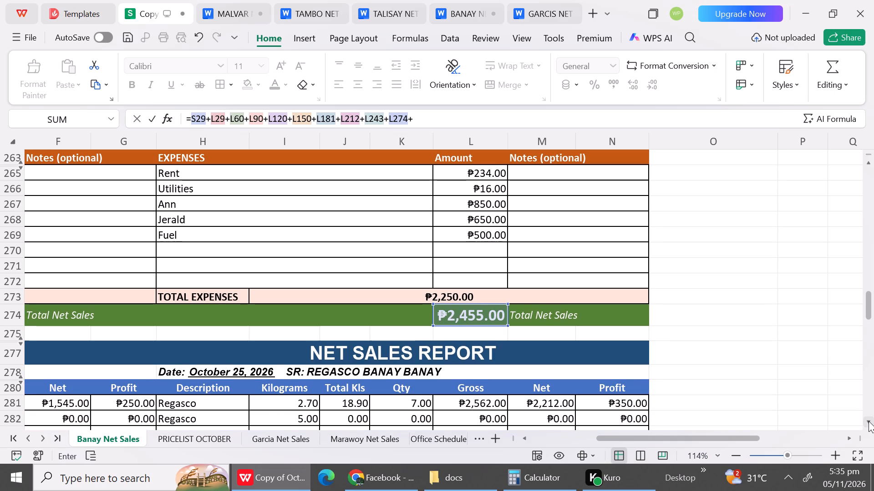
triple_click(869, 421)
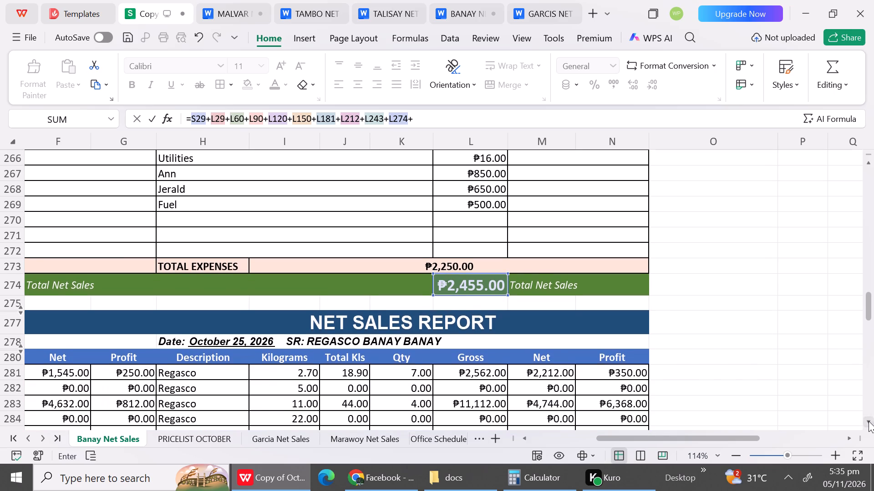
triple_click(869, 421)
triple_click(869, 421)
triple_click(869, 421)
double_click(869, 421)
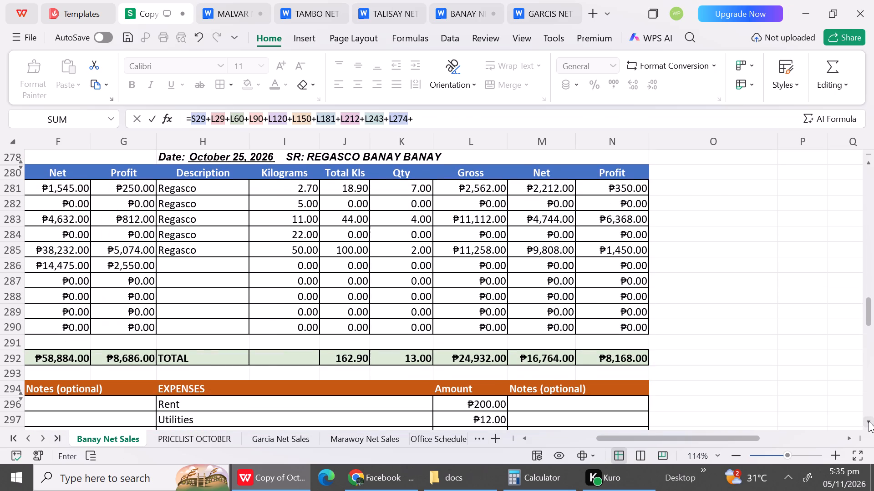
triple_click(869, 421)
triple_click(869, 421)
triple_click(869, 421)
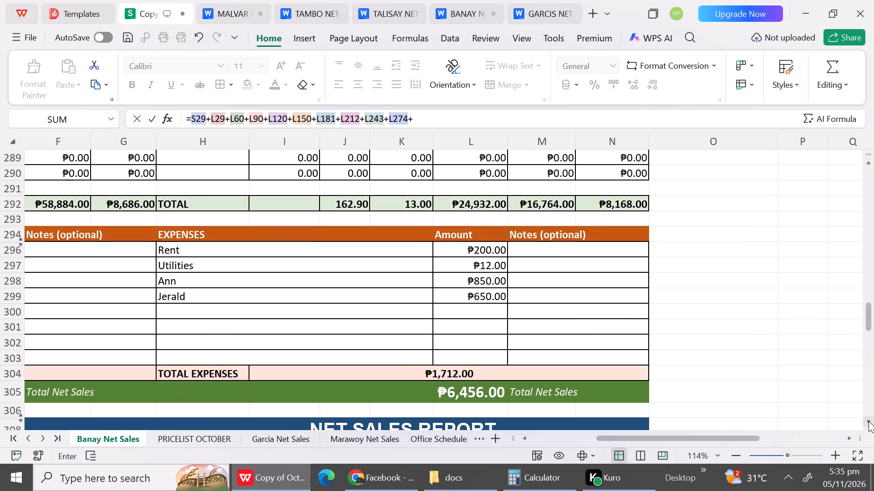
click(459, 396)
Add the October 26 total net sales cell L336 to the net sales formula in X5.
key(shift+plus)
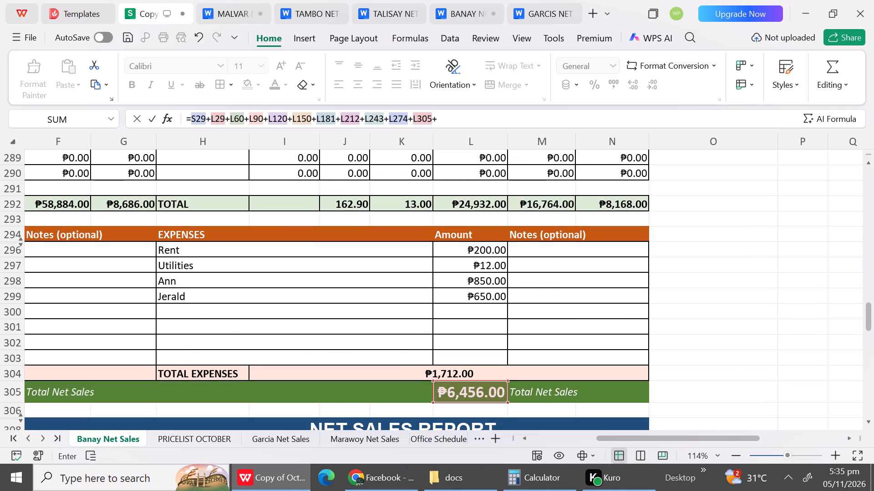
triple_click(869, 425)
triple_click(869, 425)
triple_click(869, 425)
triple_click(869, 425)
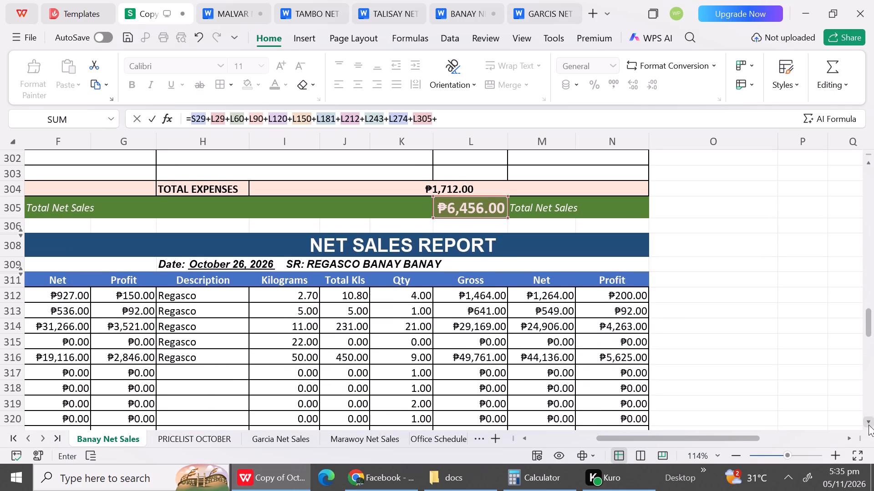
triple_click(869, 425)
triple_click(869, 425)
triple_click(869, 425)
triple_click(869, 425)
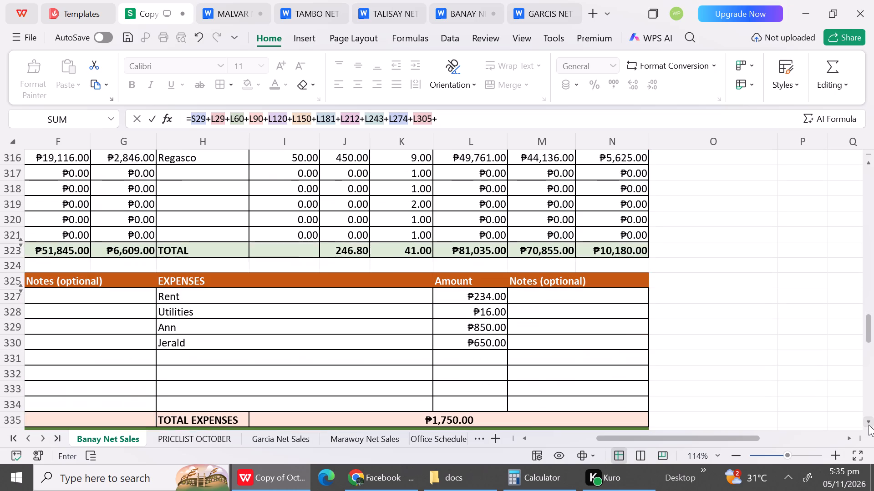
triple_click(869, 425)
drag(869, 425, 447, 378)
click(447, 378)
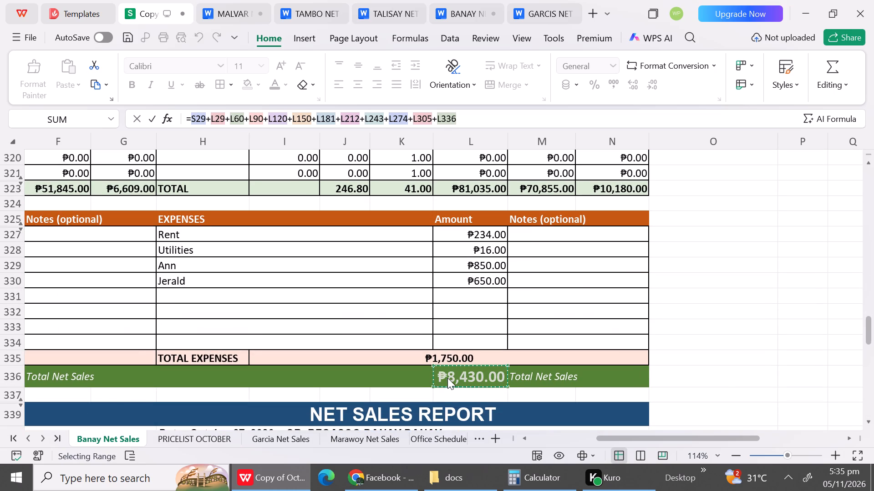
Add the October 27 total net sales cell L367 to the net sales formula in X5.
key(shift+plus)
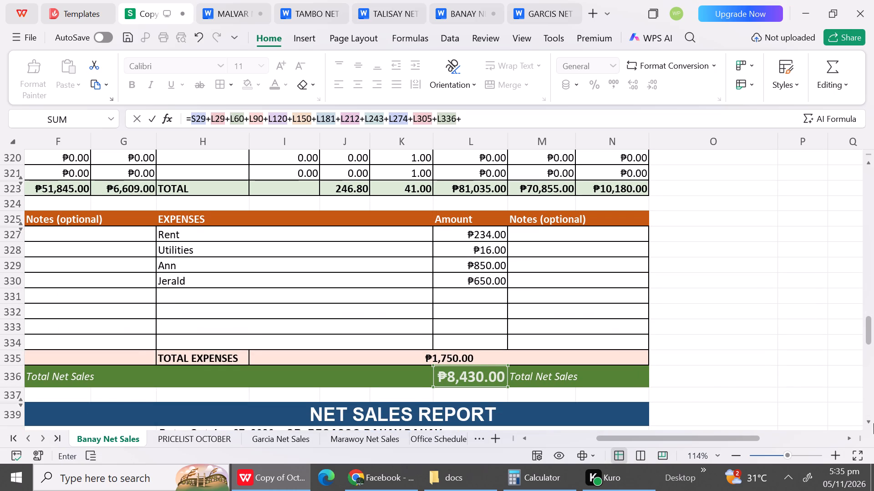
triple_click(871, 424)
triple_click(871, 424)
triple_click(871, 424)
triple_click(871, 424)
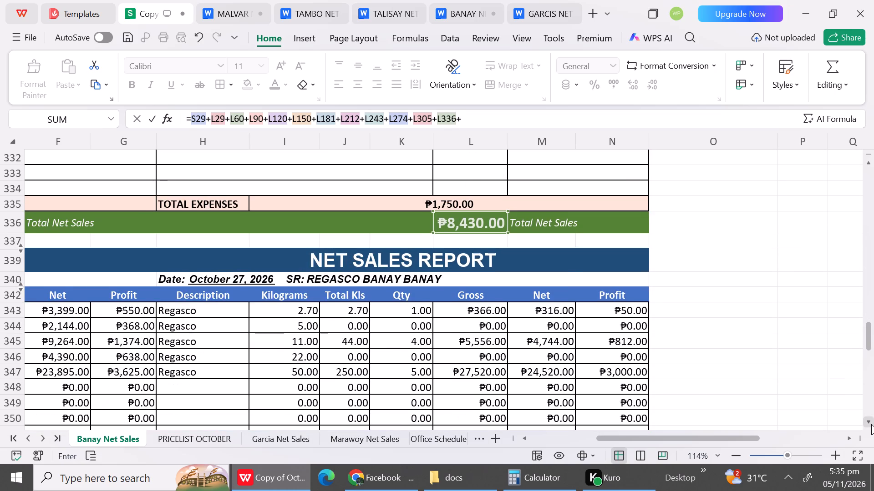
triple_click(871, 424)
triple_click(871, 424)
triple_click(871, 424)
triple_click(871, 424)
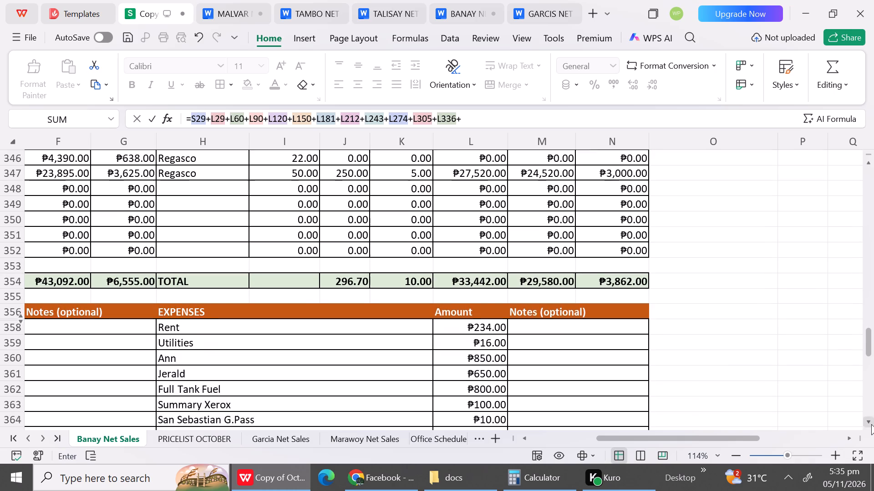
triple_click(871, 424)
click(871, 424)
click(467, 379)
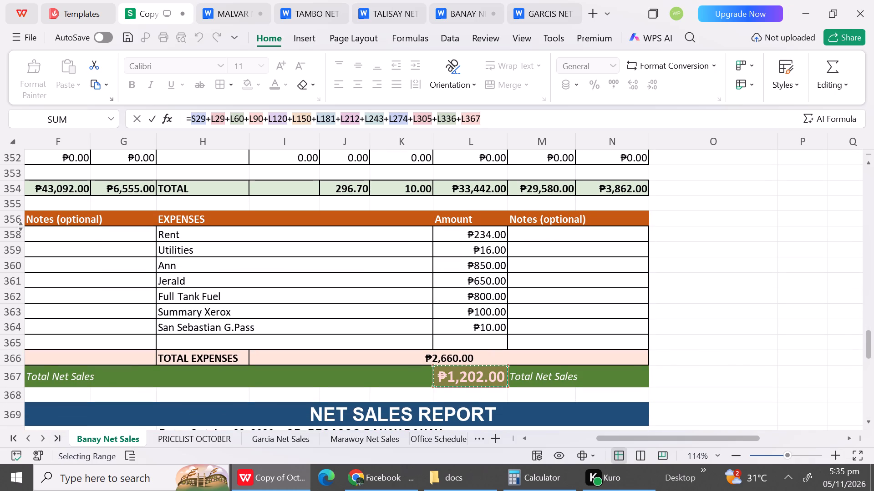
Add the October 28 total net sales cell L397 to the net sales formula in X5.
key(shift+plus)
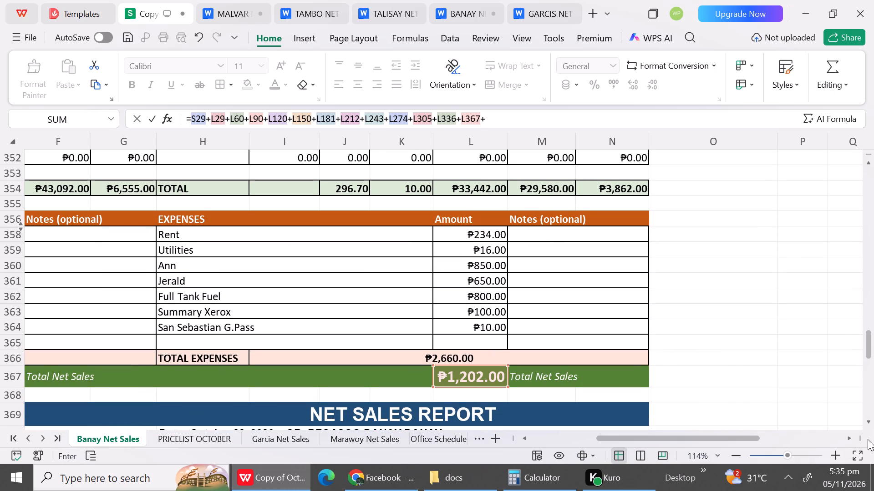
triple_click(871, 420)
triple_click(871, 420)
triple_click(871, 420)
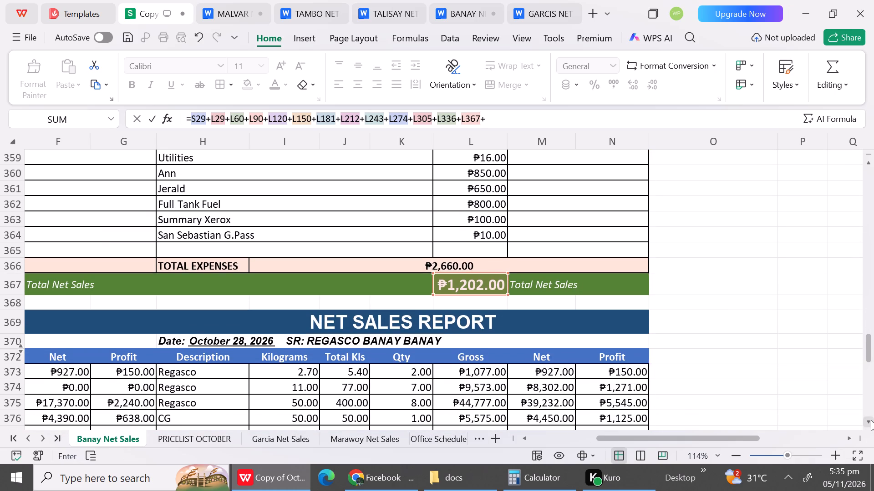
triple_click(871, 420)
triple_click(871, 420)
triple_click(871, 420)
triple_click(871, 420)
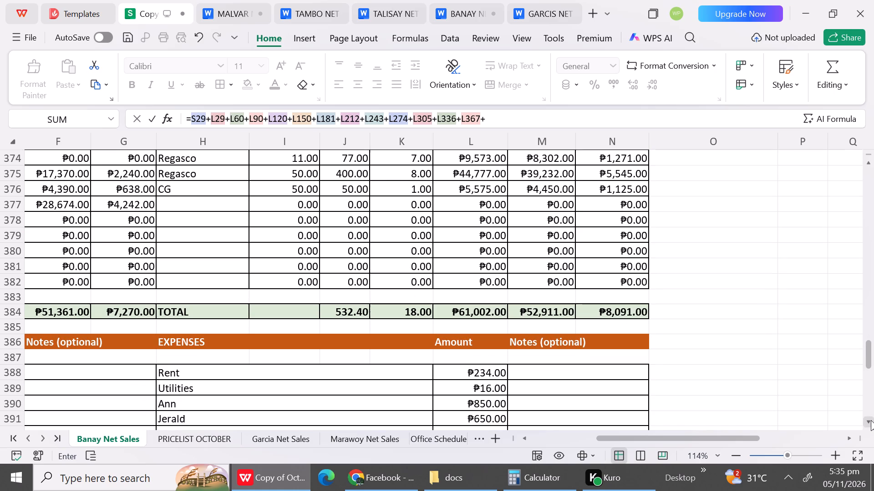
triple_click(871, 420)
triple_click(871, 420)
click(871, 420)
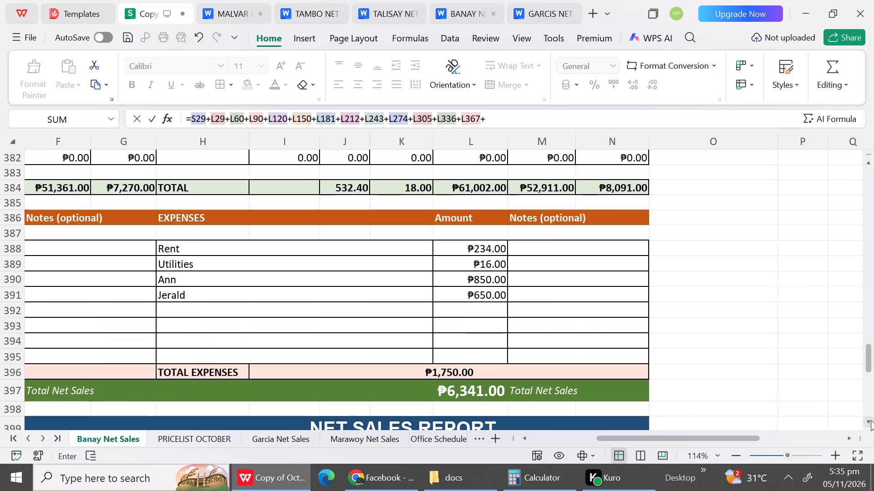
drag(871, 420, 457, 378)
click(457, 378)
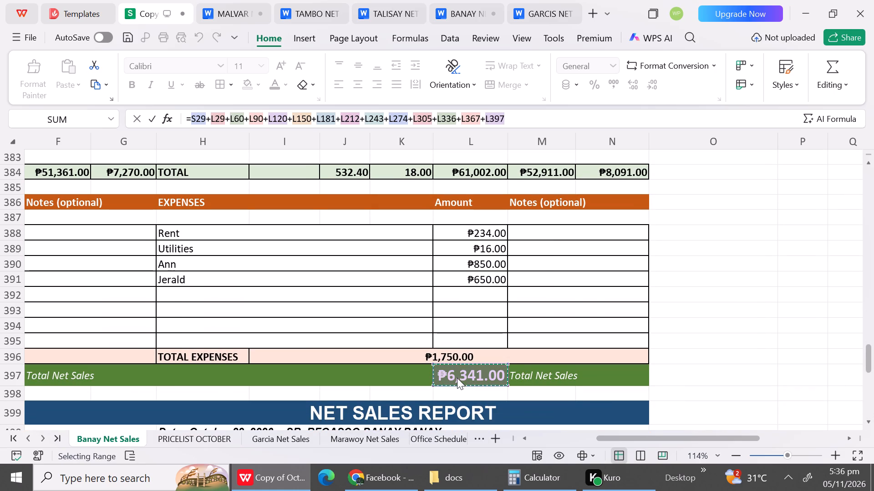
Add the October 29 total net sales cell L427 to the net sales formula in X5.
key(shift+plus)
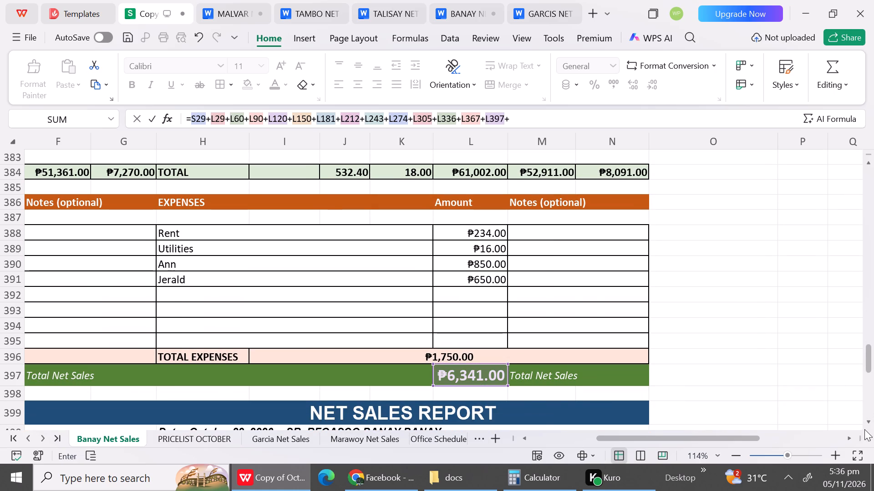
triple_click(866, 421)
triple_click(866, 421)
triple_click(866, 421)
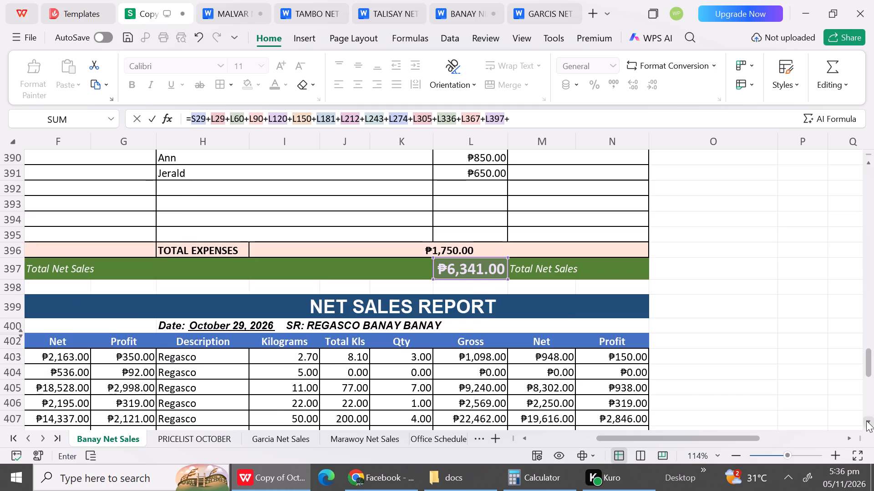
triple_click(866, 421)
triple_click(866, 421)
triple_click(866, 421)
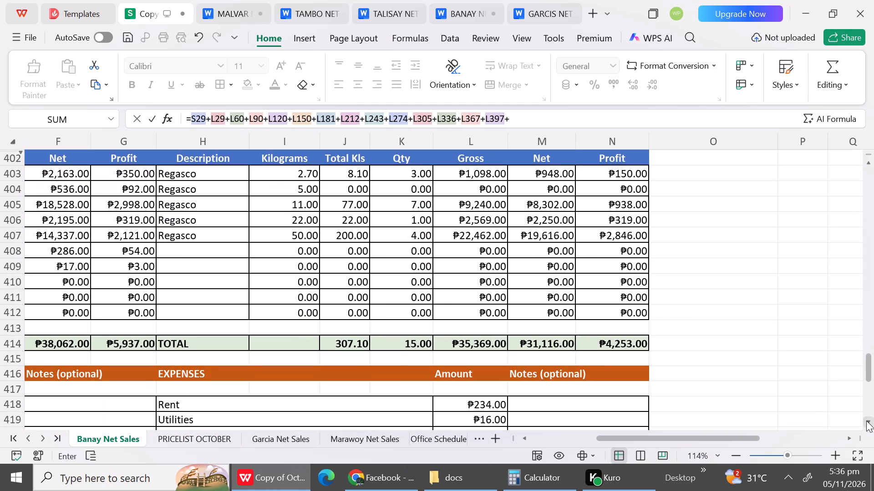
triple_click(866, 421)
triple_click(866, 421)
triple_click(866, 421)
click(866, 421)
drag(866, 421, 456, 369)
click(456, 369)
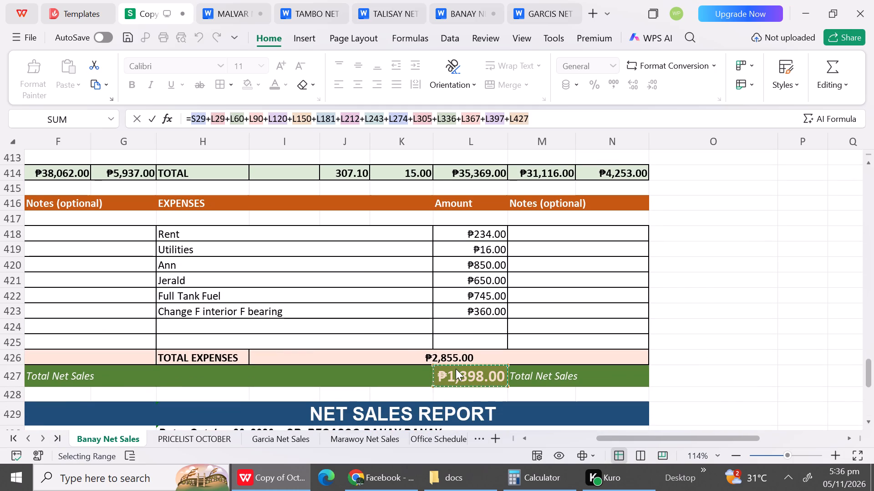
Add the October 30 total net sales cell L457 to the net sales formula in X5.
key(shift+plus)
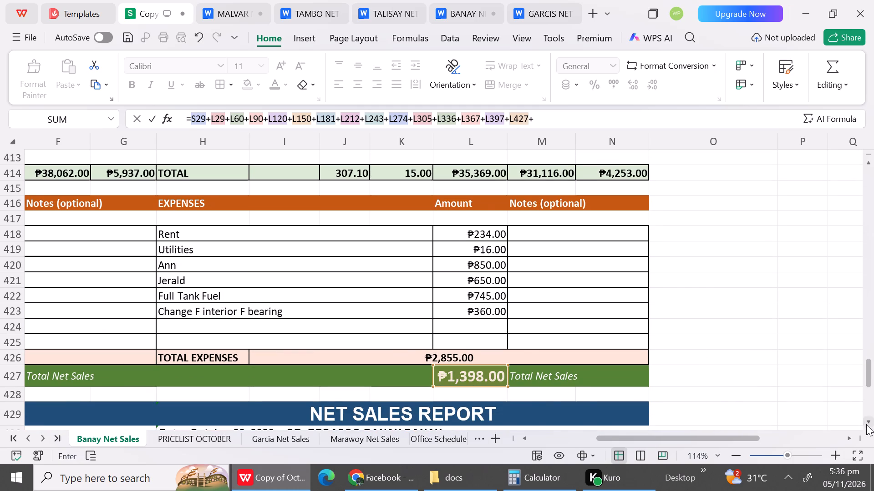
triple_click(866, 424)
triple_click(866, 424)
triple_click(866, 424)
triple_click(866, 424)
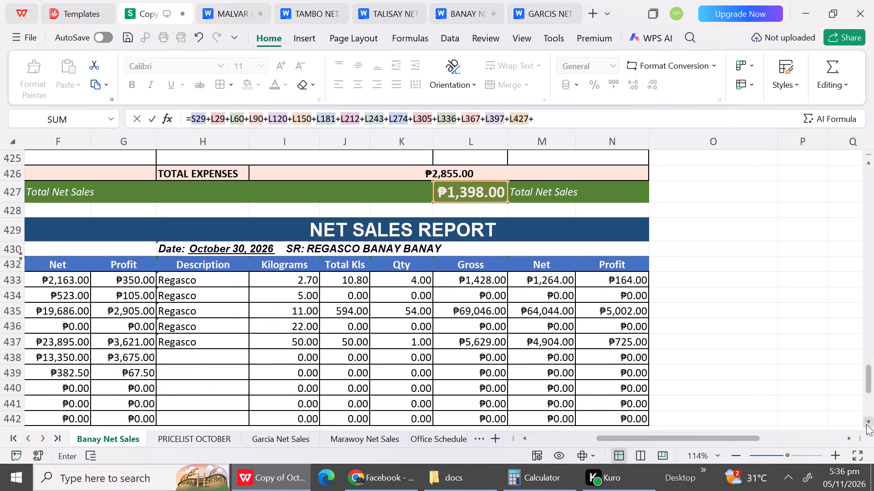
triple_click(866, 424)
triple_click(866, 424)
triple_click(866, 424)
triple_click(866, 424)
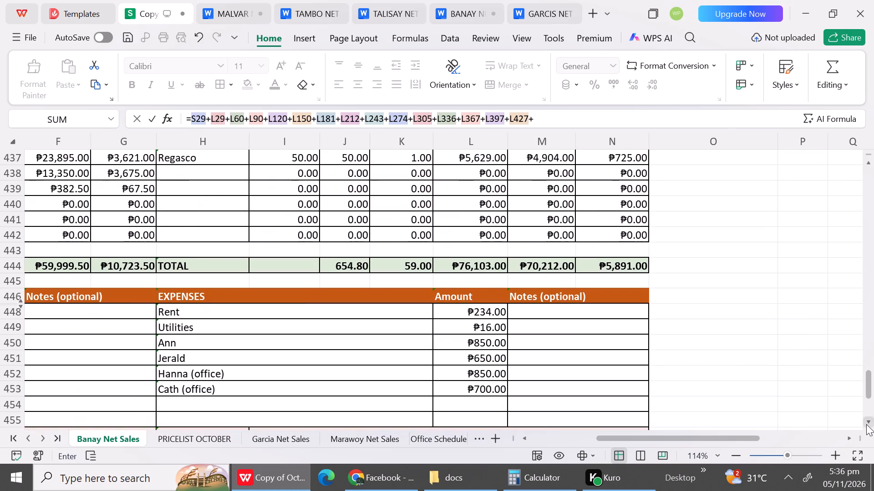
triple_click(866, 424)
click(866, 424)
click(460, 376)
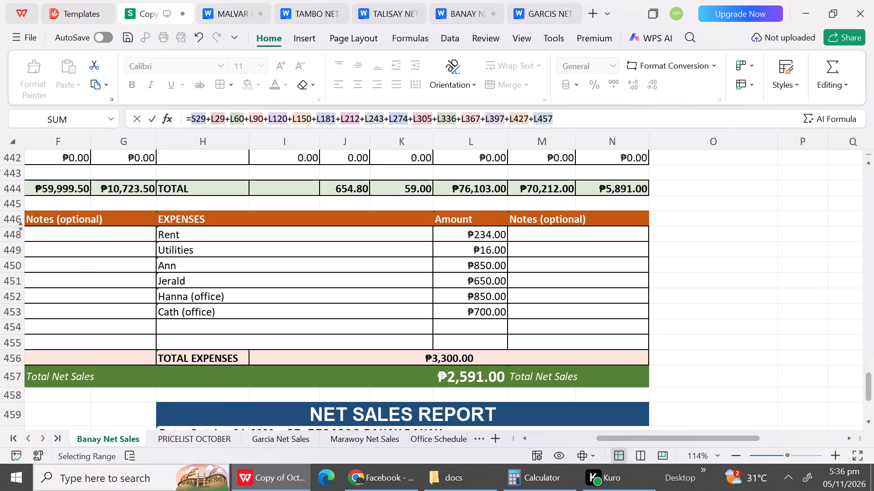
Add the October 31 total net sales cell L487 to the net sales formula in X5.
key(shift+plus)
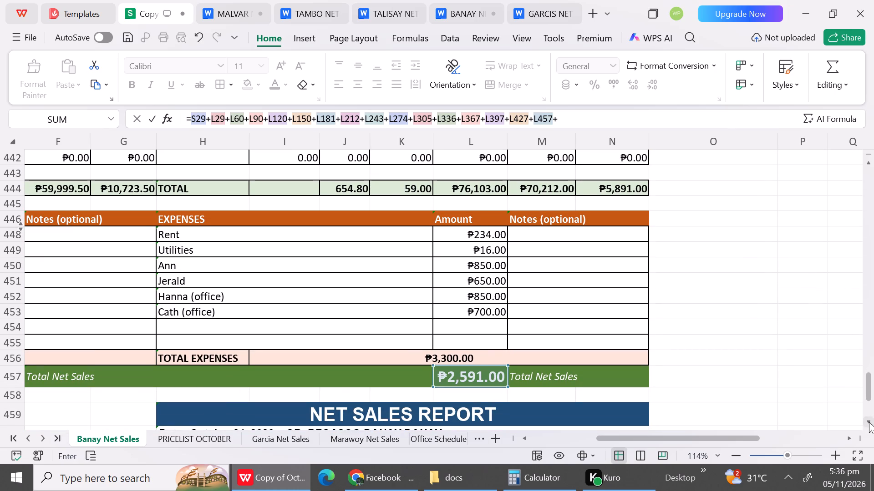
triple_click(869, 421)
triple_click(869, 421)
triple_click(869, 421)
triple_click(869, 421)
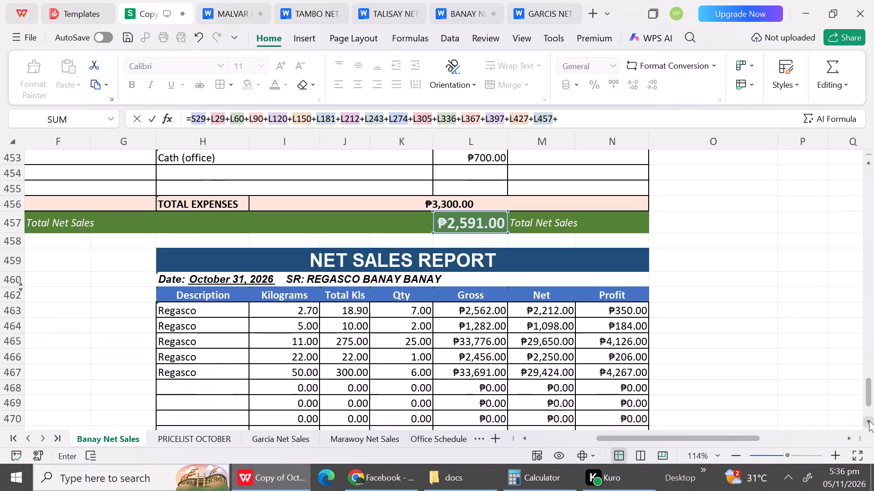
triple_click(869, 421)
triple_click(869, 421)
triple_click(869, 421)
triple_click(869, 421)
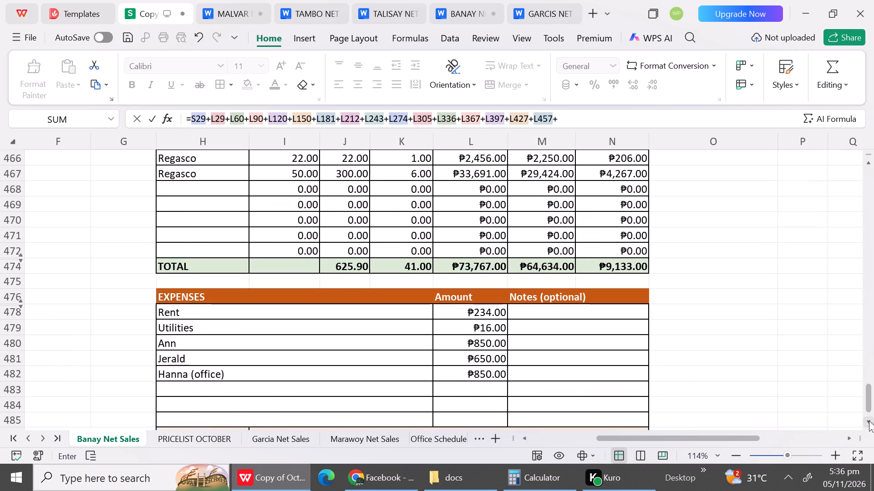
click(869, 421)
drag(869, 421, 478, 386)
click(478, 386)
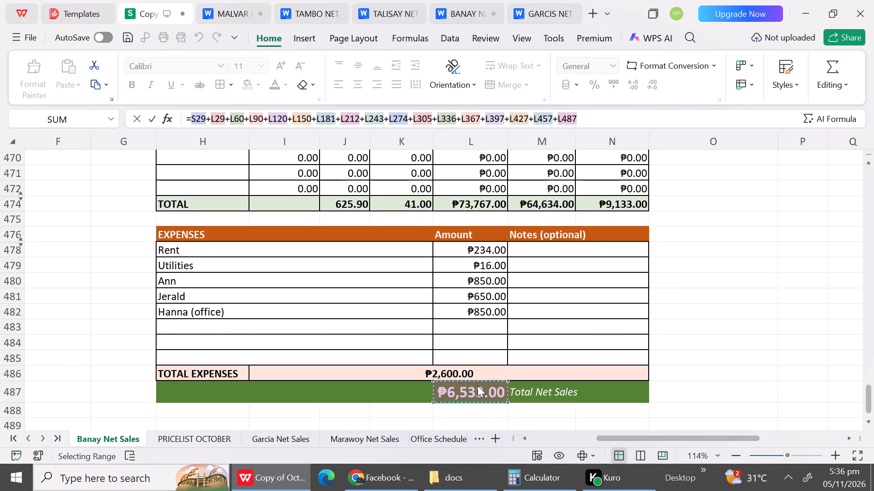
Add the October 1 total net sales cell E29 to the net sales formula in X5.
key(shift+plus)
drag(602, 436, 506, 439)
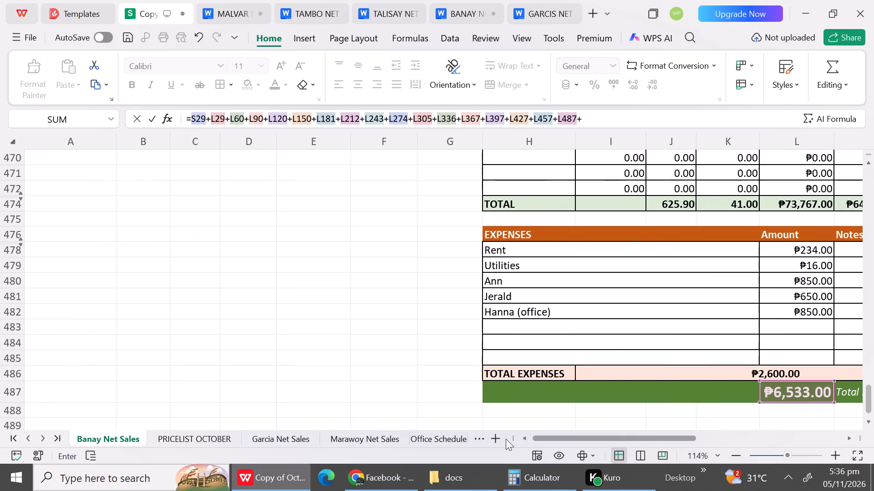
drag(506, 439, 502, 438)
drag(869, 403, 873, 226)
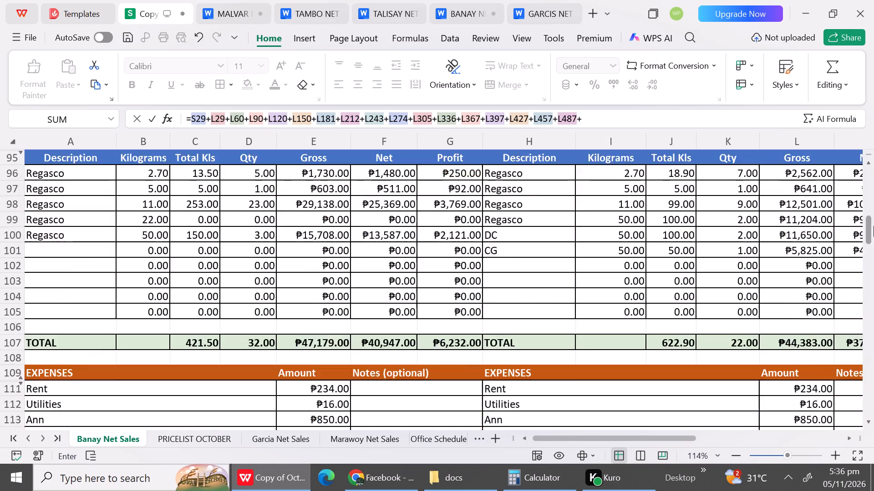
drag(873, 226, 868, 142)
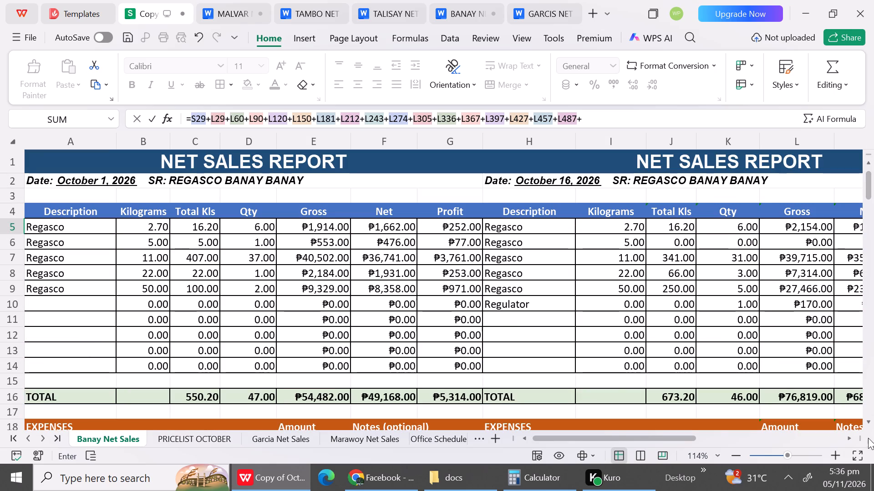
triple_click(868, 421)
triple_click(868, 421)
triple_click(868, 421)
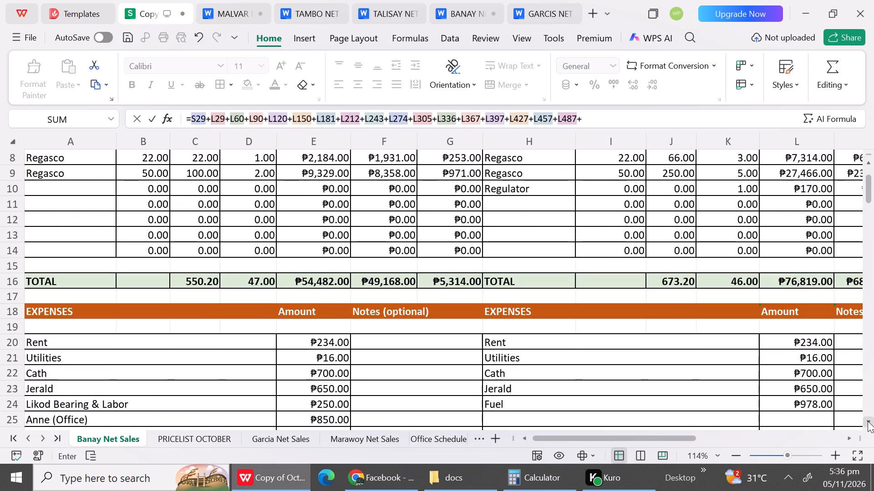
triple_click(868, 421)
click(868, 421)
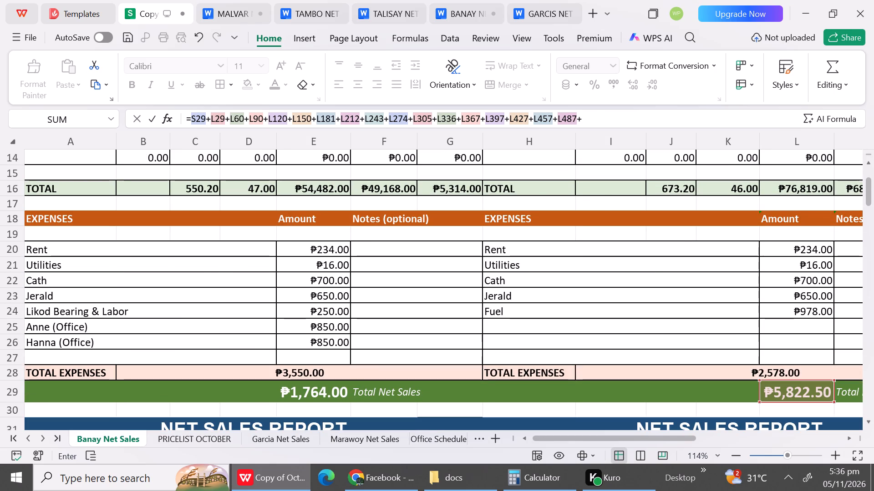
click(304, 397)
key(shift+plus)
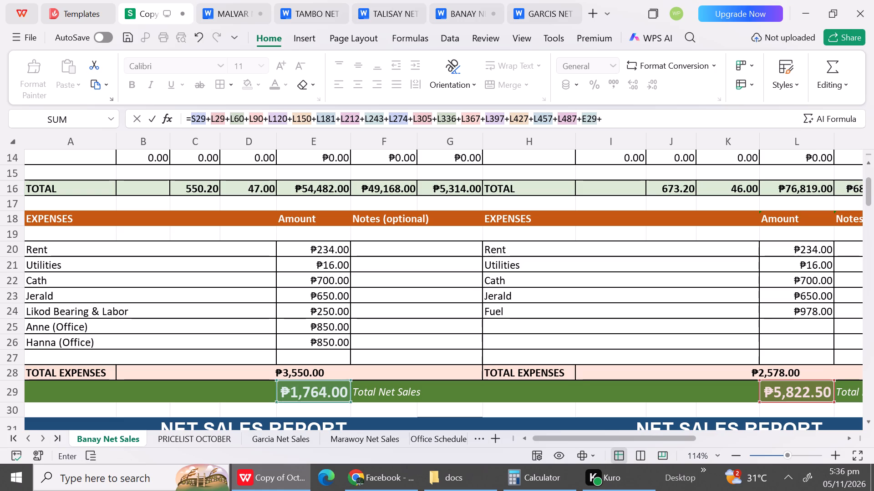
Add the October 2 total net sales cell E60 to the net sales formula in X5.
triple_click(869, 425)
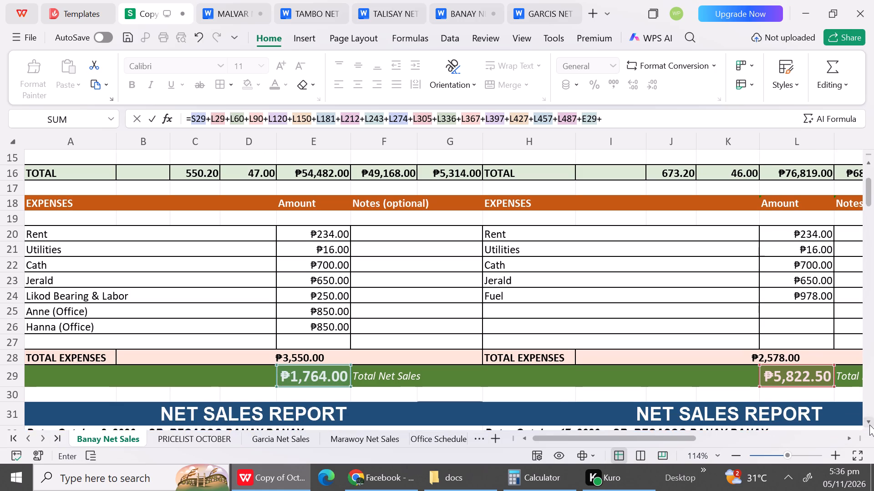
triple_click(869, 425)
triple_click(869, 425)
triple_click(869, 425)
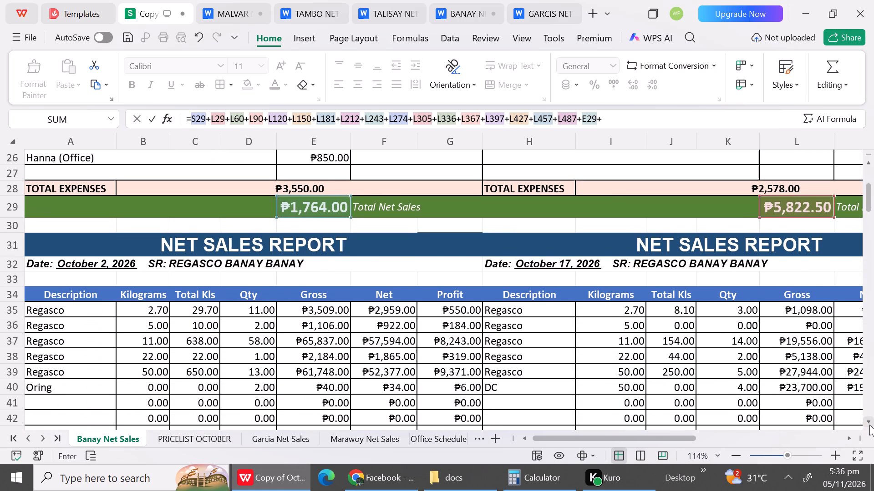
triple_click(869, 425)
click(869, 425)
triple_click(869, 425)
triple_click(869, 425)
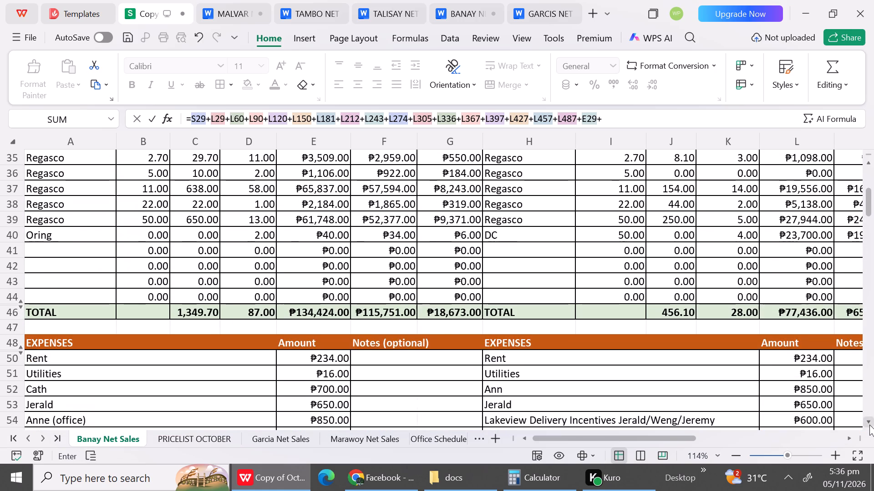
triple_click(869, 425)
triple_click(869, 425)
triple_click(869, 425)
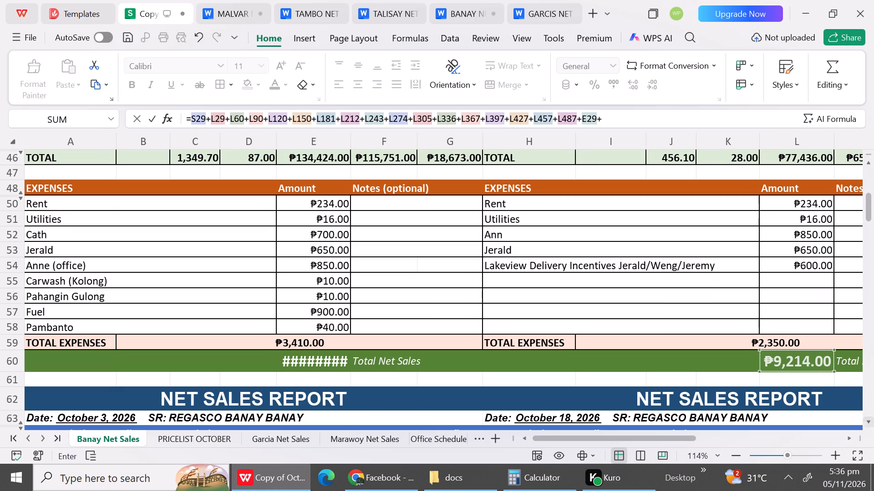
click(304, 364)
key(shift+plus)
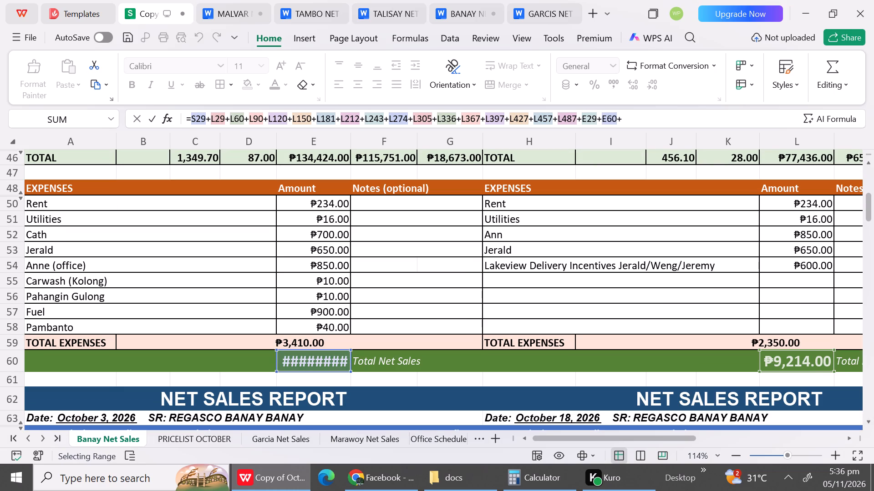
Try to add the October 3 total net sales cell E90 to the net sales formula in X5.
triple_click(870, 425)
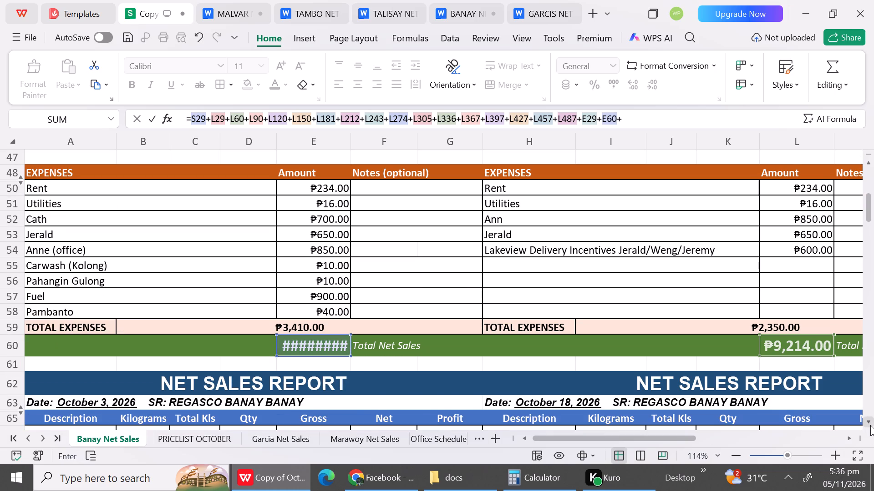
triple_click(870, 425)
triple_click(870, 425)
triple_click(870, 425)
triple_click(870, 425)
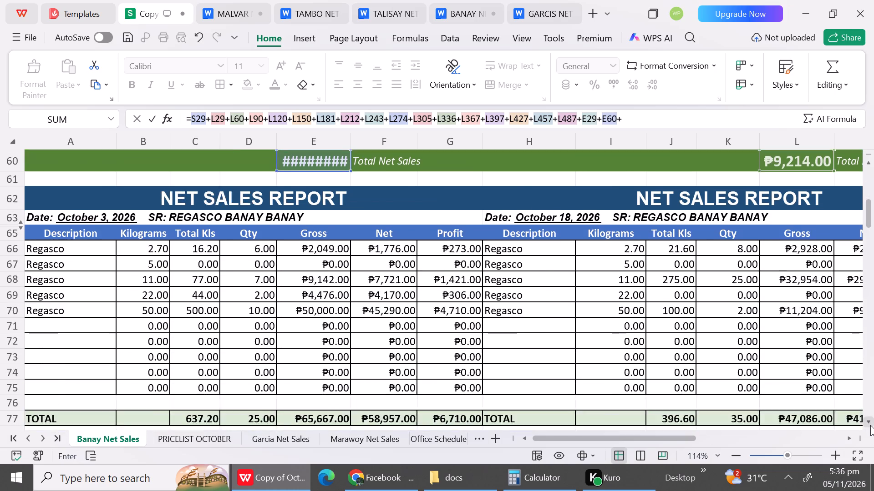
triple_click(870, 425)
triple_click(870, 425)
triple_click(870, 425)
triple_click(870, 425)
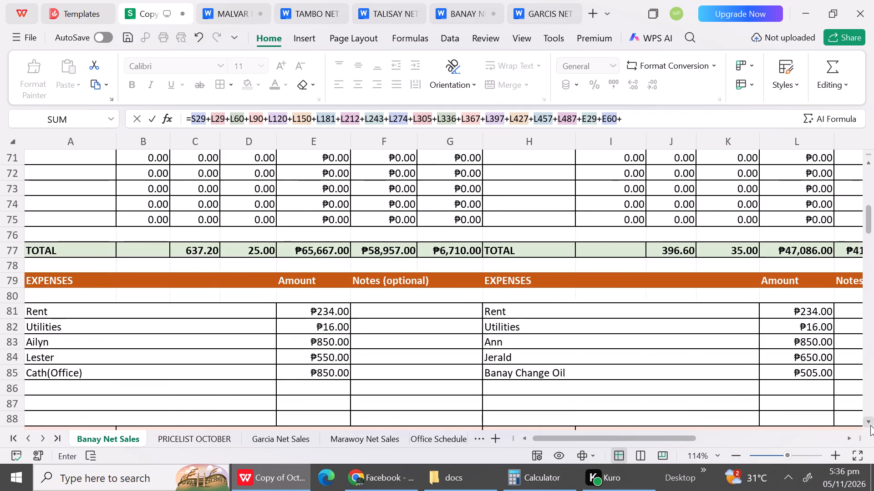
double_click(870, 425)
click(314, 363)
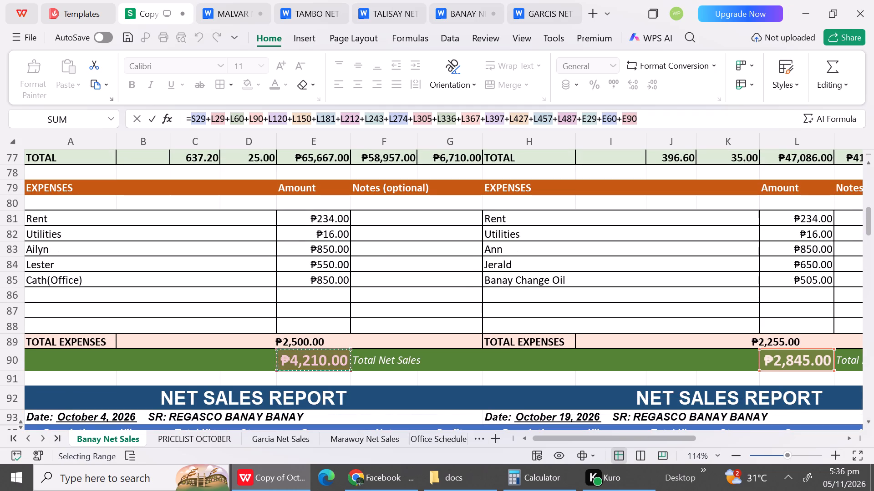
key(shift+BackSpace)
Add the October 4 total net sales cell E120 to the net sales formula in X5.
triple_click(869, 426)
triple_click(869, 426)
triple_click(869, 426)
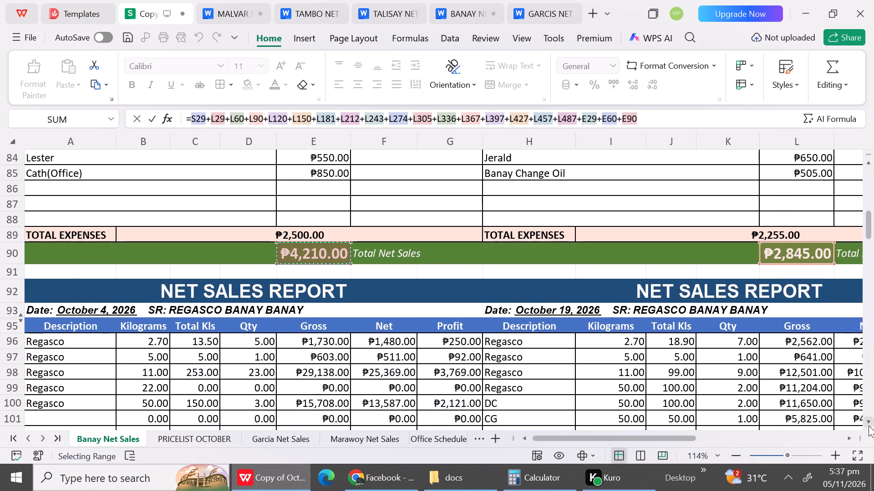
triple_click(869, 426)
triple_click(869, 426)
triple_click(869, 426)
triple_click(869, 426)
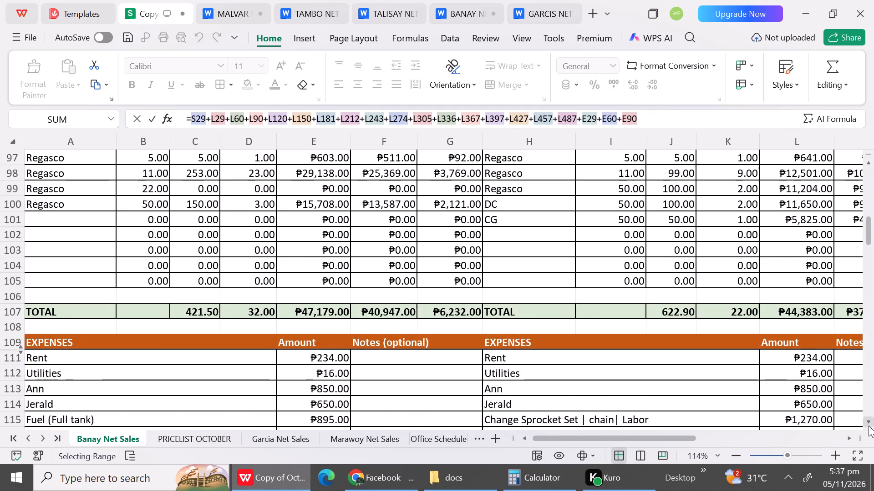
triple_click(869, 426)
triple_click(869, 426)
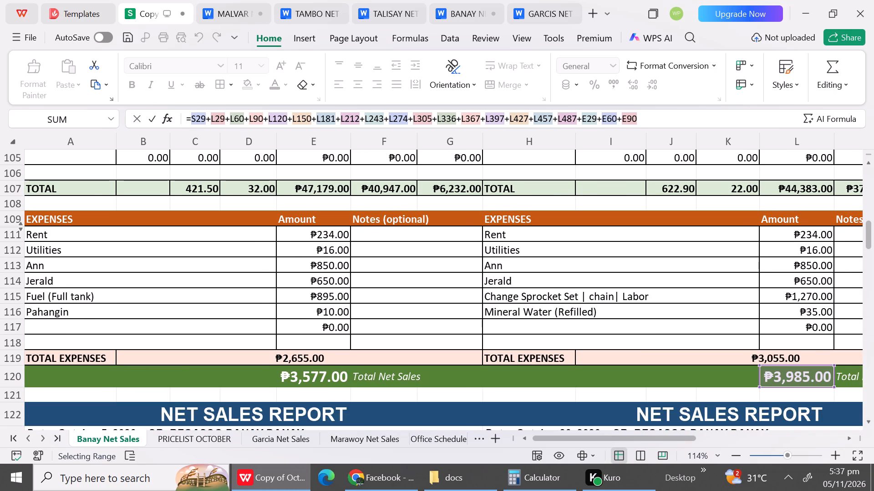
click(300, 380)
key(shift+BackSpace)
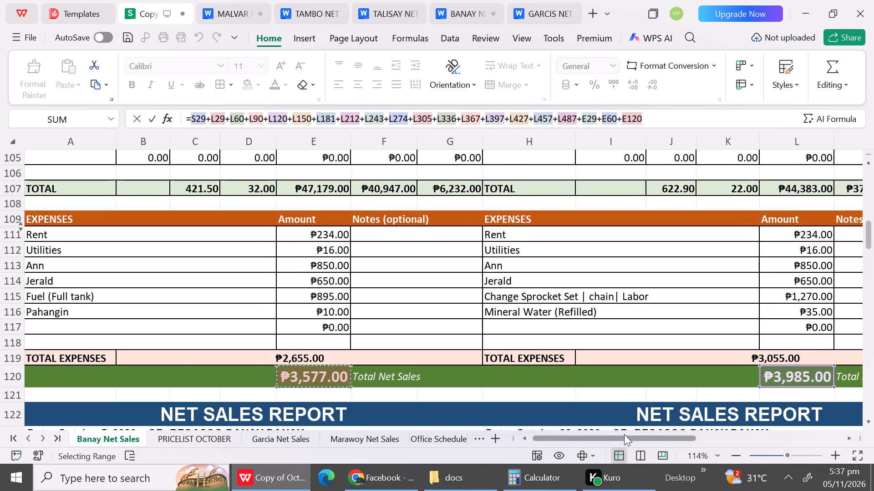
key(shift+plus)
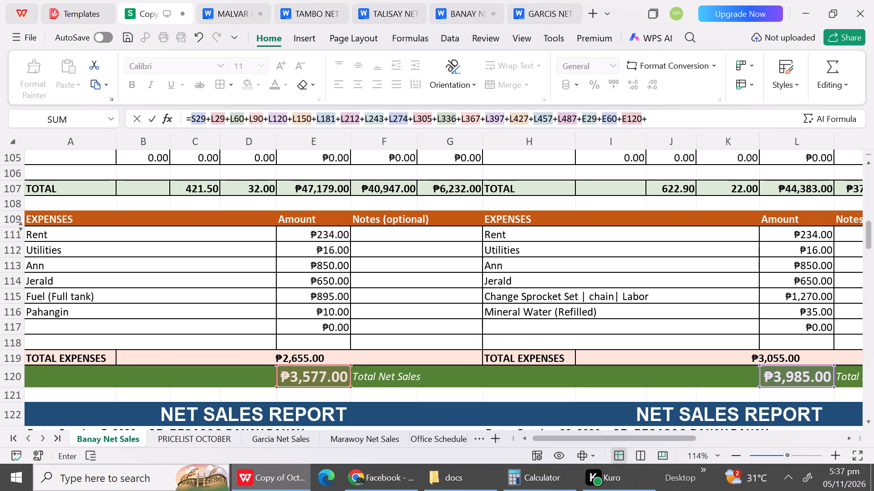
Add the October 3 total net sales cell E90 to the net sales formula in X5.
triple_click(870, 166)
triple_click(870, 166)
triple_click(870, 166)
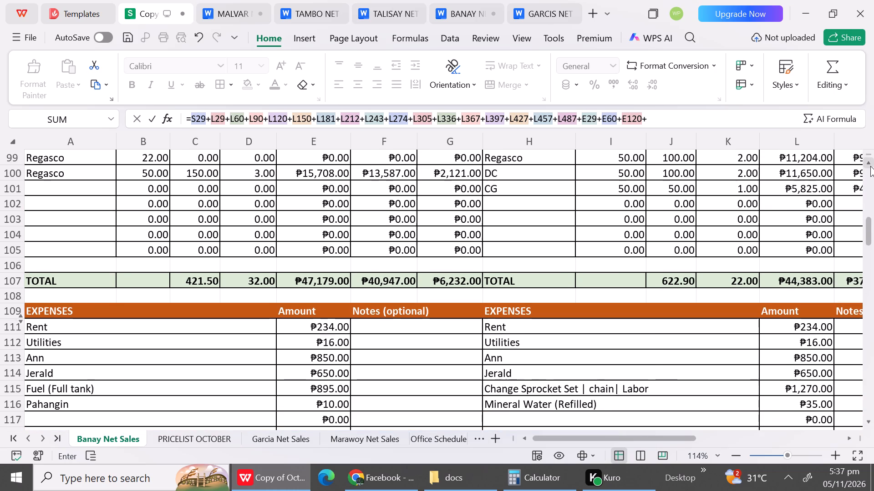
triple_click(870, 166)
triple_click(870, 166)
triple_click(870, 166)
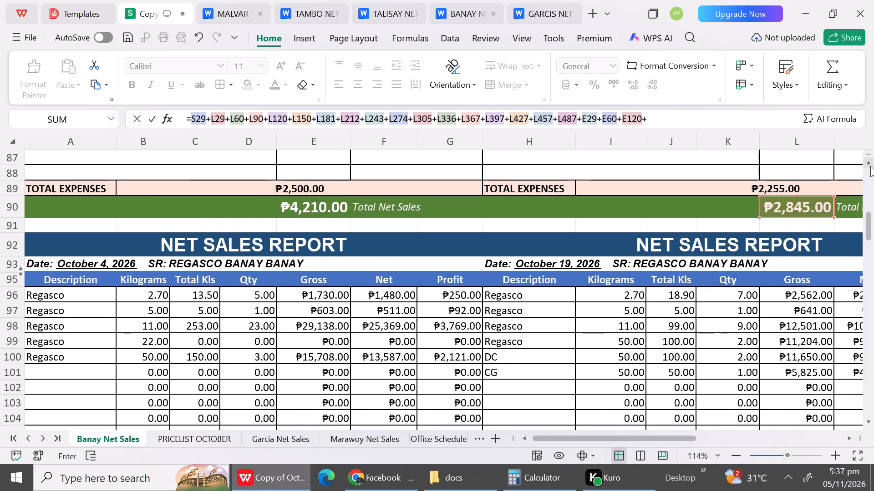
triple_click(870, 166)
click(327, 269)
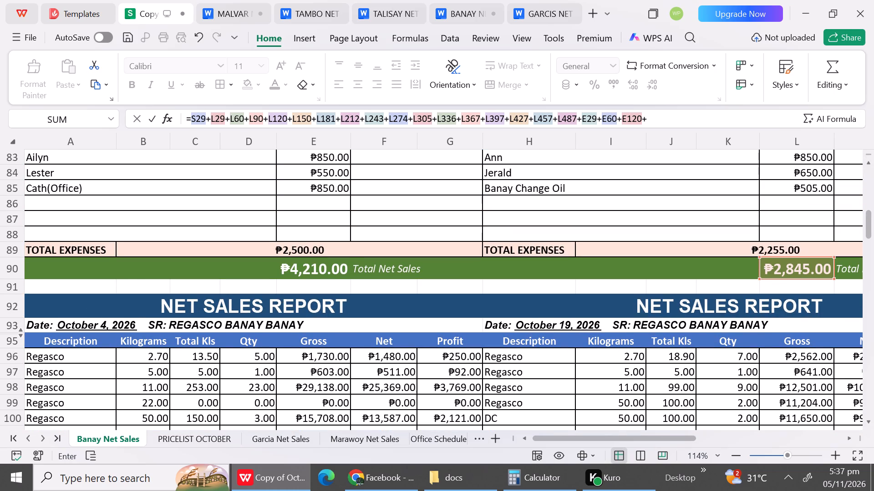
key(shift+plus)
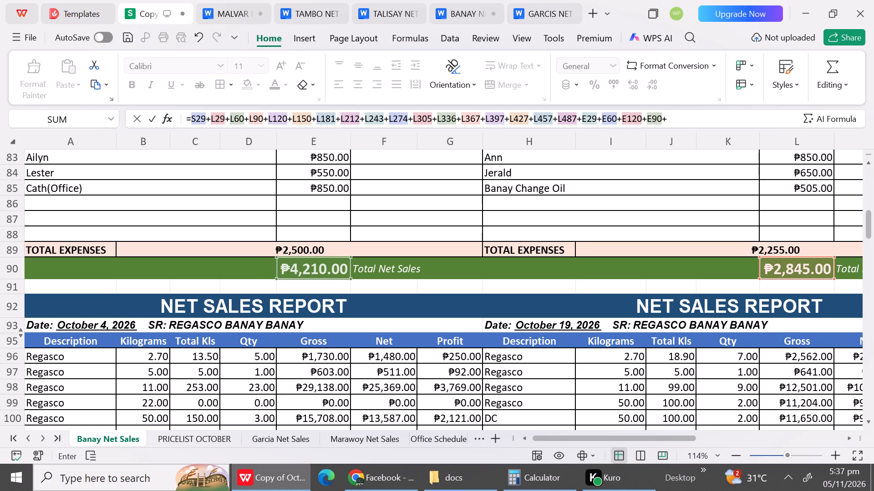
Check the October 2 to 5 total net sales cells for which are already included in the X5 formula.
triple_click(869, 164)
triple_click(869, 164)
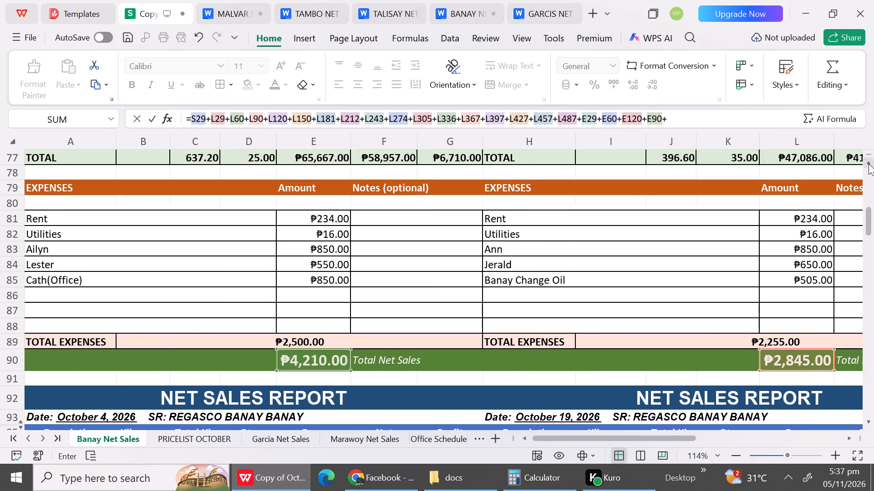
triple_click(869, 164)
triple_click(869, 164)
triple_click(869, 164)
click(869, 164)
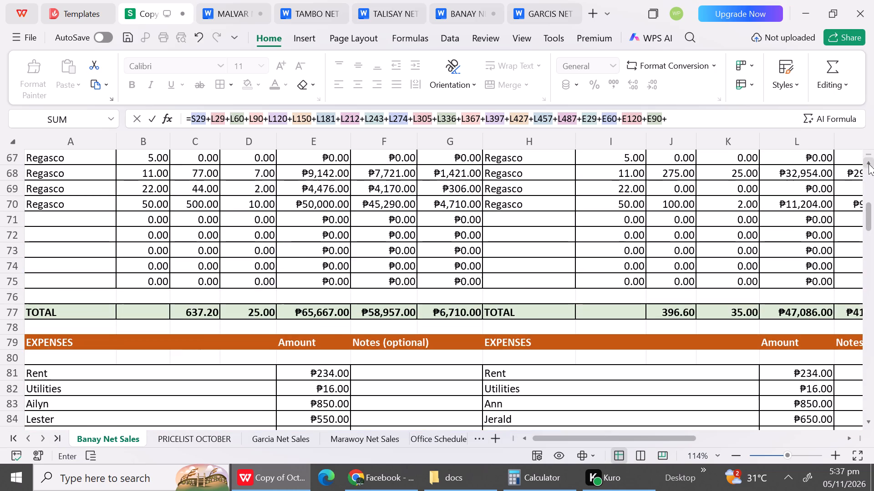
click(869, 164)
drag(869, 164, 869, 175)
click(869, 175)
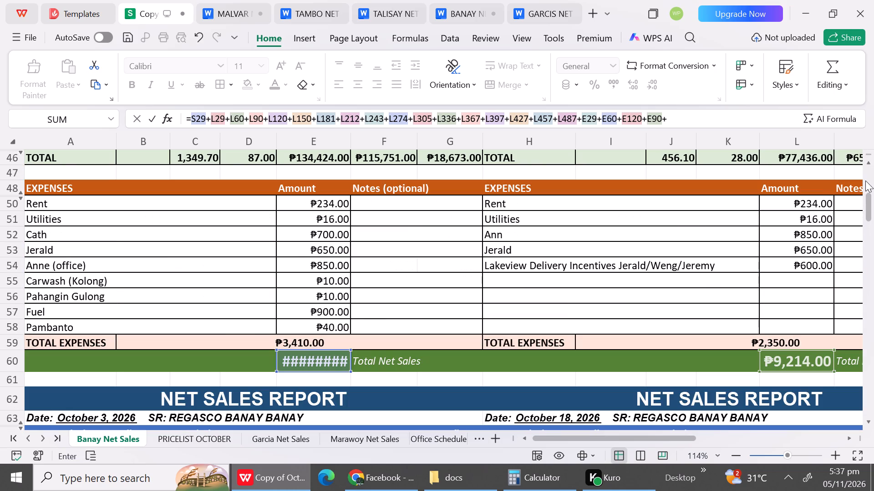
drag(869, 199, 868, 214)
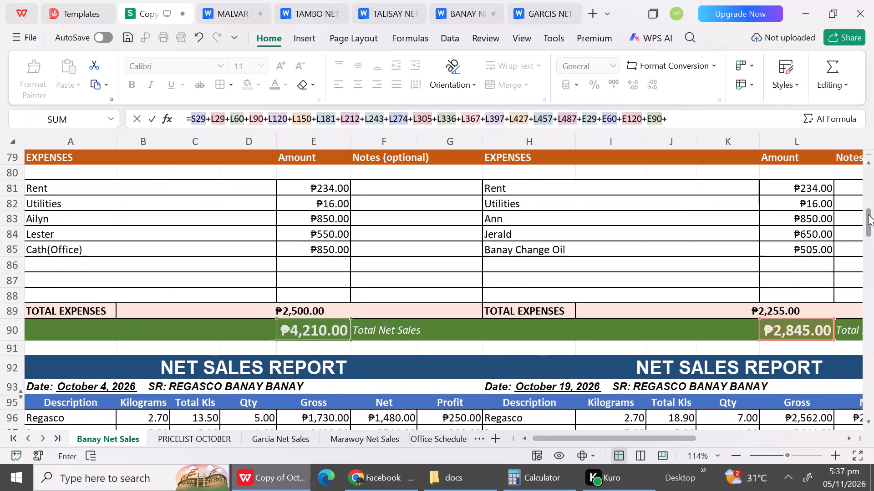
drag(868, 214, 868, 219)
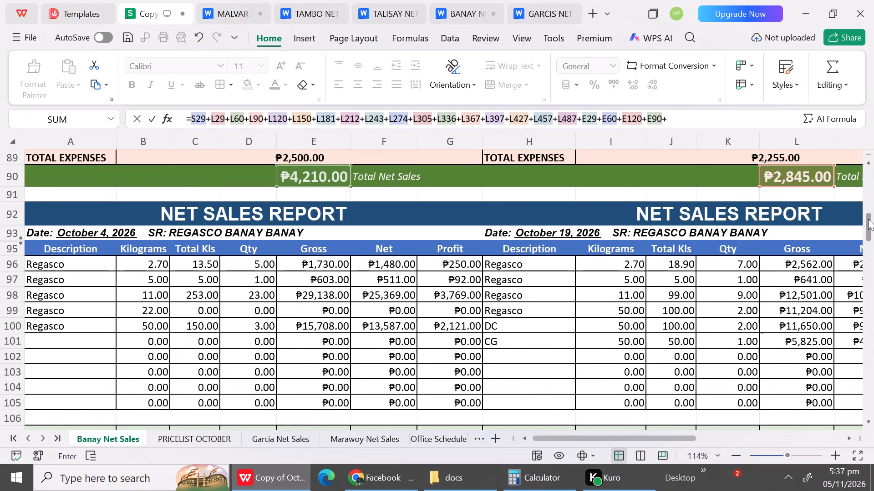
drag(868, 219, 868, 244)
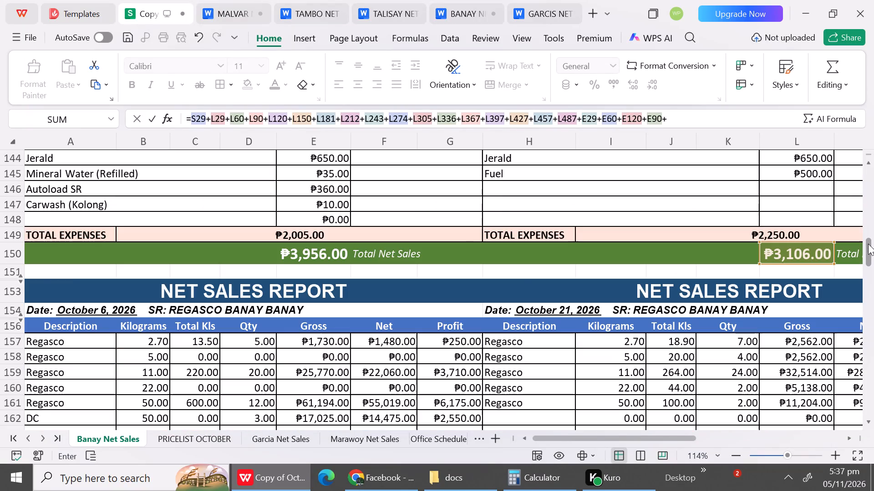
drag(868, 244, 866, 235)
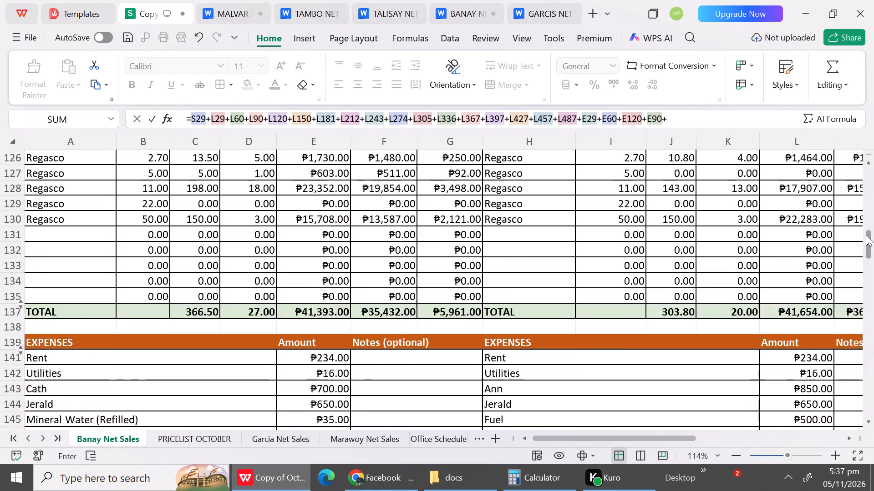
drag(866, 235, 865, 230)
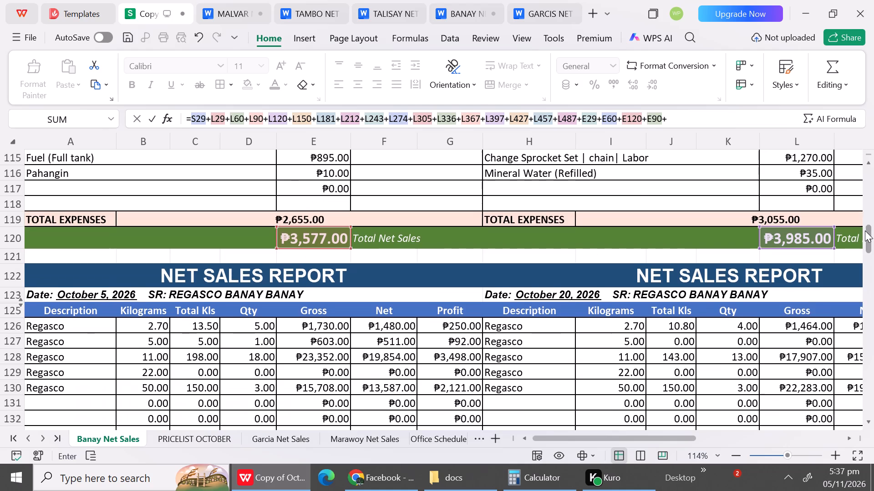
drag(865, 230, 866, 232)
Add the October 5 total net sales cell E150 to the net sales formula in X5.
triple_click(872, 423)
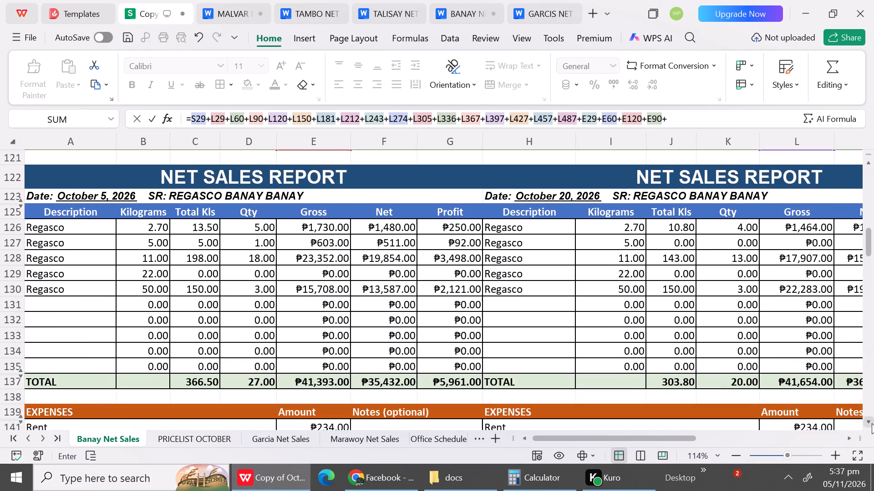
triple_click(872, 423)
triple_click(872, 423)
triple_click(872, 423)
triple_click(872, 423)
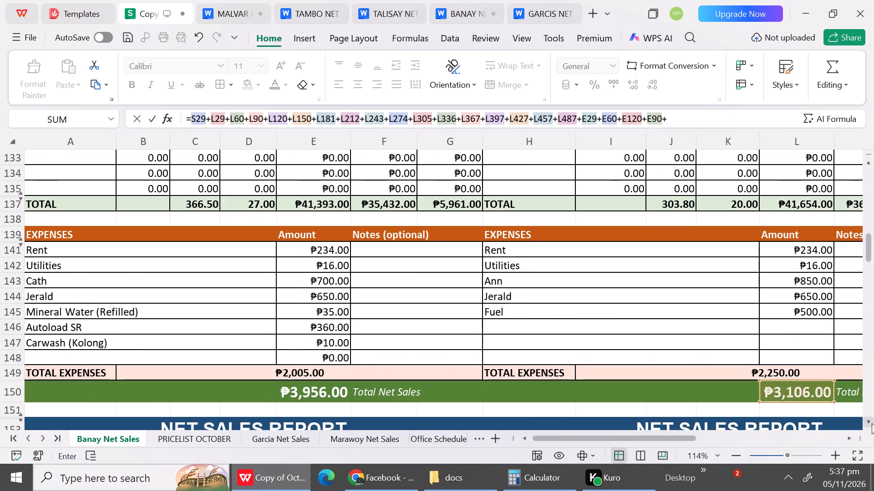
click(872, 423)
click(302, 368)
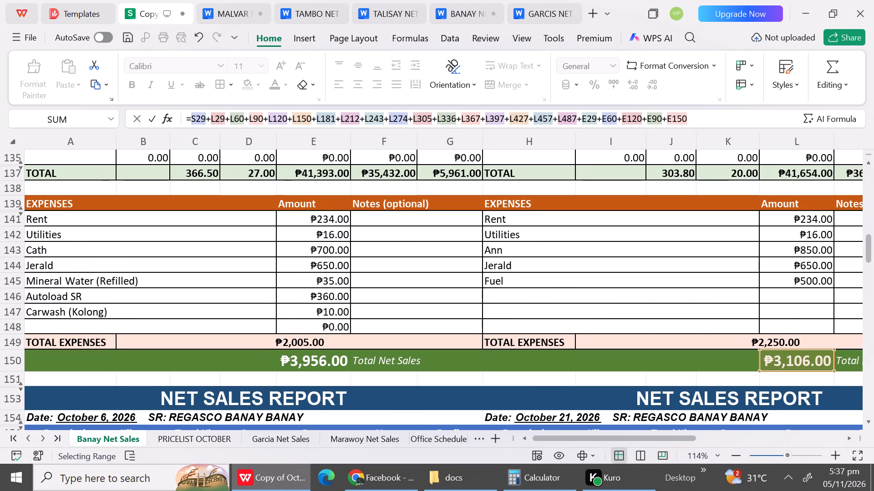
key(shift+plus)
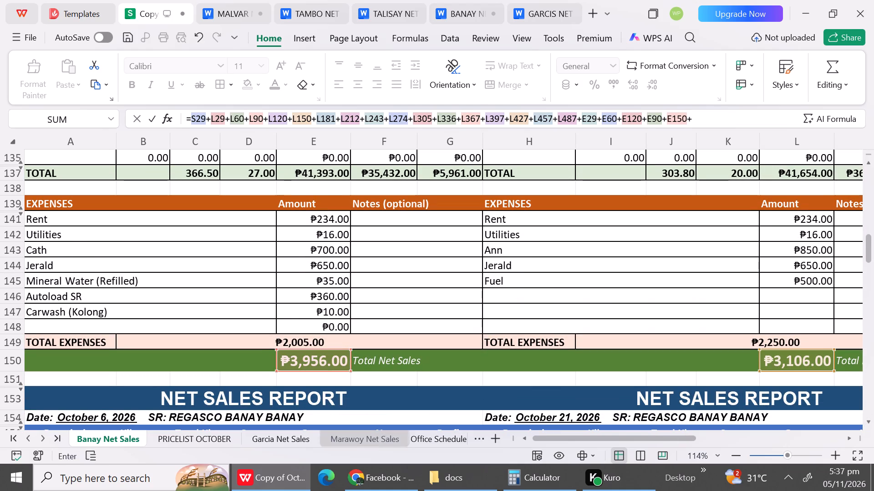
Add the October 6 total net sales cell E181 to the net sales formula in X5.
triple_click(870, 424)
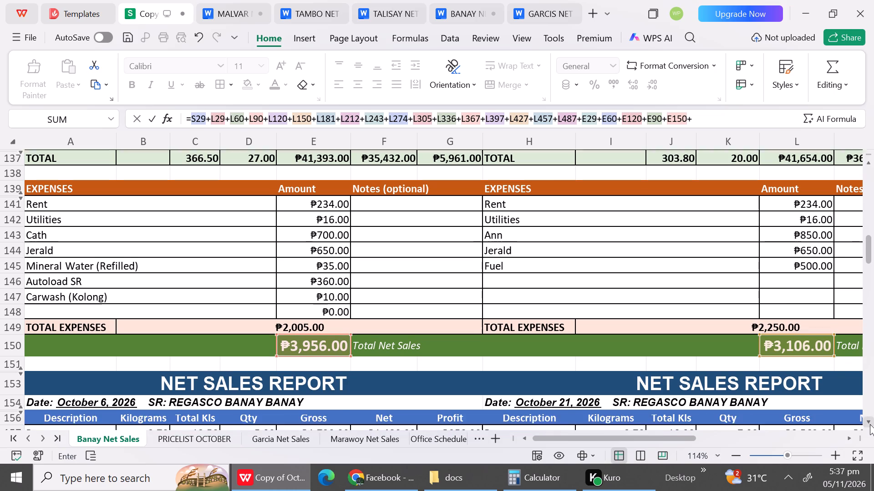
triple_click(870, 424)
triple_click(870, 424)
triple_click(870, 424)
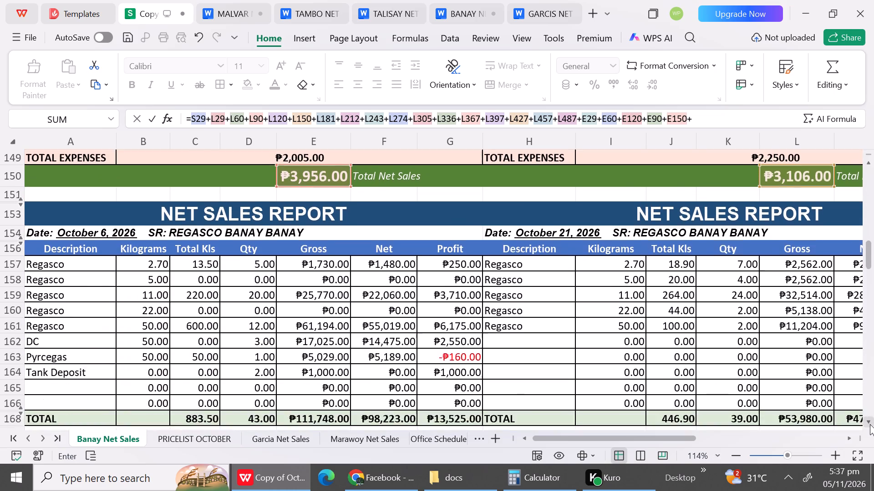
triple_click(870, 424)
triple_click(870, 424)
triple_click(870, 424)
triple_click(870, 424)
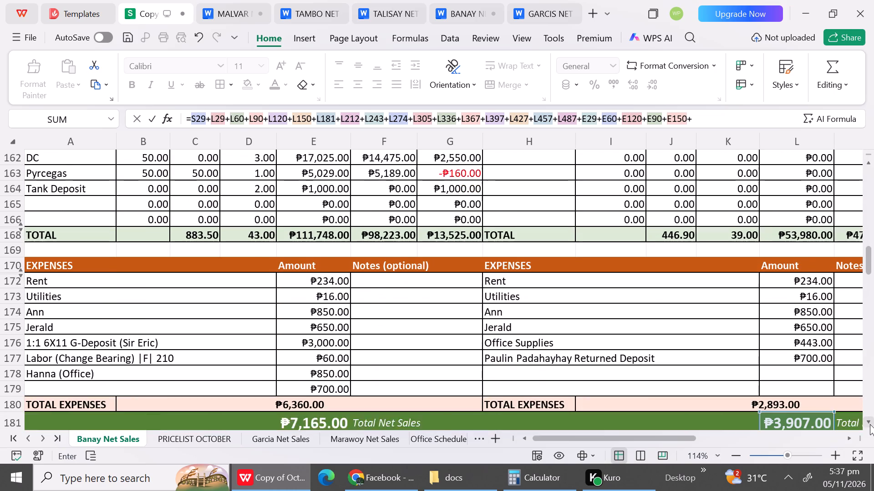
triple_click(870, 424)
click(312, 359)
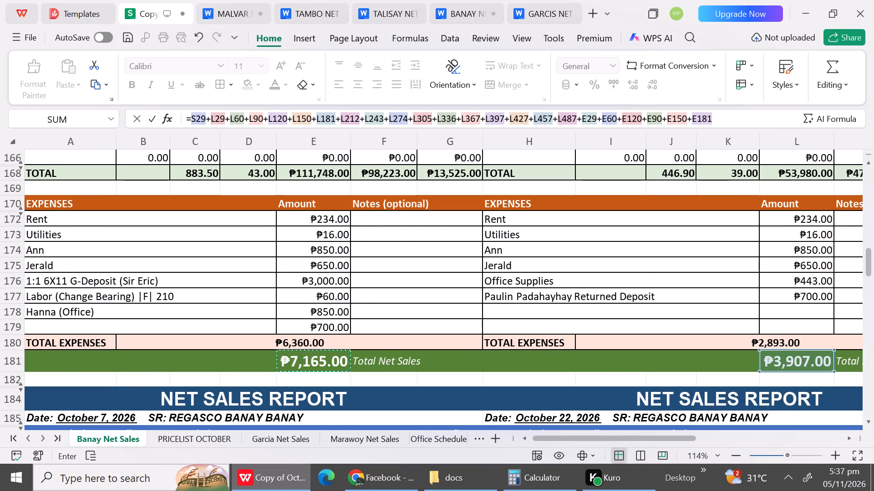
key(shift+plus)
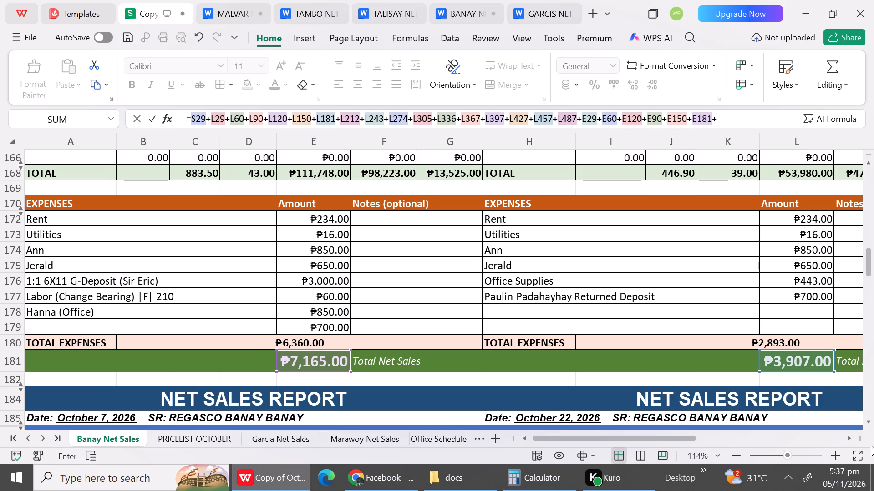
Add the October 7 total net sales cell E212 to the net sales formula in X5.
triple_click(867, 422)
triple_click(867, 422)
triple_click(867, 422)
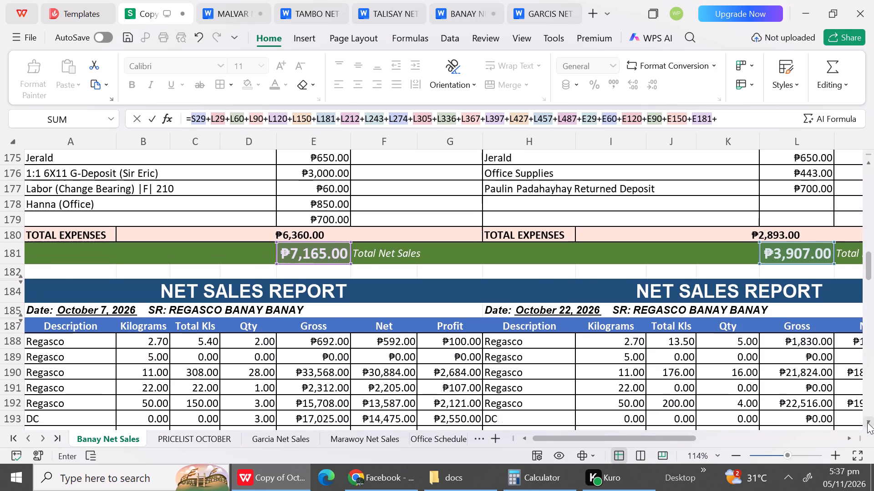
triple_click(867, 422)
triple_click(867, 422)
triple_click(867, 422)
triple_click(867, 422)
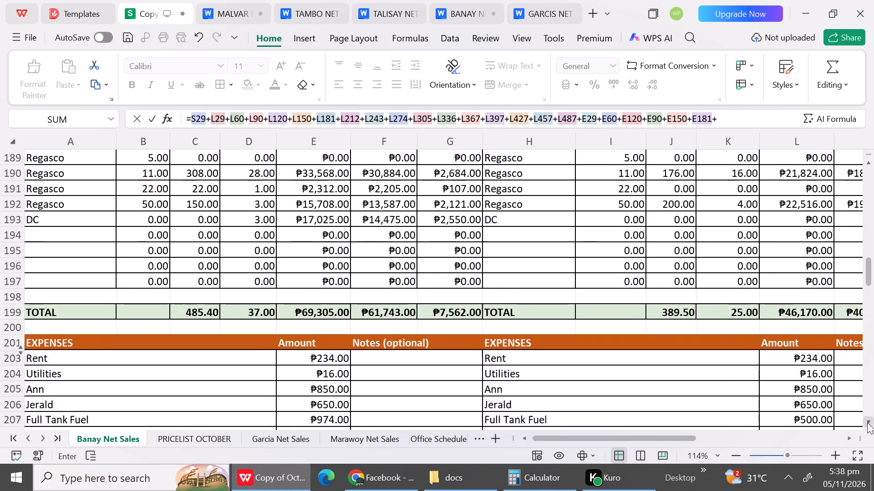
triple_click(867, 422)
triple_click(867, 422)
click(867, 422)
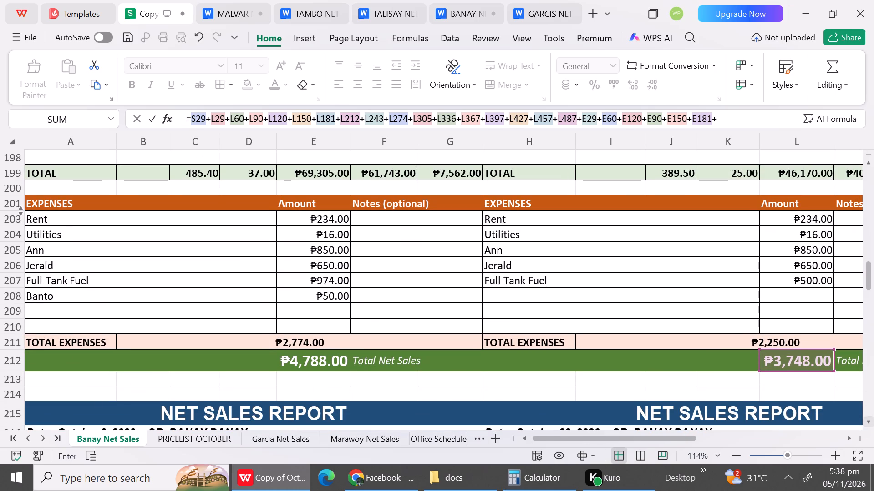
click(310, 362)
key(shift+plus)
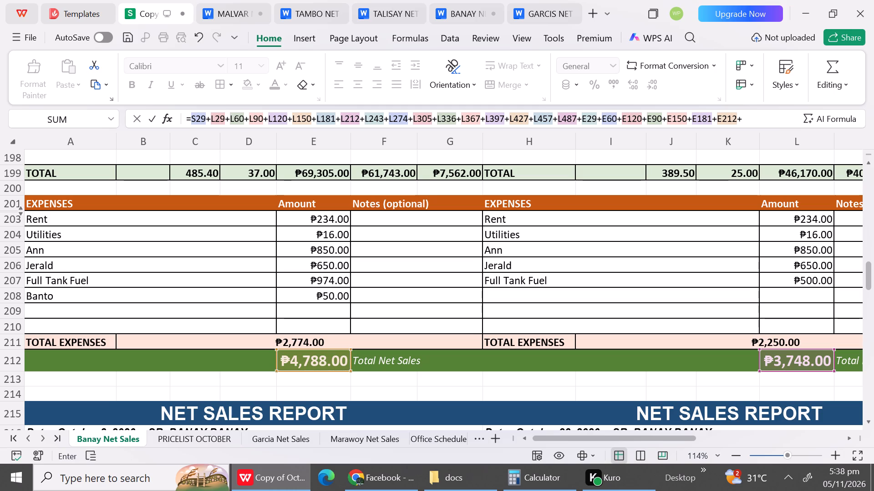
Add the October 8 total net sales cell E243 to the net sales formula in X5.
triple_click(872, 421)
triple_click(872, 421)
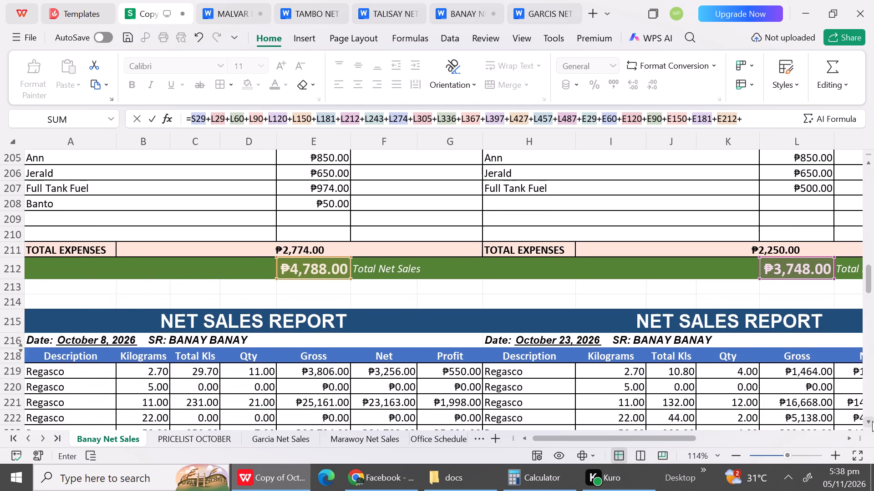
triple_click(872, 421)
triple_click(872, 421)
triple_click(872, 421)
triple_click(872, 421)
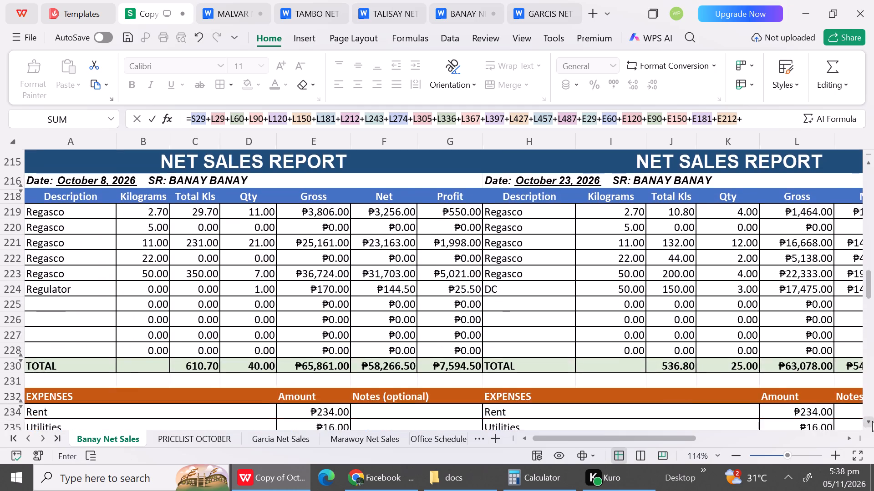
triple_click(872, 421)
triple_click(872, 421)
double_click(872, 421)
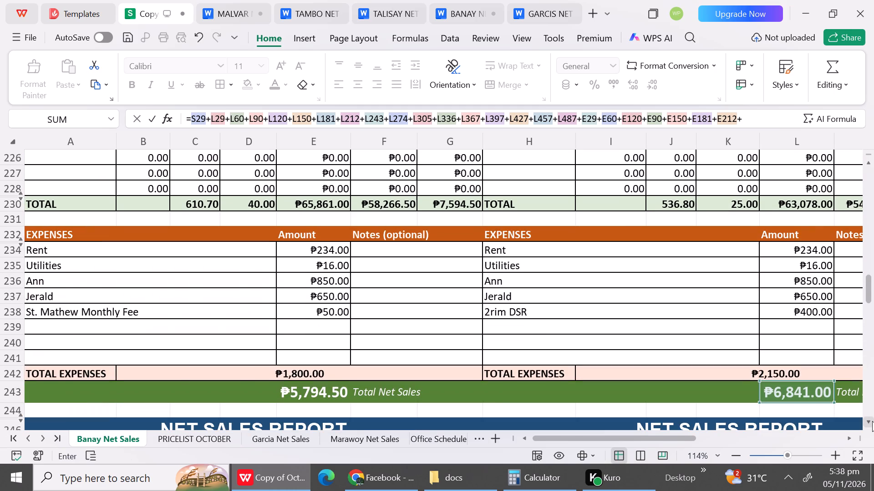
click(313, 389)
key(shift+plus)
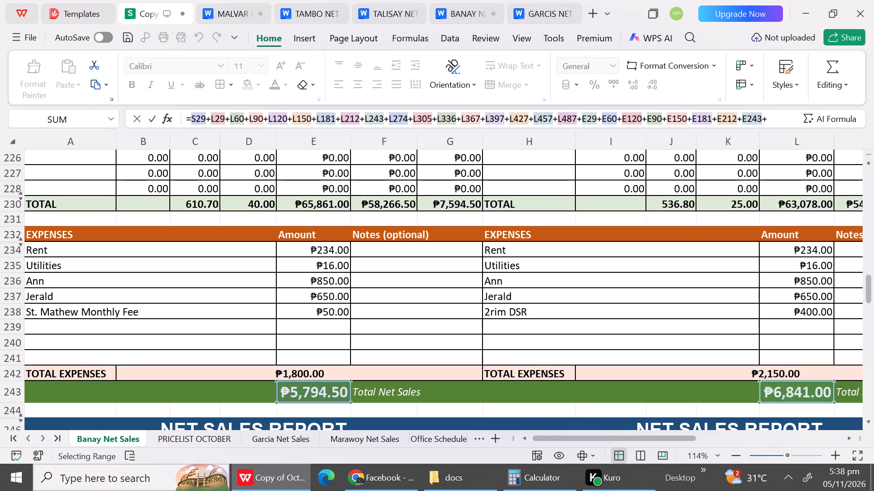
Add the October 9 total net sales cell E274 to the net sales formula in X5.
click(865, 417)
double_click(865, 417)
triple_click(869, 424)
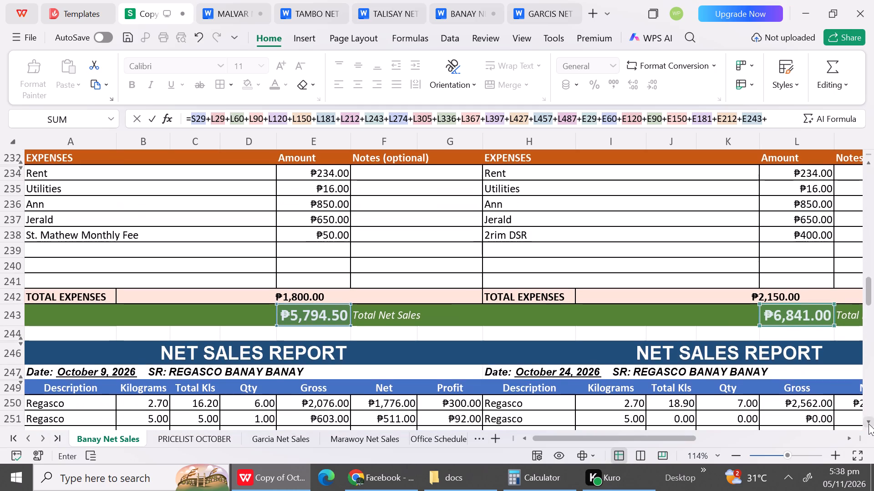
triple_click(869, 424)
triple_click(869, 424)
triple_click(869, 424)
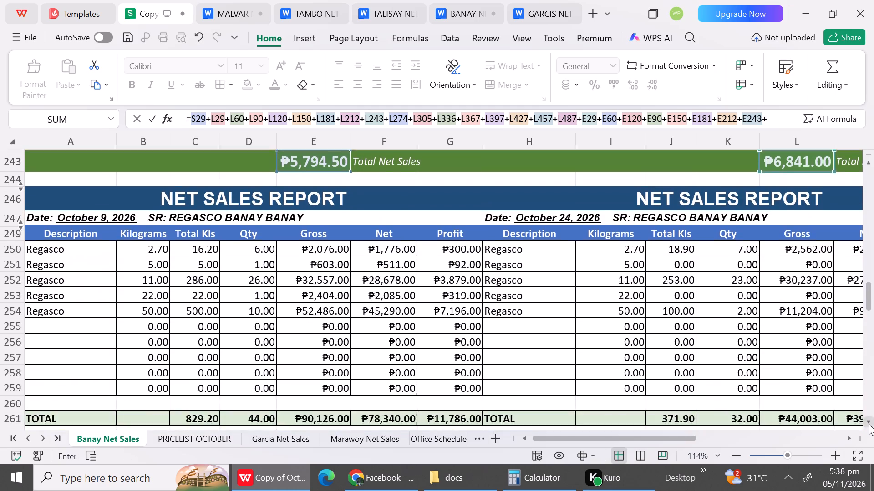
triple_click(869, 424)
triple_click(869, 424)
triple_click(869, 424)
triple_click(869, 424)
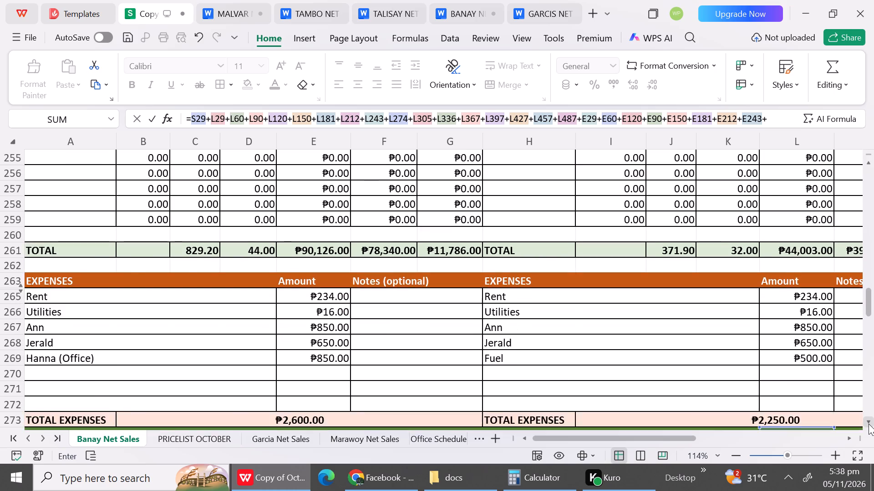
triple_click(869, 424)
click(300, 366)
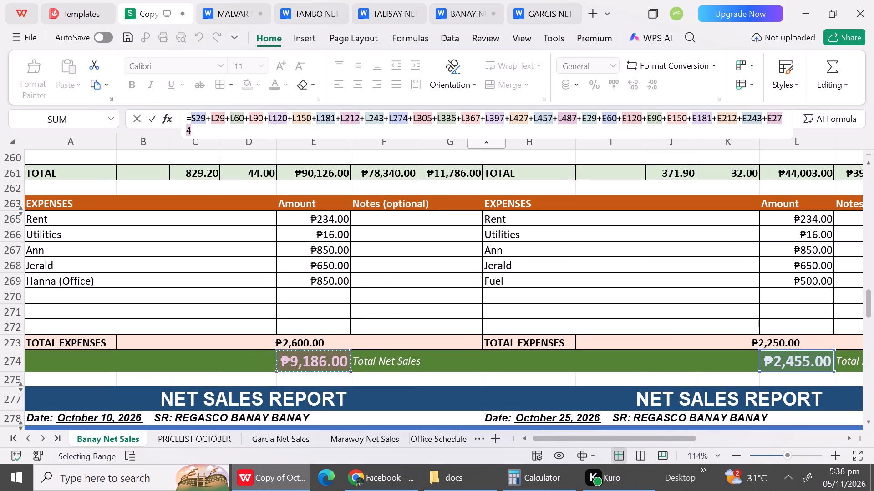
key(shift+plus)
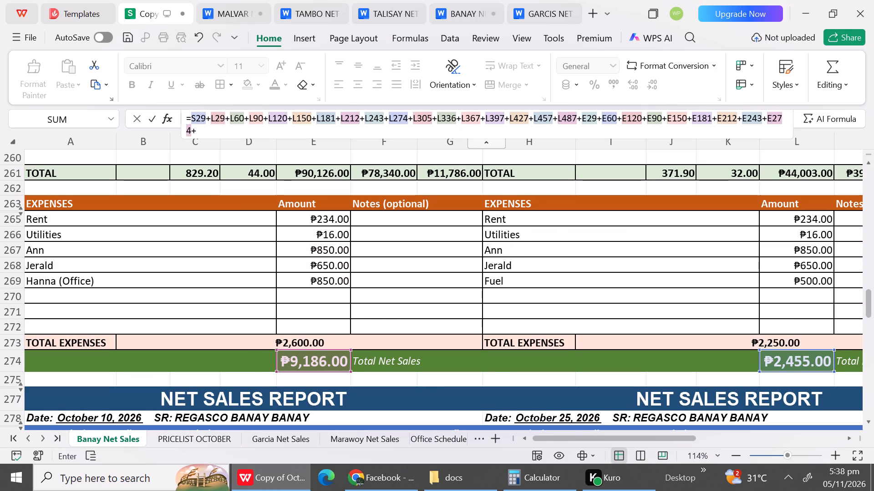
Add the October 10 total net sales cell E305 to the net sales formula in X5.
triple_click(866, 426)
triple_click(866, 426)
triple_click(866, 426)
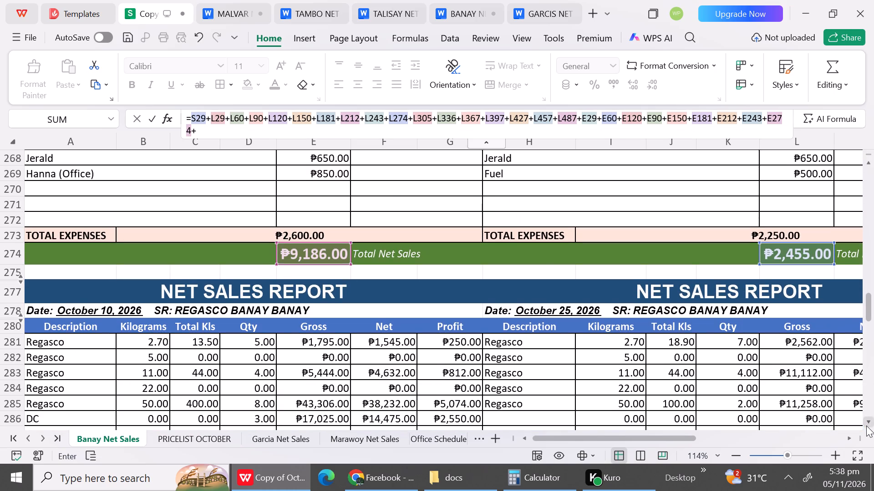
triple_click(866, 426)
triple_click(868, 425)
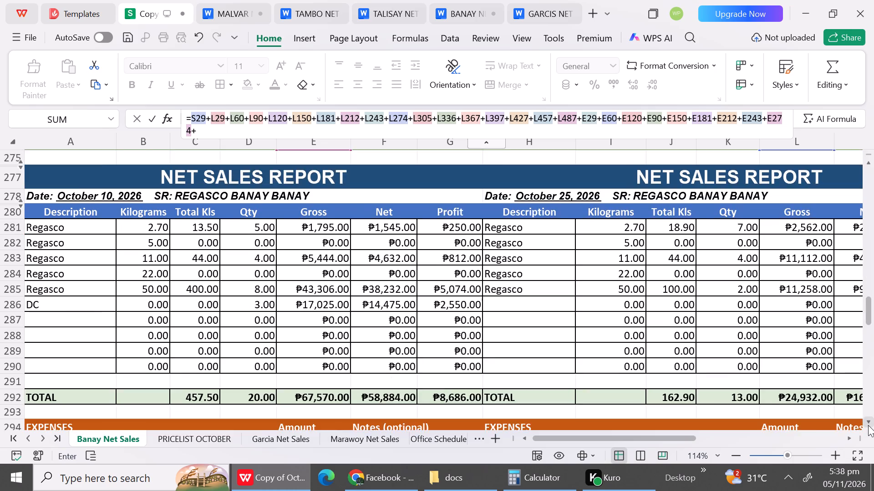
triple_click(868, 425)
triple_click(868, 425)
triple_click(868, 425)
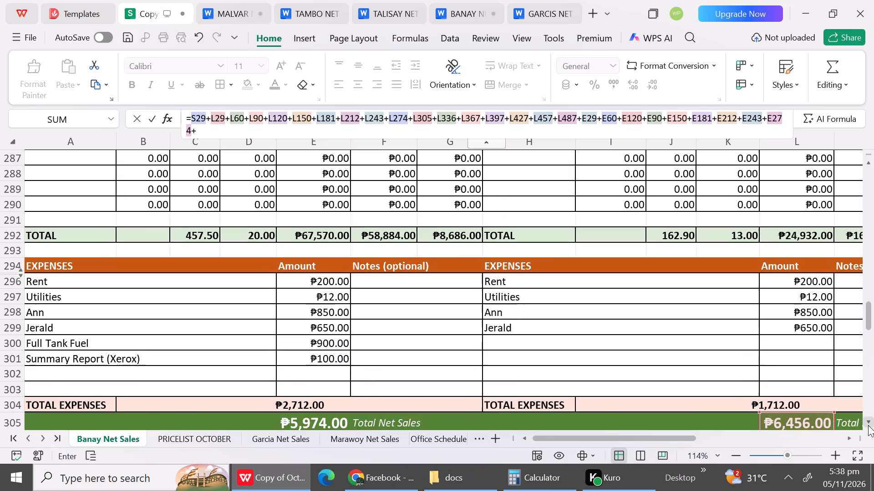
triple_click(868, 425)
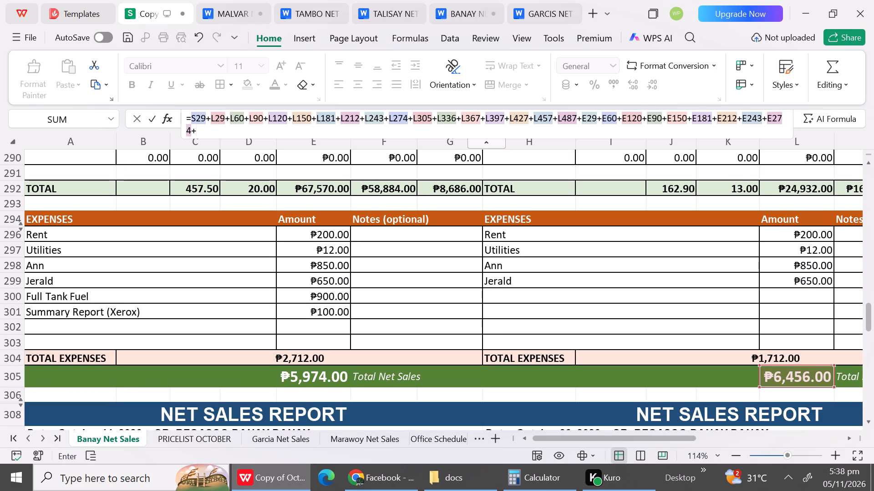
click(299, 384)
key(shift+plus)
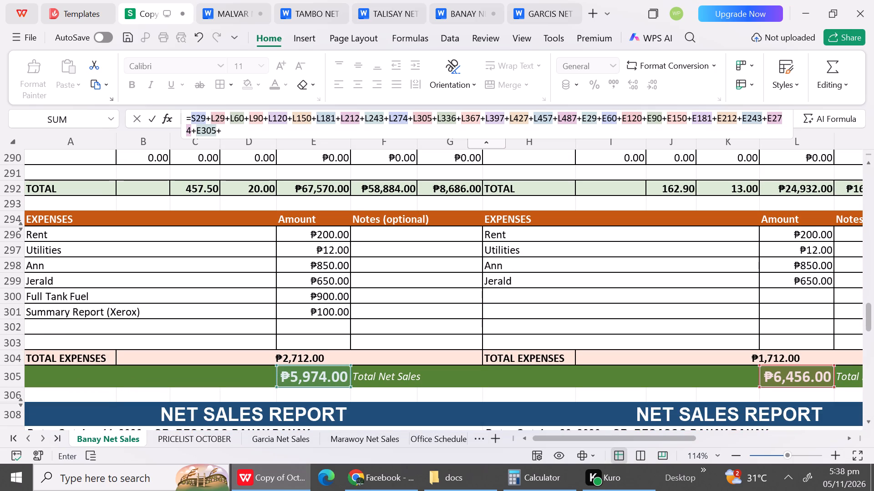
Add the October 11 total net sales cell E336 to the net sales formula in X5.
triple_click(869, 422)
triple_click(869, 422)
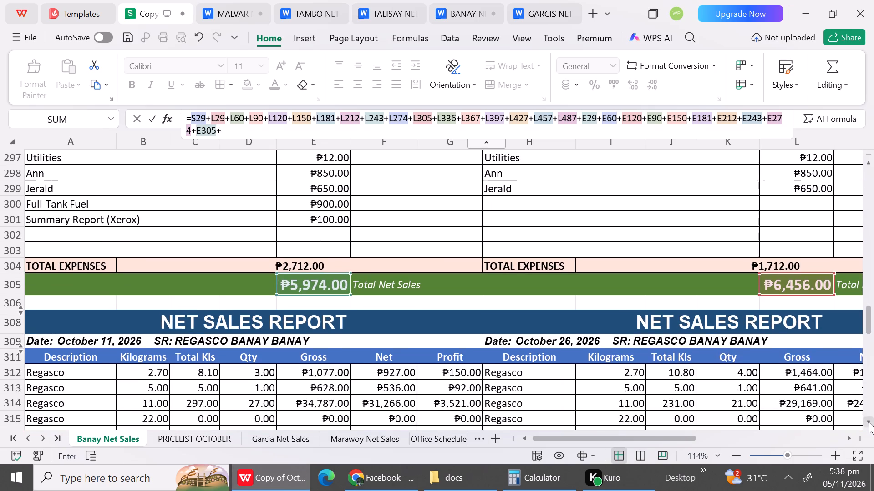
triple_click(869, 422)
triple_click(869, 422)
triple_click(869, 422)
triple_click(869, 422)
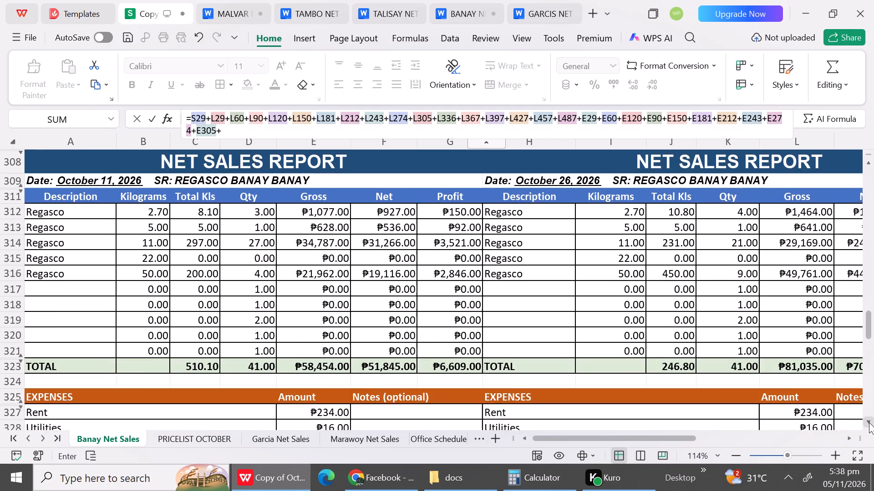
triple_click(869, 422)
triple_click(869, 422)
triple_click(869, 422)
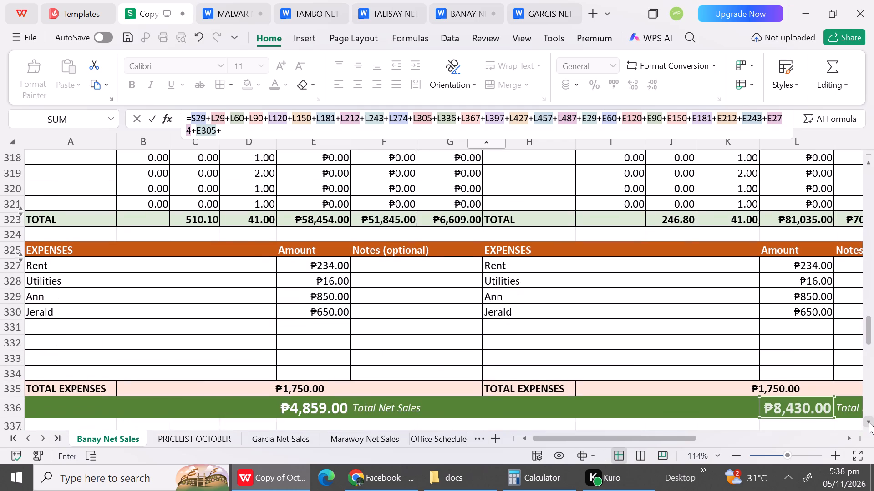
triple_click(869, 422)
click(326, 338)
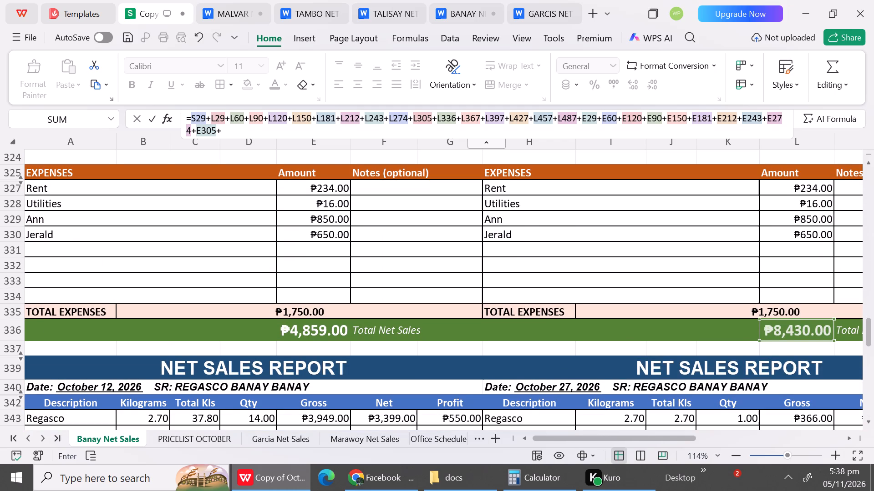
key(shift+plus)
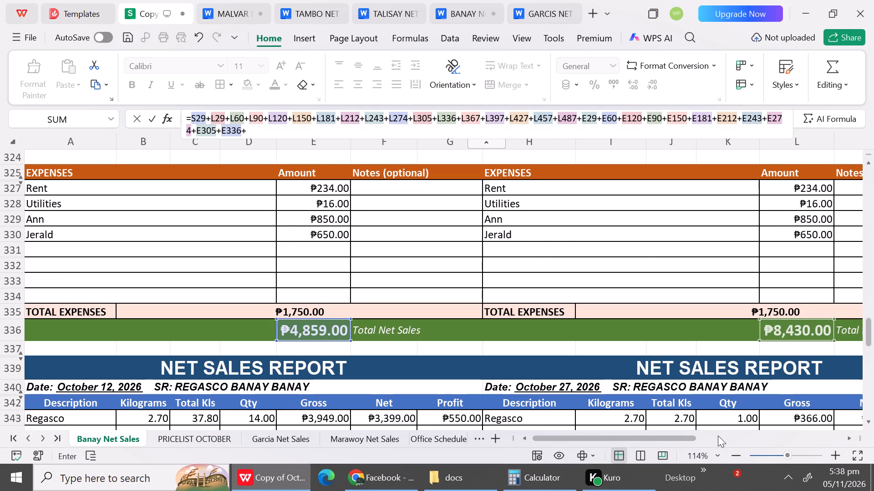
Add the October 12 total net sales cell E367 to the net sales formula in X5.
triple_click(870, 418)
triple_click(870, 418)
triple_click(870, 418)
triple_click(870, 418)
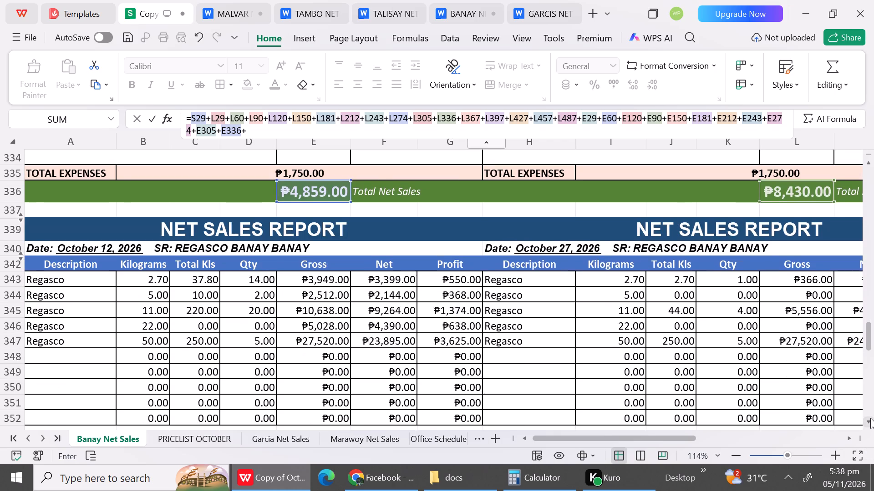
triple_click(870, 418)
triple_click(870, 418)
triple_click(870, 418)
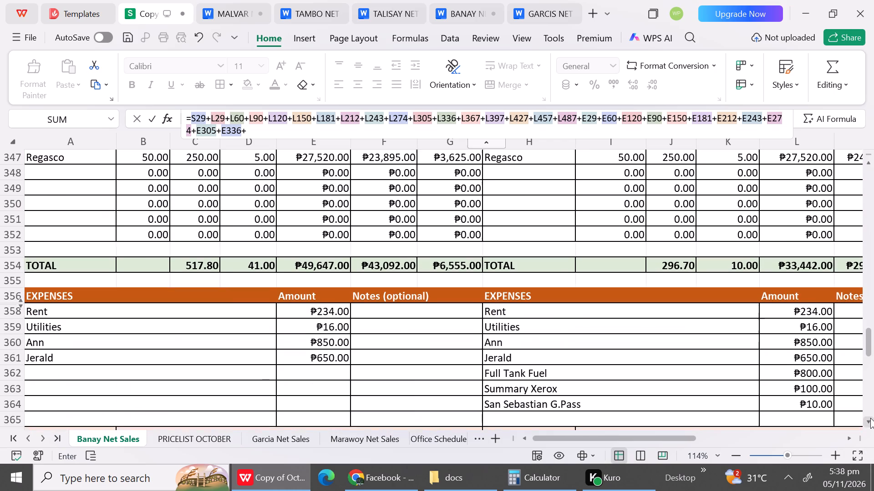
triple_click(870, 418)
click(870, 418)
drag(870, 418, 297, 366)
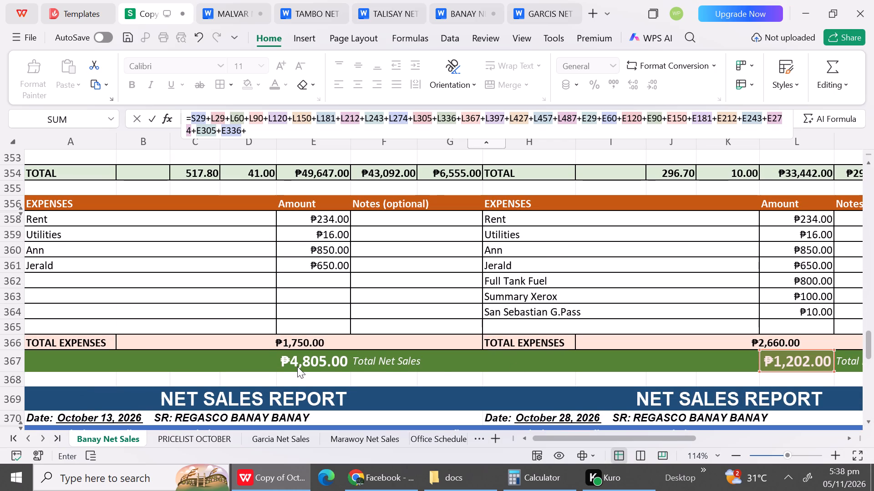
click(297, 366)
key(shift+plus)
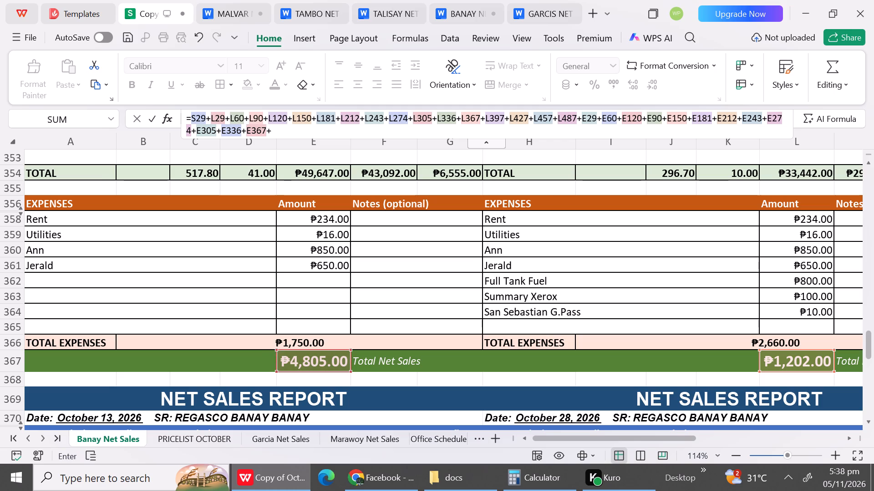
Add the October 13 total net sales cell E397 to the net sales formula in X5.
triple_click(870, 426)
triple_click(870, 426)
triple_click(870, 426)
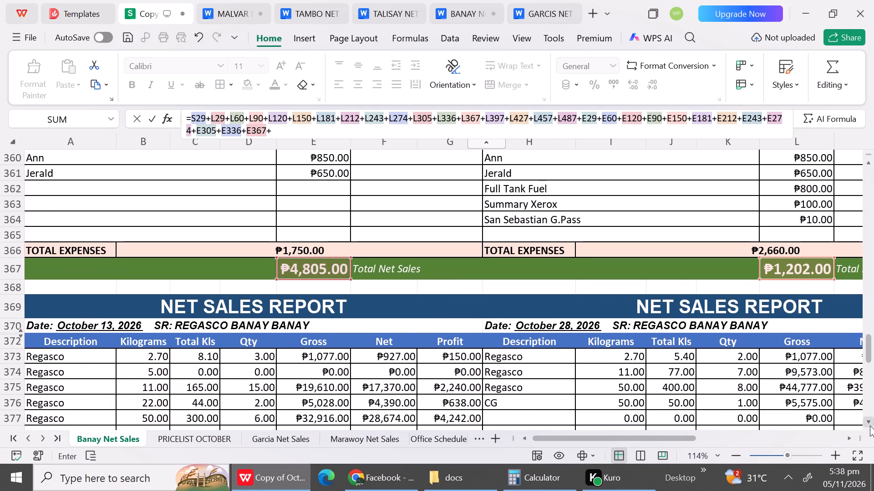
triple_click(870, 426)
triple_click(870, 426)
triple_click(870, 426)
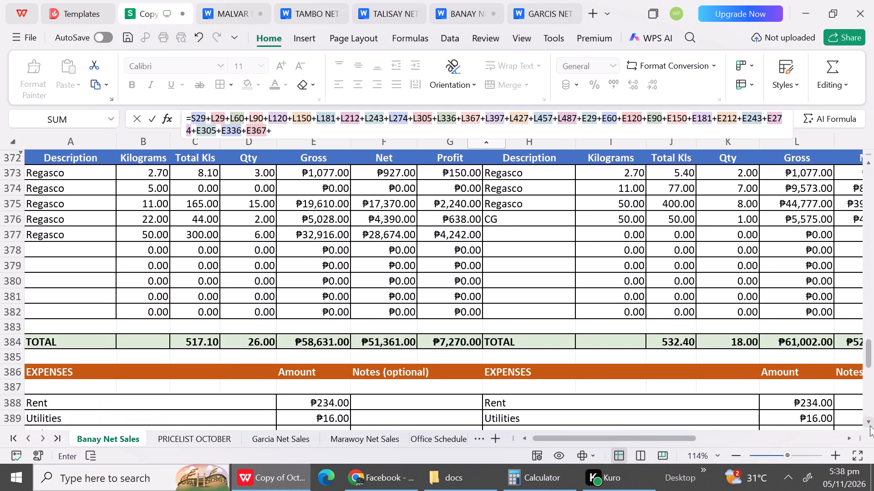
triple_click(870, 426)
triple_click(870, 426)
triple_click(870, 426)
click(870, 426)
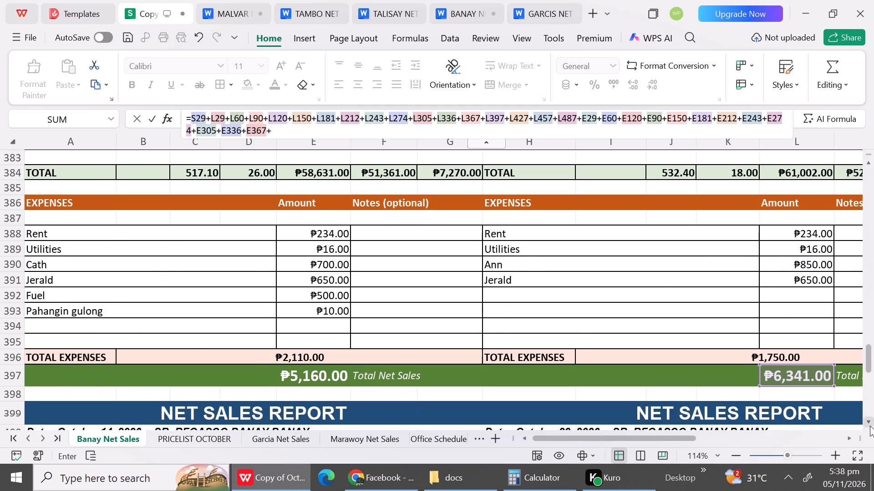
click(311, 372)
key(shift+plus)
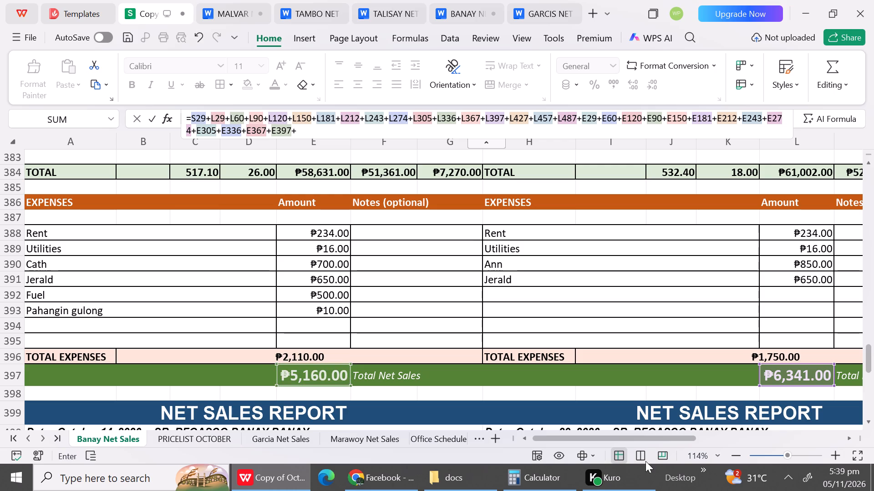
Add the October 14 total net sales cell E427 to the net sales formula in X5.
triple_click(869, 422)
triple_click(869, 422)
triple_click(869, 422)
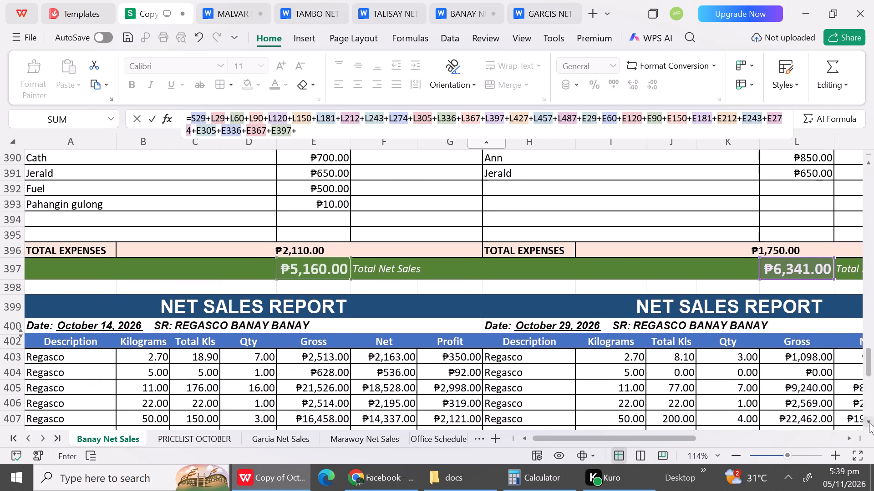
triple_click(869, 422)
triple_click(869, 422)
triple_click(869, 422)
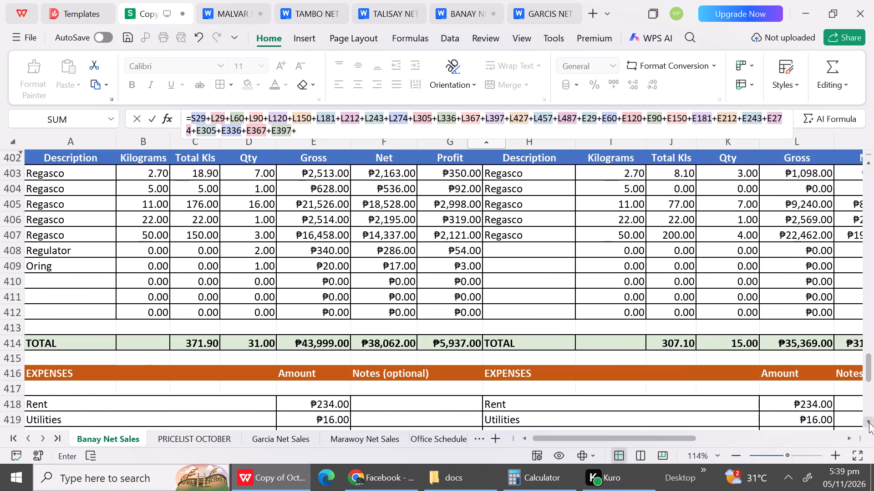
triple_click(869, 422)
double_click(869, 422)
double_click(869, 422)
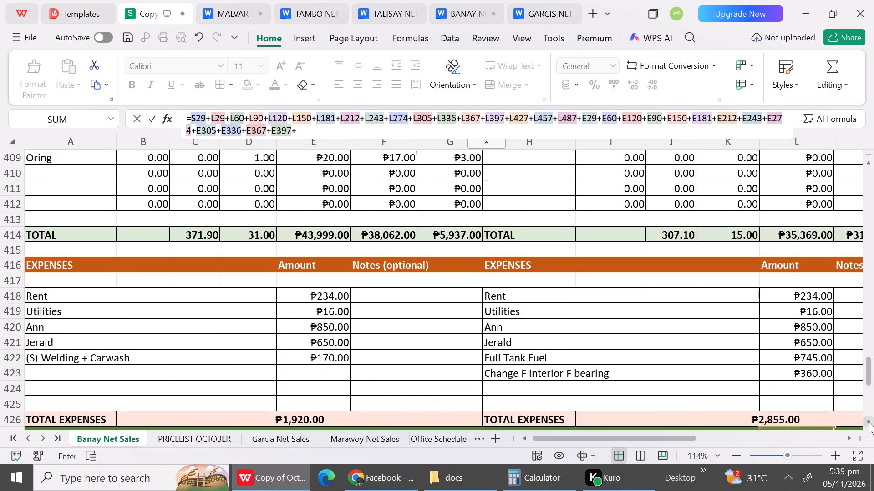
triple_click(869, 422)
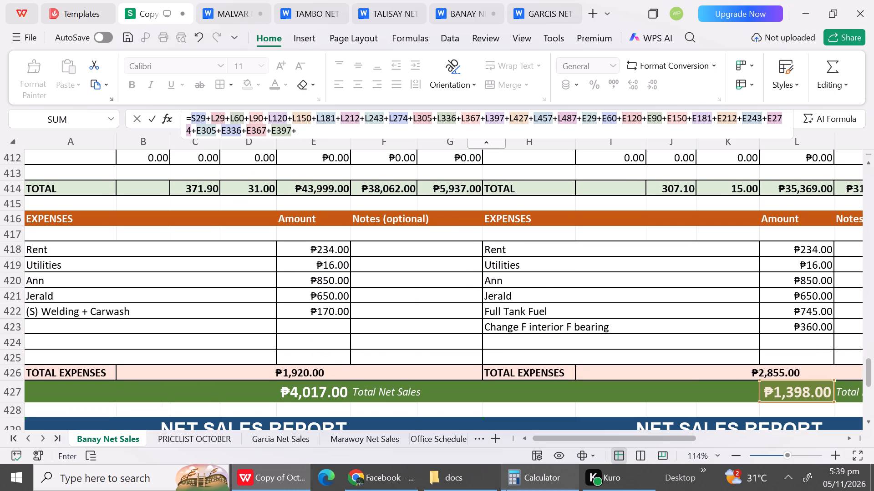
click(302, 391)
key(shift+plus)
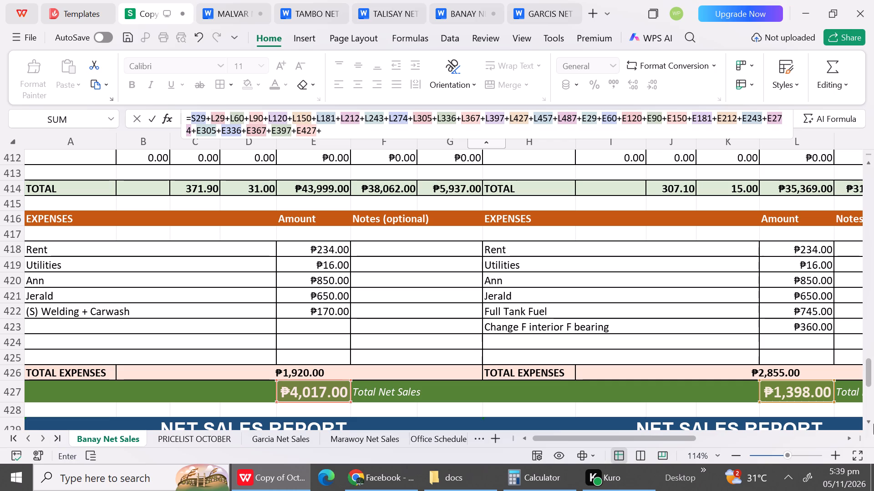
Add the October 15 total net sales cell E457 as the last term and complete the net sales formula in X5.
triple_click(870, 425)
triple_click(870, 425)
triple_click(870, 425)
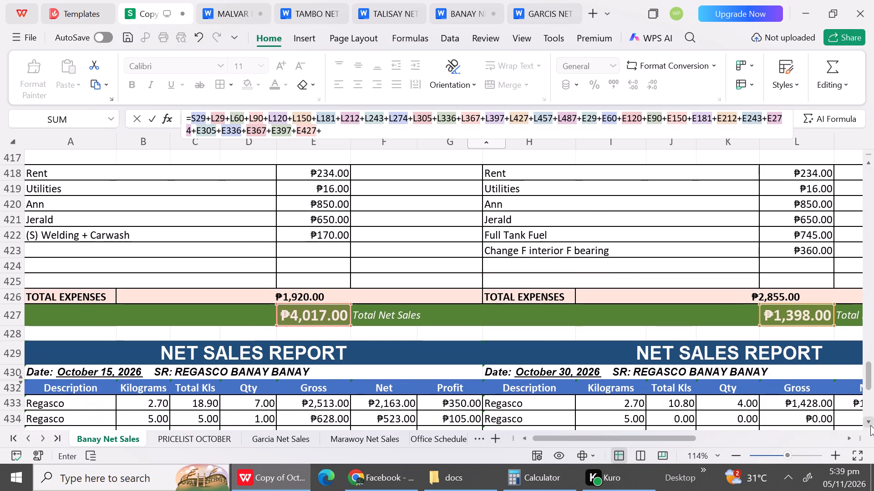
triple_click(870, 425)
triple_click(870, 425)
triple_click(870, 425)
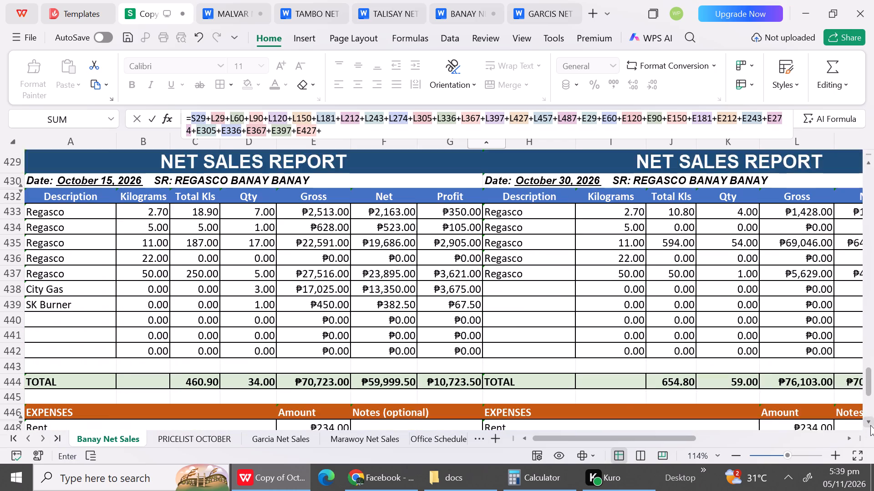
triple_click(870, 425)
triple_click(870, 425)
triple_click(870, 425)
triple_click(870, 425)
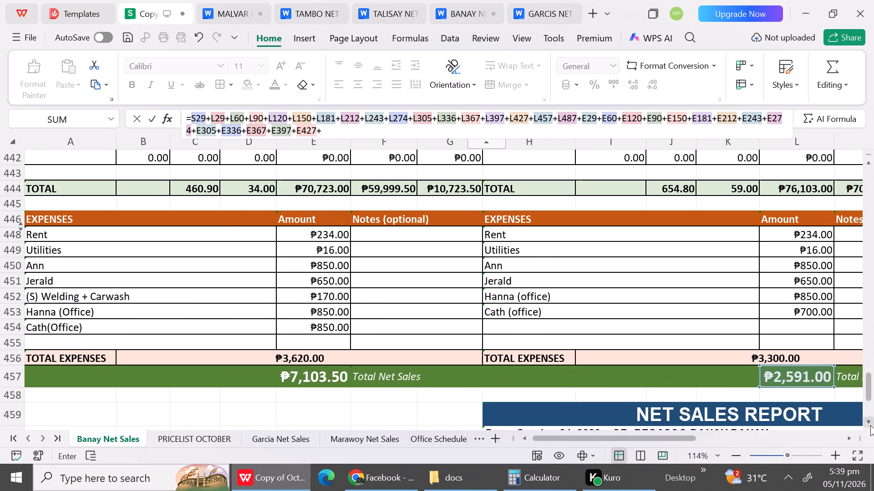
click(321, 360)
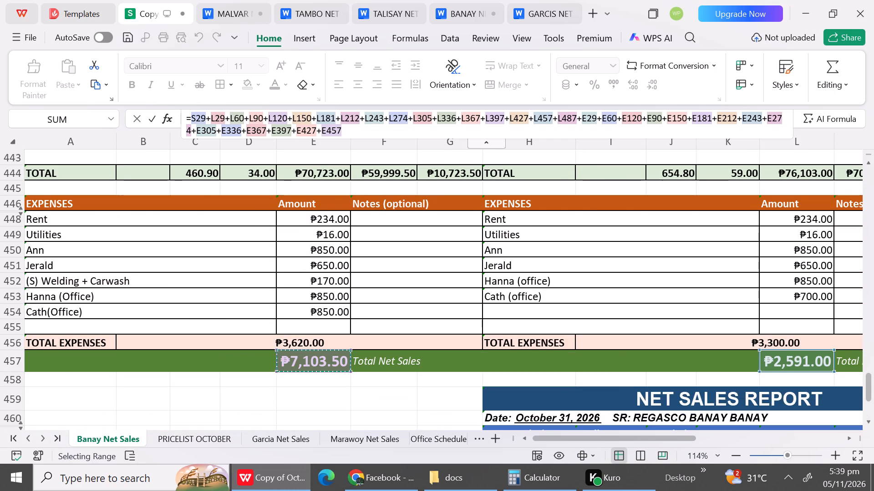
key(Return)
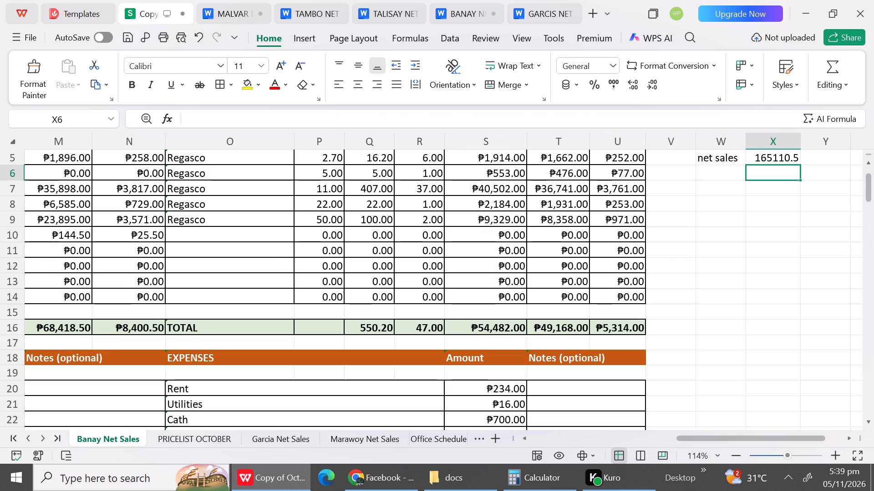
Delete the duplicate expenses label in cell W4 of the summary block.
click(867, 169)
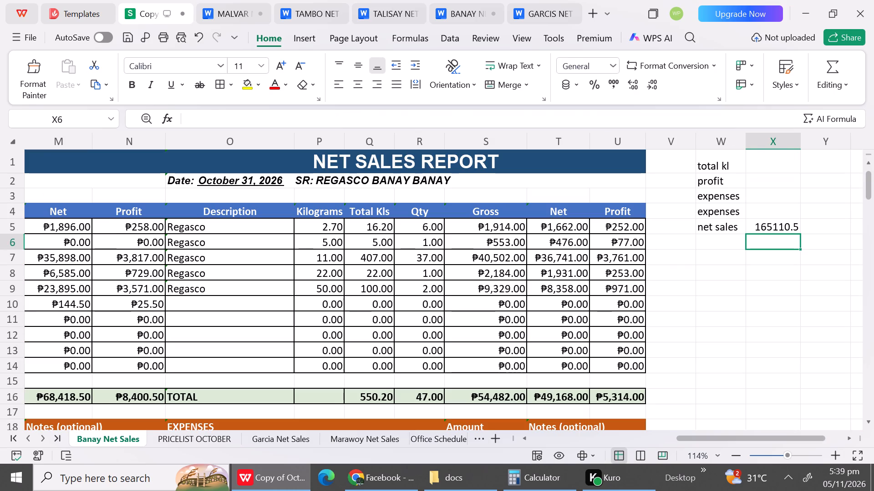
click(765, 218)
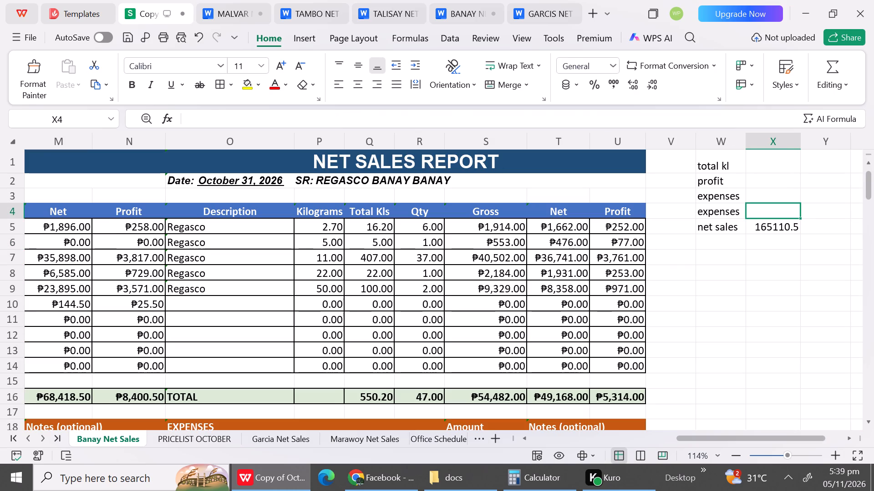
click(731, 218)
key(BackSpace)
click(723, 284)
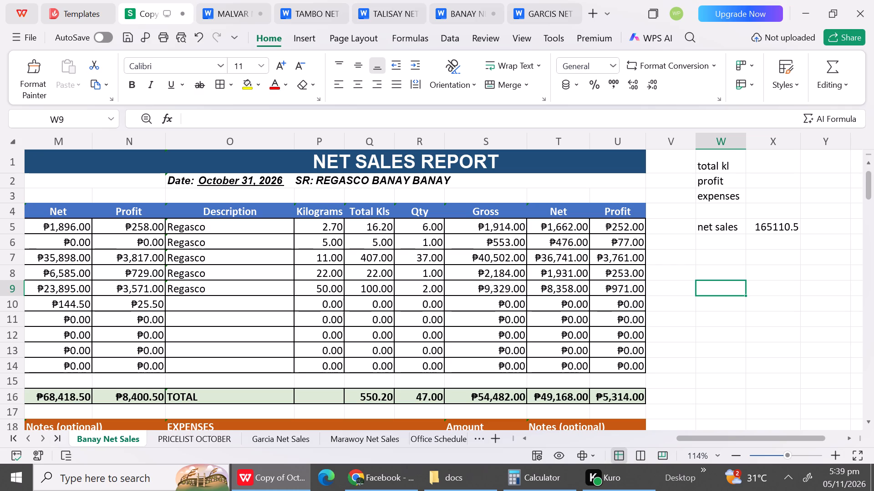
click(776, 319)
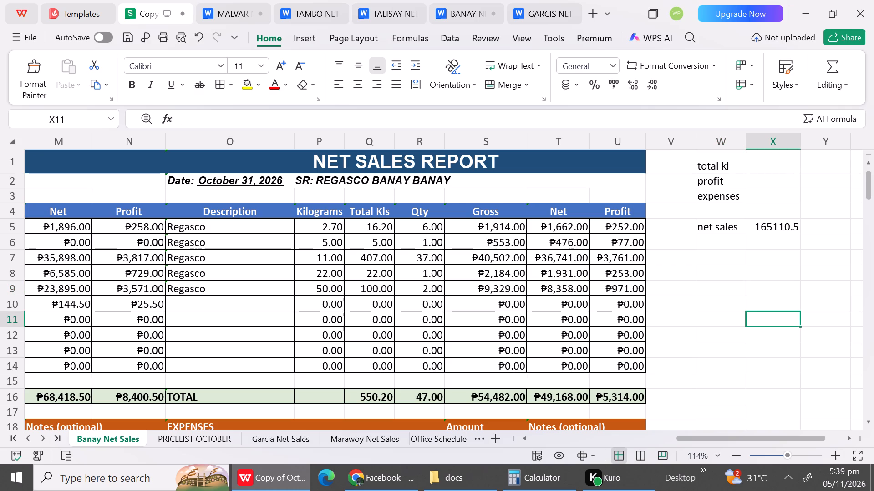
Start the expenses formula in X3 with the October 31 total expenses cell P28.
click(759, 201)
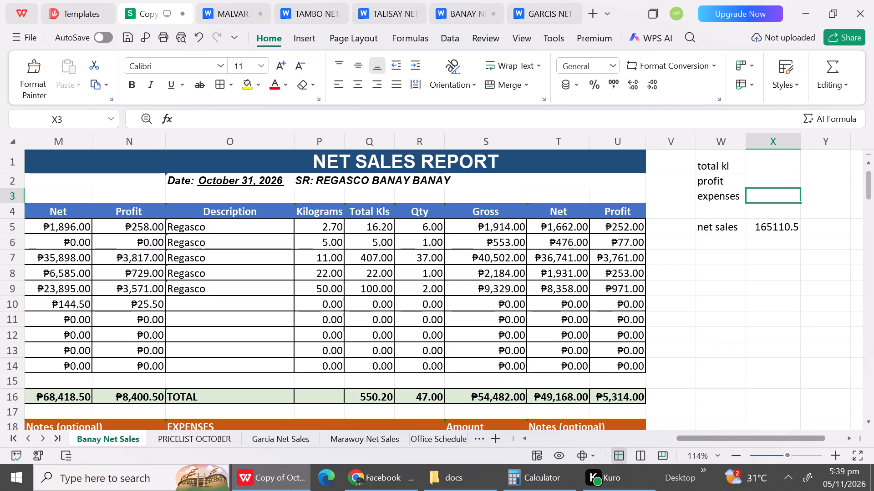
key(equal)
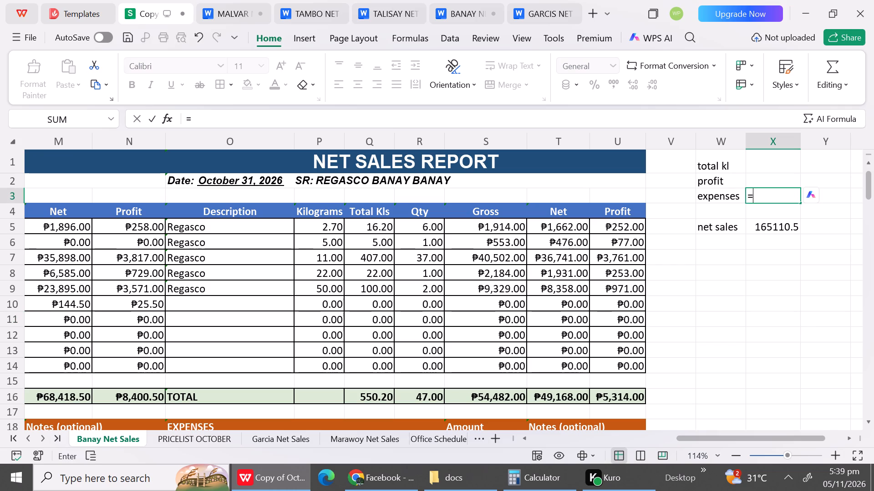
triple_click(869, 421)
click(869, 421)
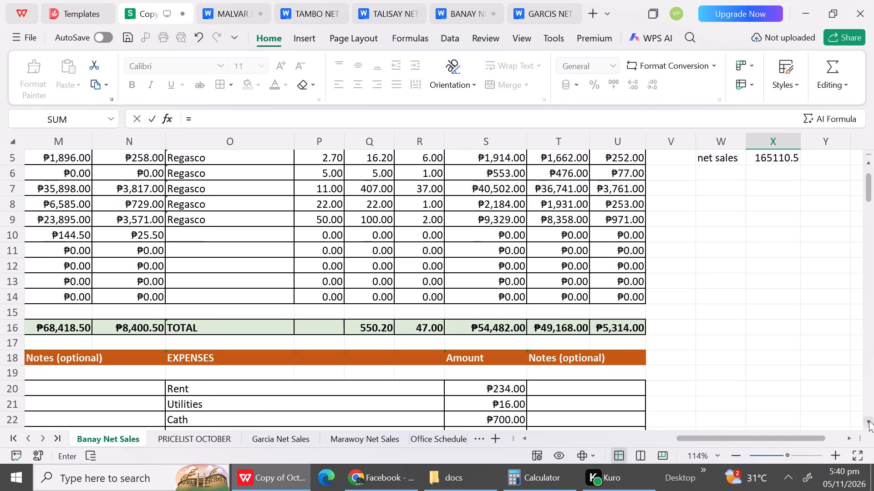
triple_click(869, 421)
triple_click(869, 421)
triple_click(869, 421)
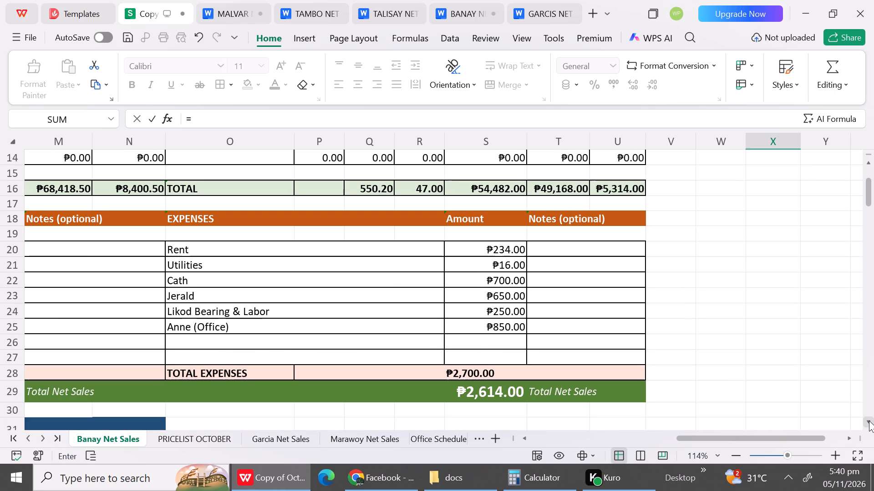
click(869, 421)
click(869, 421)
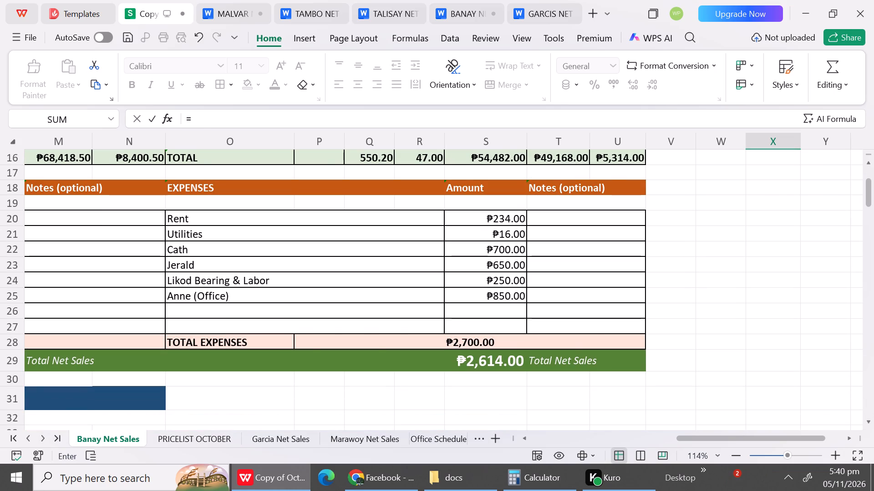
click(470, 349)
key(ctrl+equal)
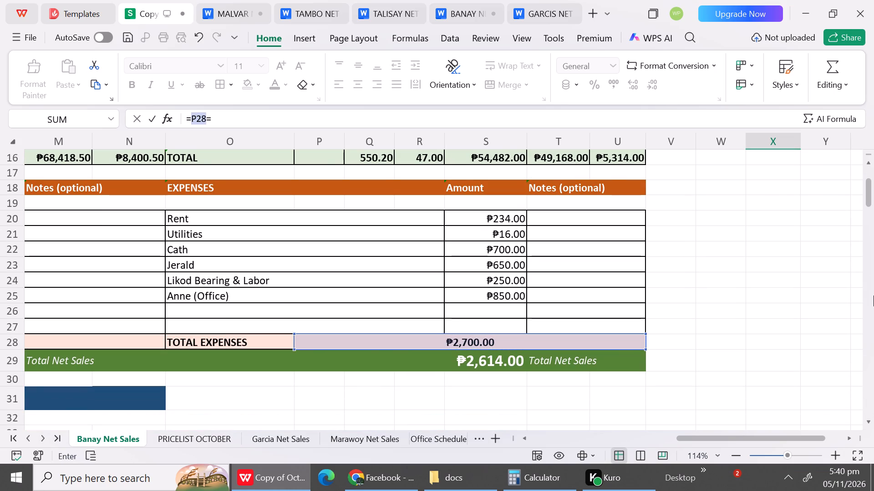
Include the October 16 total expenses cell I28 in the expenses formula in X3.
drag(868, 192, 869, 160)
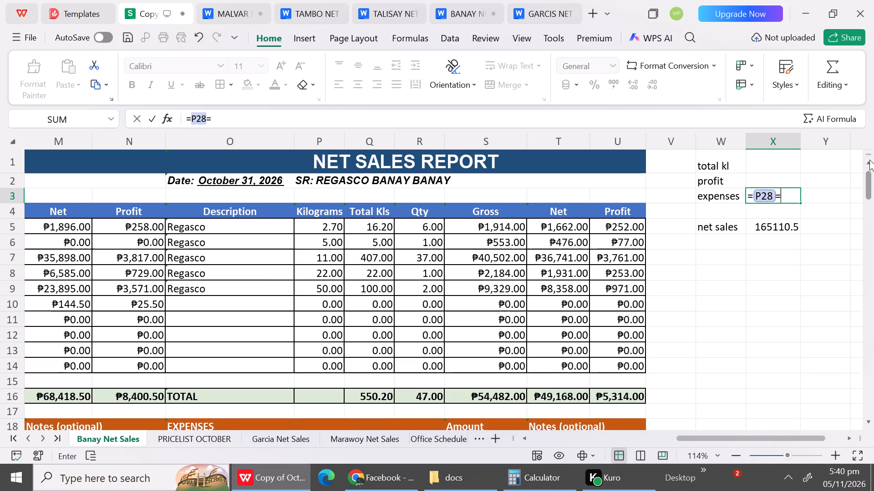
drag(869, 160, 869, 159)
drag(786, 440, 752, 444)
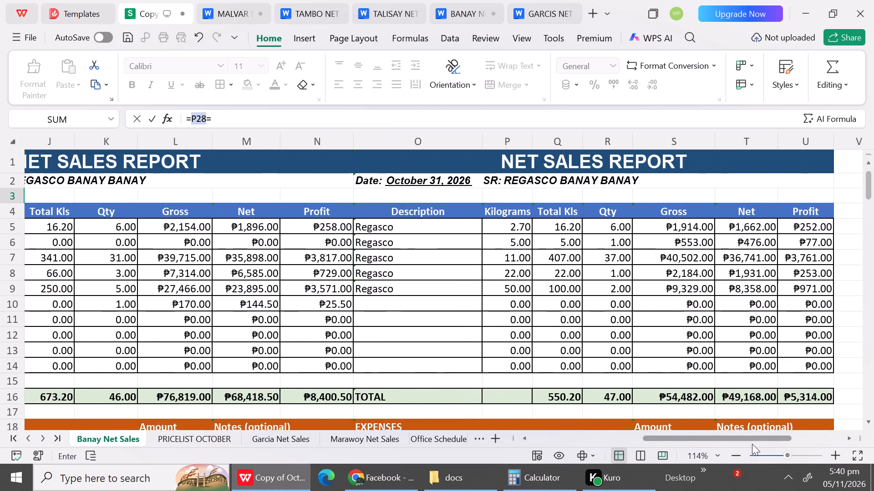
drag(752, 444, 702, 459)
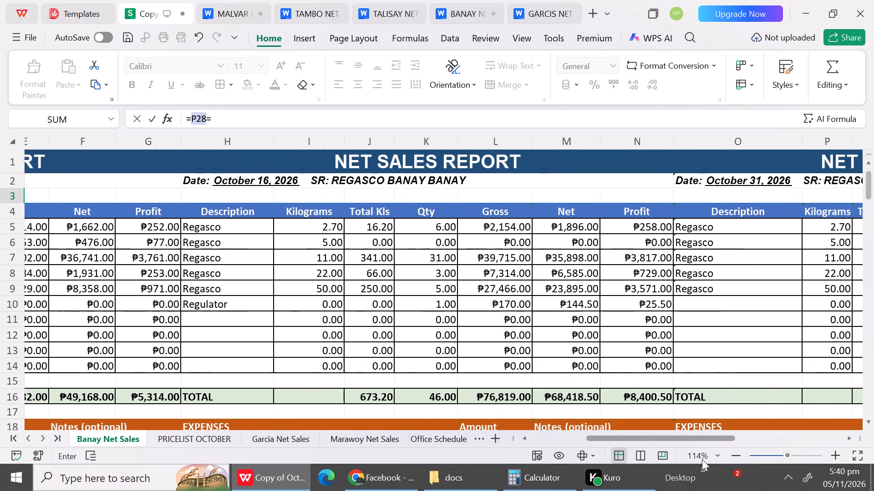
drag(702, 459, 721, 467)
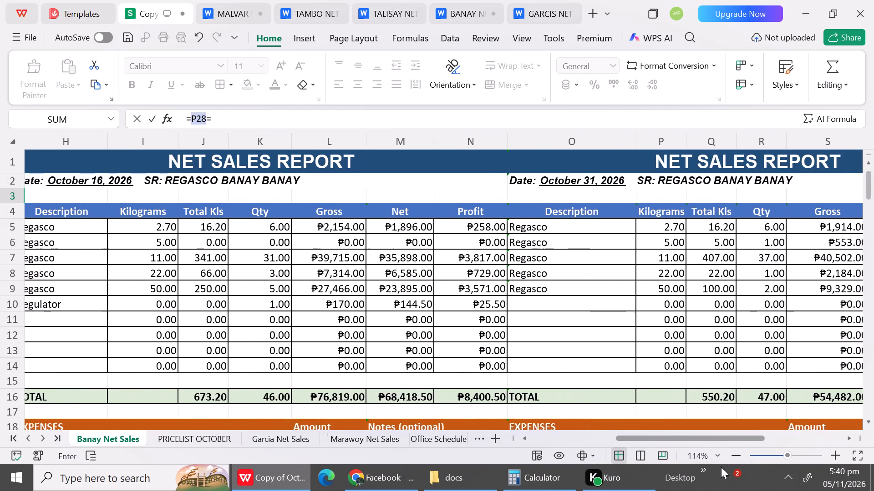
drag(721, 467, 724, 466)
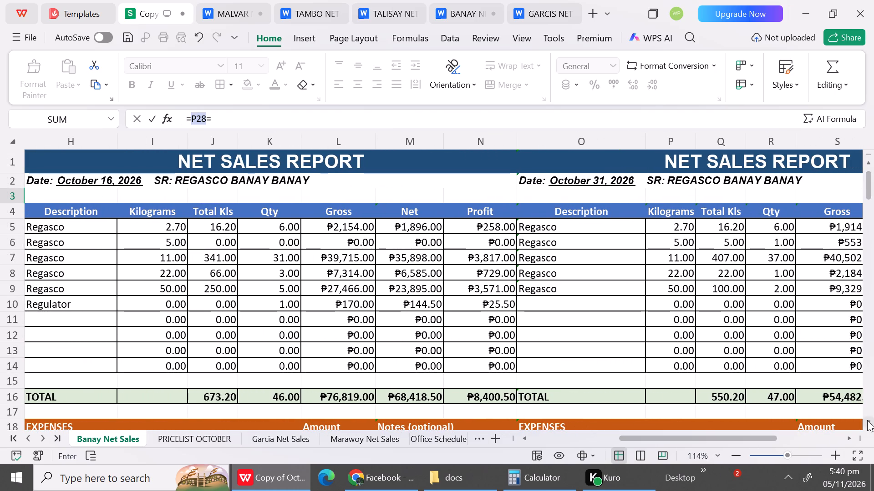
triple_click(867, 420)
triple_click(867, 420)
triple_click(867, 420)
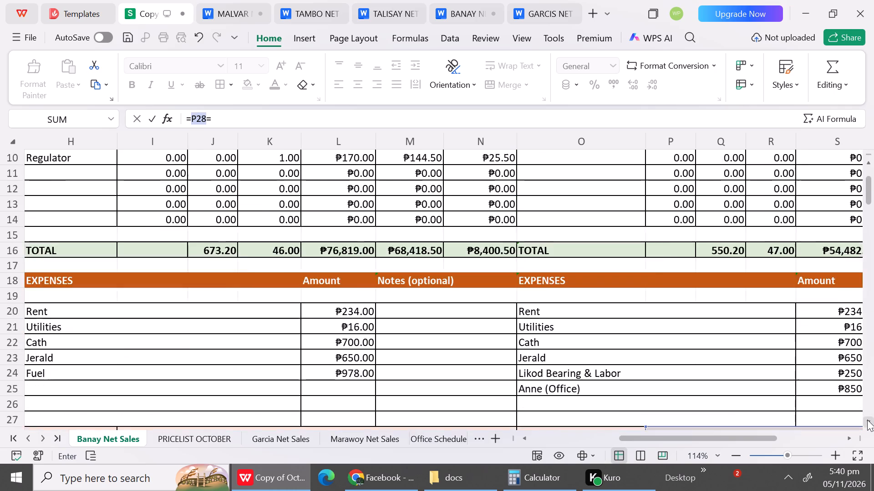
triple_click(867, 420)
double_click(867, 420)
click(867, 420)
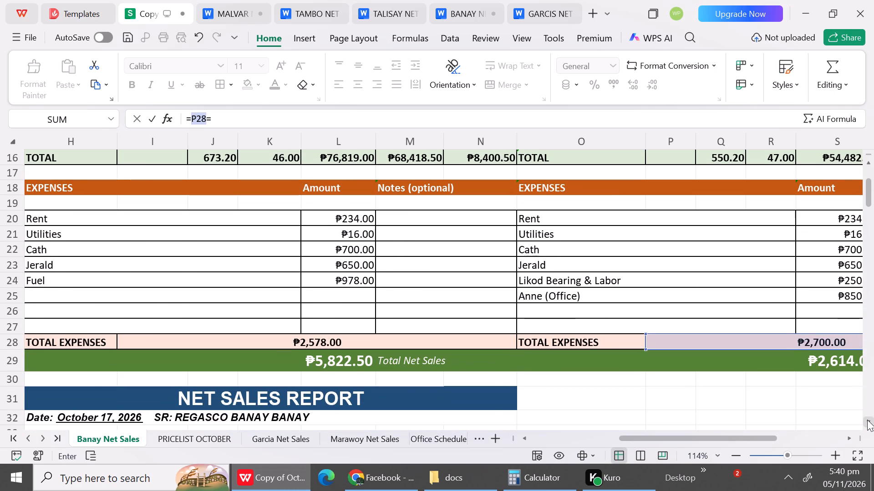
click(323, 343)
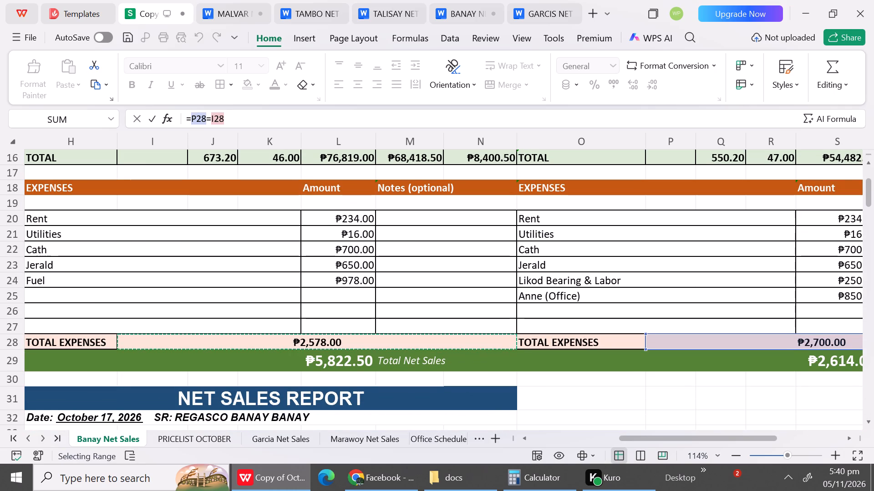
key(shift+plus)
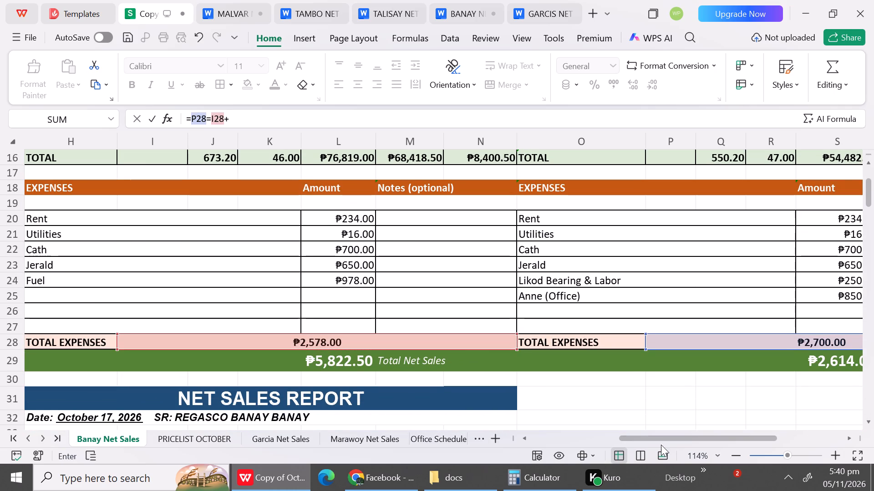
Add the October 17 total expenses cell I59 to the expenses formula in X3.
triple_click(869, 424)
triple_click(869, 424)
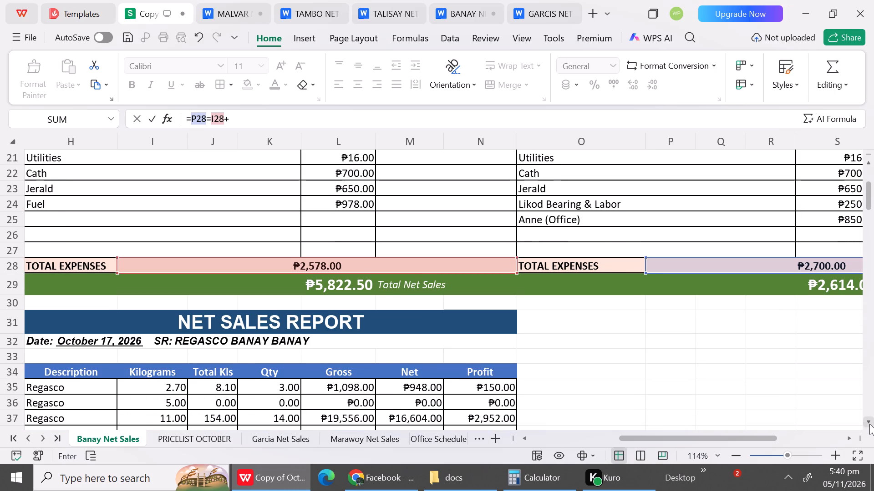
triple_click(869, 424)
triple_click(869, 424)
triple_click(869, 424)
triple_click(869, 424)
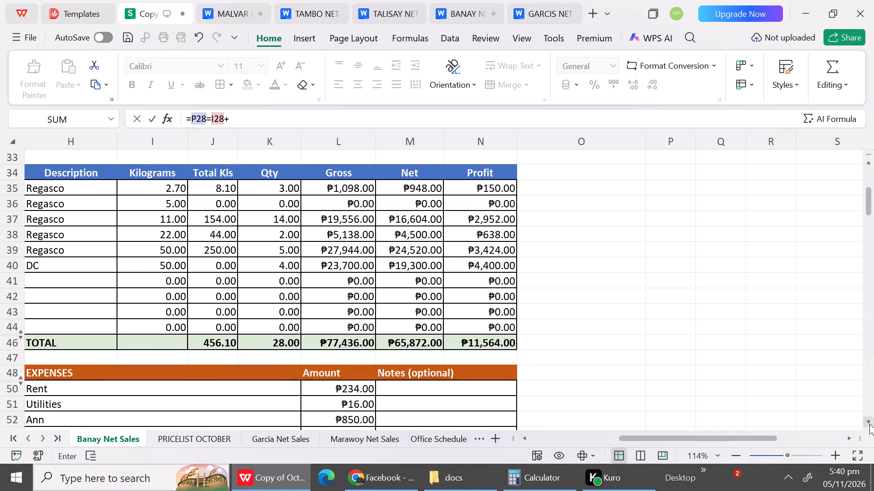
triple_click(869, 424)
triple_click(869, 424)
triple_click(869, 424)
double_click(869, 424)
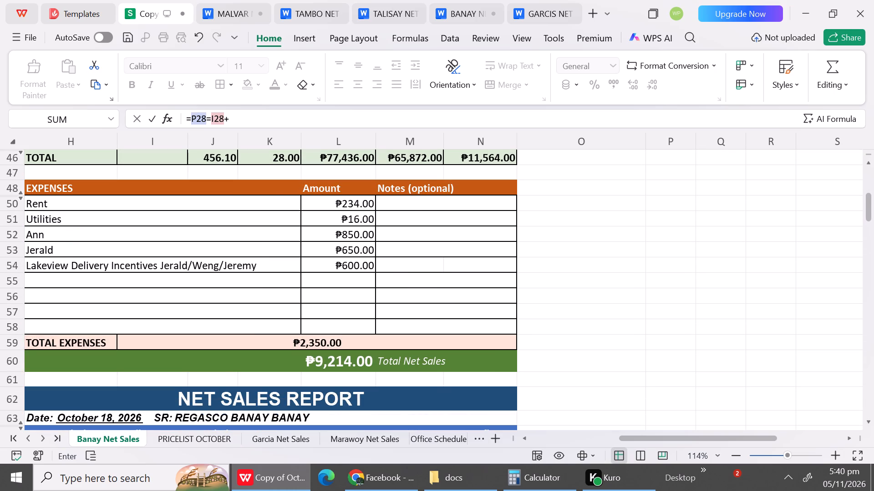
click(314, 346)
key(shift+plus)
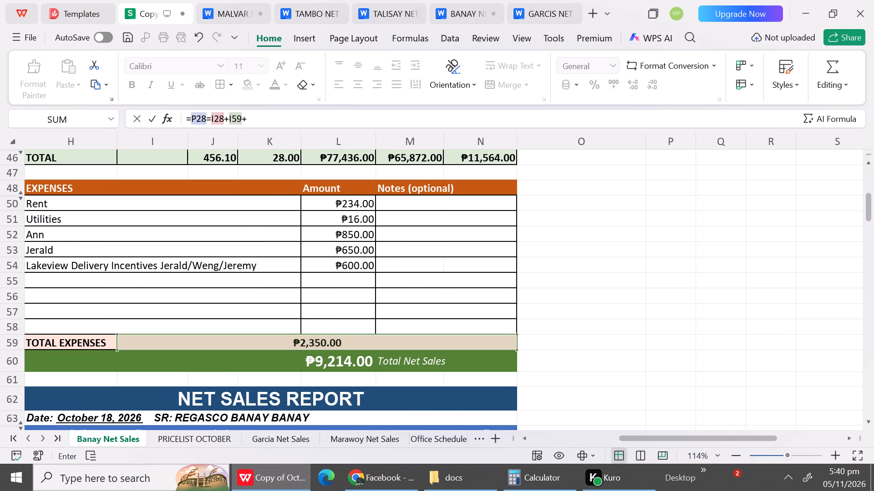
Add the October 18 total expenses cell I89 to the expenses formula in X3.
triple_click(871, 425)
triple_click(871, 425)
triple_click(871, 425)
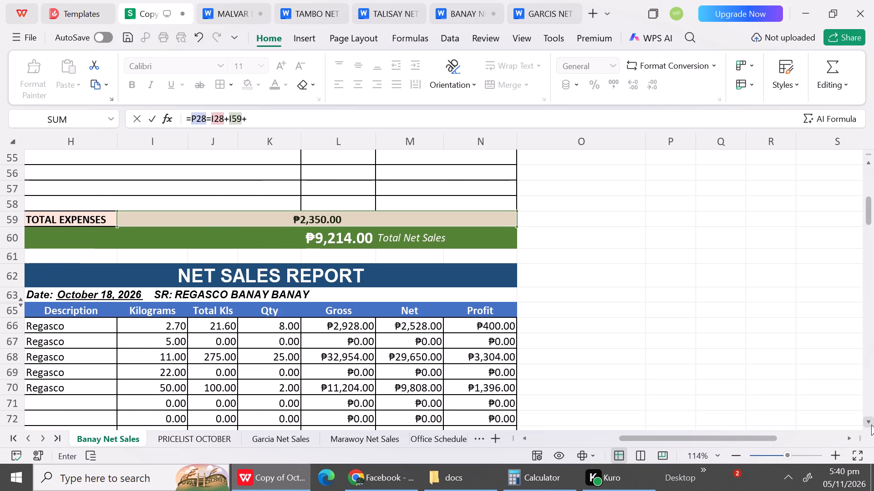
triple_click(871, 425)
triple_click(871, 425)
triple_click(871, 425)
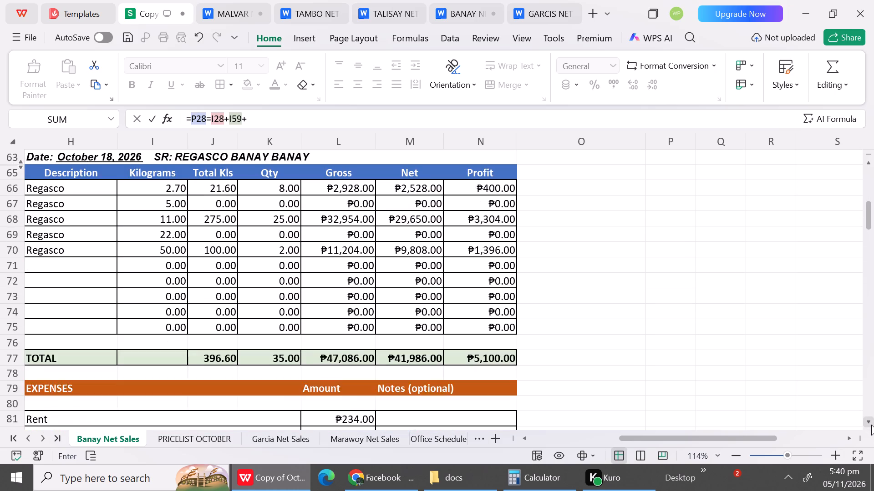
triple_click(871, 425)
triple_click(871, 425)
triple_click(871, 425)
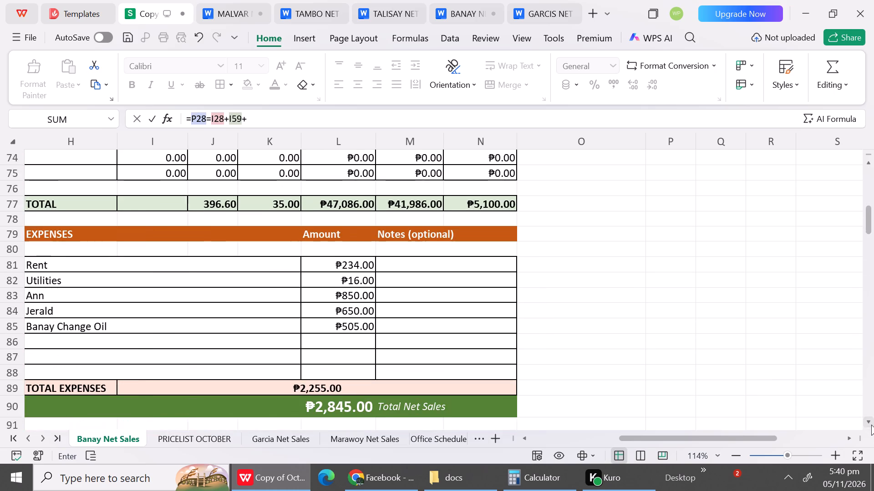
click(871, 425)
click(325, 355)
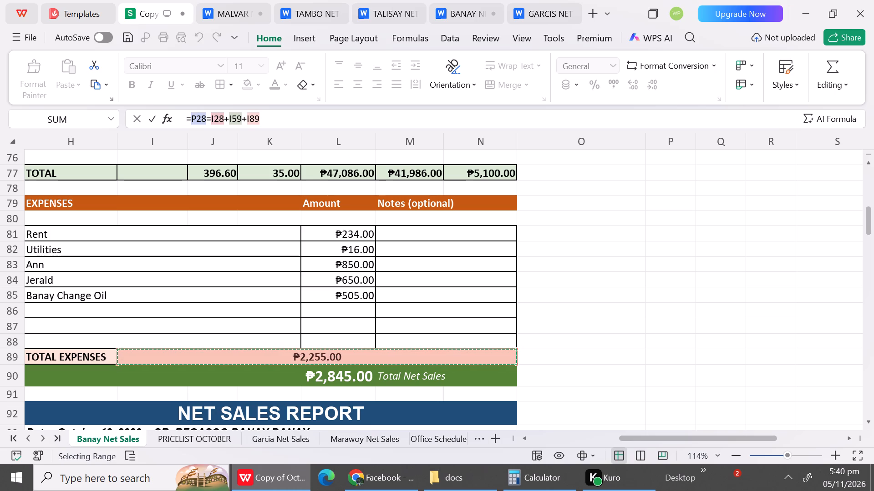
key(shift+plus)
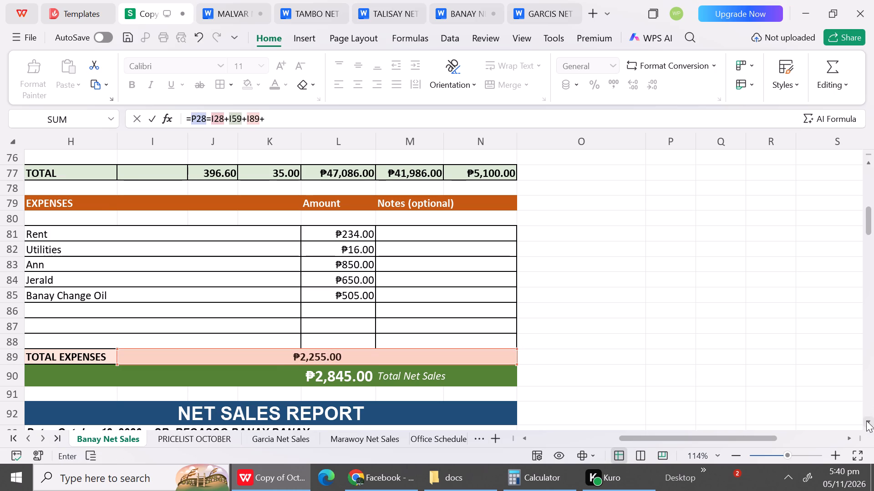
Add the October 19 total expenses cell I119 to the expenses formula in X3.
triple_click(866, 421)
triple_click(866, 421)
triple_click(866, 421)
triple_click(866, 421)
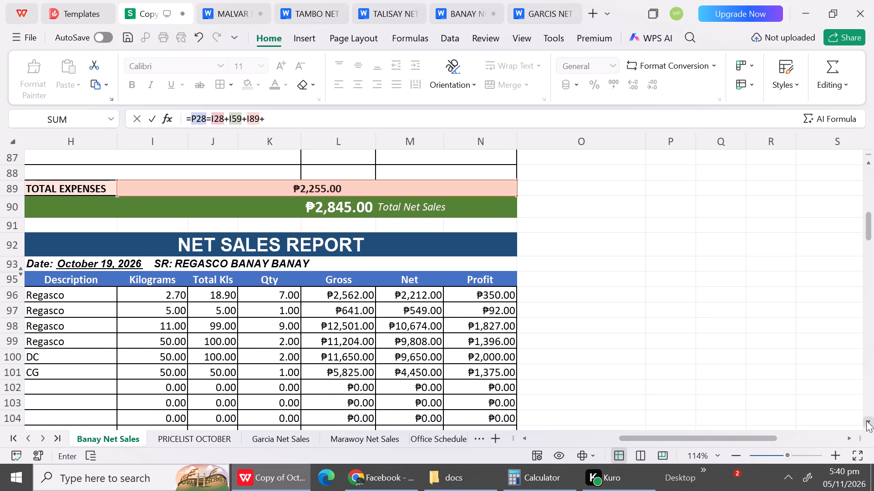
triple_click(866, 421)
triple_click(866, 421)
triple_click(866, 421)
triple_click(866, 421)
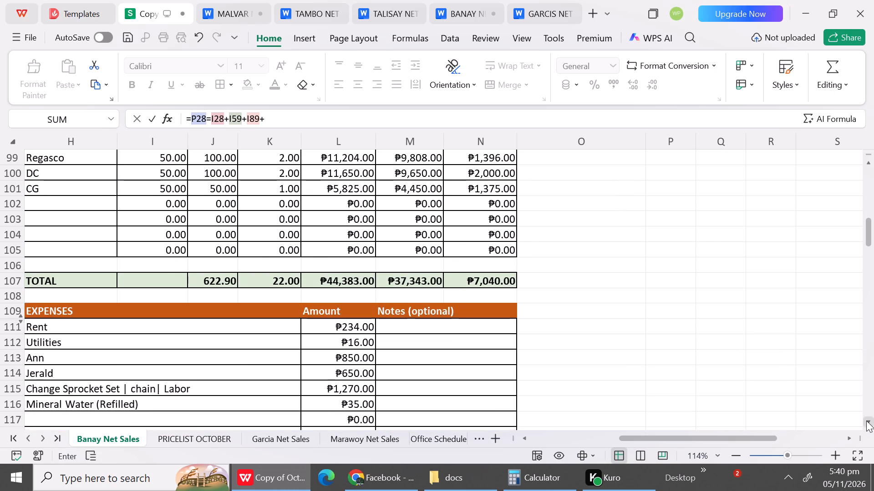
double_click(866, 421)
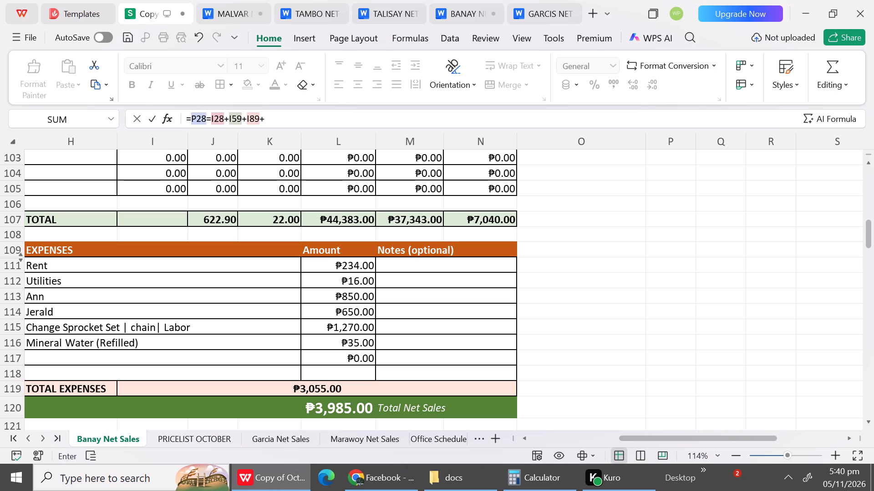
click(306, 386)
key(shift+plus)
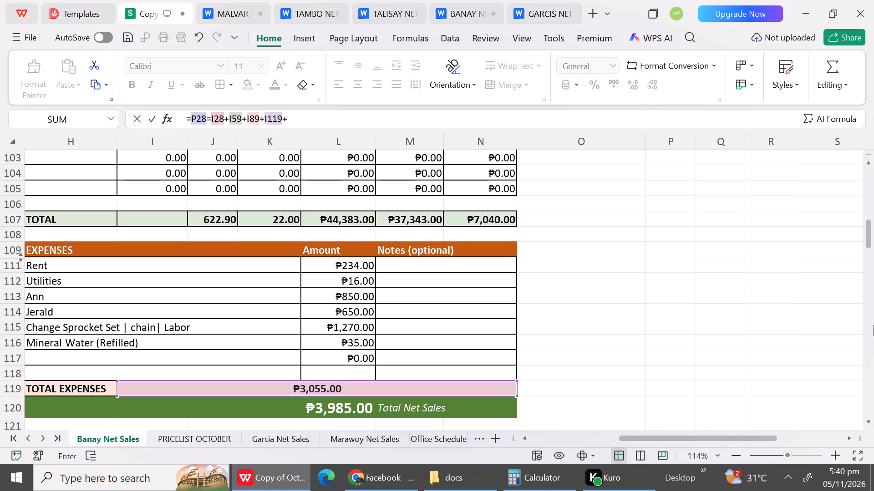
Add the October 20 total expenses cell I149 to the expenses formula in X3.
triple_click(871, 419)
triple_click(871, 419)
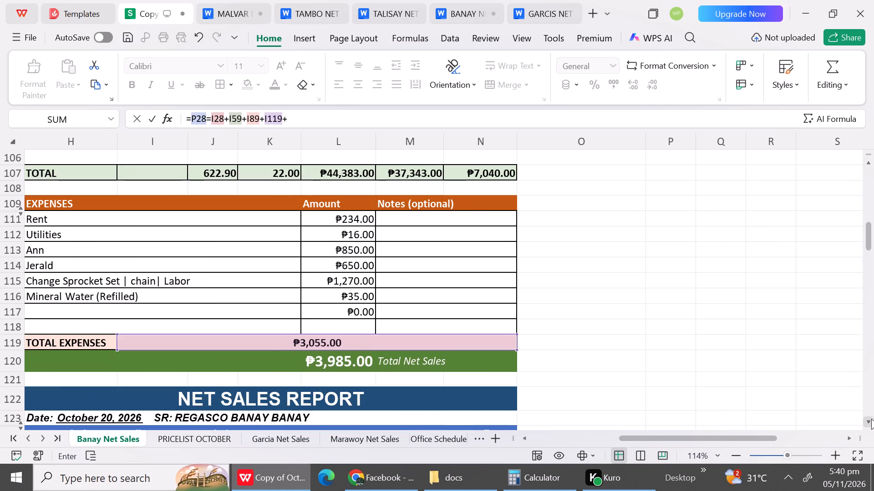
triple_click(871, 419)
triple_click(871, 419)
triple_click(871, 419)
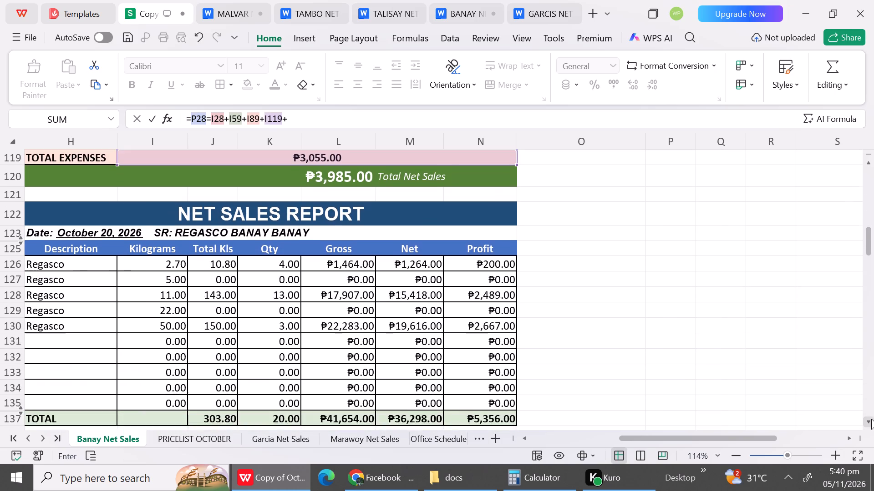
triple_click(871, 419)
triple_click(871, 419)
triple_click(871, 419)
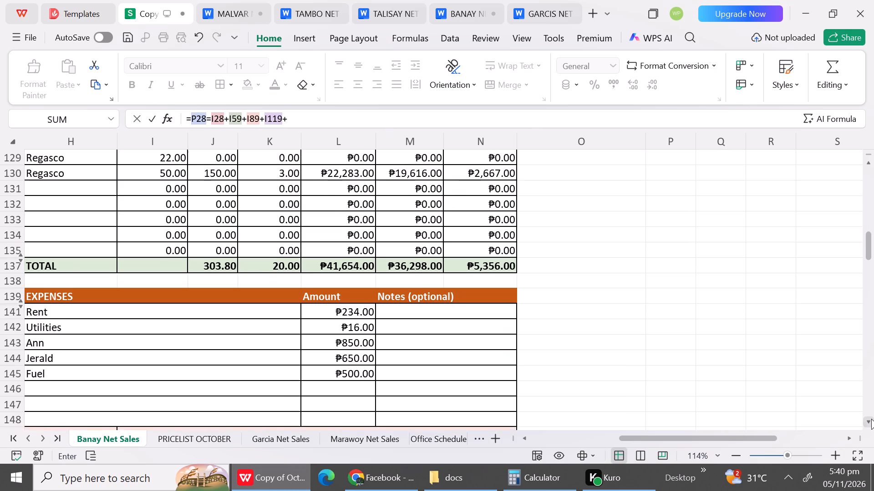
triple_click(871, 419)
click(375, 392)
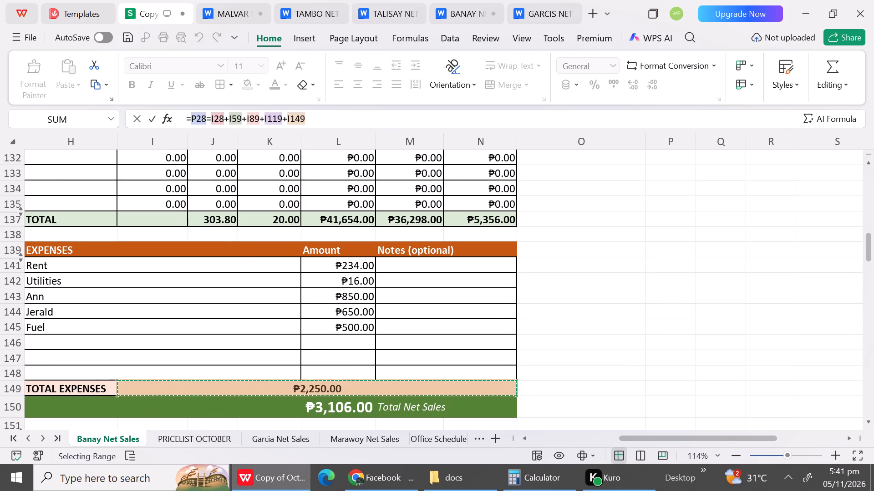
key(shift+plus)
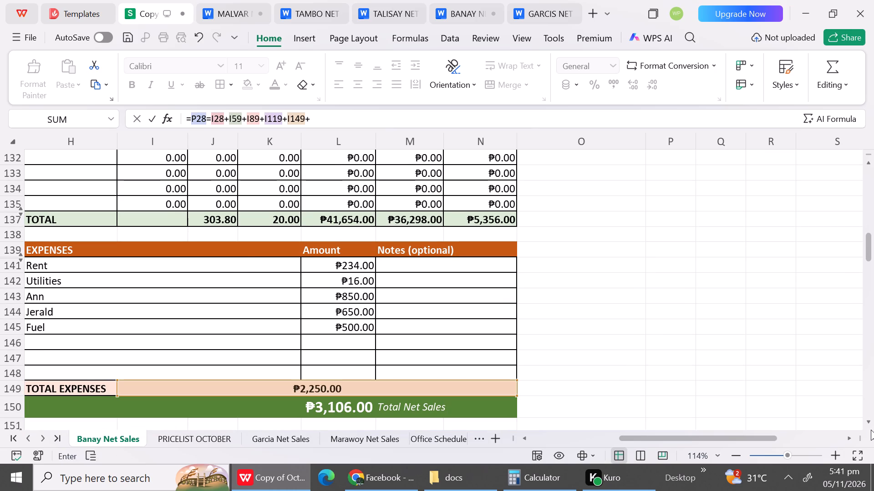
Add the October 21 total expenses cell I180 to the expenses formula in X3.
triple_click(868, 424)
triple_click(868, 424)
triple_click(868, 424)
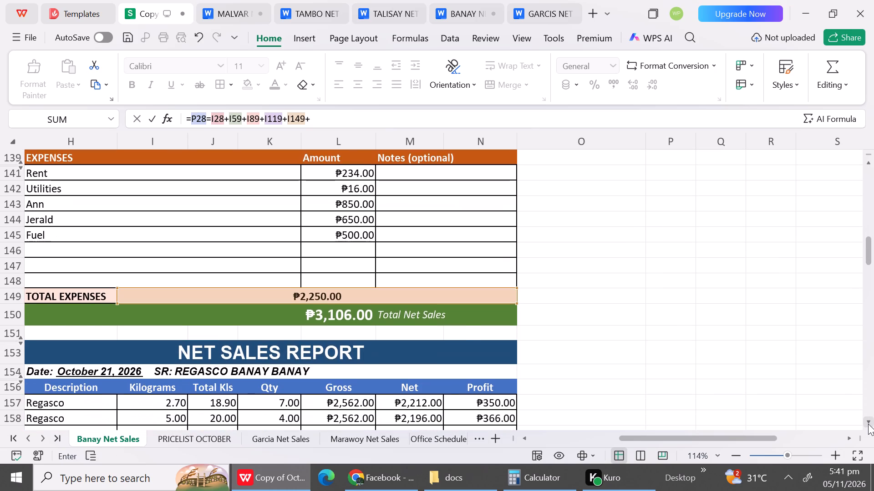
triple_click(868, 424)
triple_click(868, 424)
triple_click(868, 424)
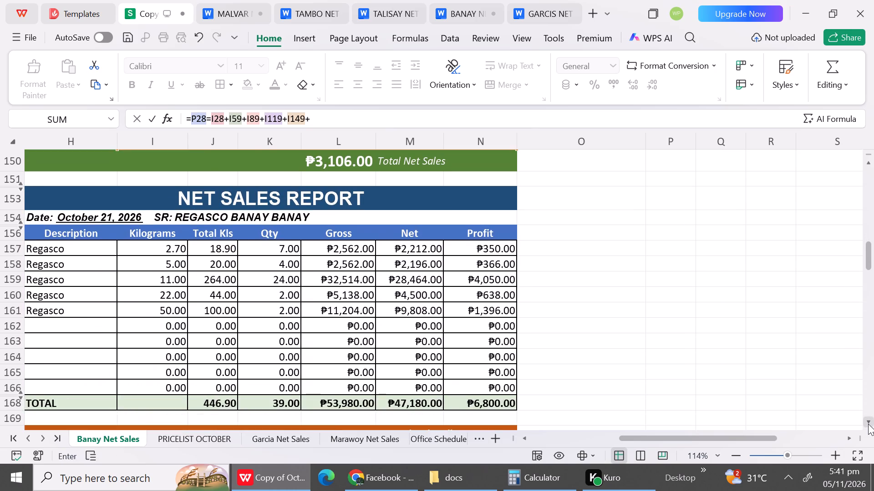
triple_click(868, 424)
triple_click(868, 424)
triple_click(868, 424)
triple_click(868, 424)
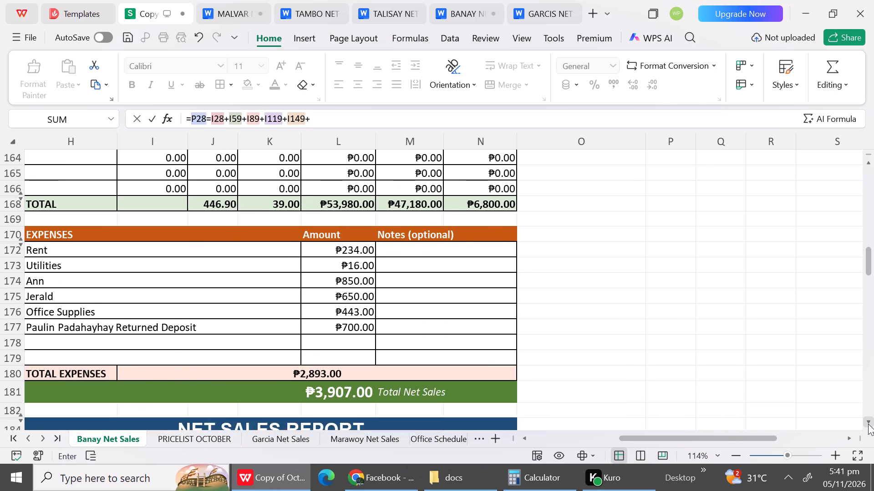
click(868, 424)
click(352, 329)
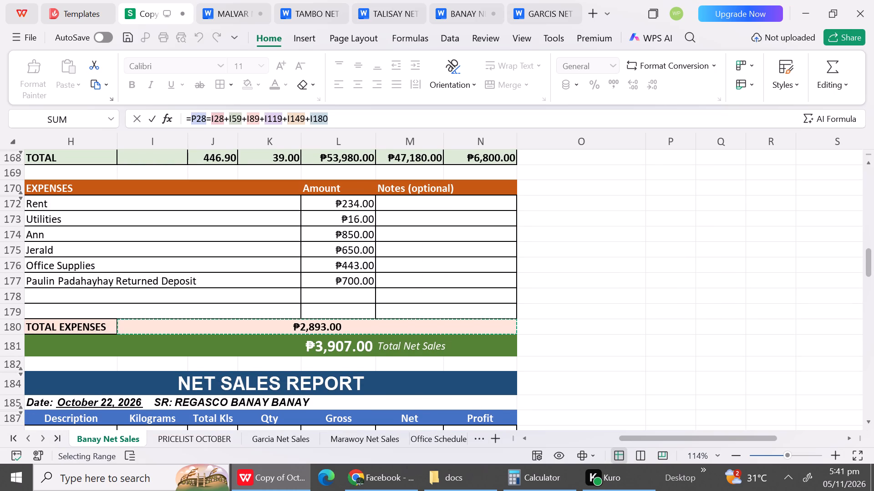
key(shift+plus)
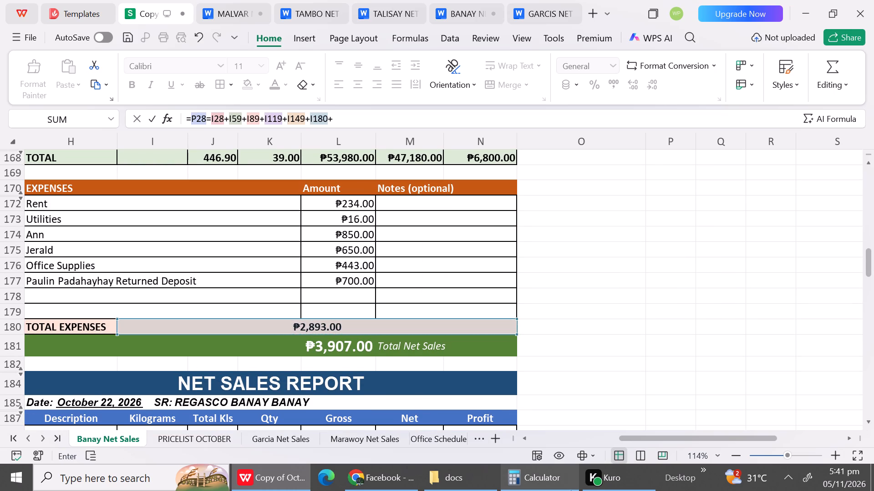
Add the October 22 total expenses cell I211 to the expenses formula in X3.
triple_click(870, 425)
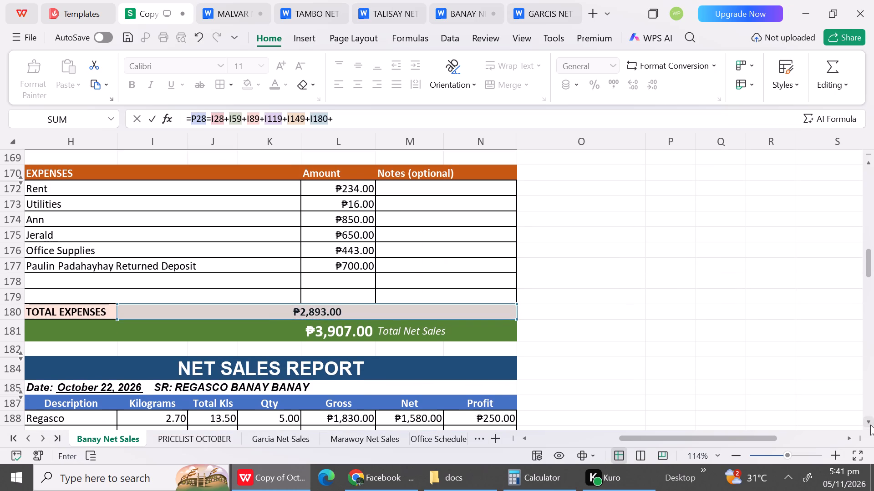
triple_click(870, 425)
triple_click(870, 425)
triple_click(870, 425)
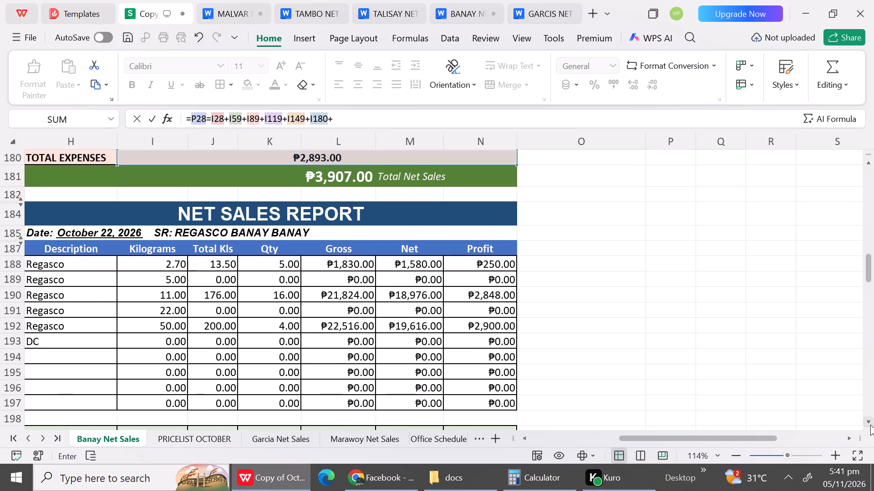
triple_click(870, 425)
triple_click(870, 425)
triple_click(870, 425)
triple_click(870, 425)
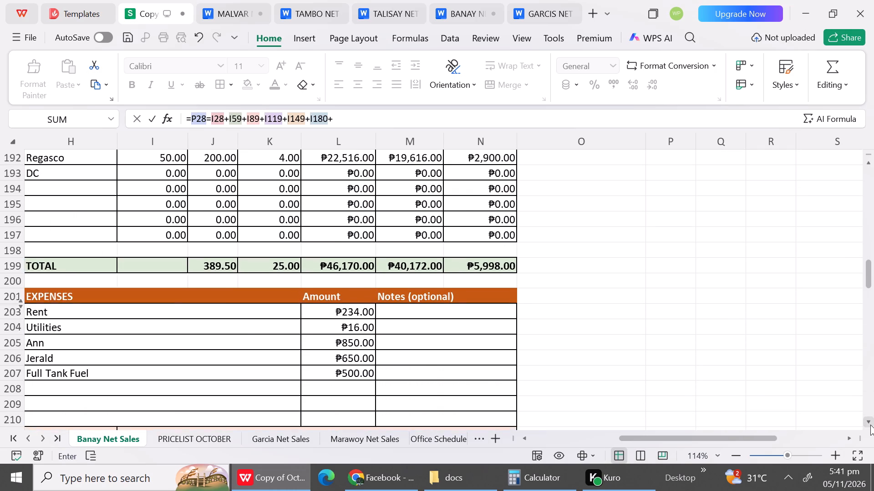
click(870, 425)
drag(870, 425, 276, 353)
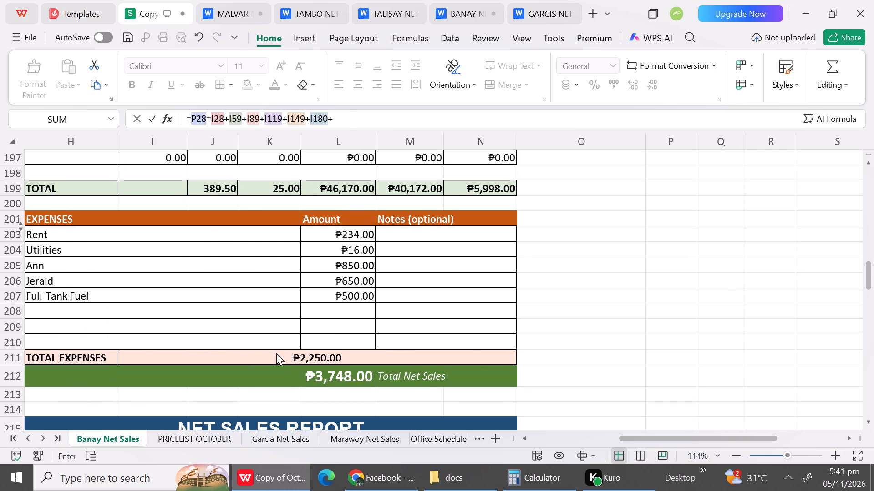
click(276, 353)
key(shift+plus)
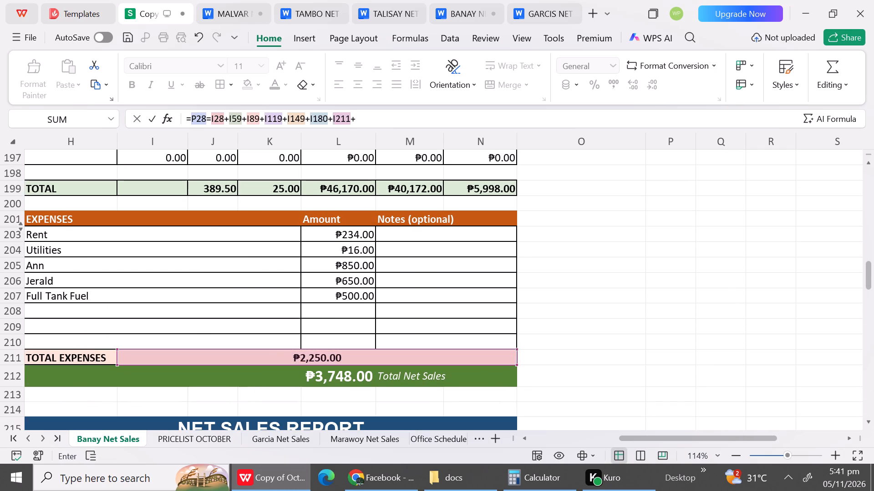
Add the October 23 total expenses cell I242 to the expenses formula in X3.
triple_click(866, 425)
triple_click(866, 425)
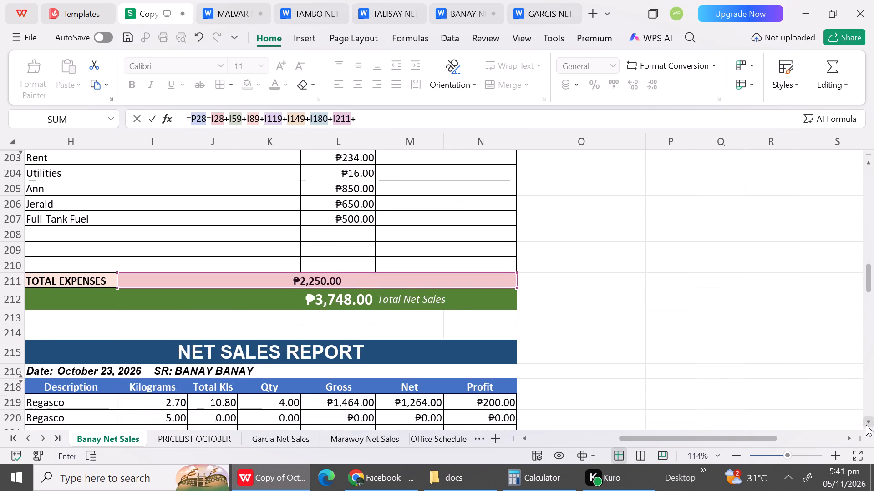
triple_click(866, 425)
triple_click(866, 425)
triple_click(866, 425)
triple_click(866, 425)
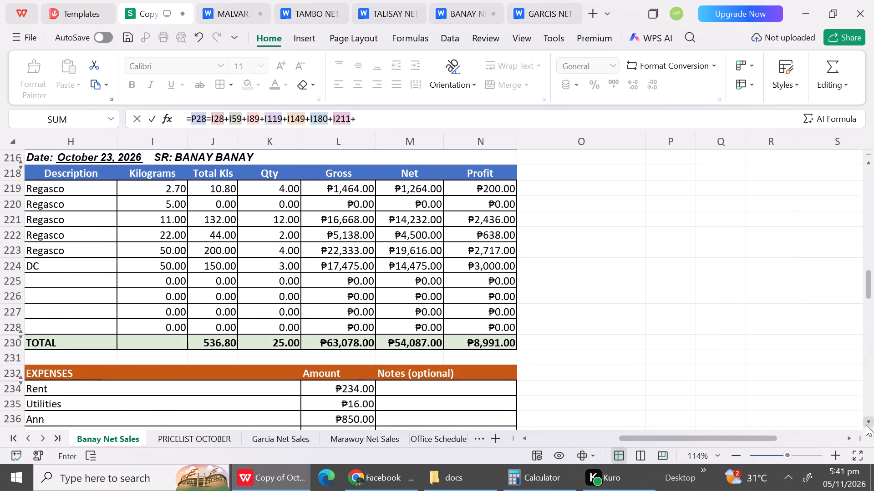
triple_click(866, 425)
triple_click(866, 425)
triple_click(866, 425)
click(866, 425)
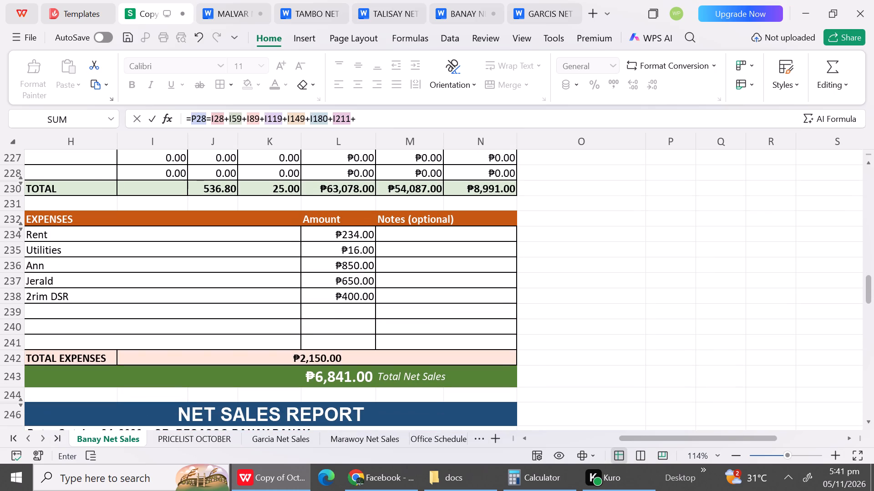
click(310, 358)
key(shift+plus)
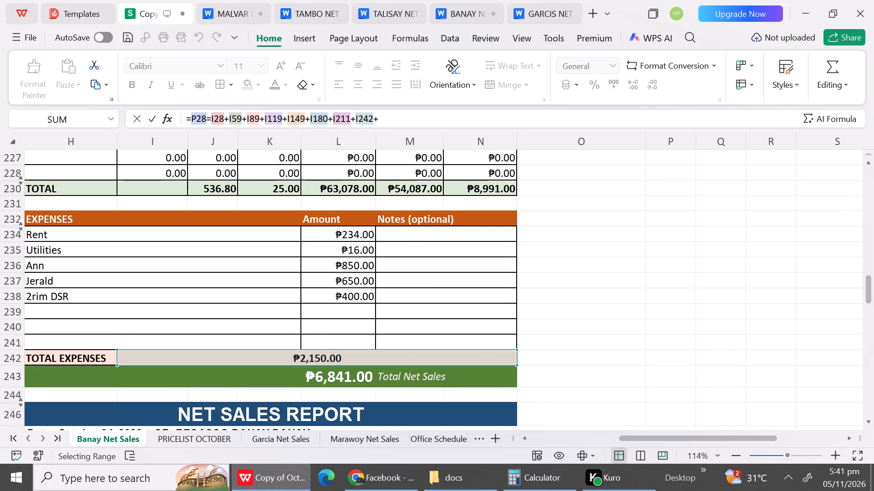
Add the October 24 total expenses cell I273 to the expenses formula in X3.
triple_click(867, 420)
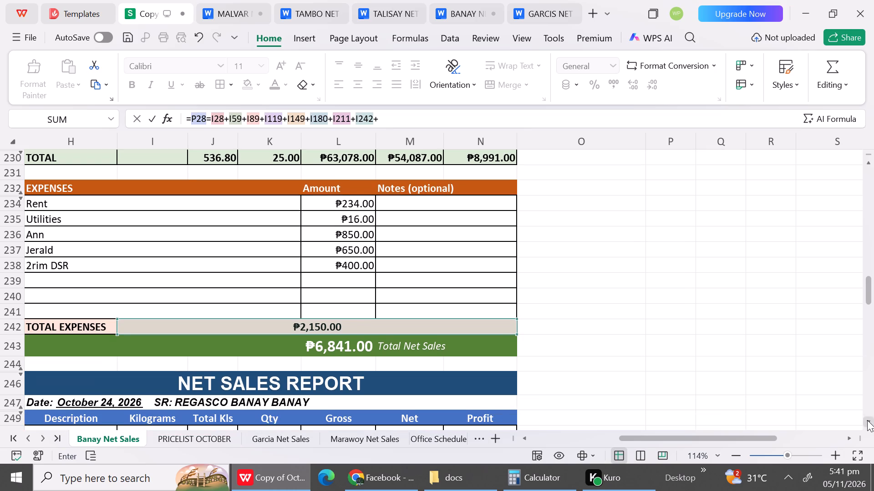
triple_click(867, 420)
triple_click(867, 420)
triple_click(867, 420)
triple_click(867, 420)
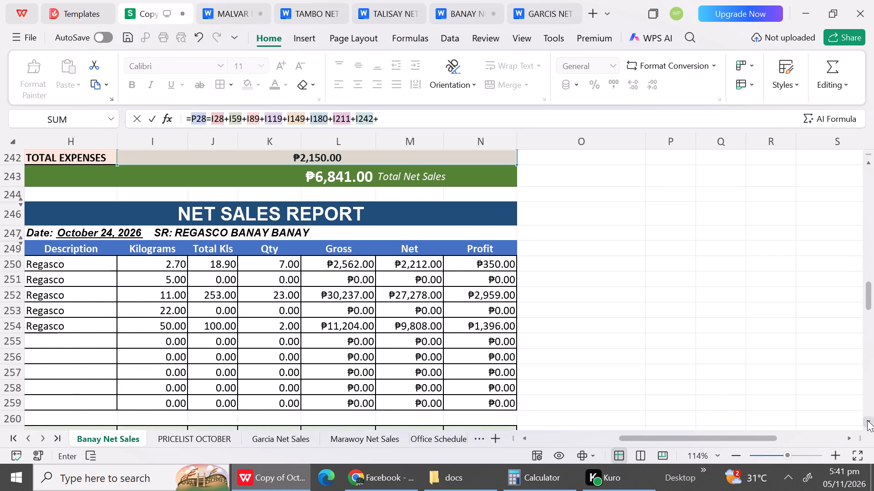
triple_click(867, 420)
triple_click(867, 420)
triple_click(867, 420)
triple_click(867, 420)
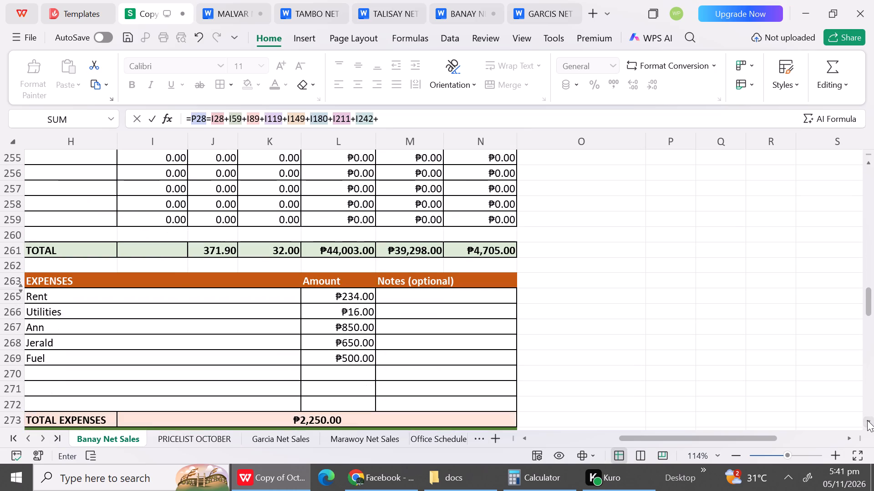
click(867, 420)
click(334, 357)
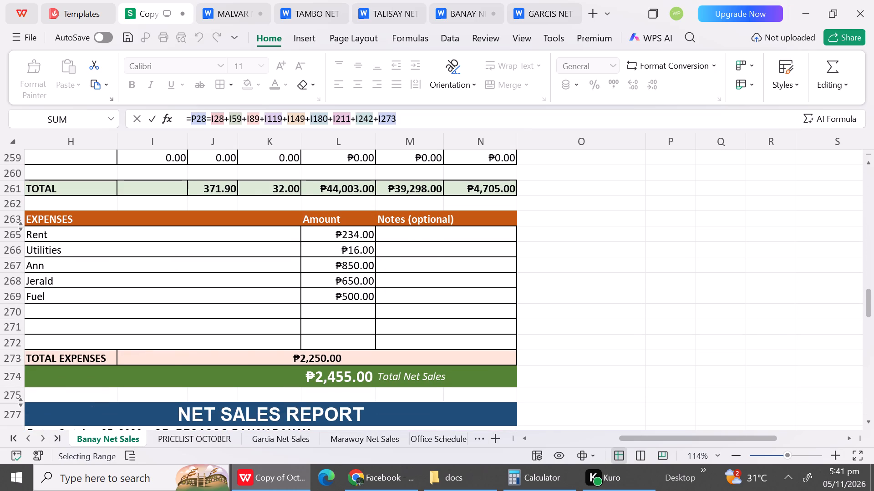
key(shift+plus)
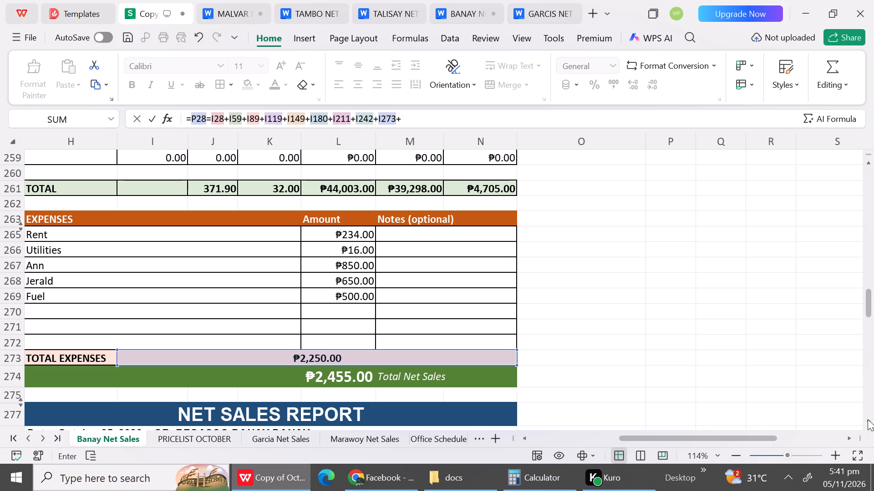
Add the October 25 total expenses cell I304 to the expenses formula in X3.
triple_click(872, 421)
triple_click(872, 421)
triple_click(872, 421)
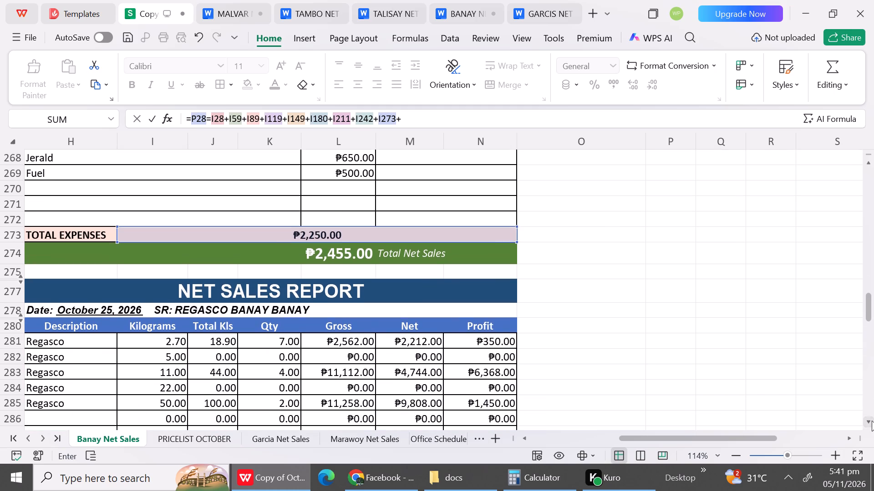
double_click(872, 421)
triple_click(872, 421)
triple_click(872, 421)
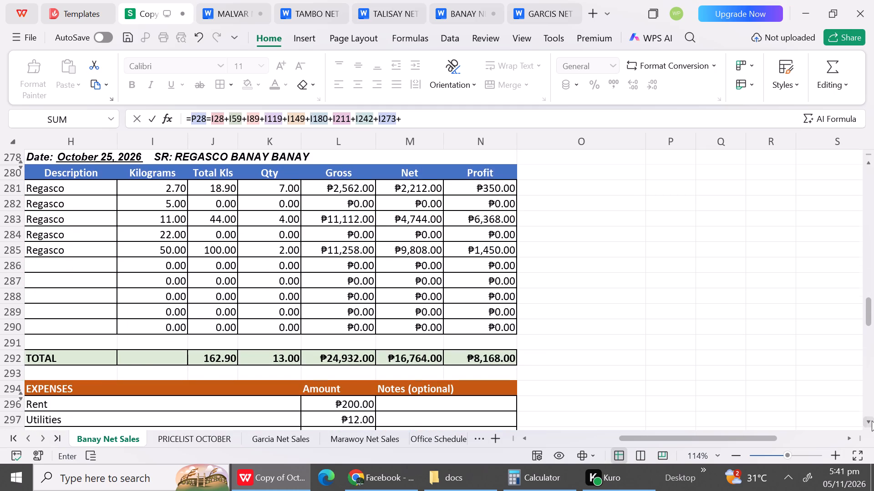
triple_click(872, 421)
triple_click(872, 421)
triple_click(872, 421)
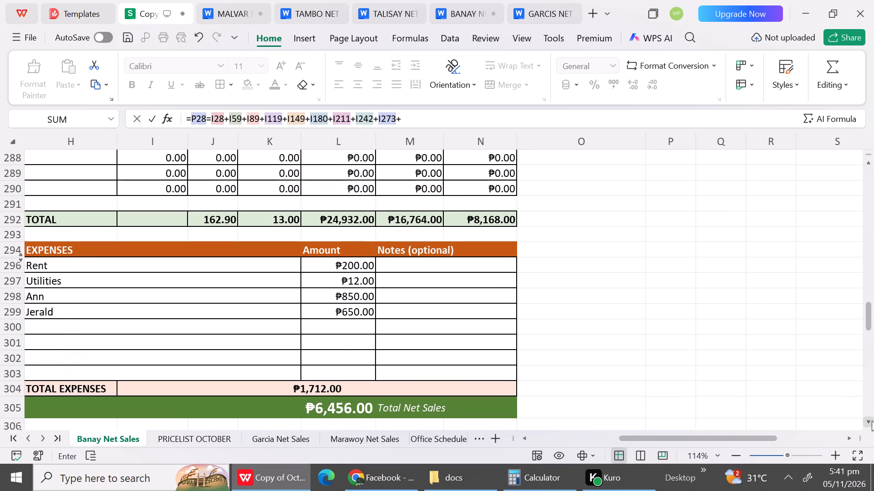
click(296, 386)
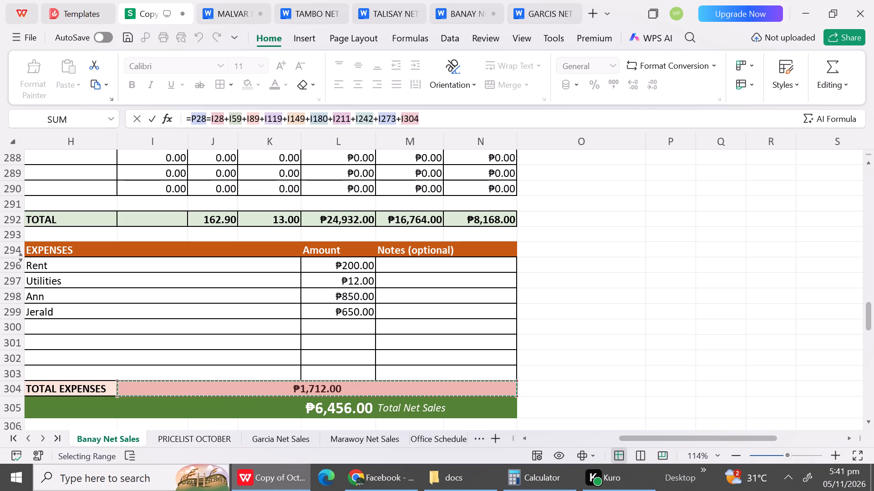
key(shift+plus)
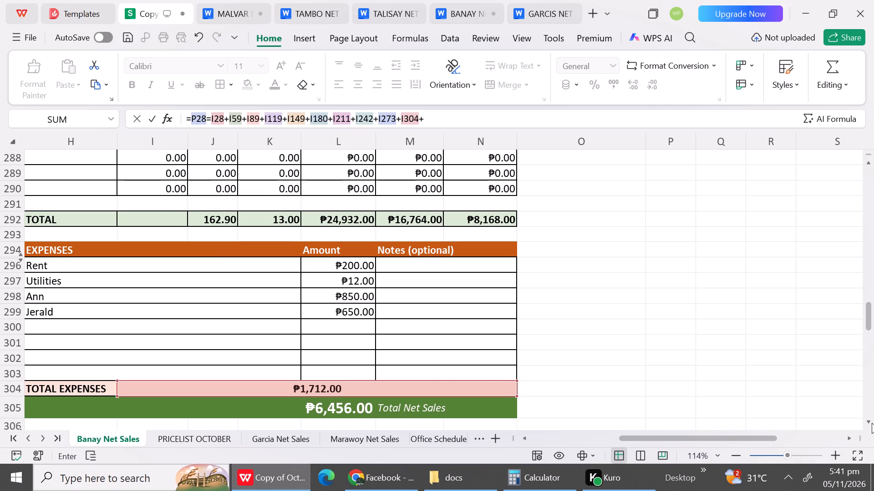
Add the October 26 total expenses cell I335 to the expenses formula in X3.
triple_click(872, 423)
triple_click(872, 423)
triple_click(872, 423)
triple_click(872, 423)
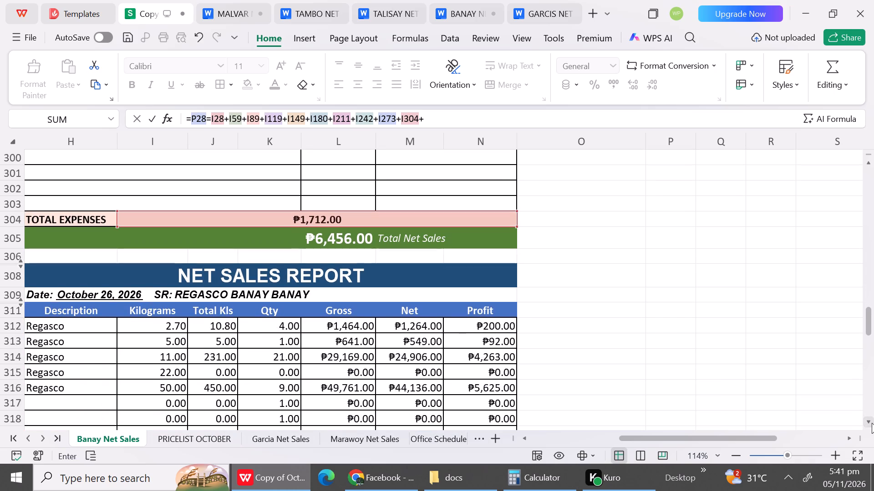
triple_click(872, 423)
triple_click(872, 423)
triple_click(872, 423)
triple_click(872, 423)
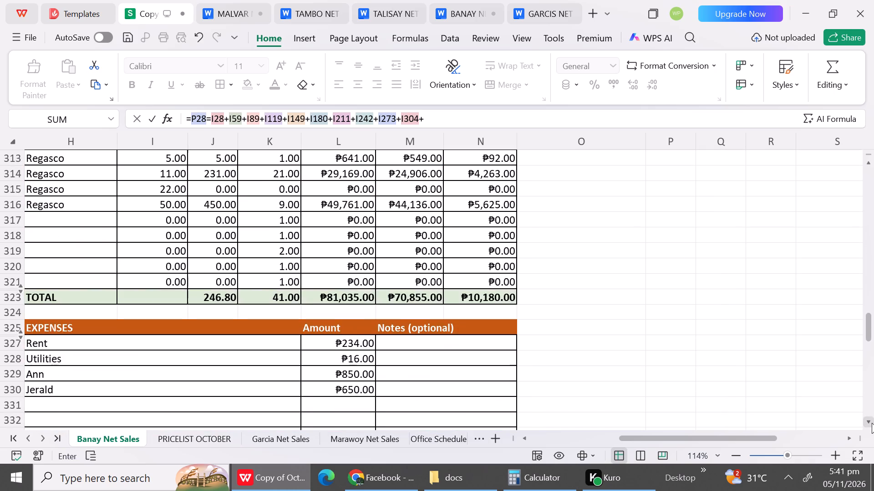
triple_click(872, 423)
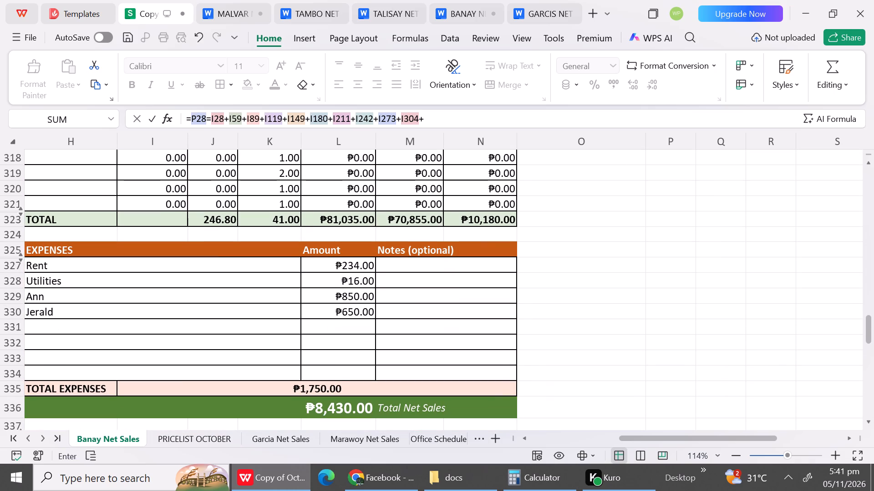
click(323, 389)
key(shift+plus)
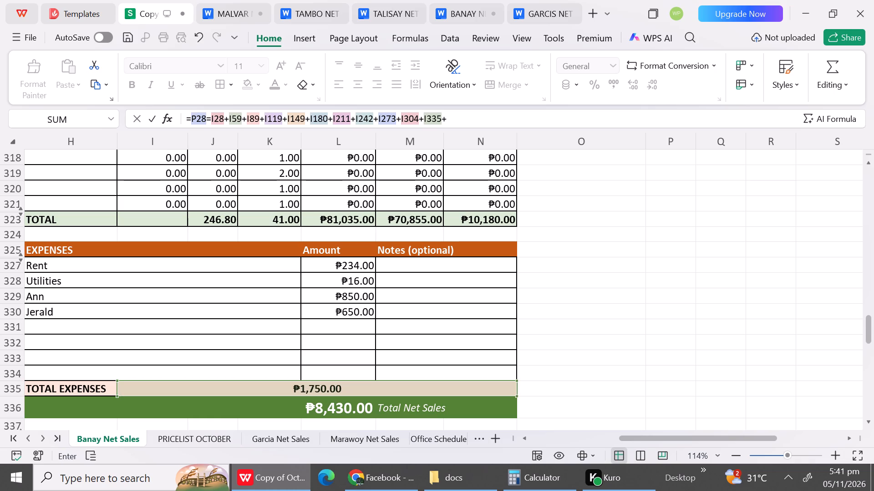
Add the October 27 total expenses cell I366 to the expenses formula in X3.
triple_click(868, 424)
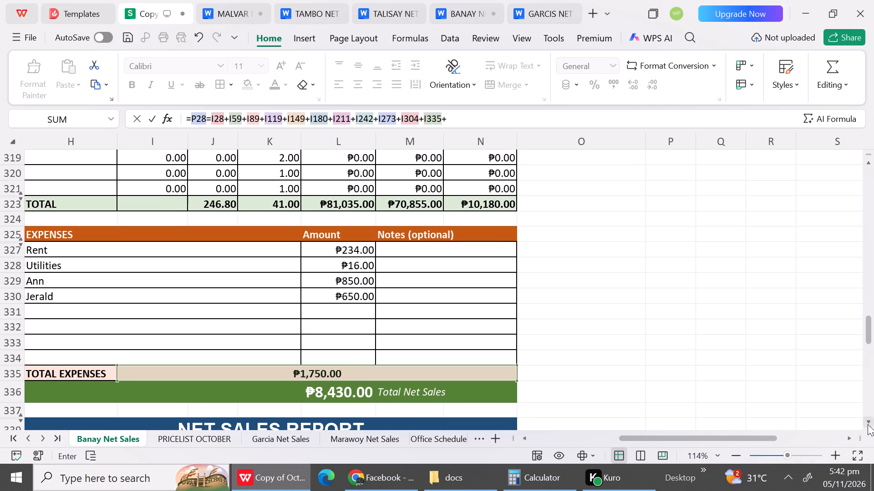
triple_click(868, 424)
triple_click(868, 424)
triple_click(868, 424)
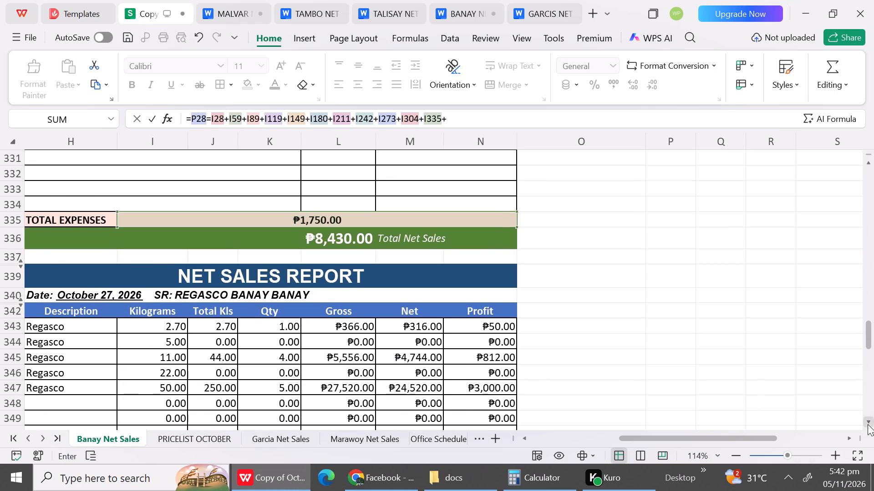
triple_click(868, 424)
triple_click(868, 424)
triple_click(868, 424)
triple_click(868, 424)
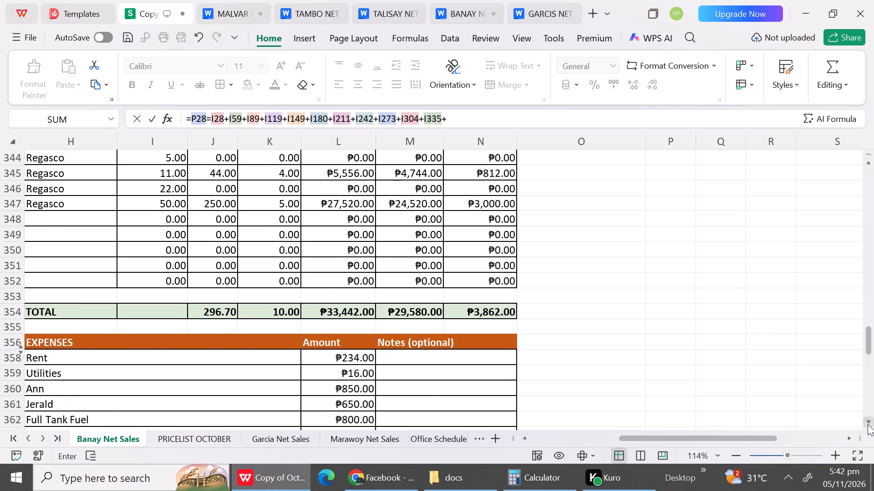
triple_click(868, 424)
double_click(868, 424)
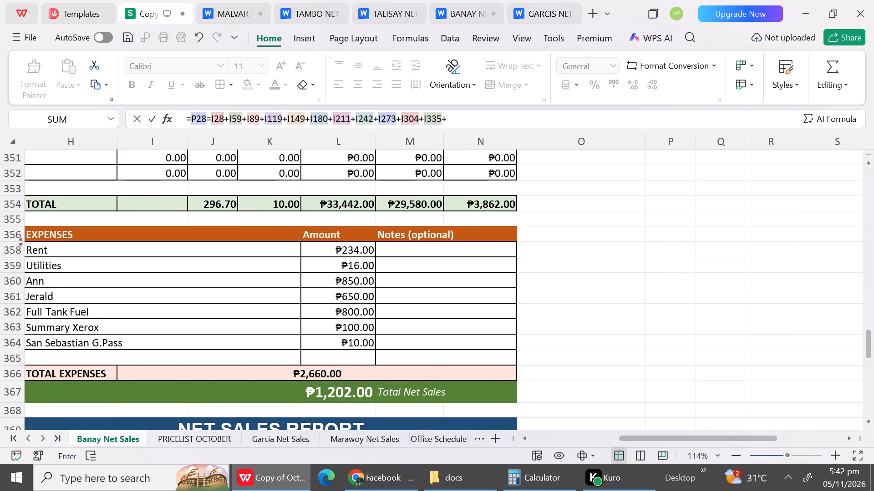
click(362, 370)
key(shift+plus)
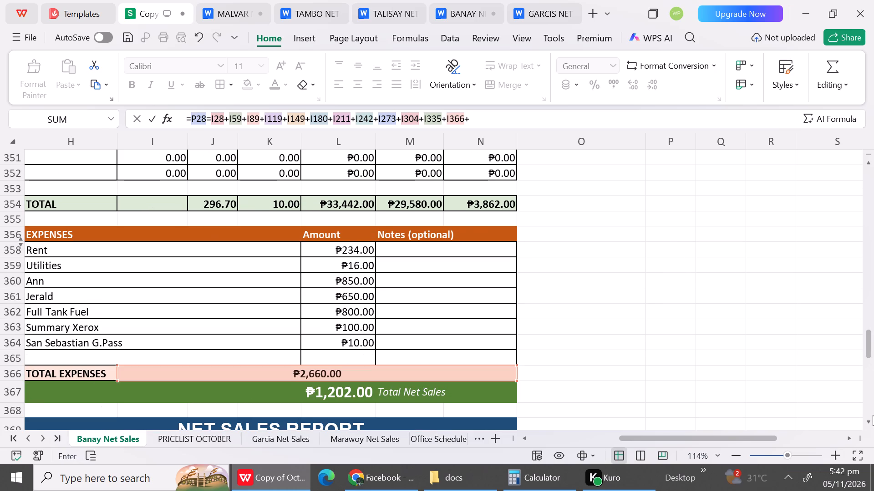
Add the October 28 total expenses cell I396 to the expenses formula in X3.
triple_click(870, 426)
triple_click(870, 426)
triple_click(870, 426)
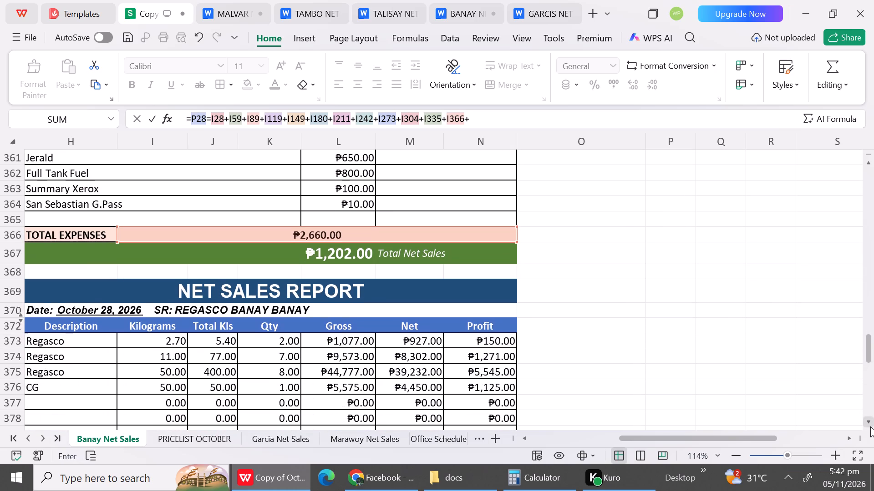
triple_click(870, 426)
triple_click(870, 426)
triple_click(870, 426)
triple_click(870, 426)
triple_click(870, 426)
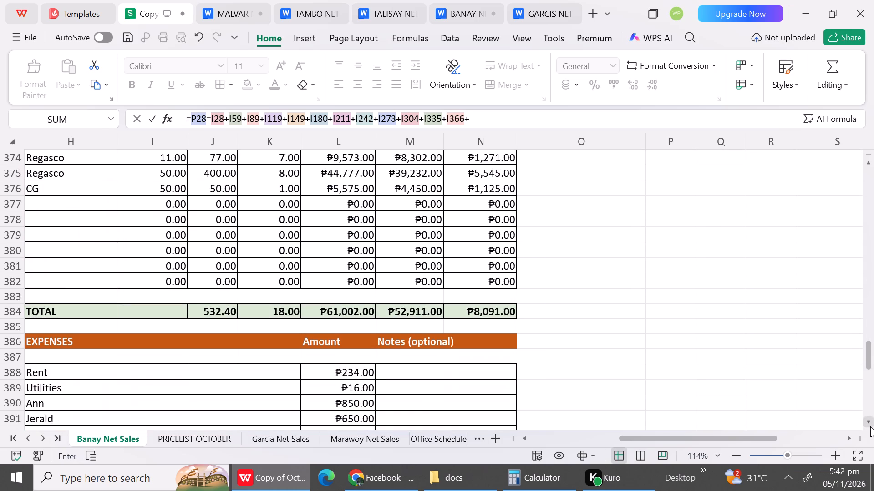
triple_click(870, 426)
click(870, 426)
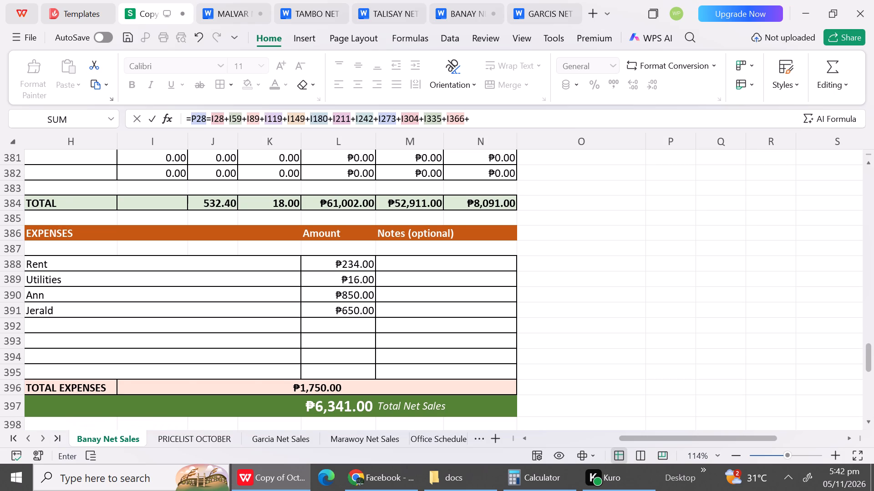
click(368, 381)
key(shift+plus)
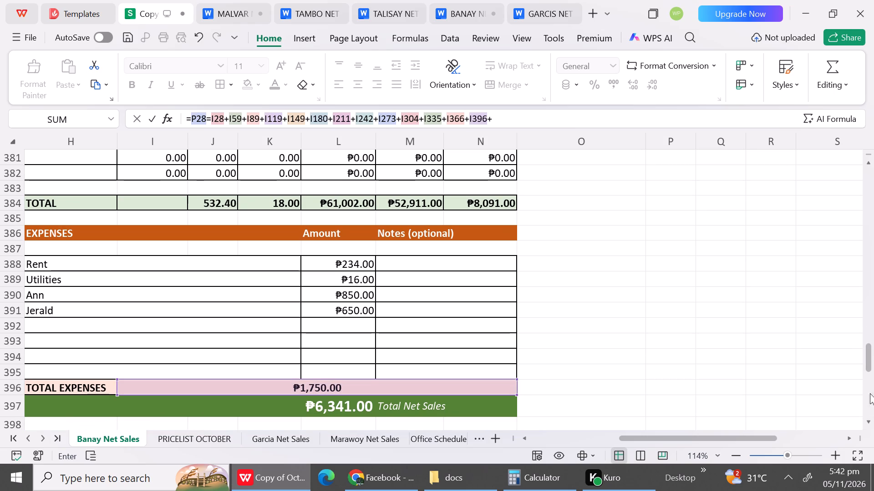
Add the October 29 total expenses cell I426 to the expenses formula in X3.
triple_click(868, 417)
triple_click(868, 417)
triple_click(868, 417)
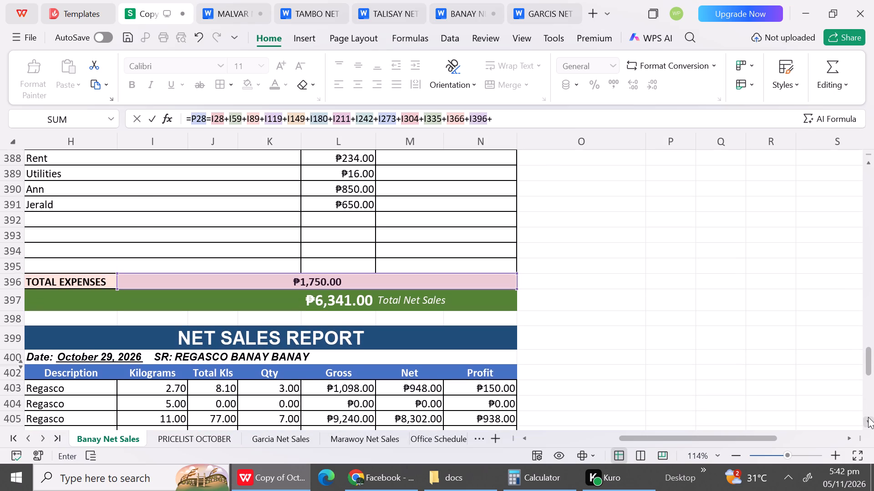
triple_click(868, 417)
triple_click(868, 417)
triple_click(868, 417)
triple_click(868, 417)
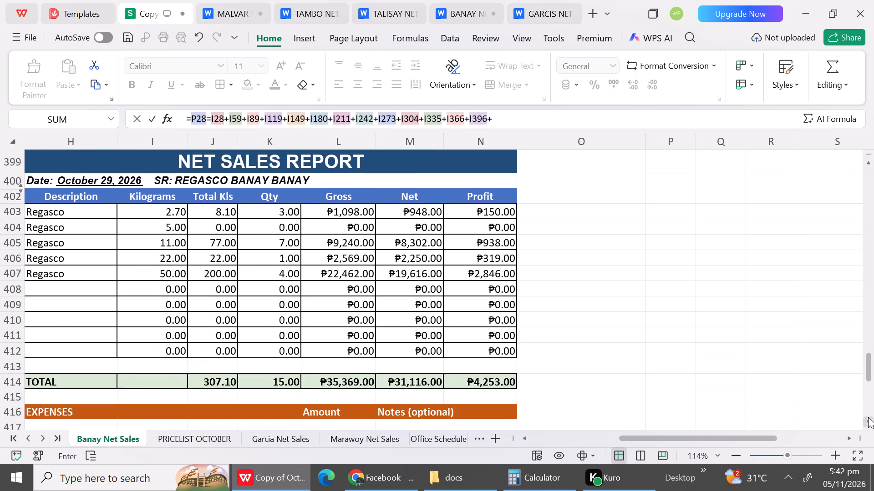
triple_click(868, 417)
triple_click(868, 417)
double_click(868, 417)
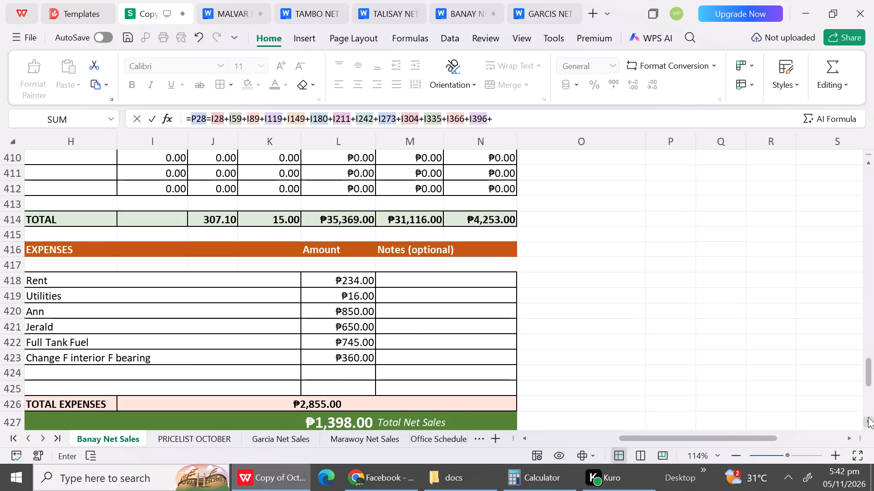
drag(868, 417, 339, 368)
click(339, 368)
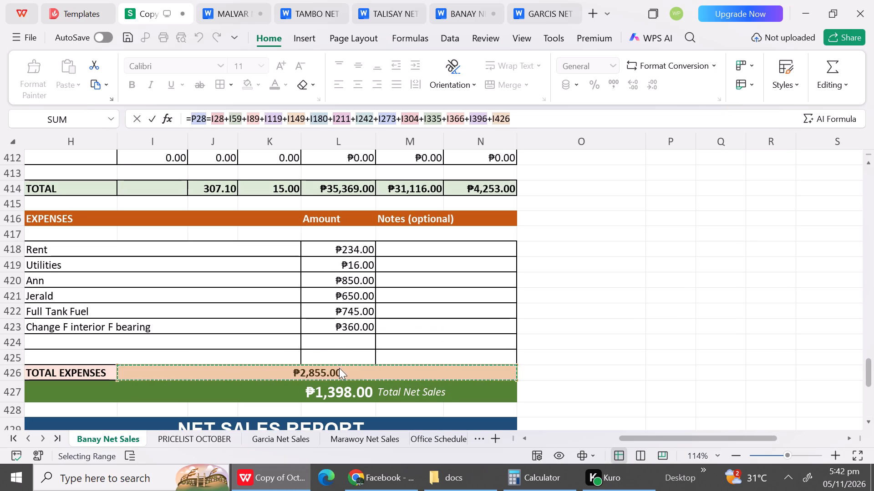
key(shift+plus)
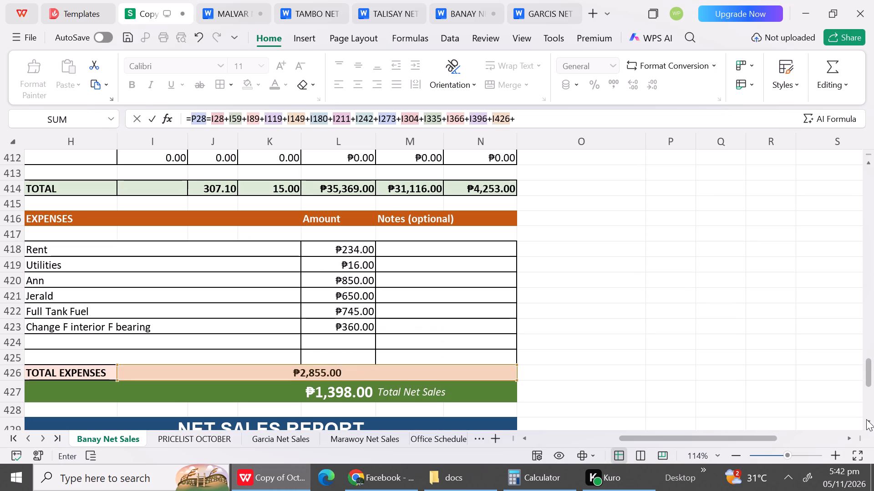
Add the October 30 total expenses cell I456 to the expenses formula in X3.
triple_click(866, 419)
triple_click(866, 419)
triple_click(866, 419)
triple_click(866, 419)
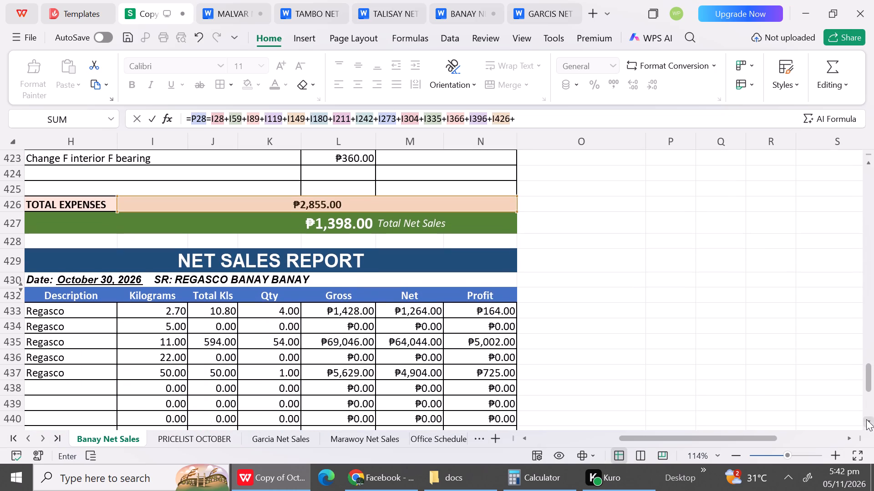
triple_click(866, 419)
triple_click(866, 419)
triple_click(866, 419)
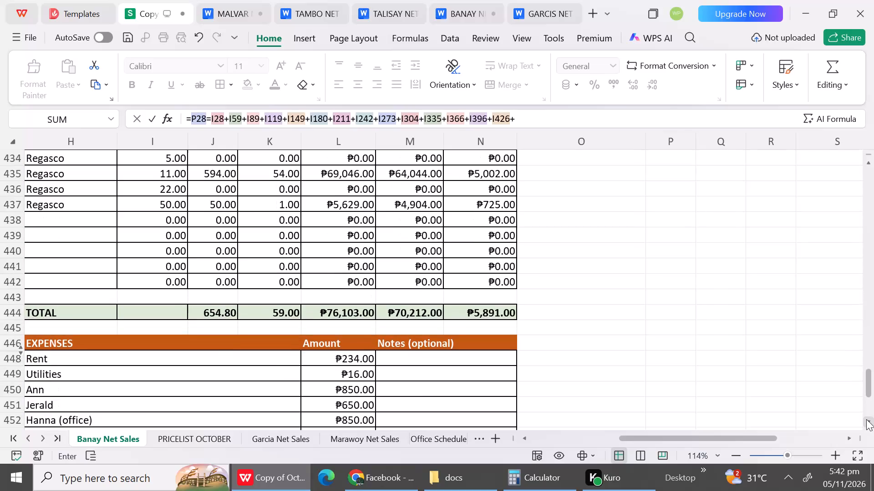
triple_click(866, 419)
triple_click(866, 419)
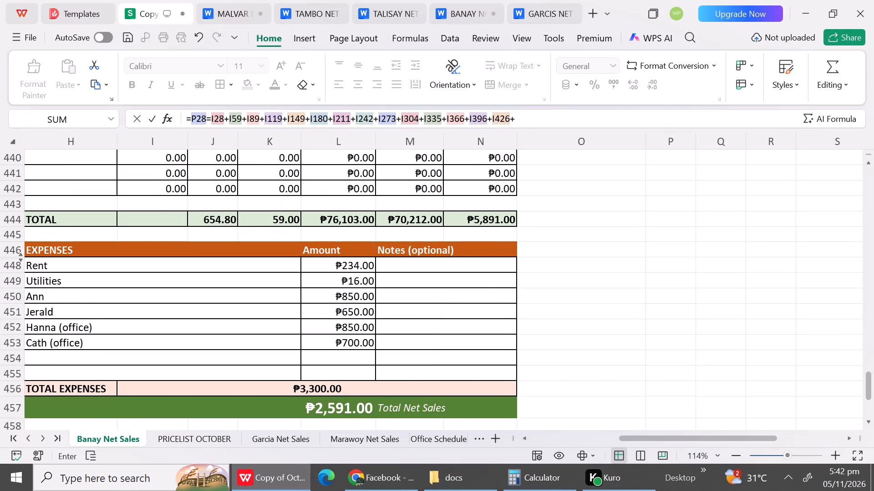
click(342, 388)
key(shift+plus)
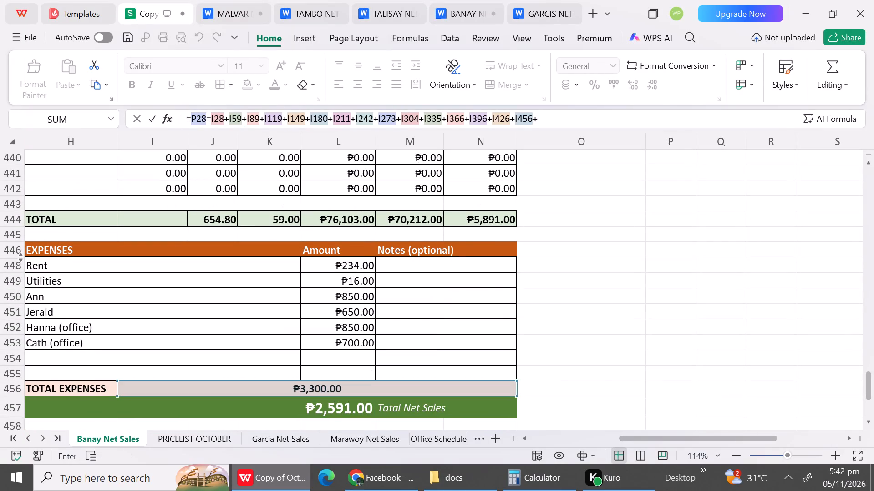
Add the October 31 total expenses cell I486 to the expenses formula in X3.
triple_click(865, 424)
triple_click(865, 424)
triple_click(865, 424)
triple_click(865, 424)
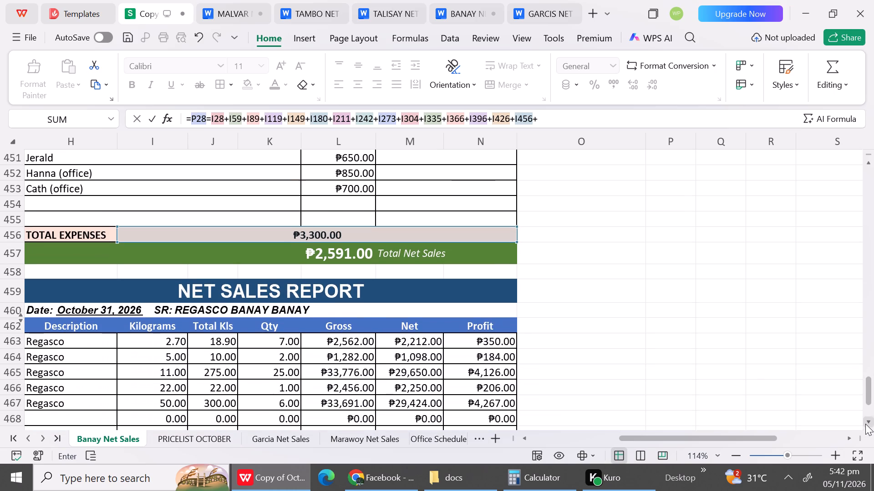
triple_click(865, 424)
triple_click(865, 424)
triple_click(865, 424)
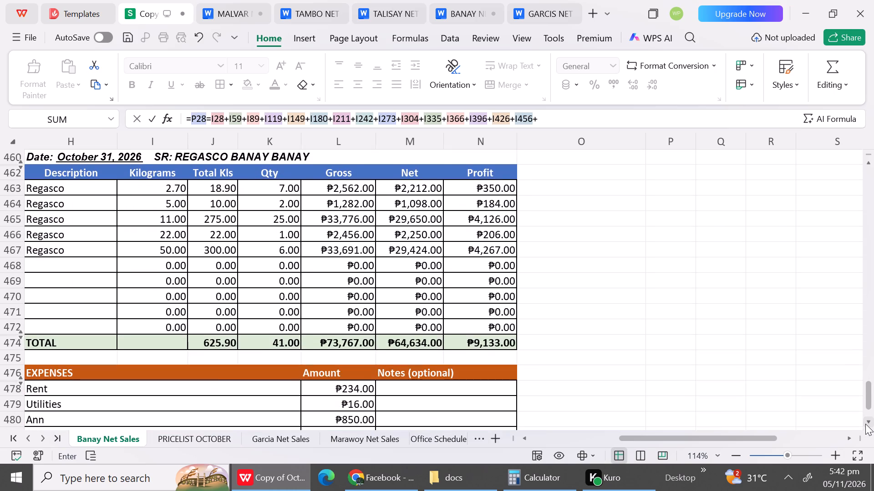
triple_click(865, 424)
triple_click(865, 424)
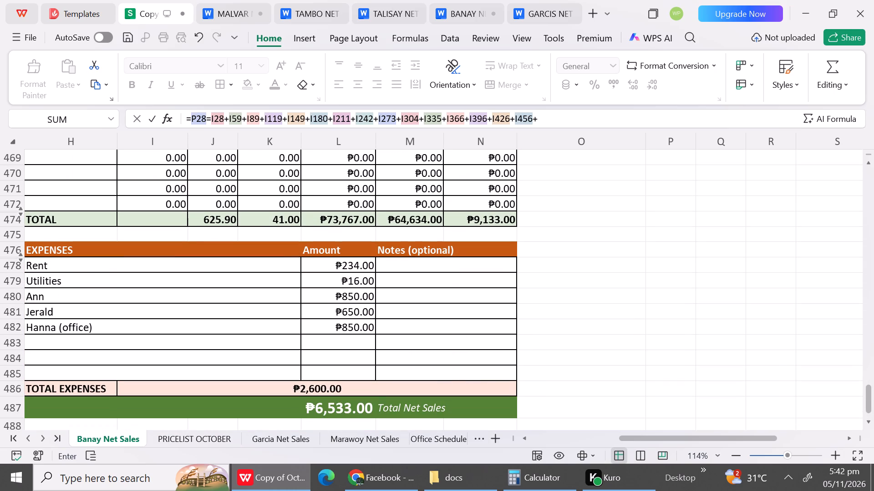
click(352, 396)
click(348, 389)
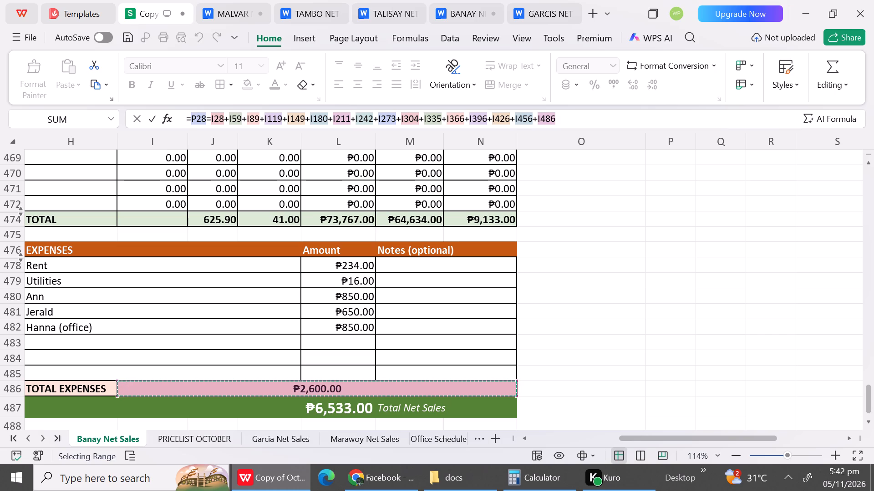
Append an equals sign and the October 15 total expenses cell B456, followed by a plus, to the X3 formula.
key(ctrl+equal)
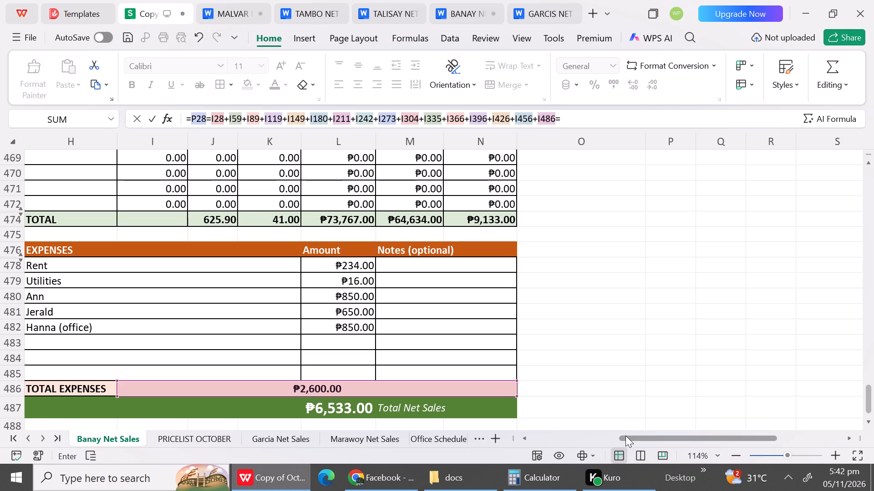
drag(626, 437, 456, 438)
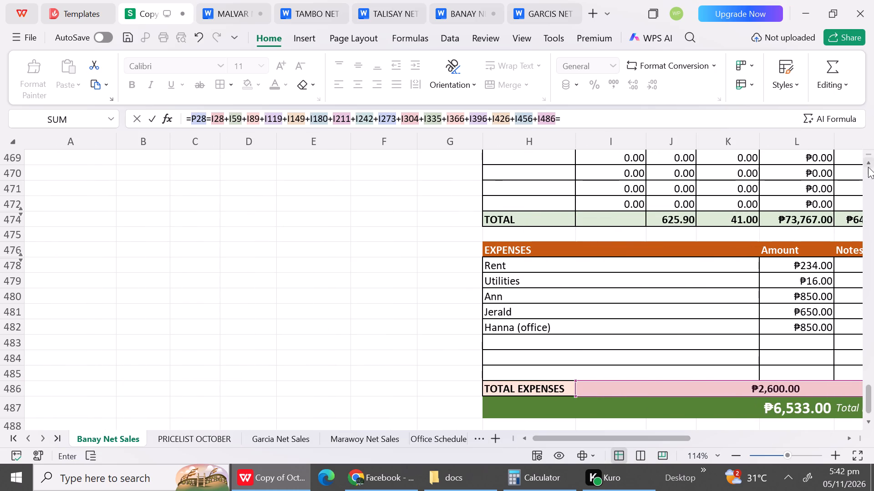
click(871, 187)
drag(871, 187, 274, 366)
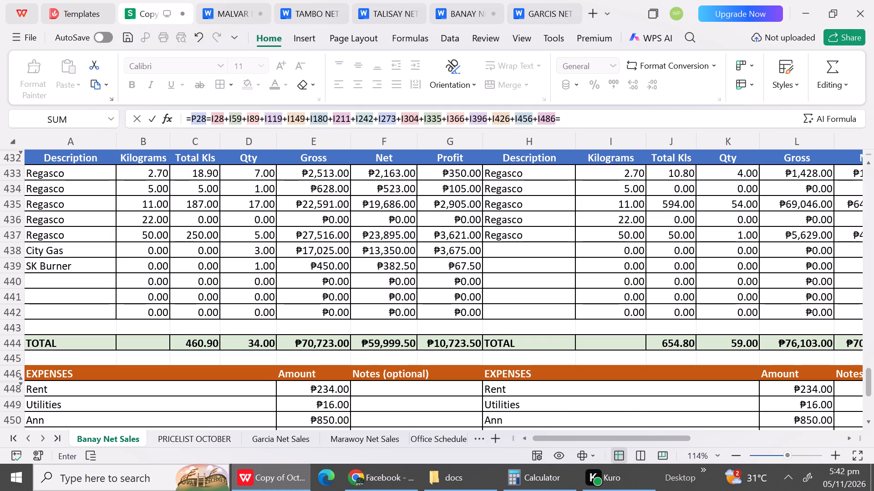
triple_click(868, 421)
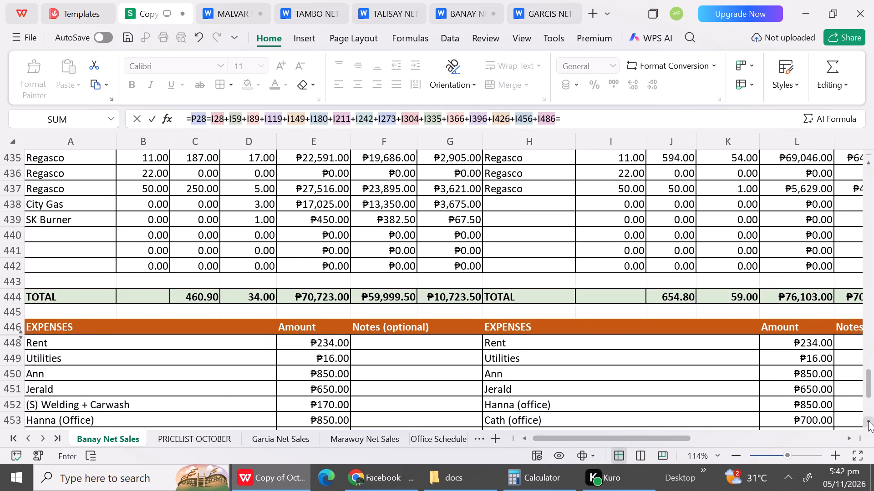
triple_click(868, 421)
click(868, 421)
click(292, 406)
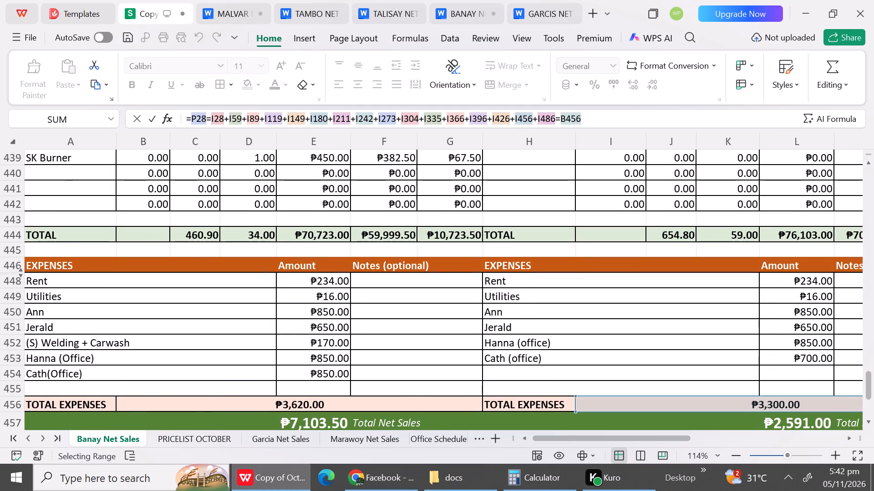
key(shift+plus)
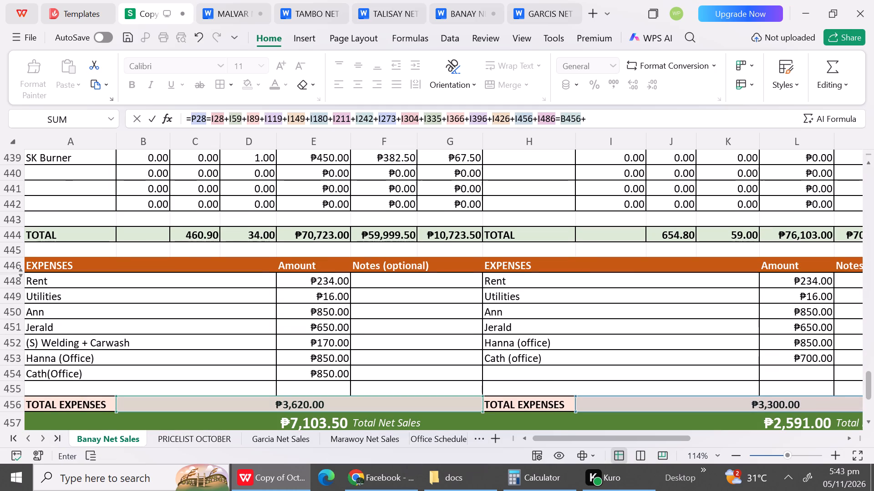
Examine the October 15, 30 and 31 reports on the Banay sheet against the cells referenced in the X3 formula.
click(869, 167)
click(869, 167)
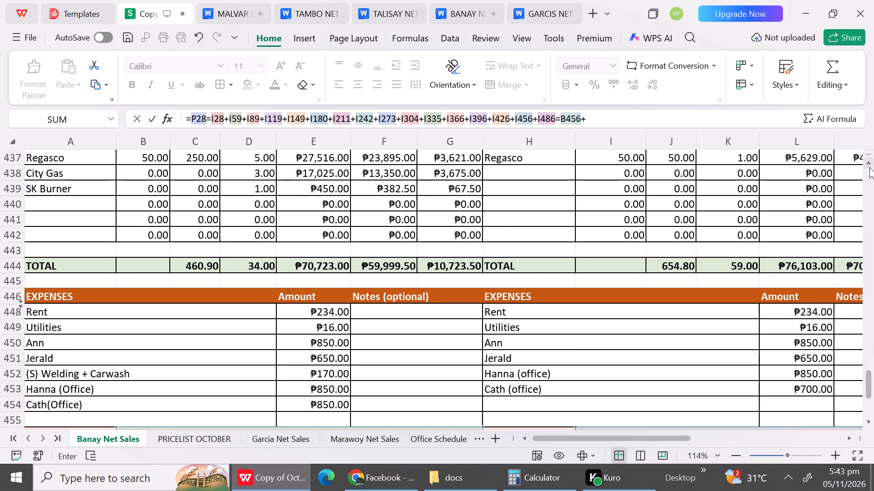
triple_click(869, 167)
triple_click(869, 167)
triple_click(869, 167)
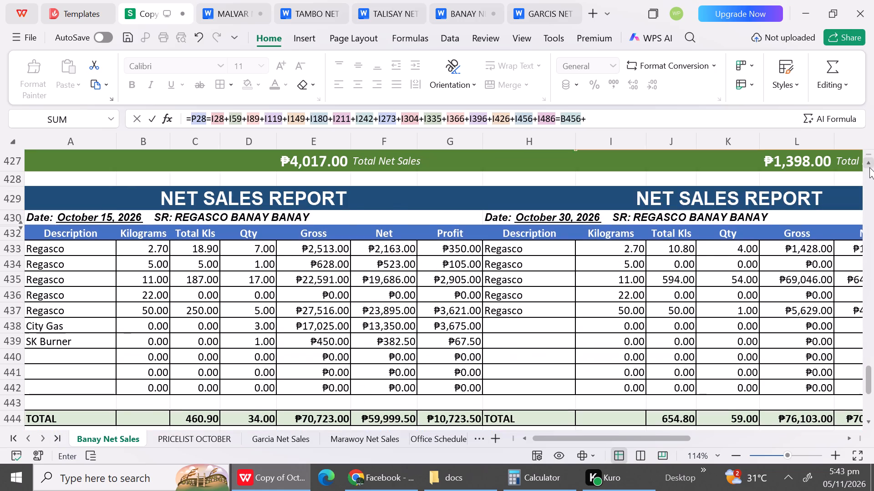
double_click(869, 167)
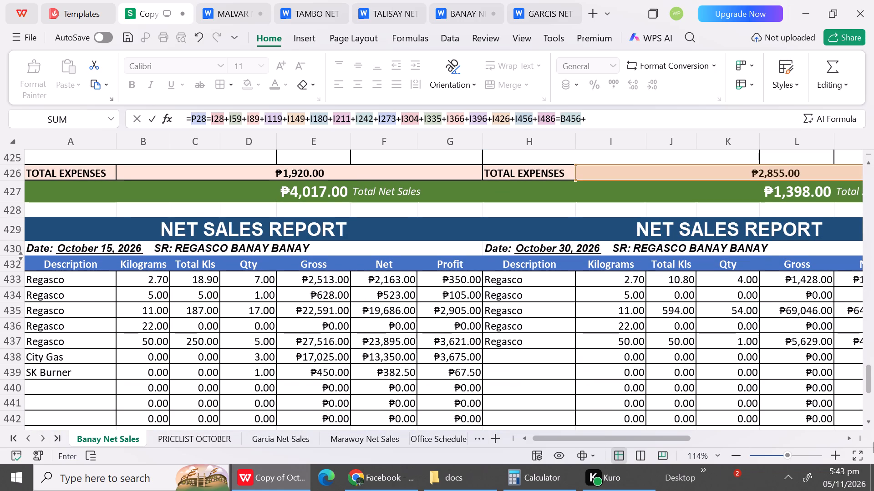
triple_click(866, 422)
triple_click(866, 422)
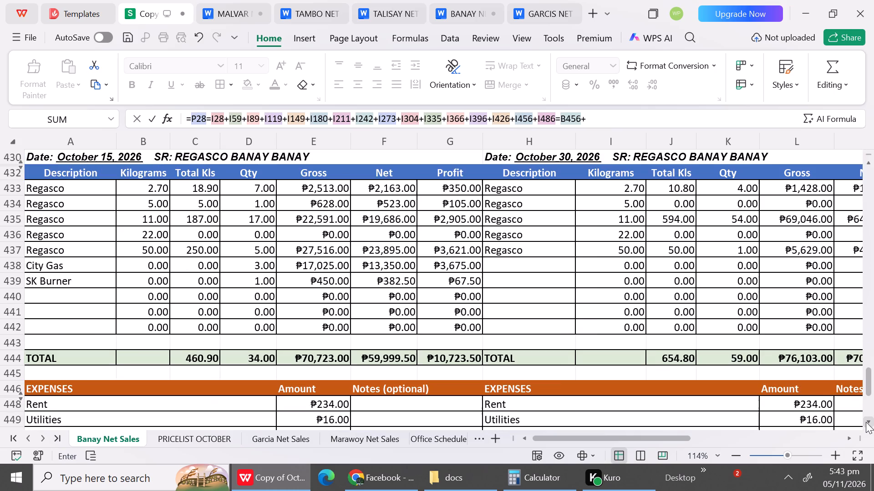
triple_click(866, 422)
triple_click(866, 422)
triple_click(866, 422)
triple_click(866, 422)
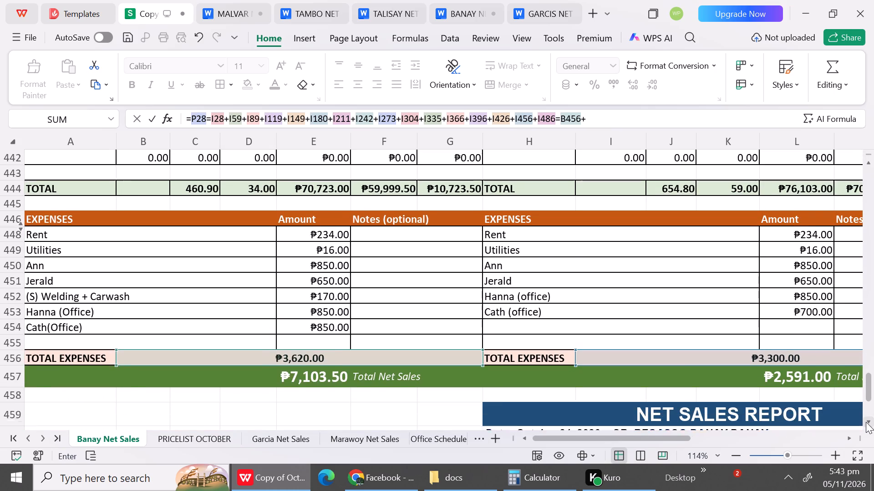
triple_click(866, 422)
double_click(866, 422)
triple_click(866, 422)
triple_click(866, 422)
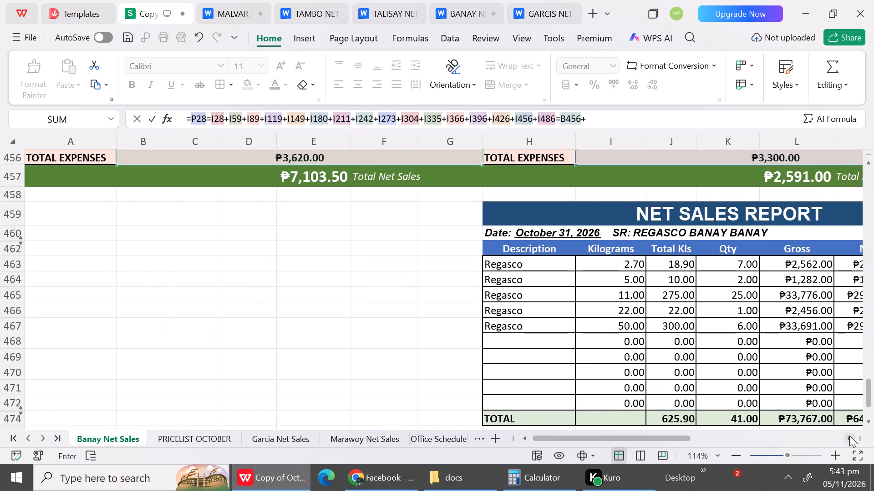
click(849, 436)
click(849, 436)
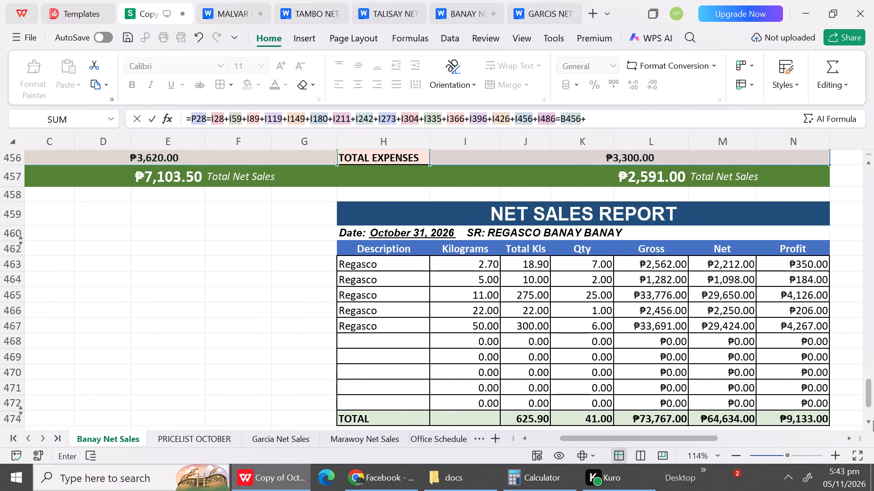
triple_click(873, 421)
triple_click(873, 421)
triple_click(873, 421)
triple_click(873, 421)
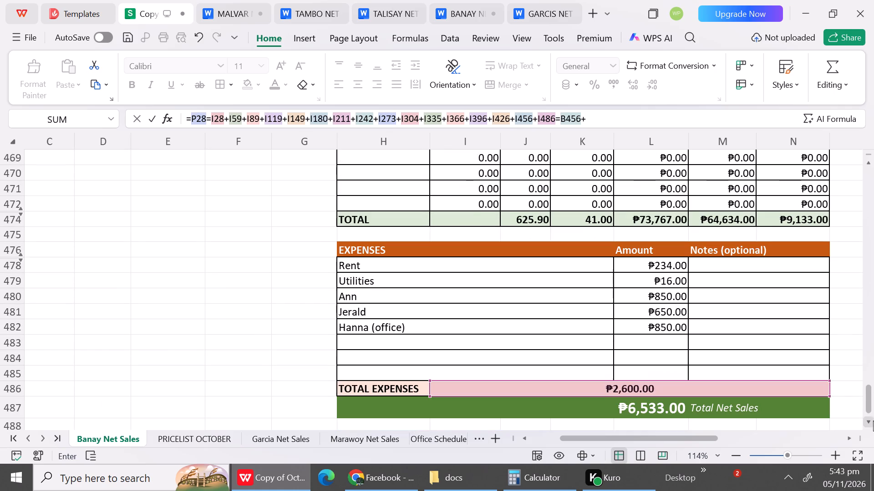
click(873, 421)
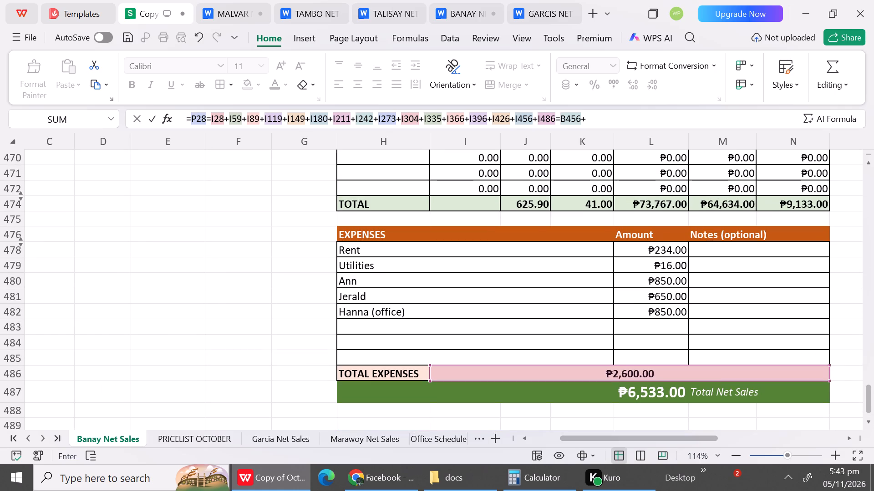
triple_click(523, 439)
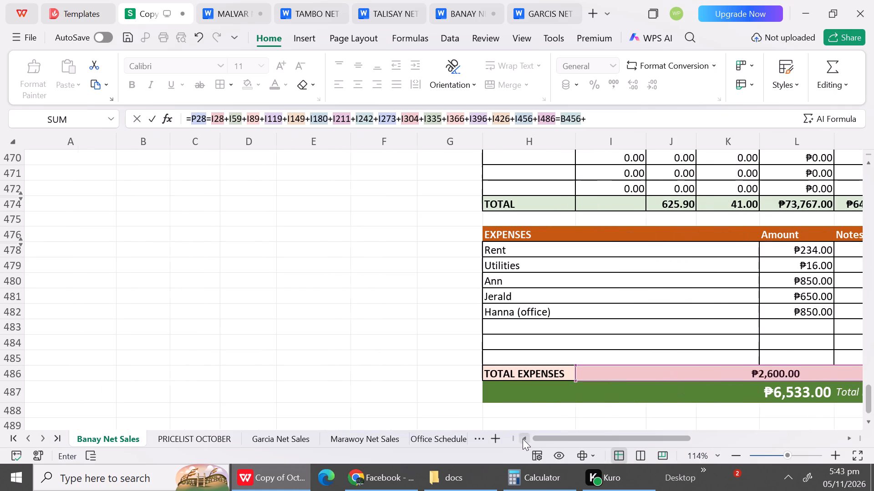
click(523, 439)
Replace the trailing =B456+ in the X3 expenses formula with a plus sign after I486.
click(626, 118)
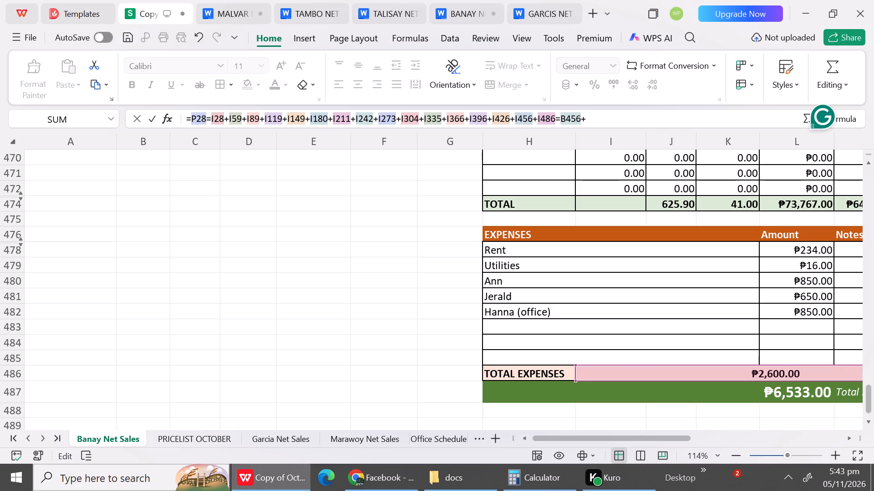
key(BackSpace)
key(BackSpace)
key(BackSpace)
key(BackSpace)
key(BackSpace)
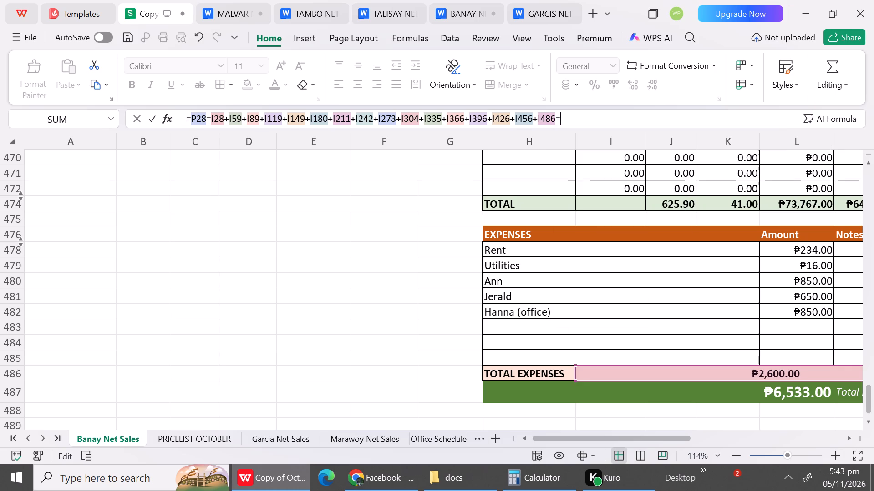
key(BackSpace)
key(shift+plus)
Add the October 15 total expenses cell B456 to the X3 expenses formula, followed by a plus.
click(865, 165)
triple_click(865, 165)
triple_click(865, 165)
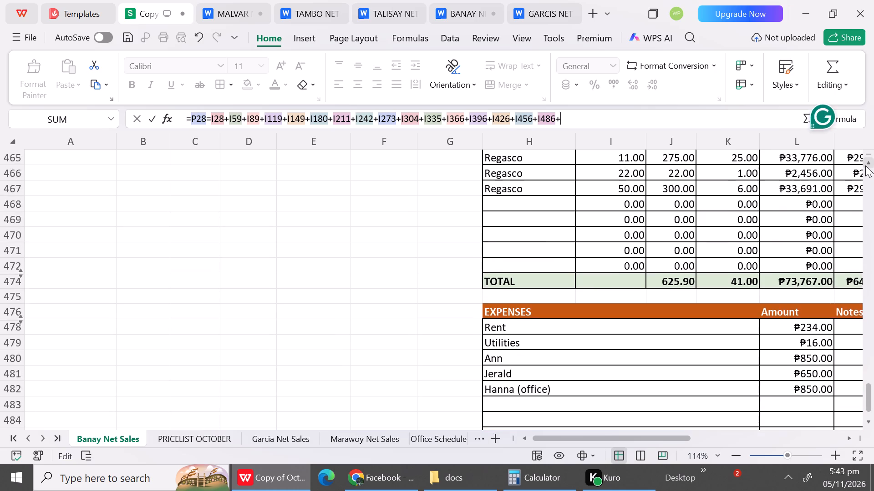
triple_click(865, 165)
triple_click(865, 165)
triple_click(865, 165)
double_click(865, 165)
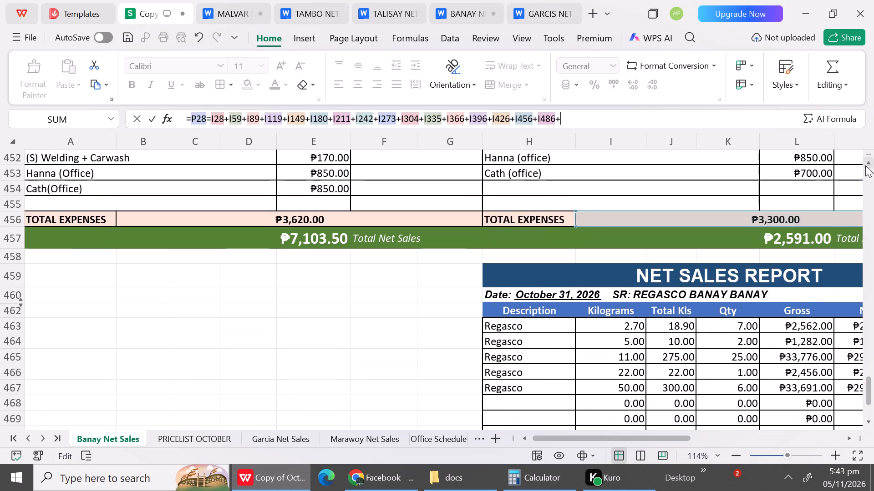
drag(865, 165, 288, 254)
click(288, 254)
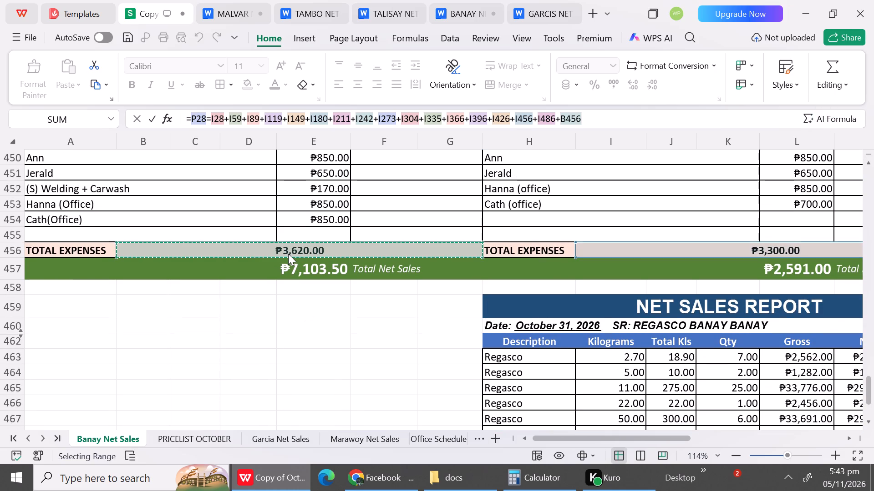
key(shift+plus)
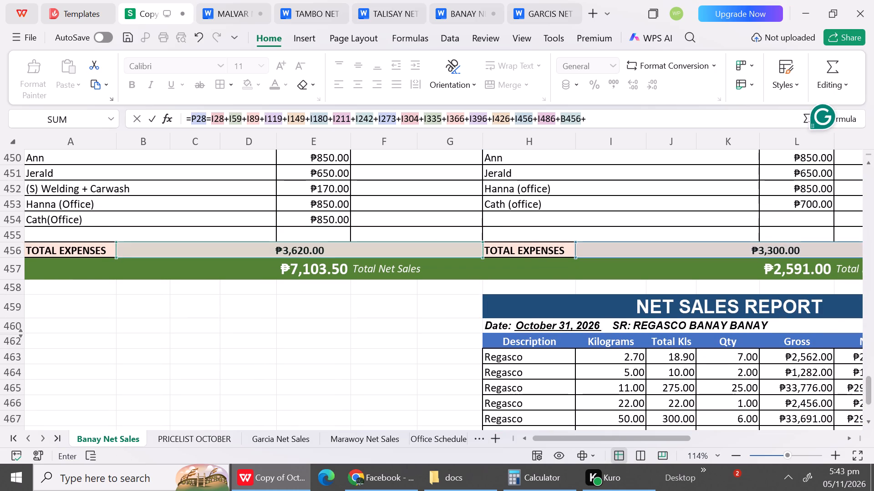
Add the October 14 total expenses cell B426 to the X3 expenses formula, followed by a plus.
triple_click(867, 162)
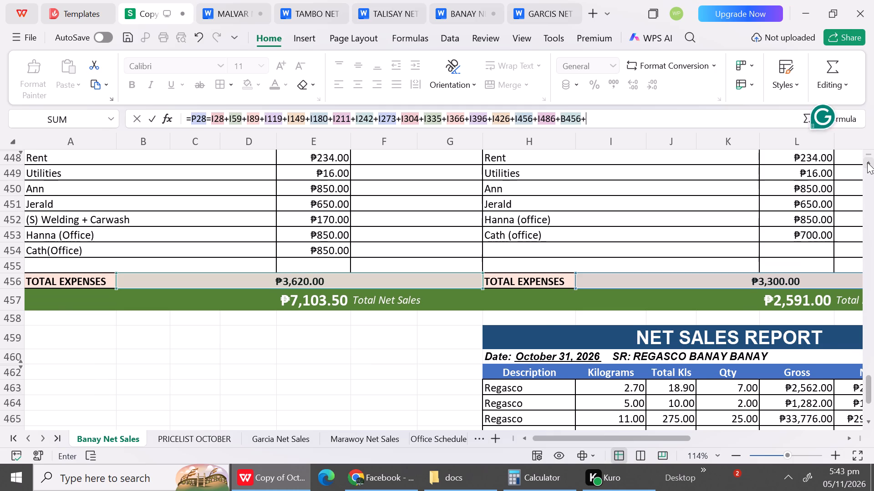
triple_click(867, 162)
triple_click(867, 162)
triple_click(867, 162)
click(867, 162)
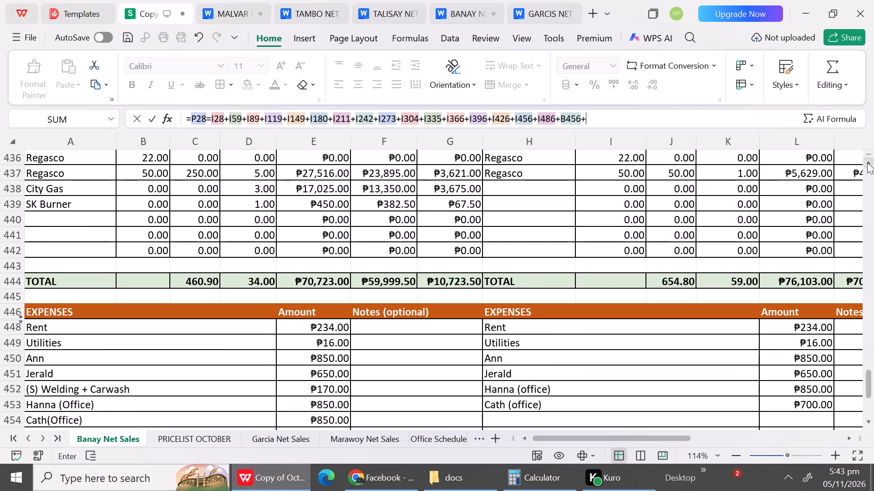
triple_click(867, 162)
triple_click(867, 162)
triple_click(867, 162)
click(867, 162)
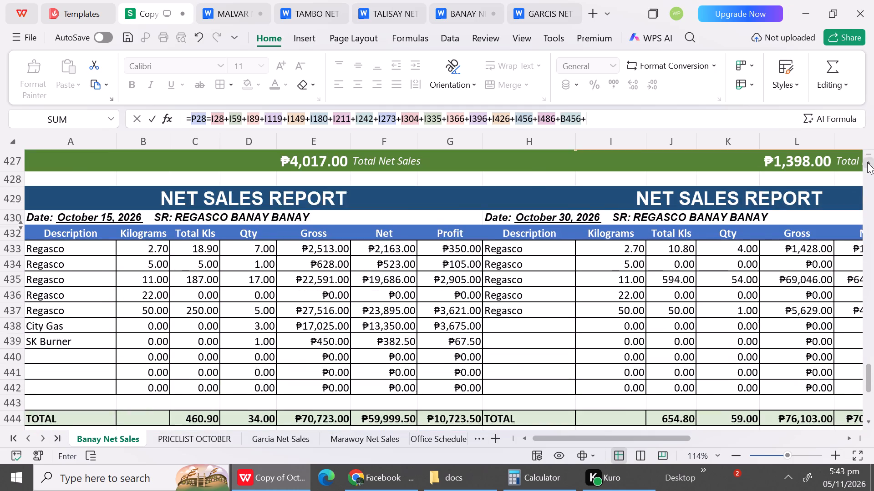
drag(867, 162, 281, 190)
click(281, 190)
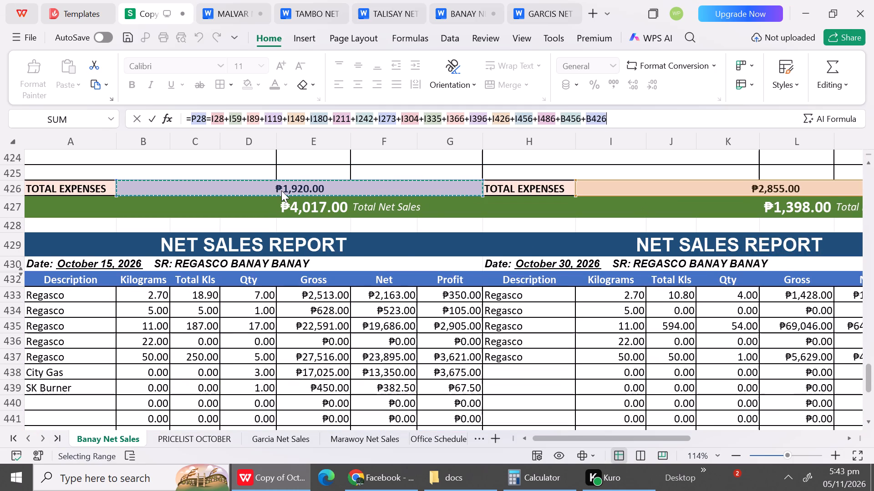
key(shift+plus)
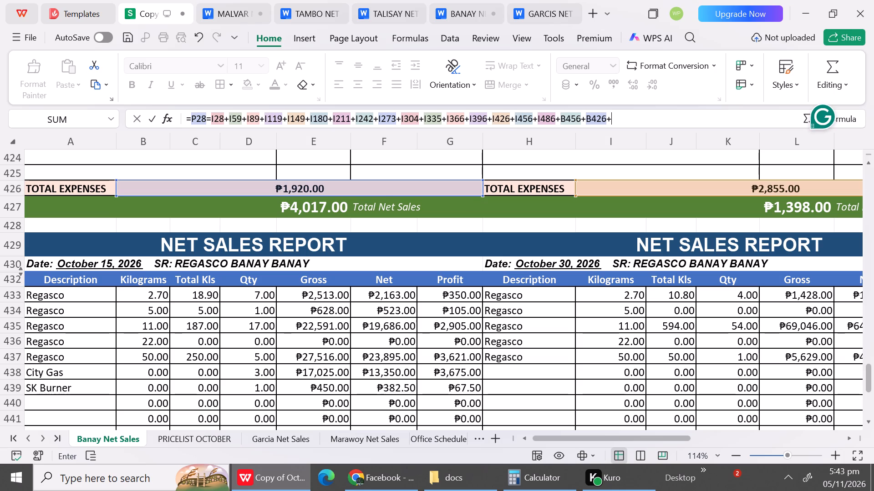
Add the October 13 total expenses cell B396 to the X3 expenses formula, followed by a plus.
triple_click(869, 162)
triple_click(869, 162)
triple_click(869, 162)
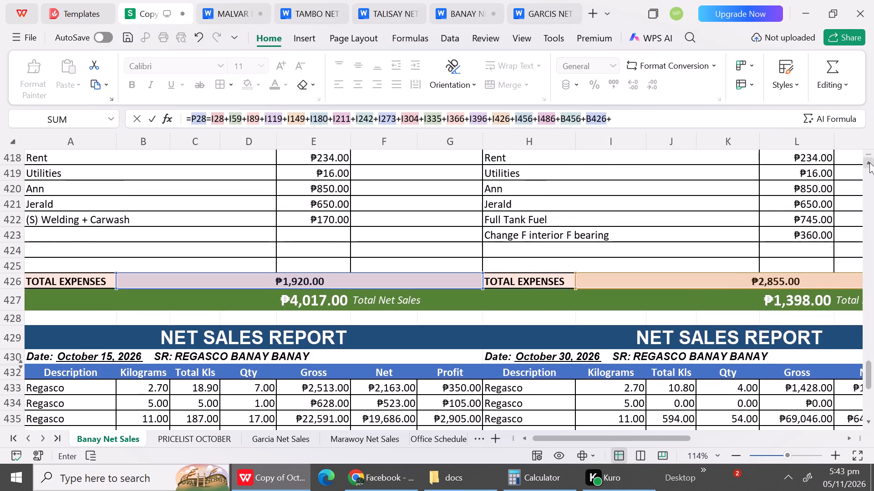
triple_click(869, 162)
triple_click(869, 162)
triple_click(869, 162)
triple_click(869, 162)
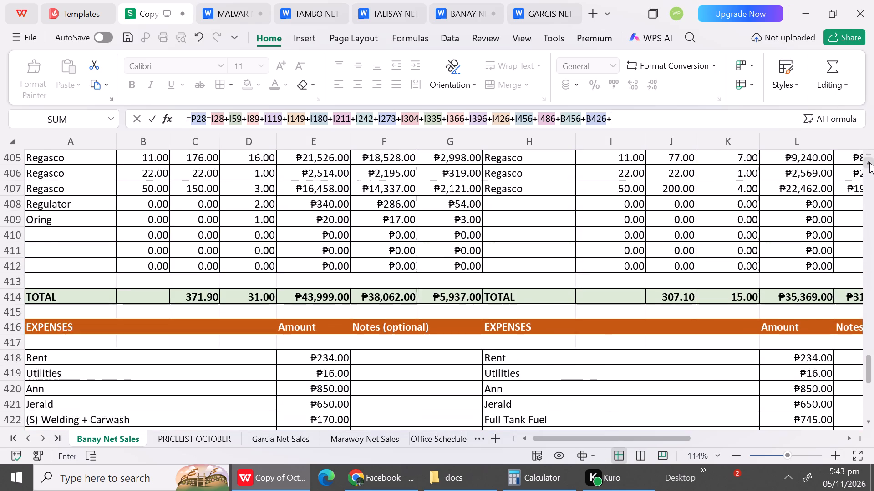
triple_click(869, 162)
triple_click(869, 162)
triple_click(869, 162)
click(869, 162)
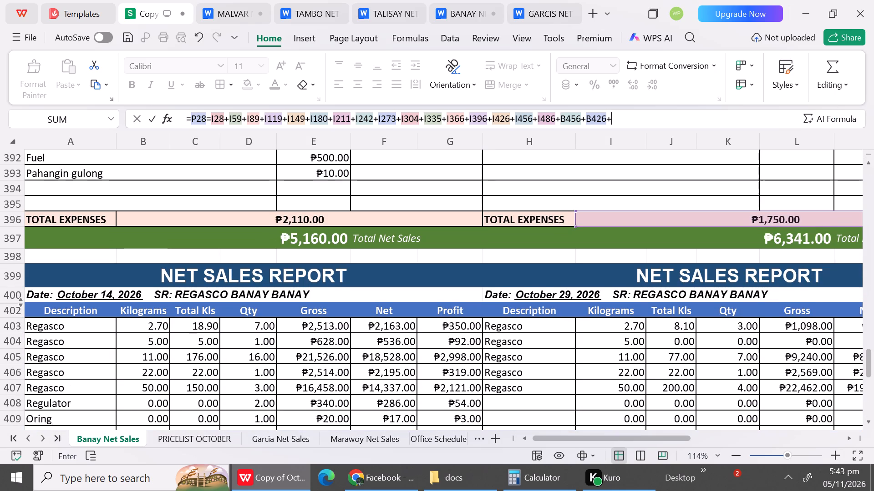
click(272, 221)
key(shift+plus)
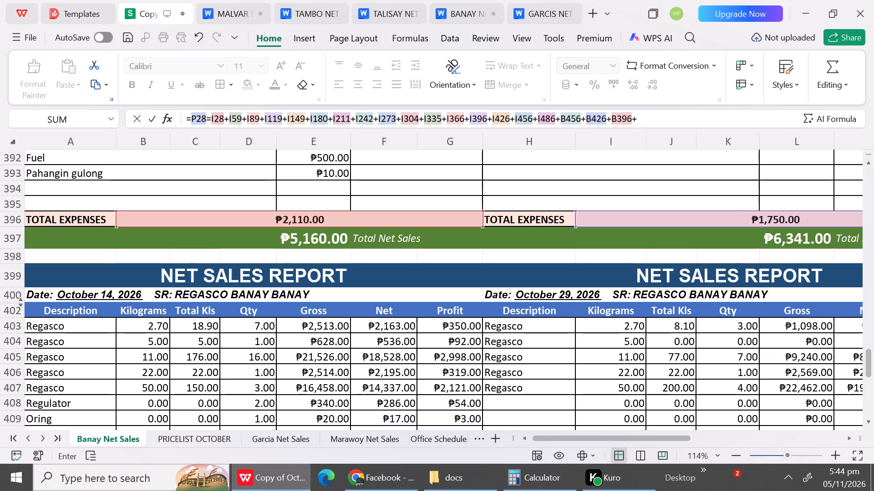
Add the October 12 total expenses cell B366 to the X3 expenses formula, followed by a plus.
triple_click(872, 162)
triple_click(872, 162)
triple_click(872, 162)
triple_click(872, 162)
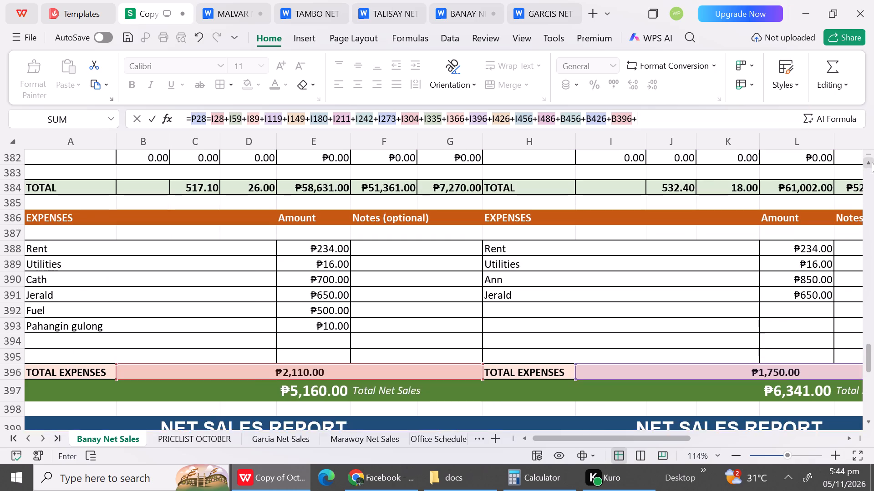
triple_click(872, 162)
triple_click(872, 162)
triple_click(872, 162)
triple_click(872, 162)
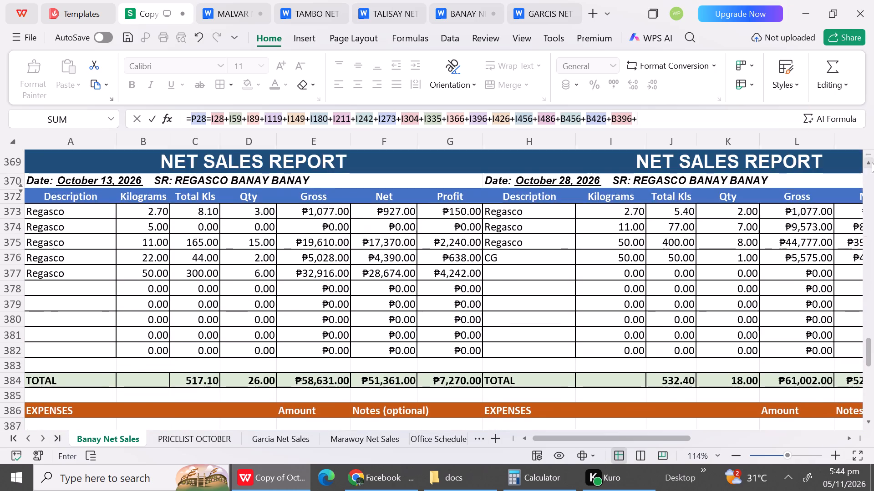
triple_click(872, 162)
double_click(872, 162)
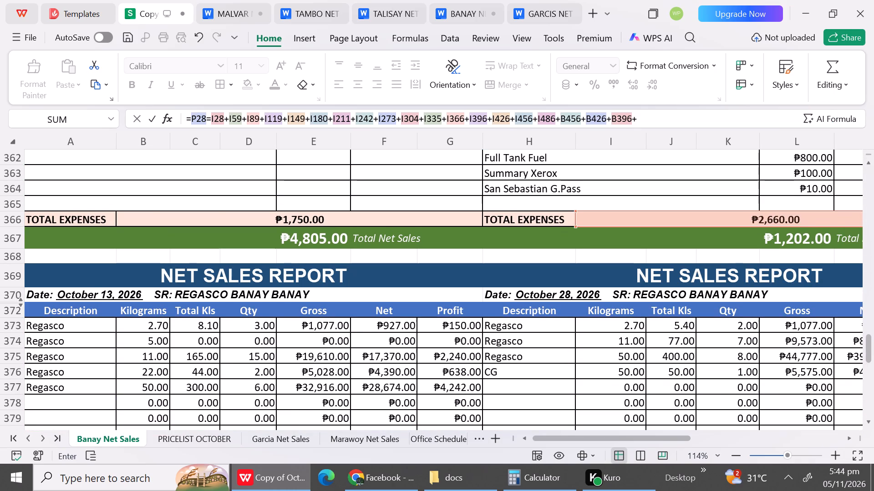
click(314, 223)
key(shift+plus)
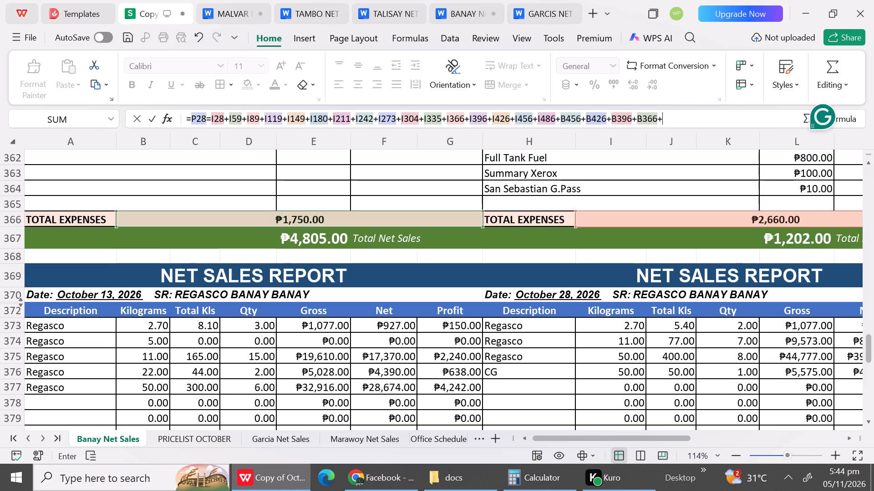
Add the October 11 total expenses cell B335 to the X3 expenses formula, followed by a plus.
triple_click(867, 166)
triple_click(867, 166)
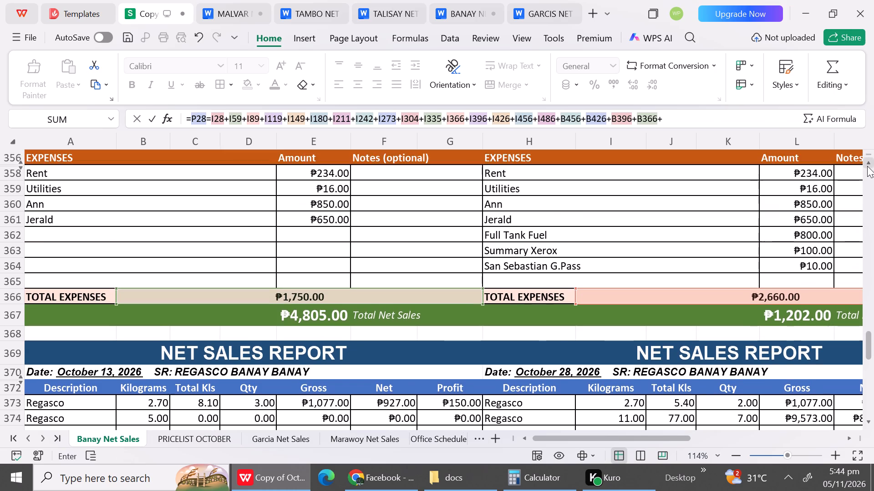
triple_click(867, 166)
triple_click(867, 166)
triple_click(867, 166)
triple_click(867, 166)
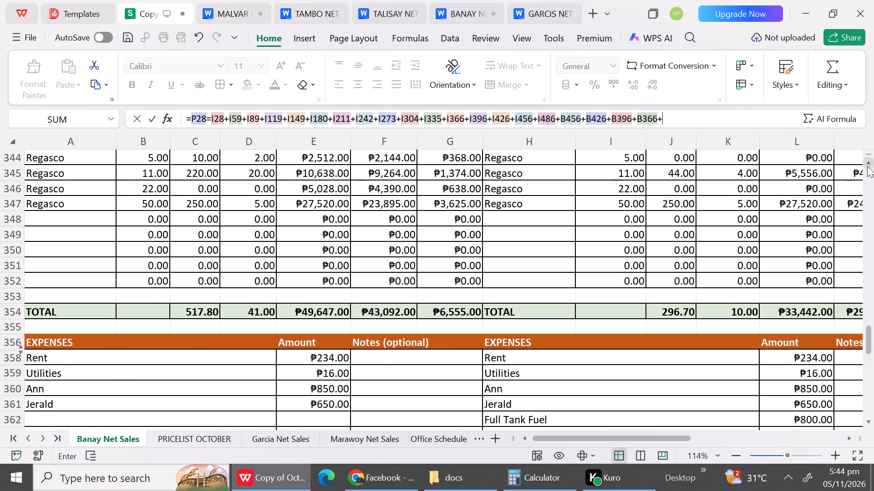
triple_click(867, 166)
triple_click(867, 166)
triple_click(867, 166)
drag(867, 166, 308, 210)
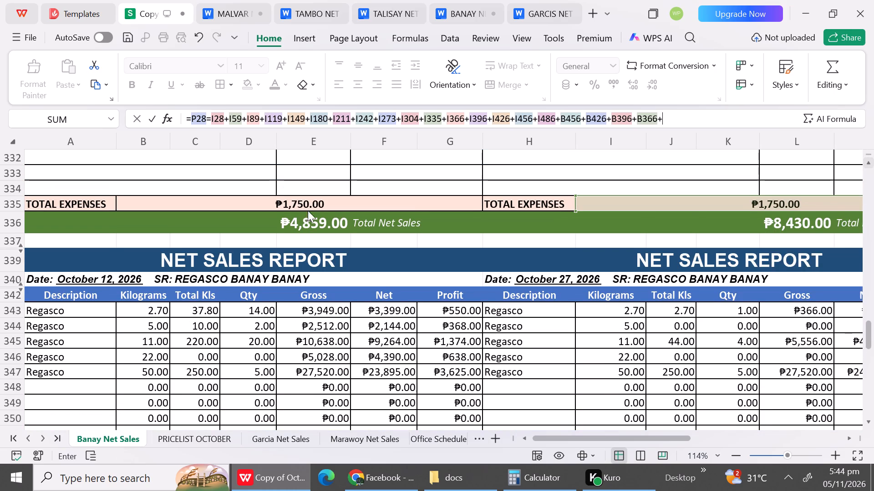
drag(308, 210, 301, 223)
click(301, 223)
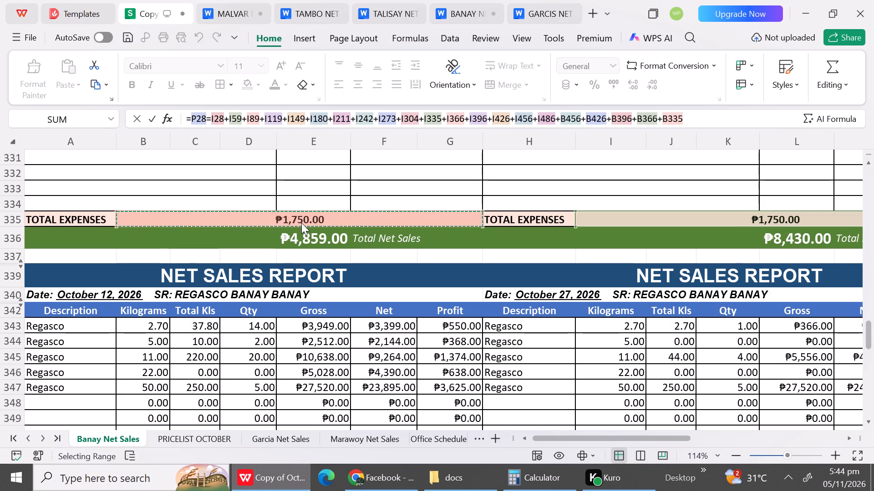
key(shift+plus)
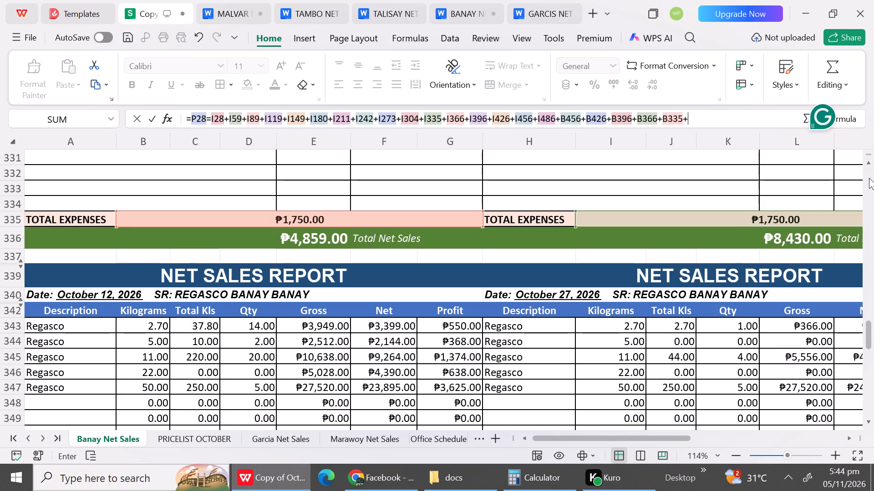
Add the October 10 total expenses cell B304 to the X3 expenses formula, followed by a plus.
triple_click(869, 167)
triple_click(869, 167)
triple_click(869, 167)
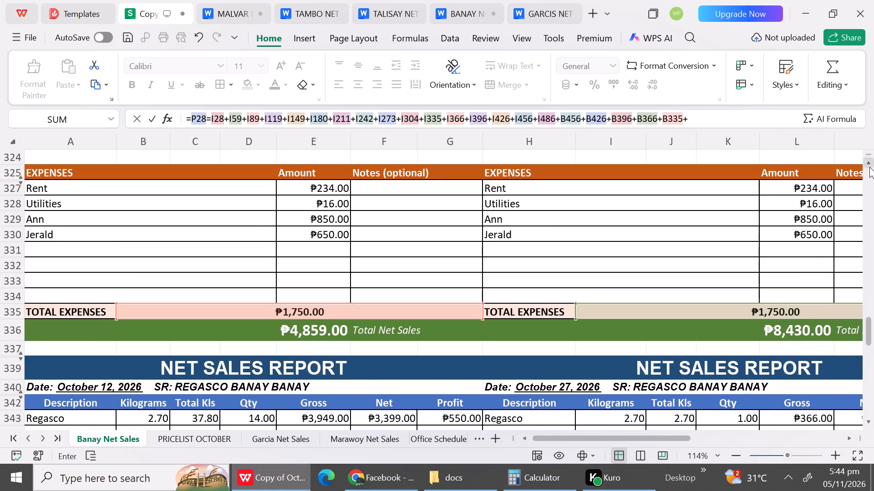
triple_click(869, 167)
triple_click(869, 167)
triple_click(869, 167)
triple_click(869, 167)
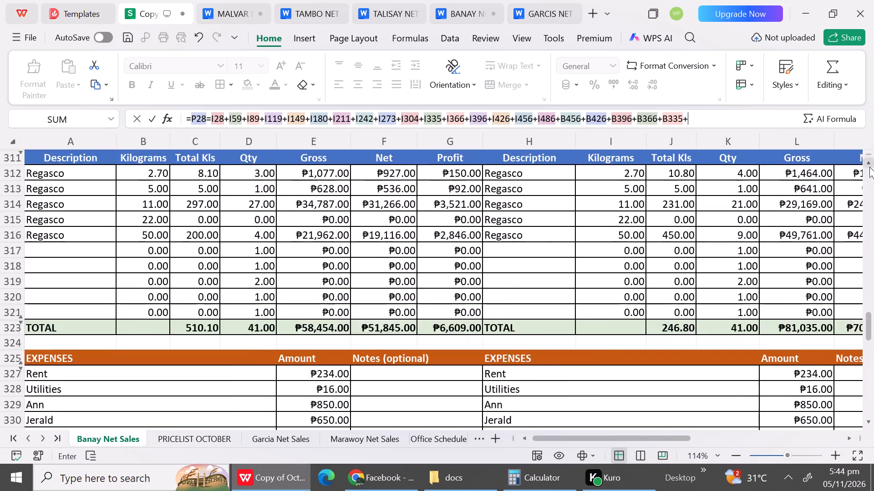
triple_click(869, 167)
double_click(869, 167)
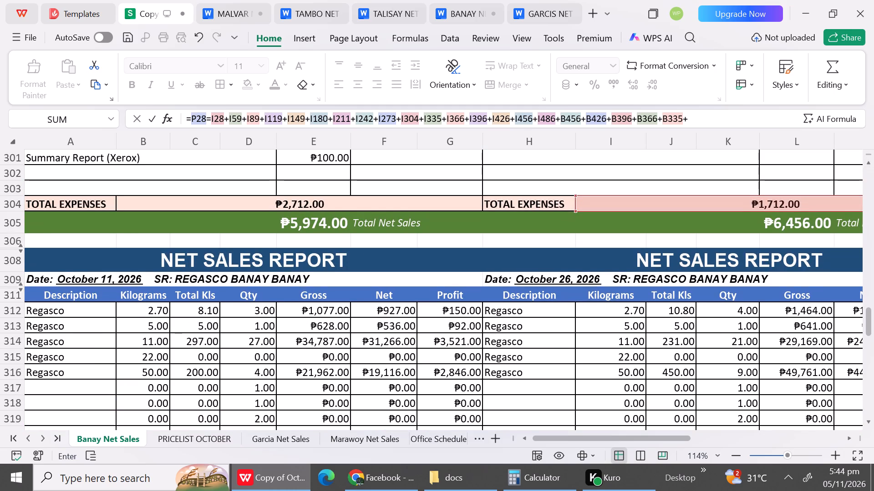
click(330, 210)
key(shift+plus)
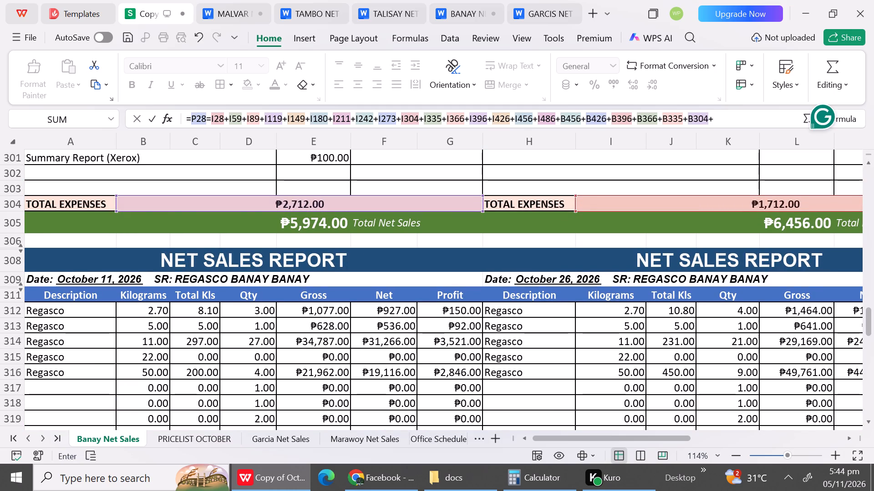
Add the October 9 total expenses cell B273 to the X3 expenses formula, followed by a plus.
triple_click(869, 162)
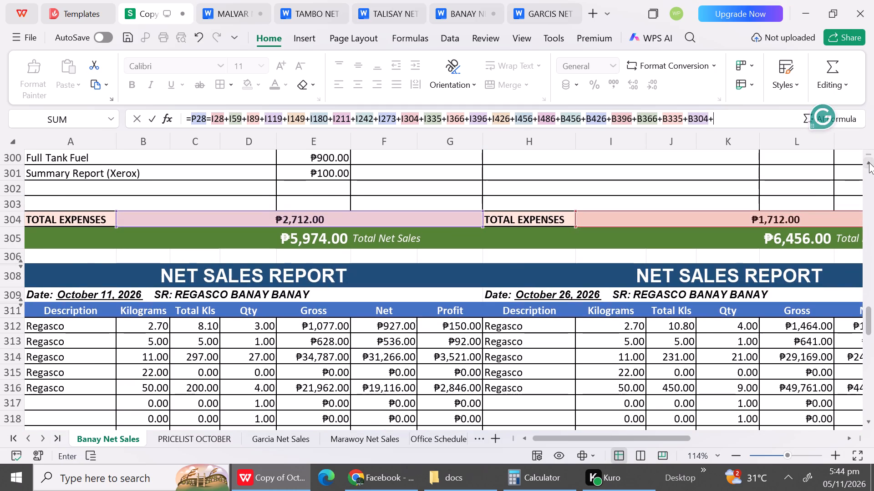
triple_click(869, 162)
triple_click(869, 162)
triple_click(869, 162)
triple_click(869, 162)
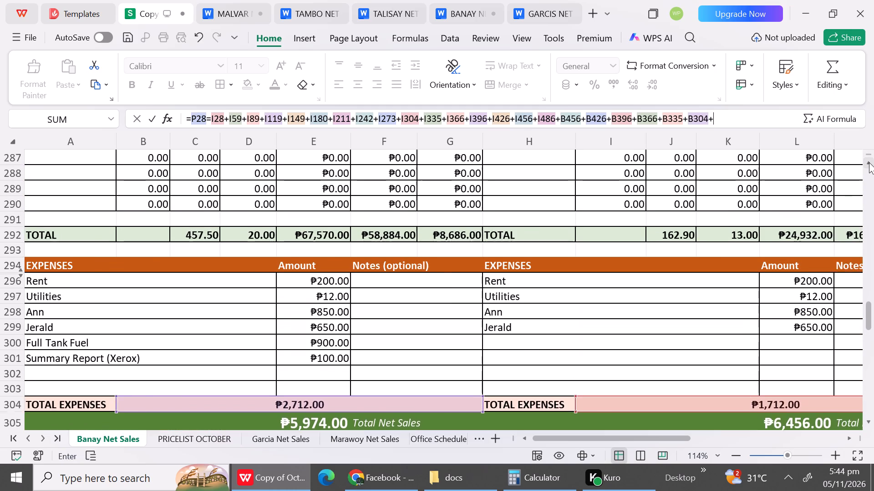
triple_click(869, 162)
triple_click(869, 162)
triple_click(869, 162)
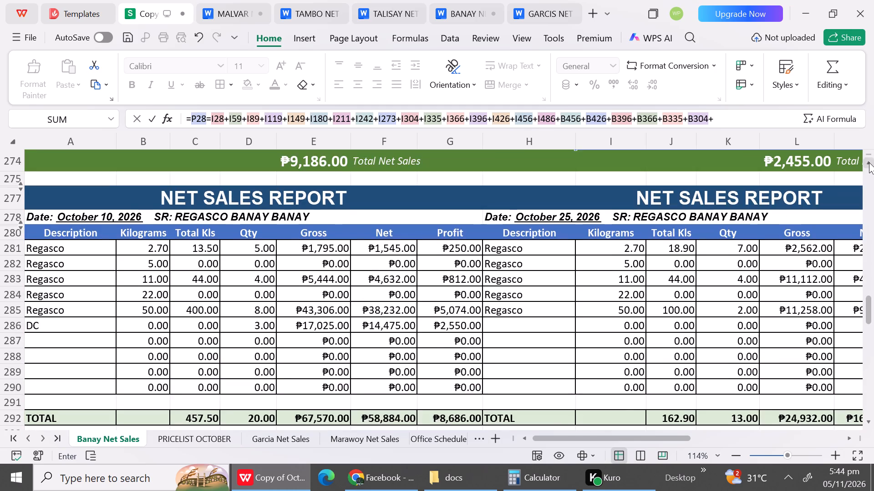
triple_click(869, 162)
click(869, 162)
drag(869, 162, 298, 213)
click(298, 213)
key(shift+plus)
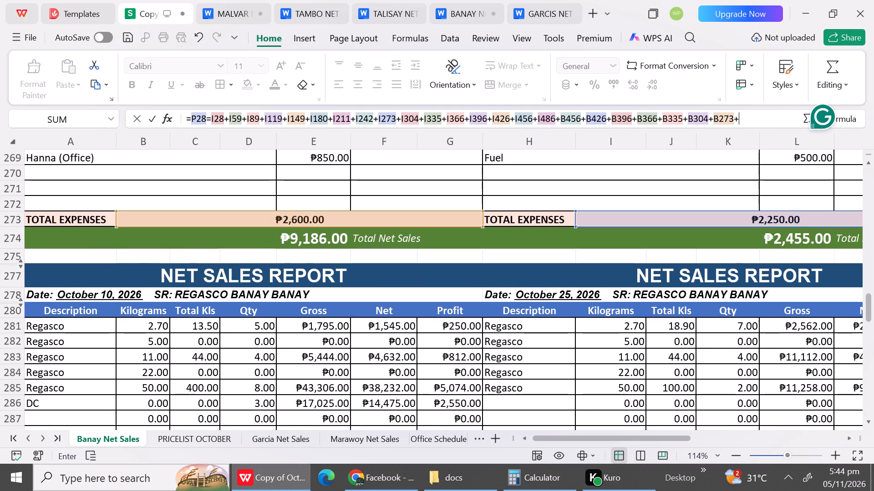
Add the October 8 total expenses cell B242 to the X3 expenses formula, followed by a plus.
triple_click(871, 165)
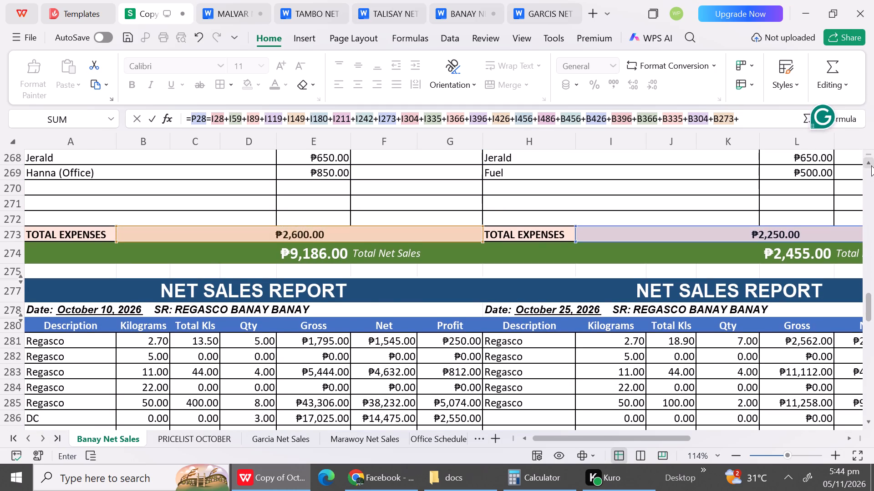
triple_click(871, 165)
triple_click(871, 165)
triple_click(871, 165)
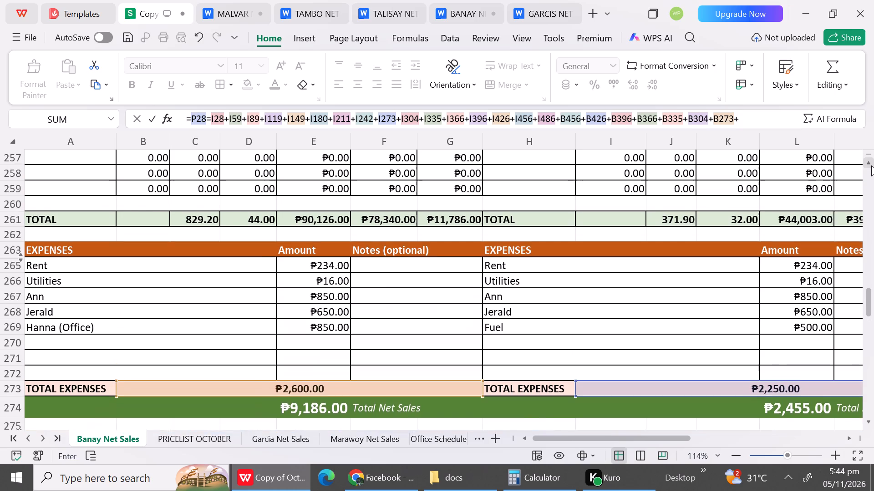
triple_click(871, 165)
triple_click(871, 165)
triple_click(871, 165)
triple_click(871, 165)
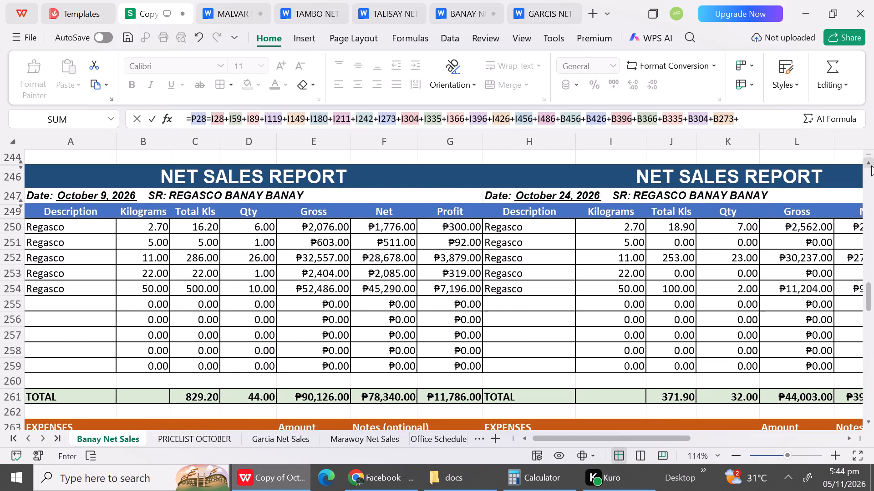
triple_click(871, 165)
click(360, 210)
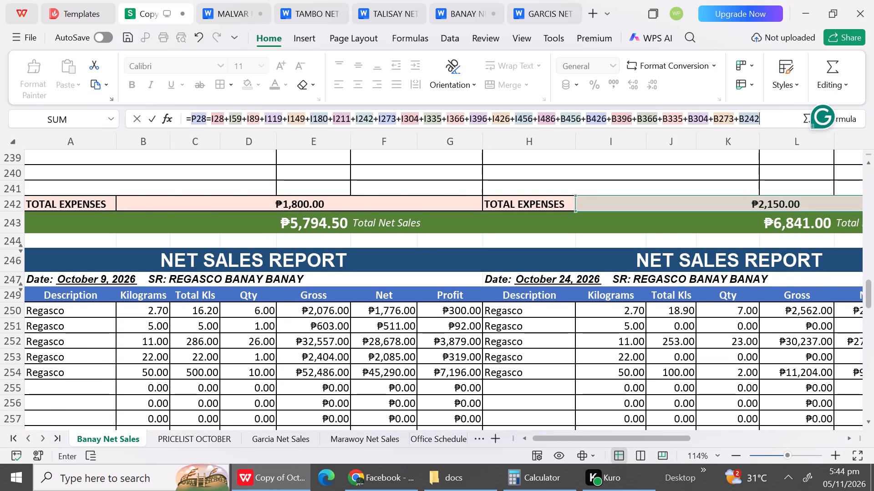
key(shift+plus)
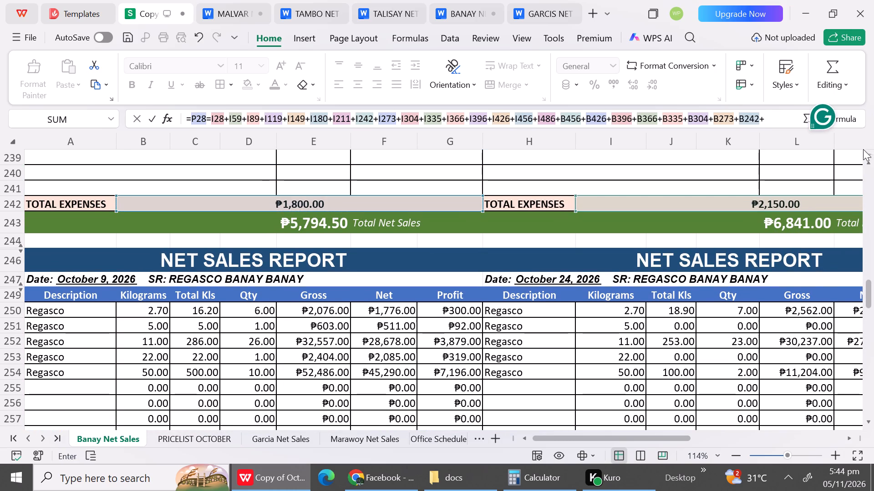
Add the October 7 total expenses cell B211 to the X3 expenses formula, followed by a plus.
triple_click(867, 162)
triple_click(867, 162)
click(867, 162)
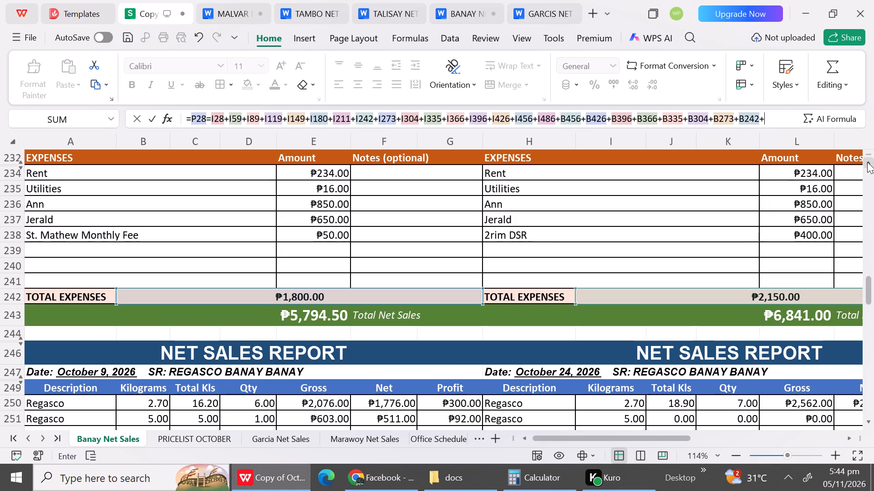
triple_click(867, 162)
triple_click(867, 162)
triple_click(867, 162)
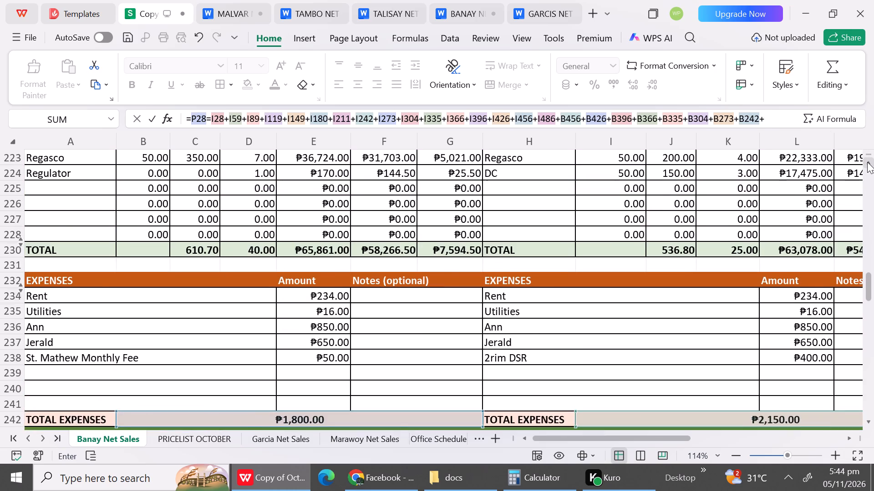
triple_click(867, 162)
triple_click(867, 162)
triple_click(867, 162)
triple_click(867, 162)
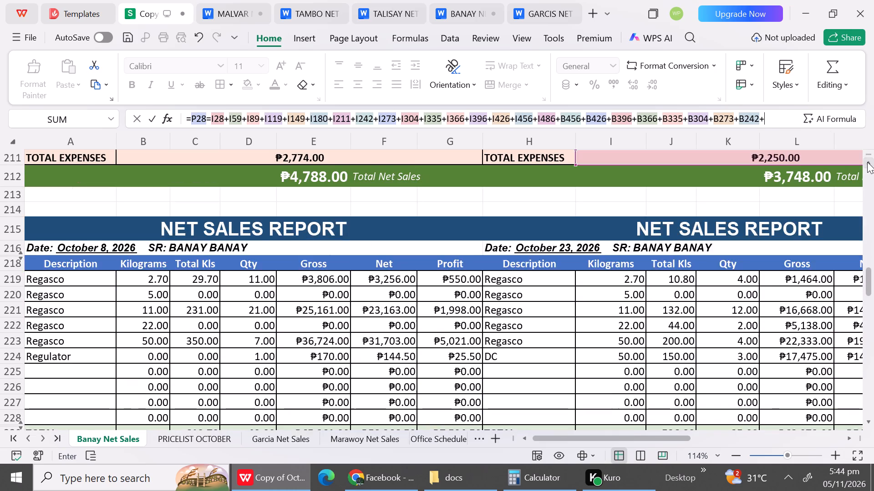
click(867, 162)
click(317, 216)
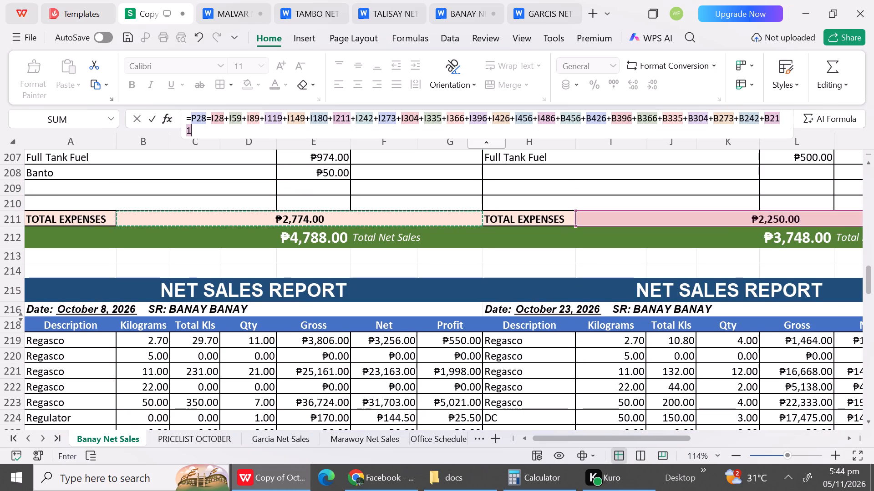
key(shift+plus)
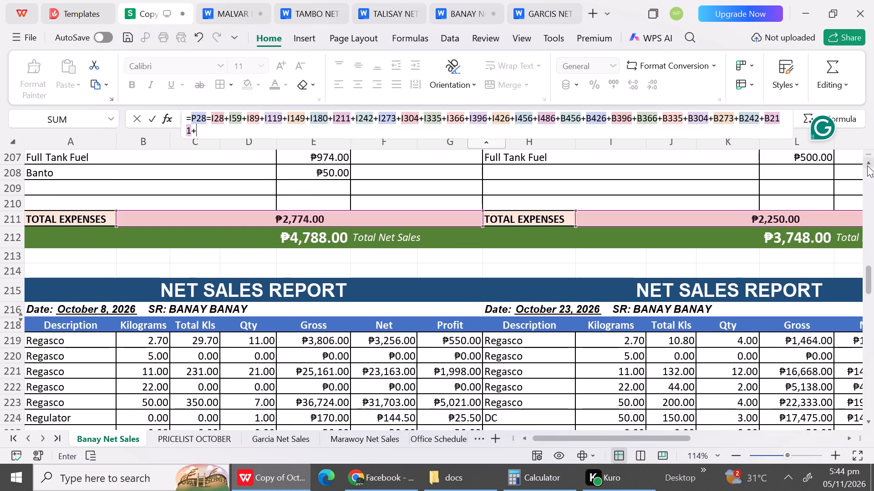
Add the October 6 total expenses cell B180 to the X3 expenses formula, followed by a plus.
triple_click(867, 163)
triple_click(867, 163)
triple_click(867, 163)
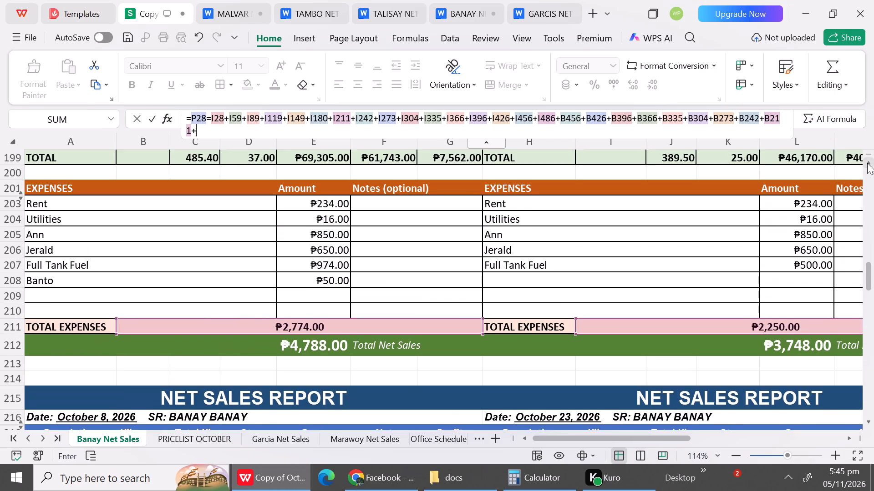
triple_click(867, 163)
triple_click(867, 163)
triple_click(867, 163)
triple_click(867, 163)
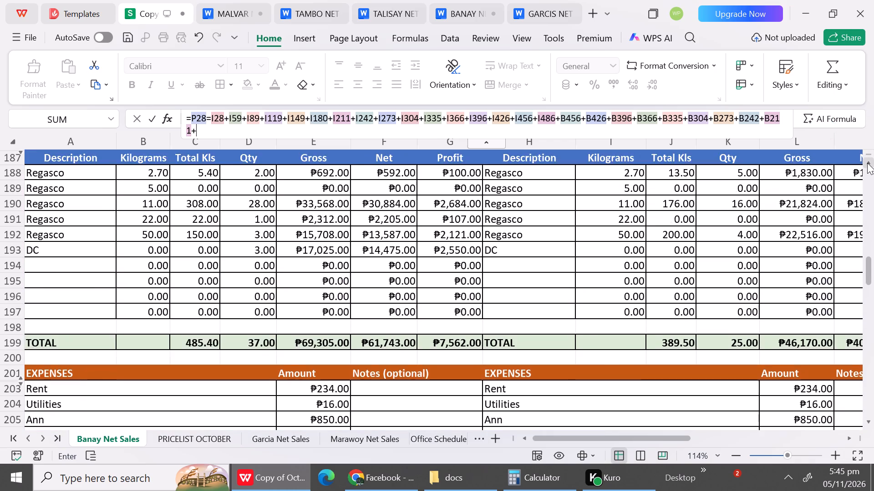
triple_click(867, 163)
double_click(867, 163)
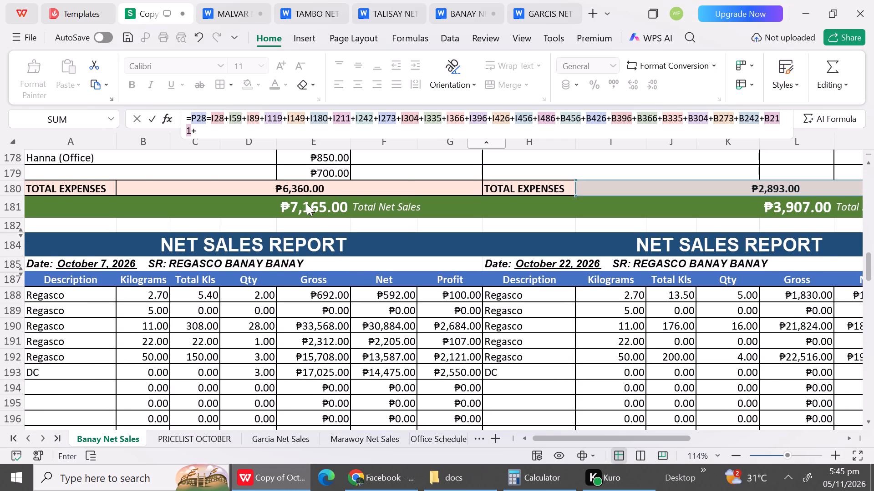
click(301, 190)
key(shift+plus)
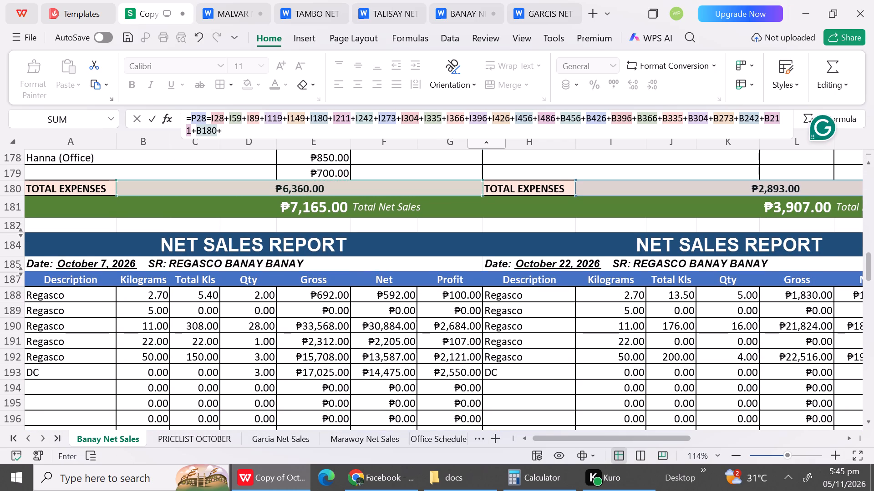
Add the October 5 total expenses cell B149 to the X3 expenses formula, followed by a plus.
triple_click(870, 165)
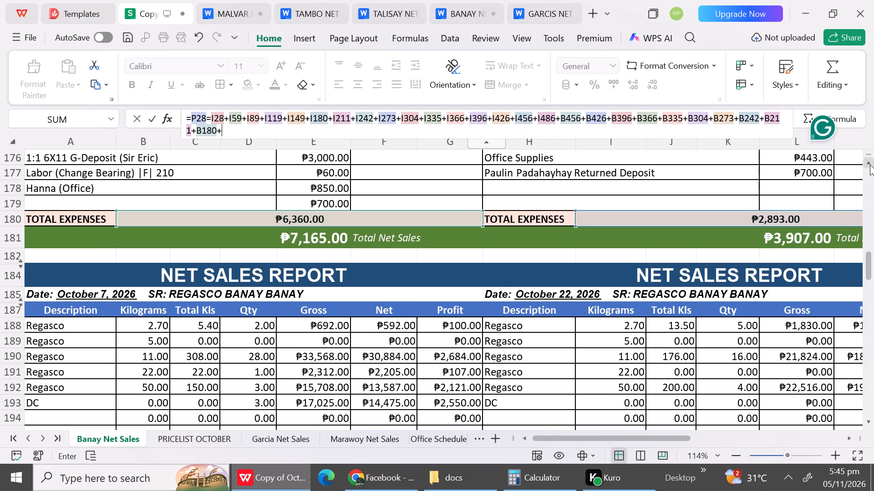
triple_click(870, 165)
triple_click(870, 165)
triple_click(870, 165)
triple_click(870, 165)
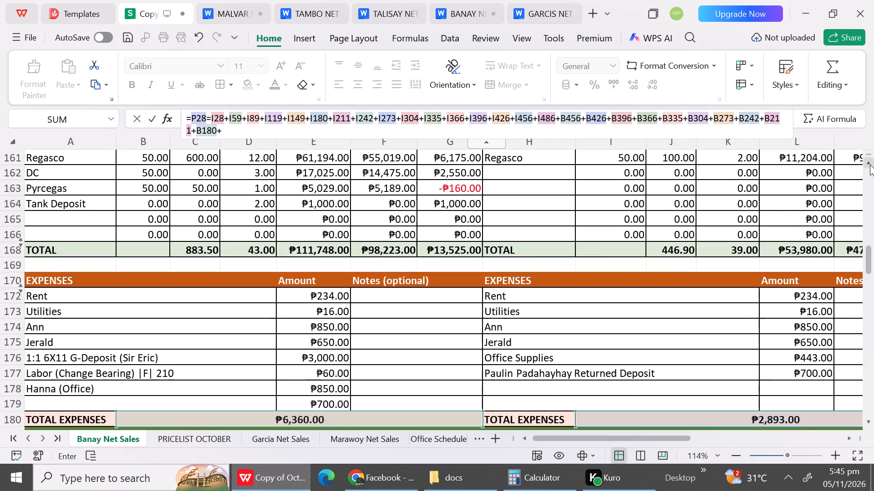
triple_click(870, 165)
triple_click(870, 165)
triple_click(870, 165)
triple_click(870, 165)
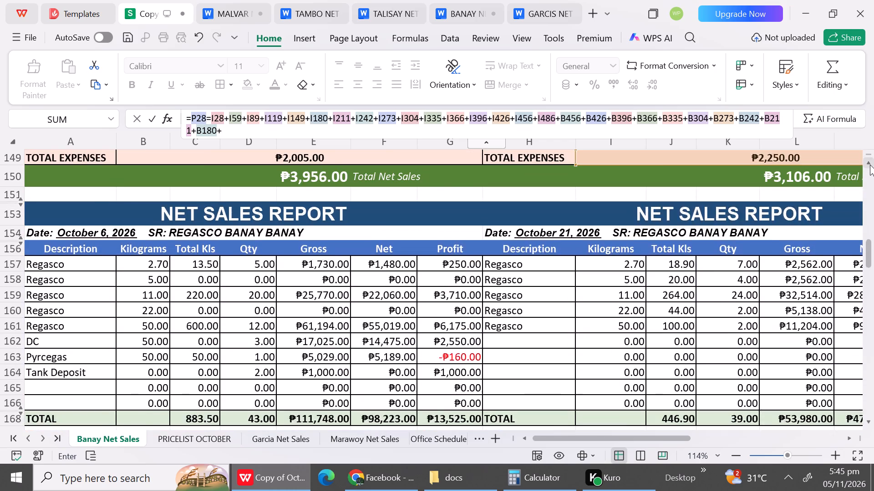
click(870, 165)
click(247, 198)
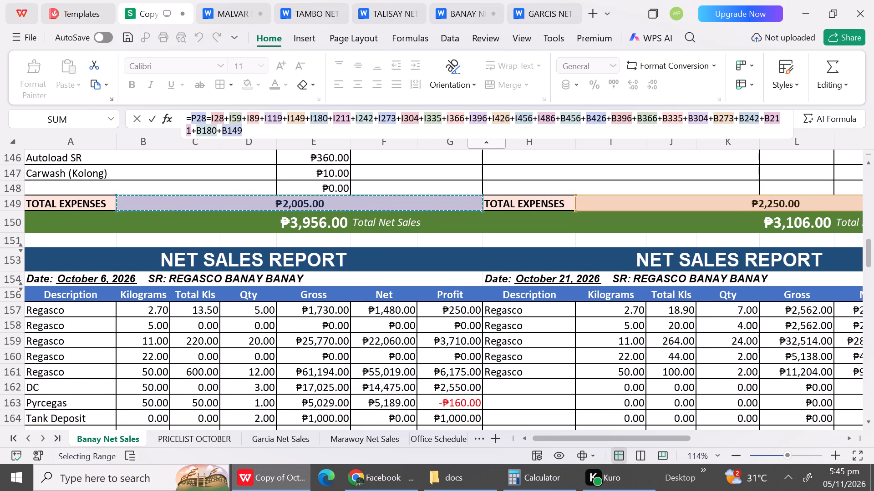
key(shift+plus)
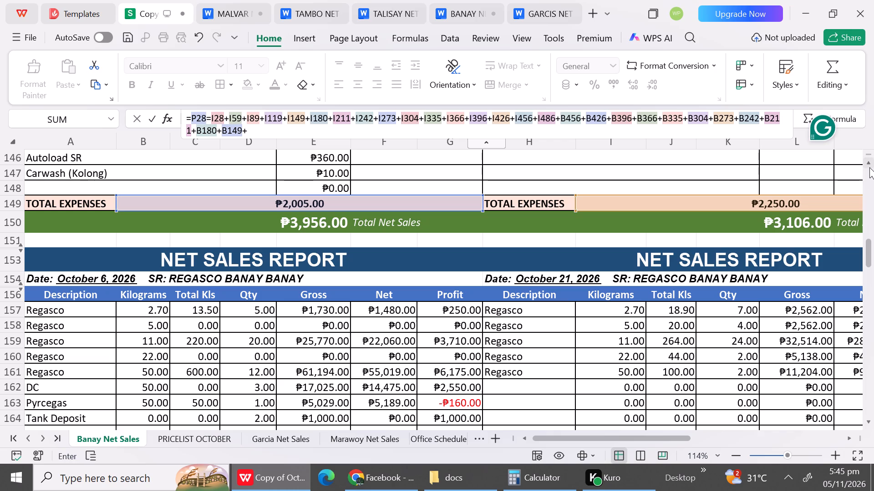
Add the October 4 total expenses cell B119 to the X3 expenses formula, followed by a plus.
triple_click(869, 167)
triple_click(869, 167)
triple_click(869, 167)
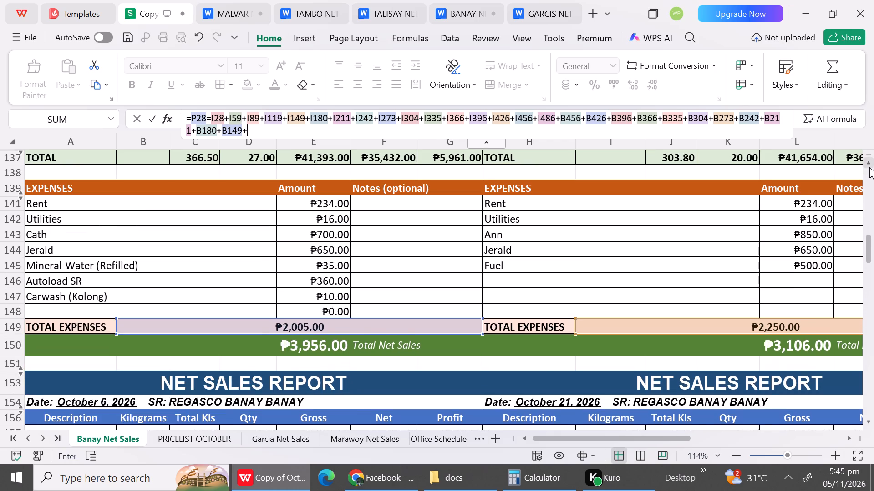
triple_click(869, 167)
triple_click(869, 167)
triple_click(869, 167)
triple_click(869, 167)
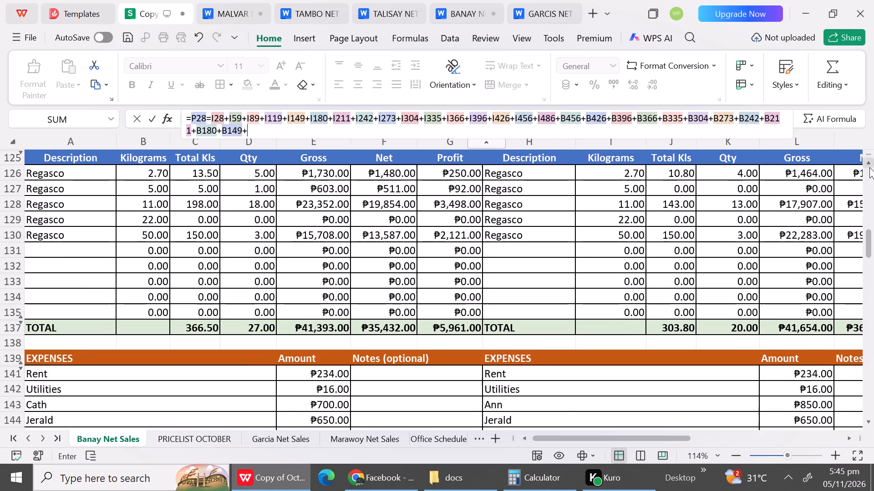
triple_click(869, 167)
triple_click(869, 167)
click(869, 167)
triple_click(869, 167)
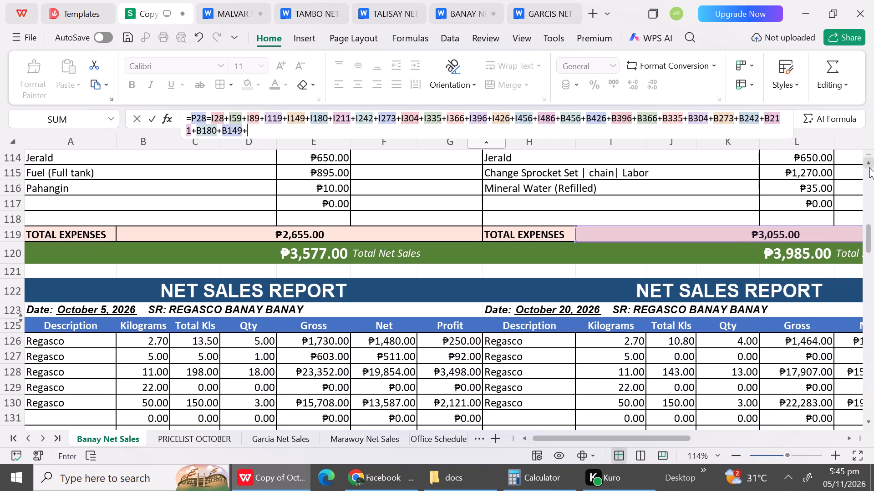
click(869, 167)
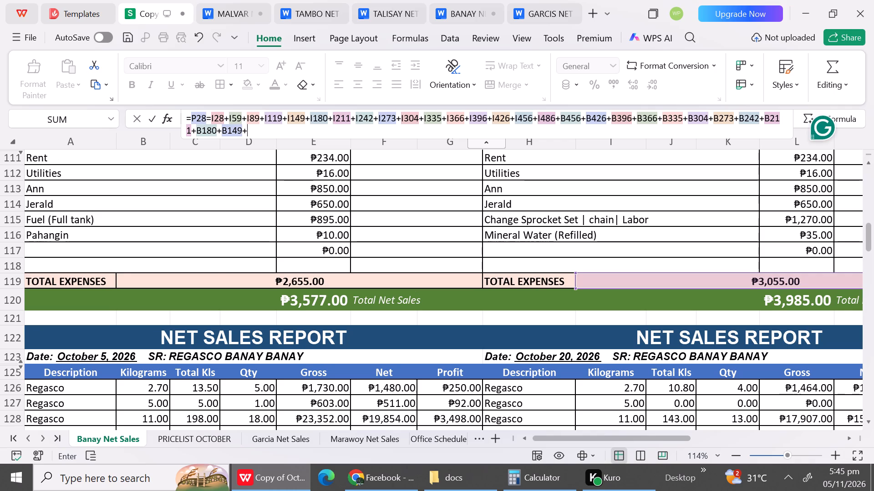
click(321, 283)
key(shift+plus)
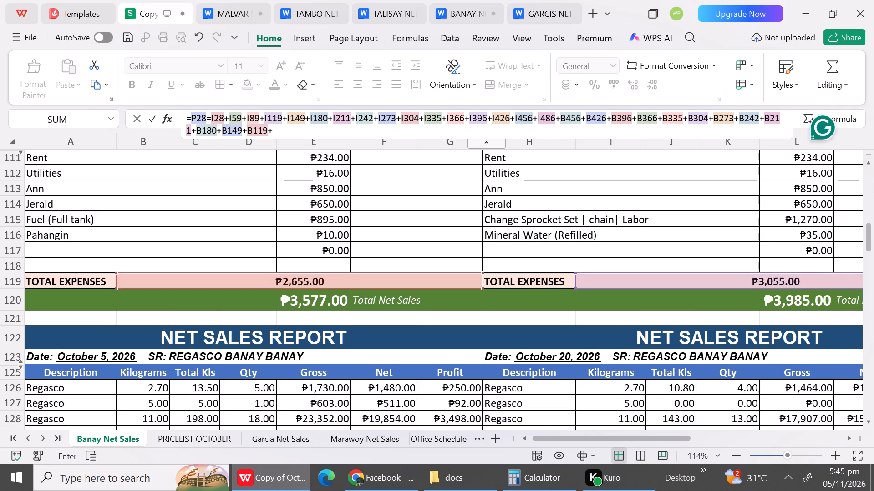
Add the October 3 total expenses cell B89 to the X3 expenses formula, followed by a plus.
triple_click(871, 165)
triple_click(871, 165)
triple_click(871, 165)
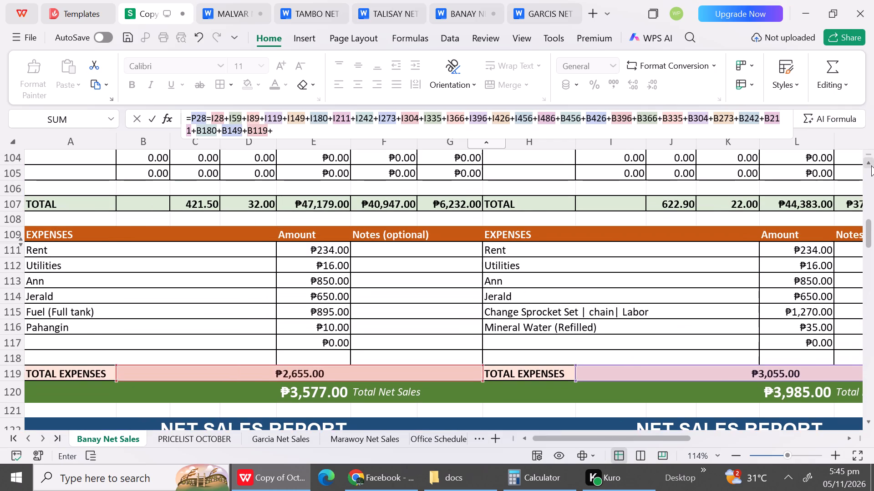
triple_click(871, 165)
triple_click(871, 165)
triple_click(871, 165)
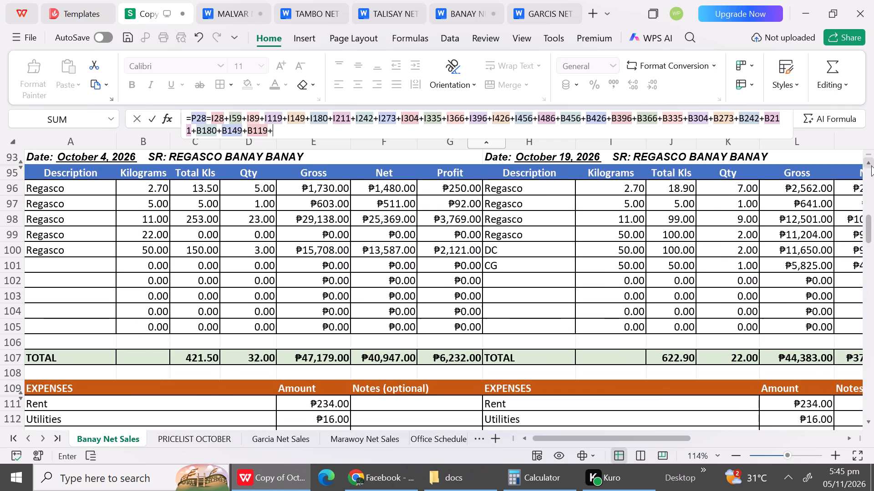
triple_click(871, 165)
triple_click(871, 165)
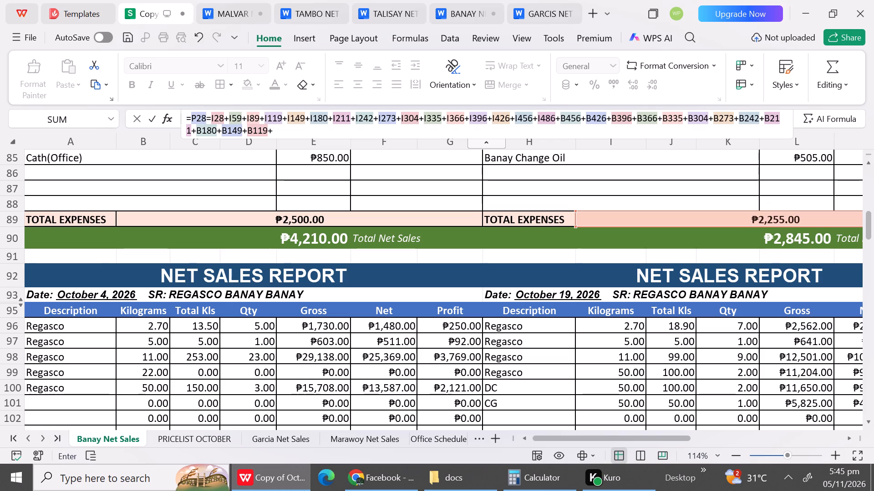
click(354, 219)
key(shift+plus)
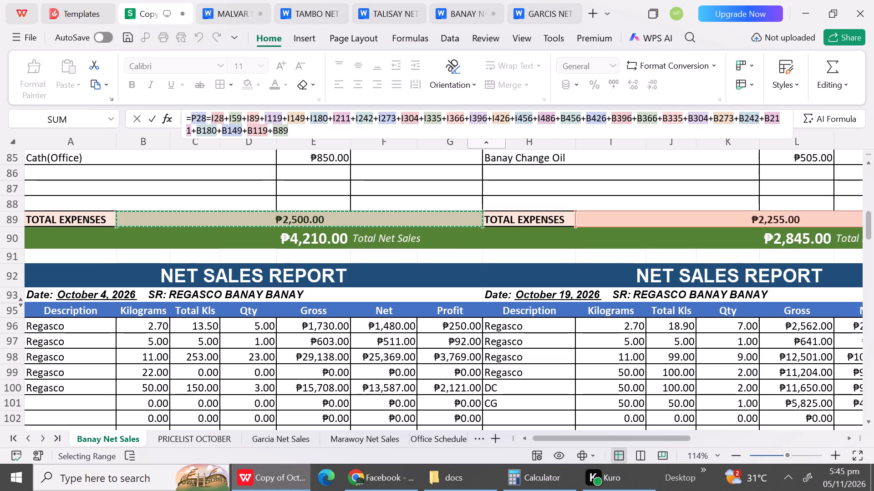
Add the October 2 total expenses cell B59 to the X3 expenses formula, followed by a plus.
triple_click(871, 168)
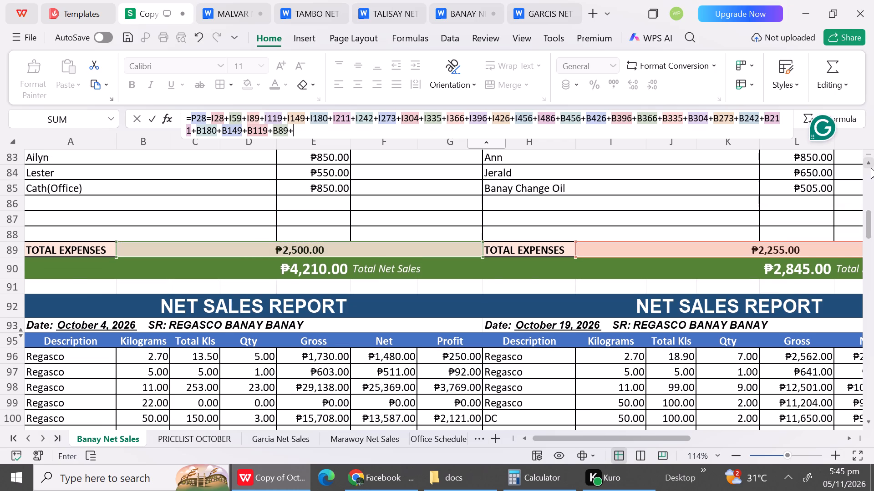
triple_click(871, 168)
triple_click(871, 168)
triple_click(871, 168)
triple_click(871, 168)
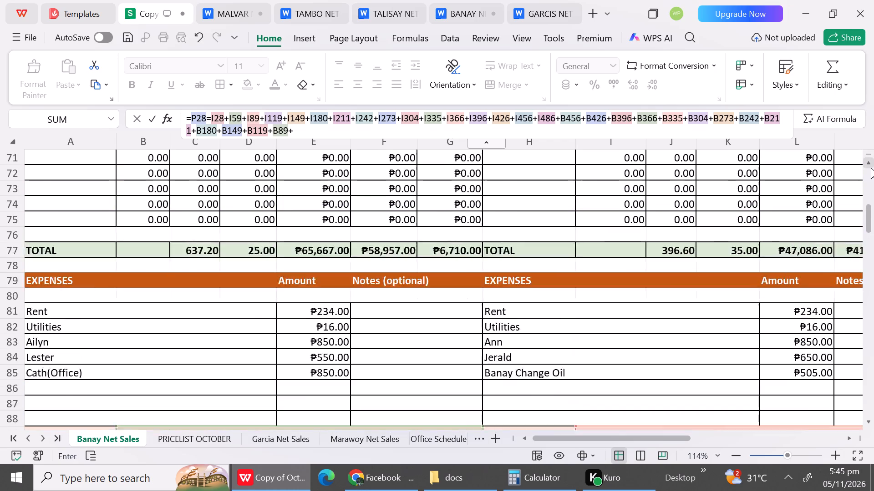
triple_click(871, 168)
triple_click(871, 168)
triple_click(871, 168)
triple_click(871, 168)
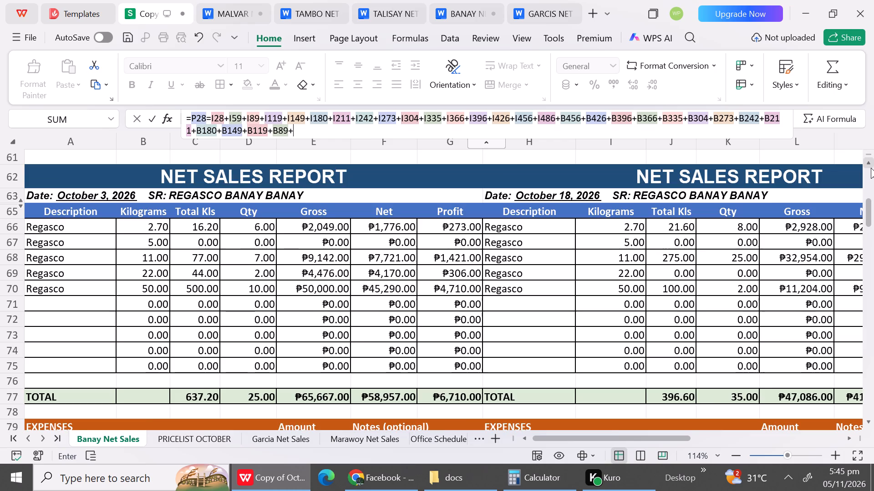
click(871, 168)
click(871, 168)
drag(871, 168, 317, 235)
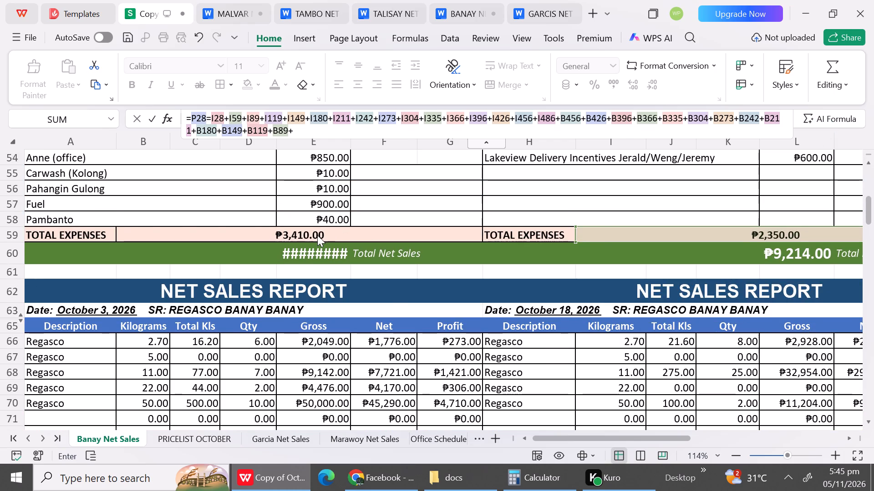
click(317, 235)
key(shift+plus)
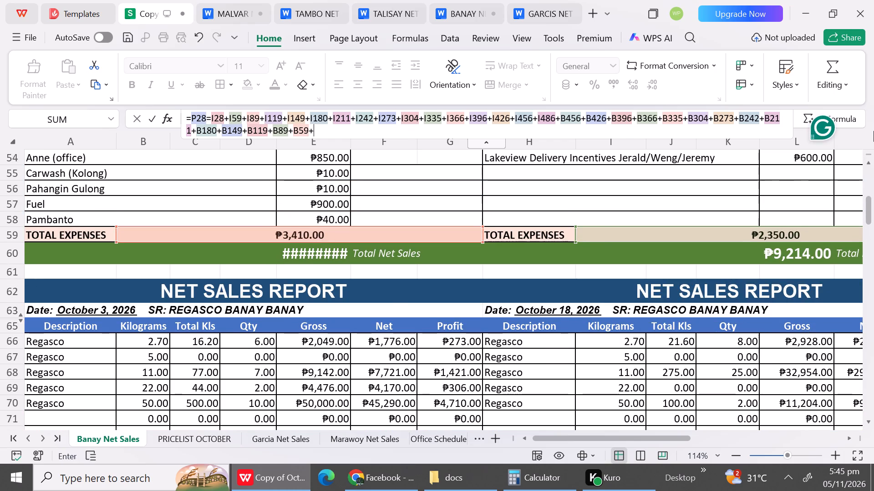
Add the October 1 total expenses cell B28 to the X3 expenses formula, followed by a plus.
triple_click(867, 164)
triple_click(867, 164)
triple_click(867, 164)
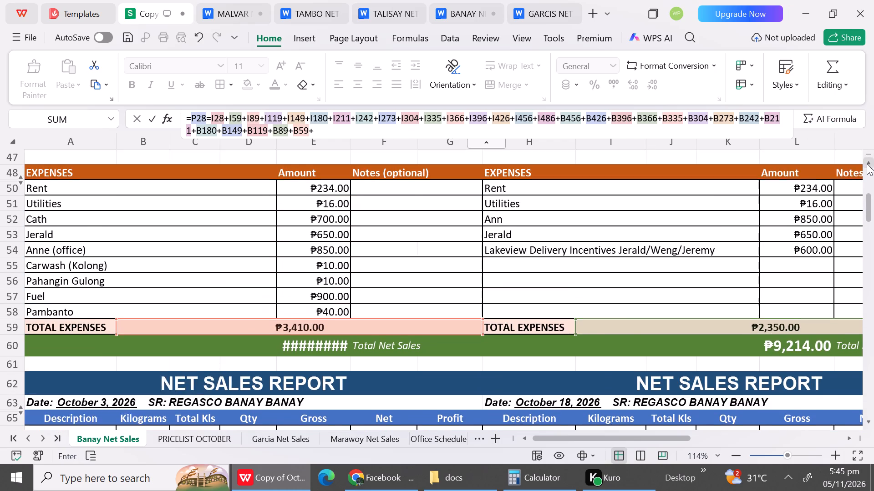
triple_click(867, 164)
triple_click(867, 164)
triple_click(867, 164)
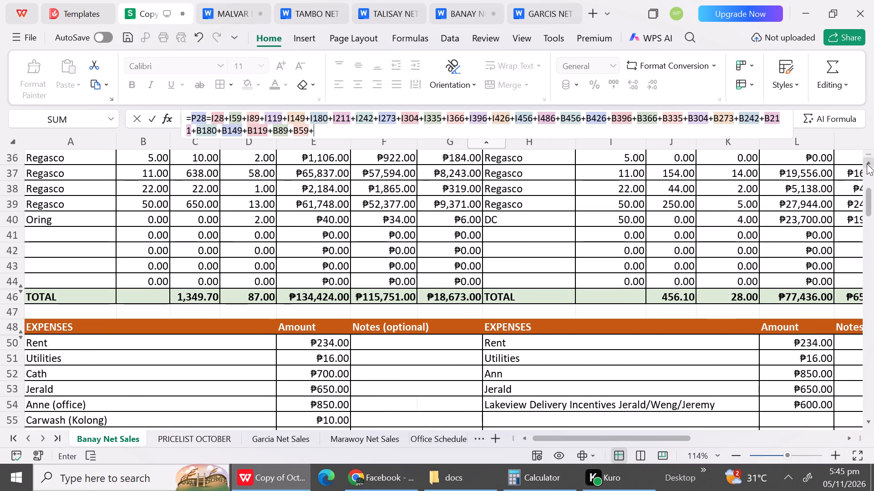
triple_click(867, 164)
triple_click(867, 164)
triple_click(867, 164)
drag(867, 164, 254, 200)
click(270, 217)
key(shift+plus)
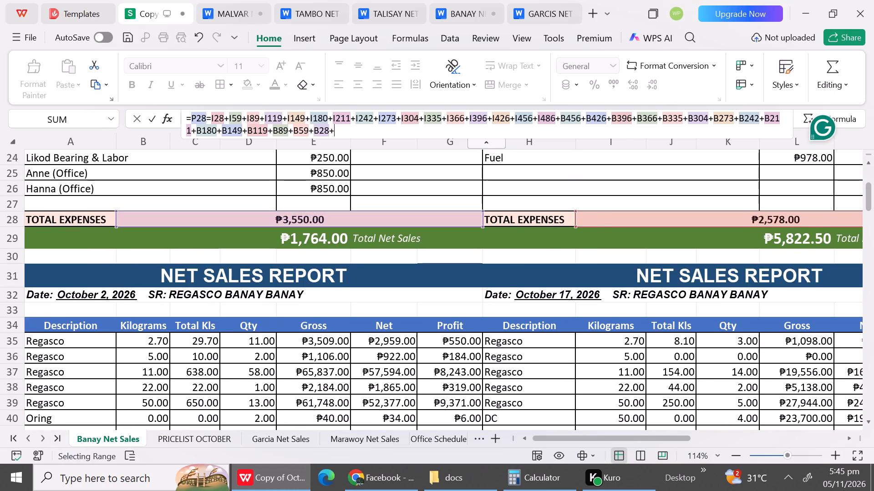
Remove the trailing plus after B28 and enter the expenses formula in X3.
triple_click(865, 160)
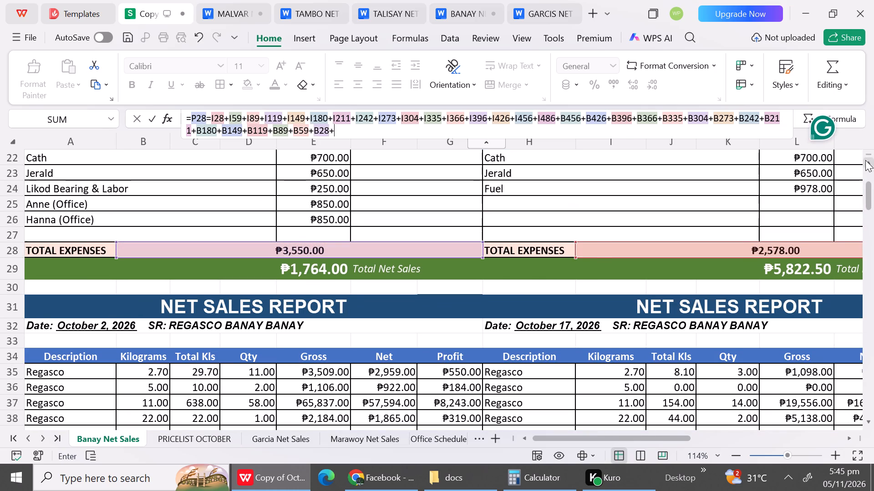
triple_click(865, 160)
triple_click(865, 160)
triple_click(865, 160)
triple_click(865, 160)
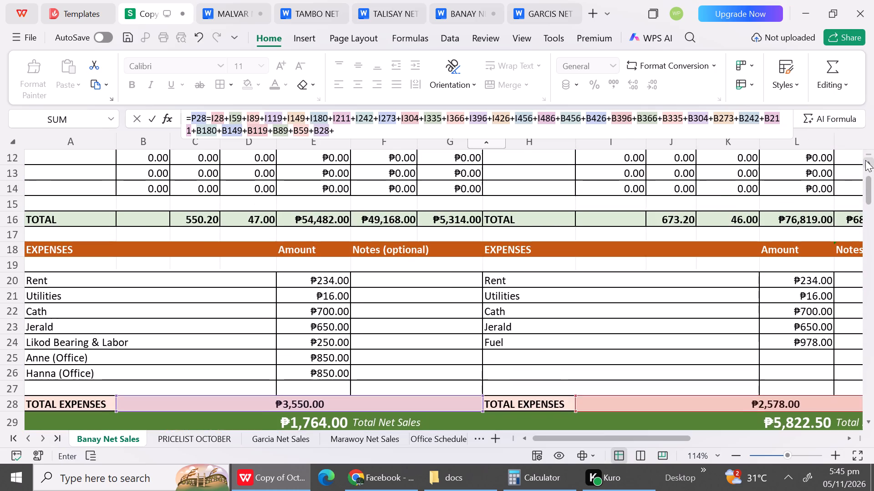
triple_click(865, 160)
triple_click(865, 160)
triple_click(865, 160)
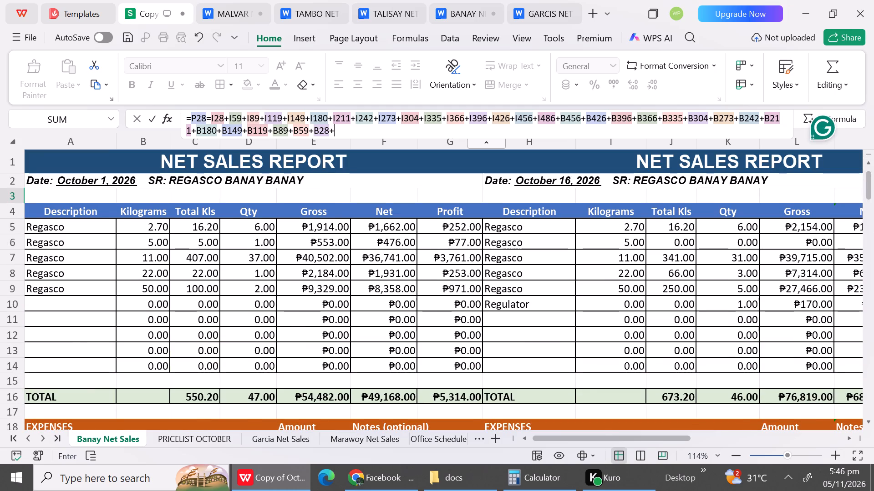
key(BackSpace)
key(Return)
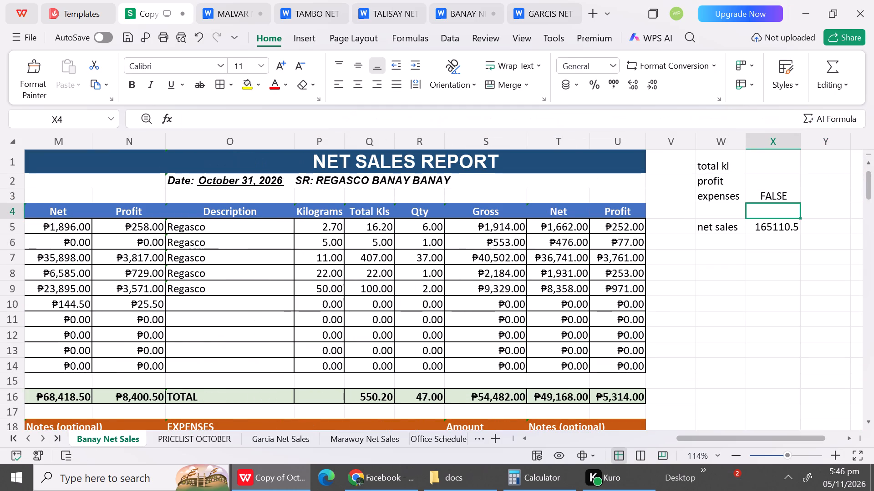
Correct the X3 expenses formula by replacing the equals sign between P28 and I28 with a plus.
click(769, 197)
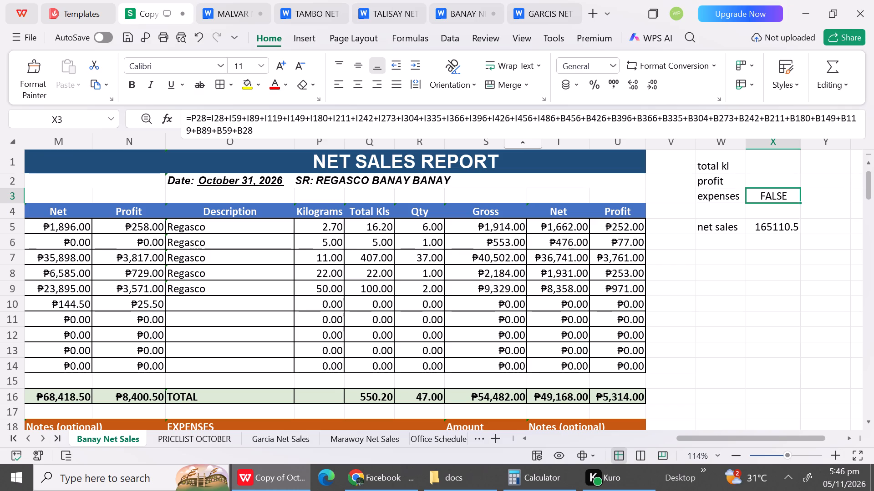
click(210, 117)
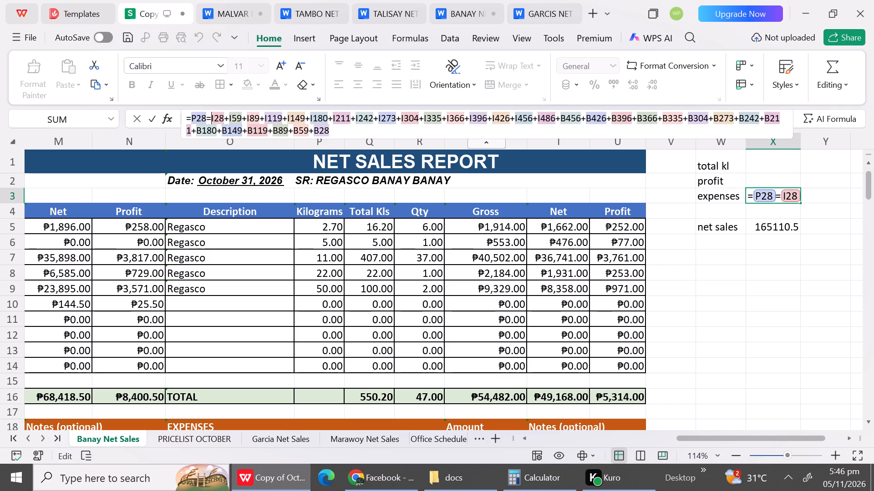
key(BackSpace)
key(shift+plus)
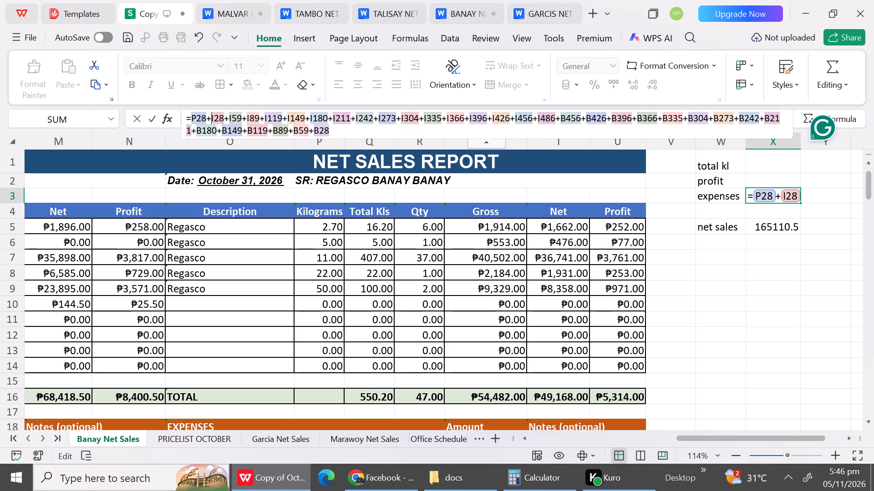
key(Return)
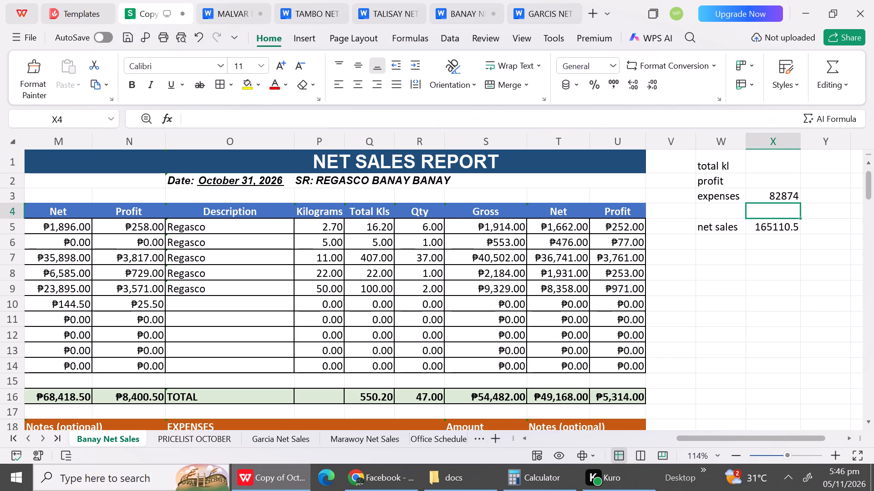
Save the workbook with the Banay expenses total.
click(757, 287)
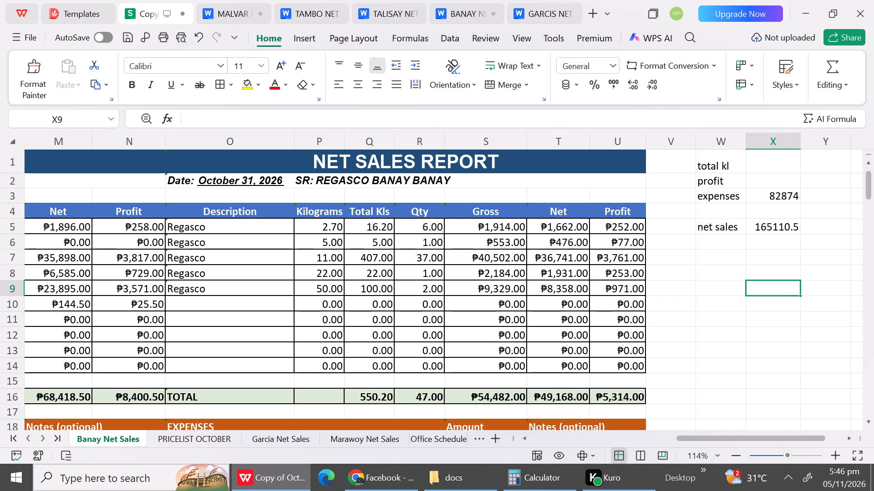
click(738, 277)
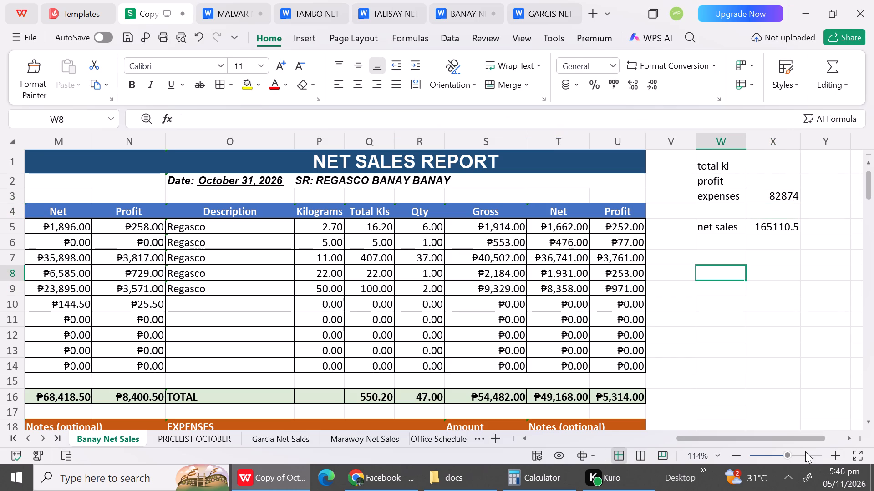
key(ctrl+s)
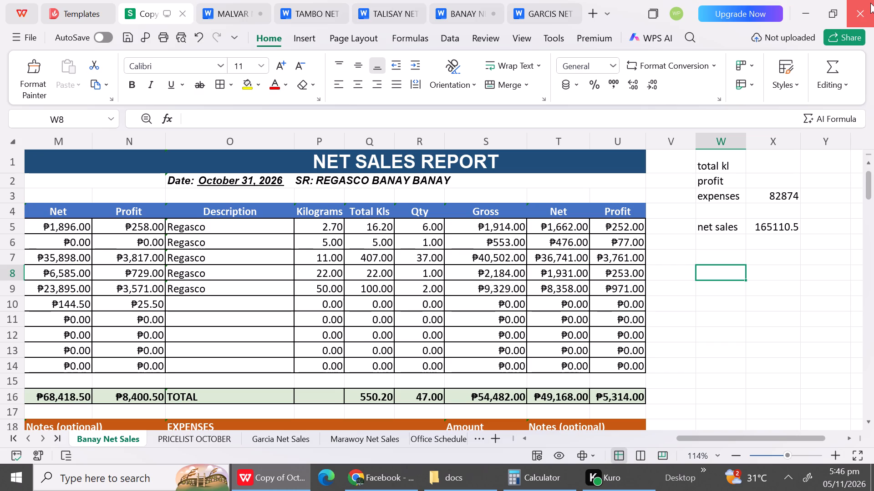
Close WPS Office, saving the changes to MALVAR NET SALES REPORT.docx and BANAY NET SALES REPORT 2.docx.
click(870, 3)
click(866, 14)
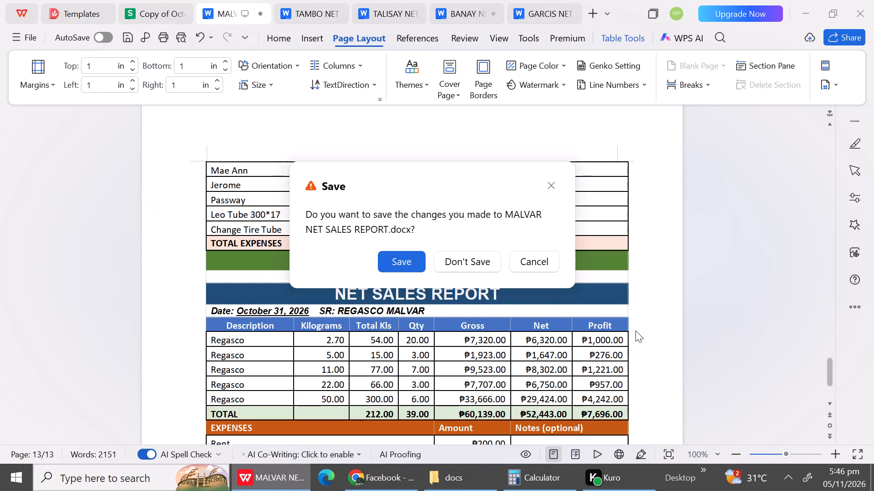
click(398, 267)
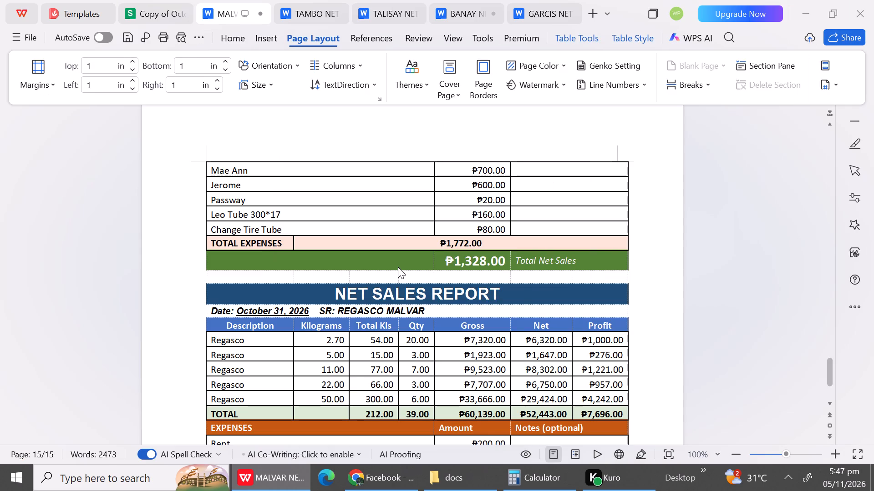
click(864, 9)
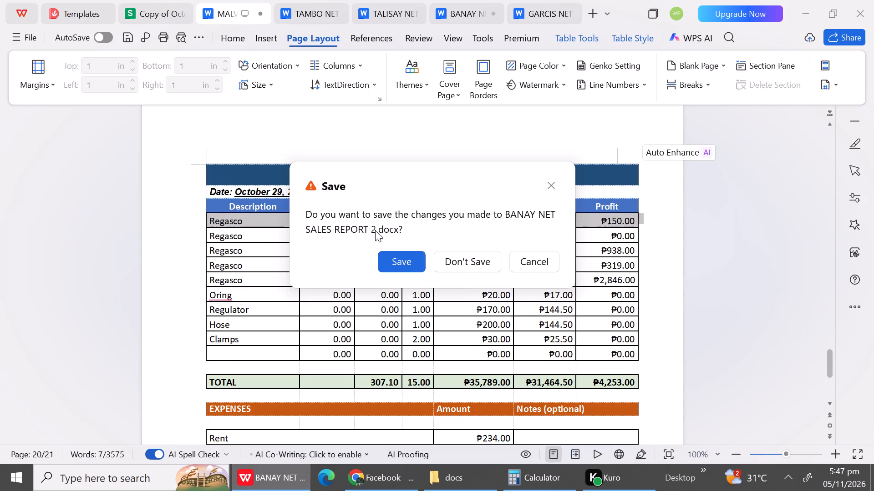
click(410, 258)
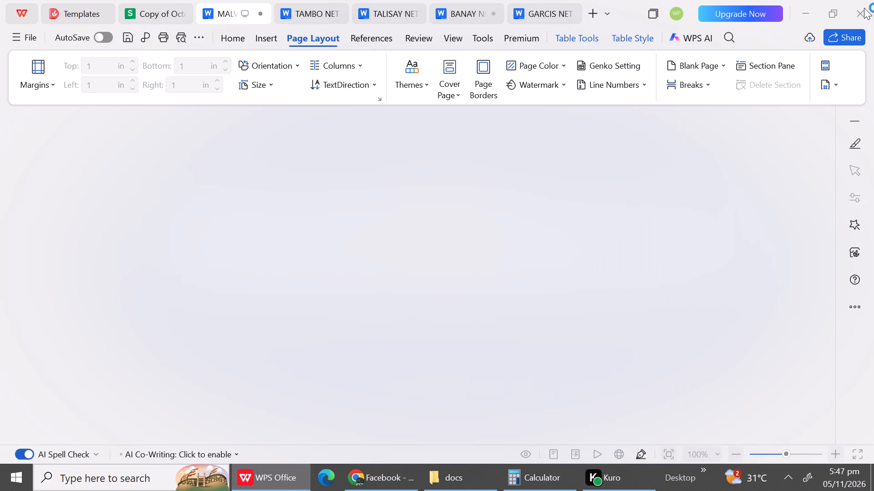
click(864, 8)
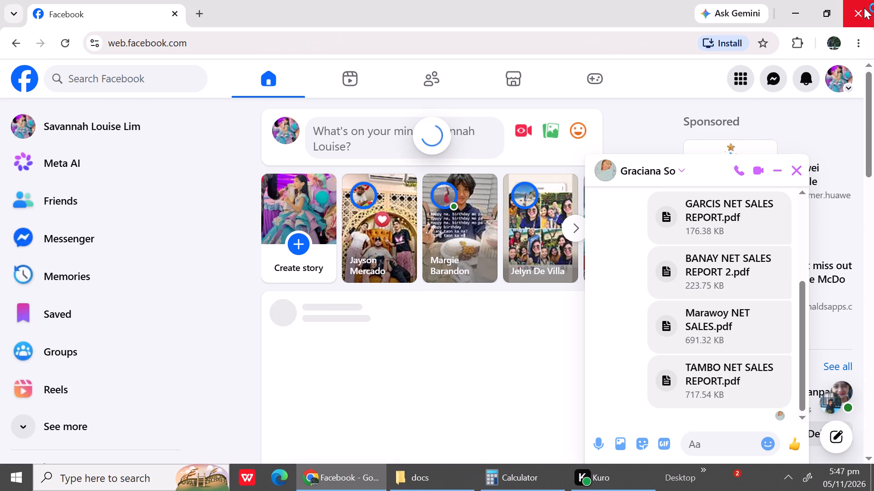
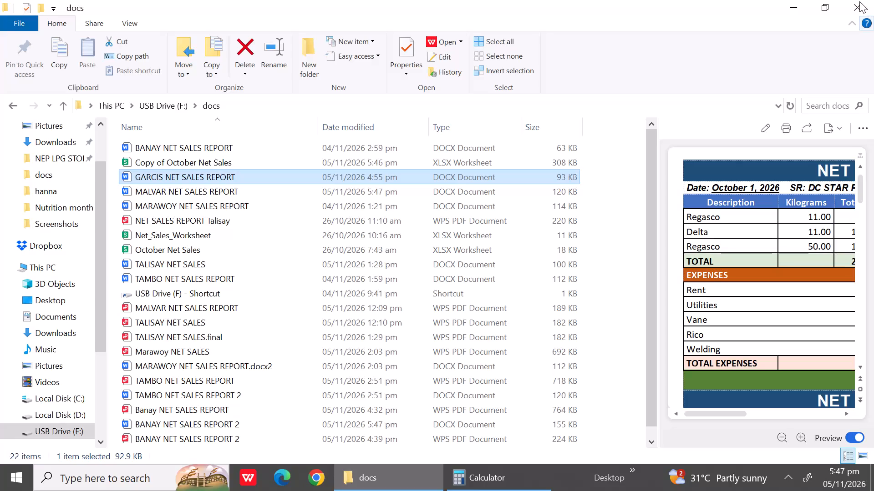
Close the docs folder window, the blank browser window and the Calculator, leaving only the desktop.
click(854, 5)
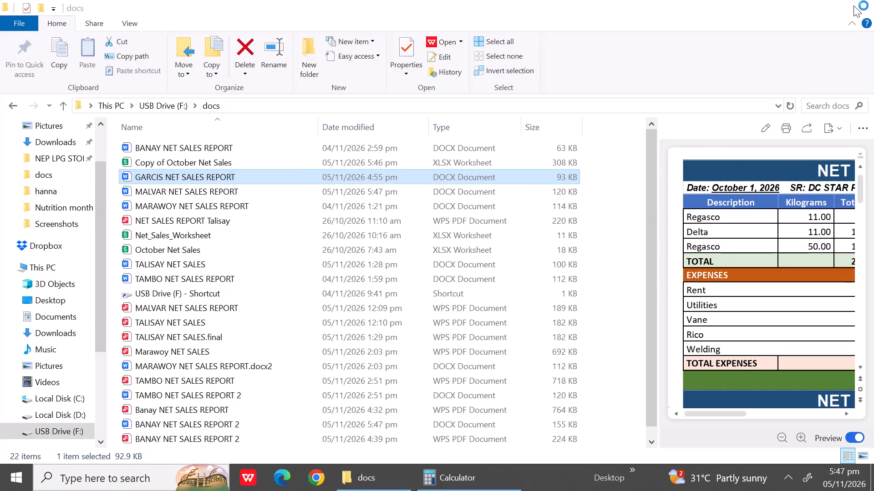
click(718, 13)
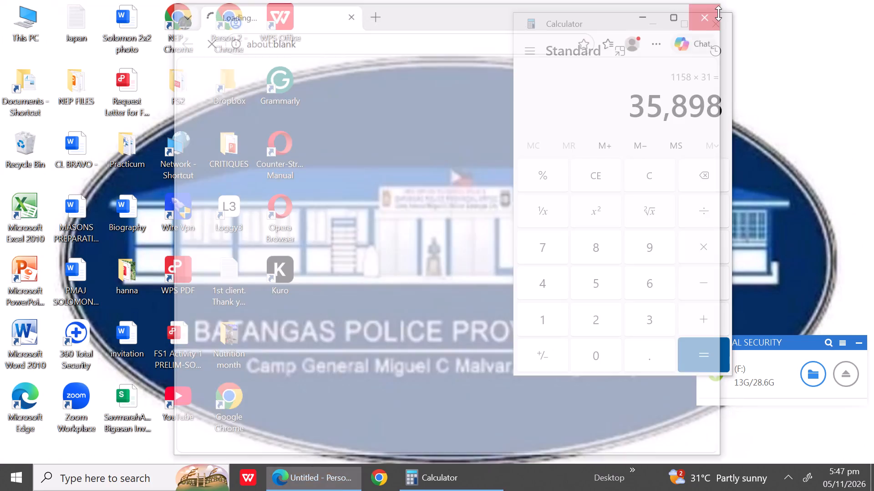
click(719, 22)
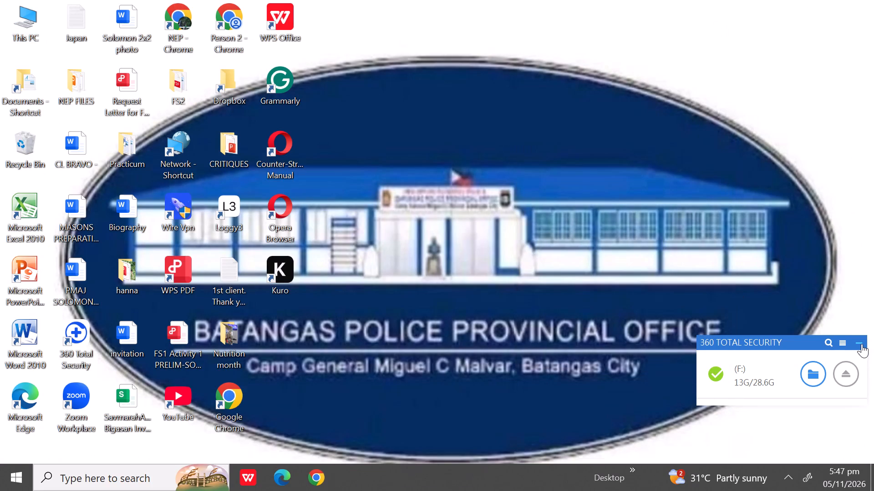
Shut down the computer.
click(0, 488)
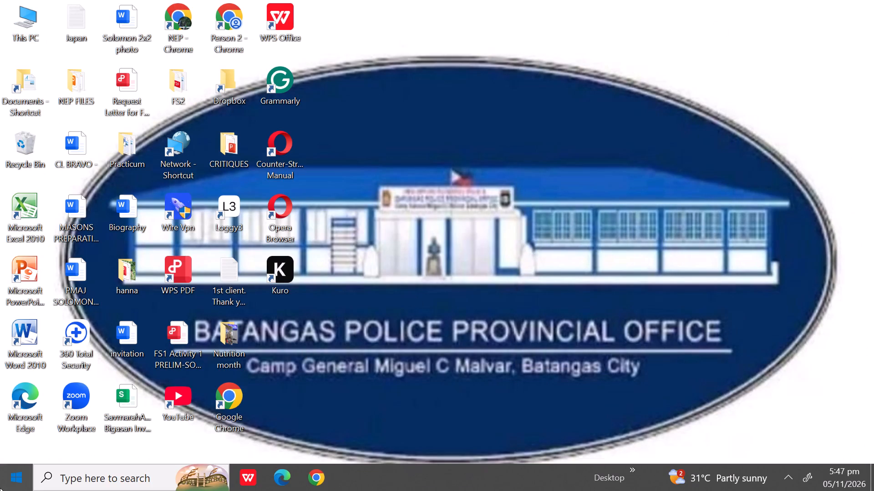
click(11, 432)
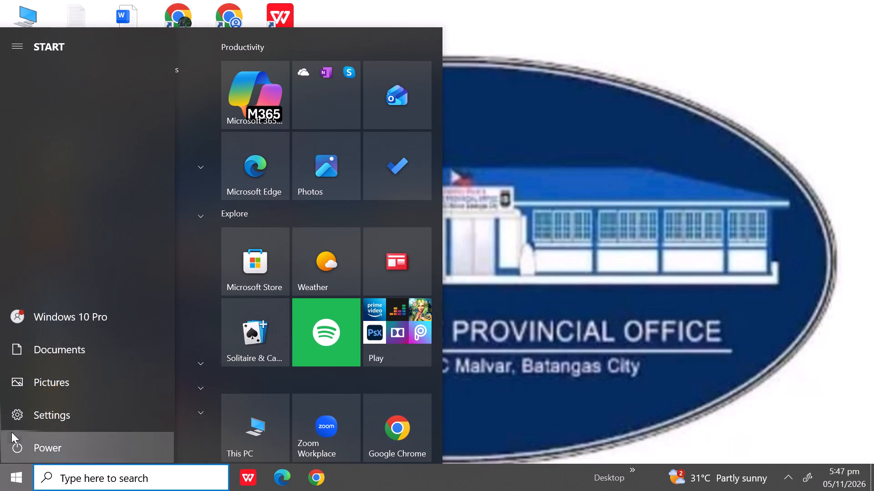
click(25, 398)
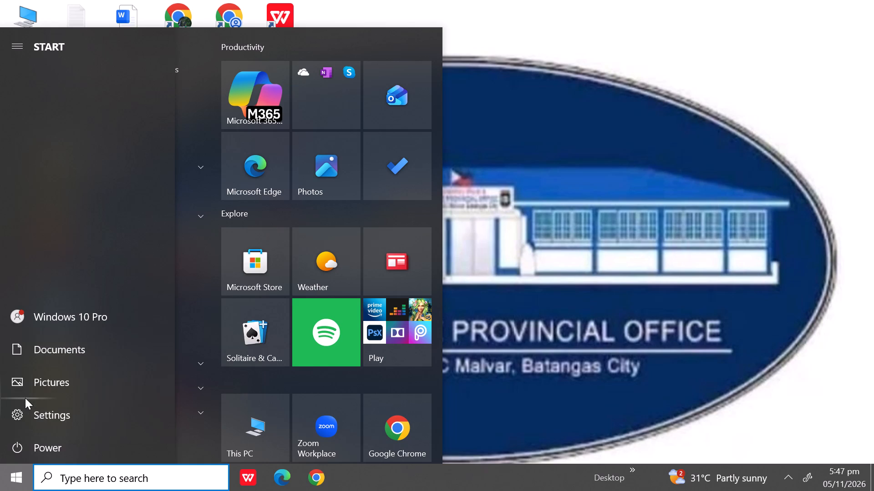